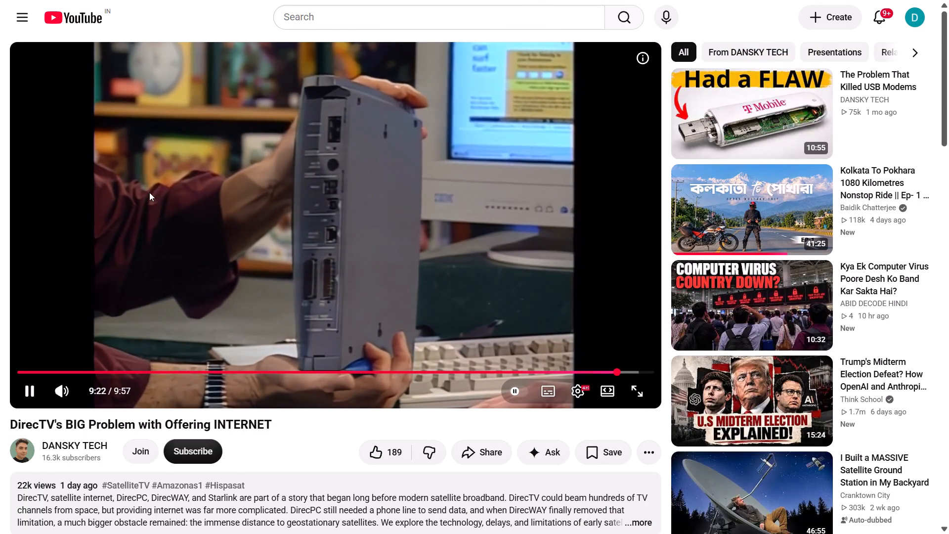
Open the YouTube home page and browse the recommended videos.
click(89, 11)
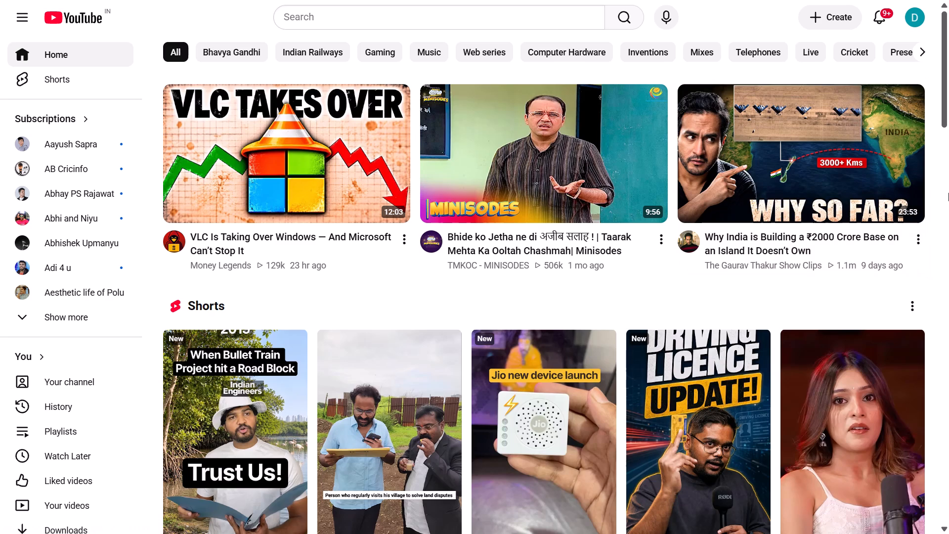
scroll(948, 193, down, 2)
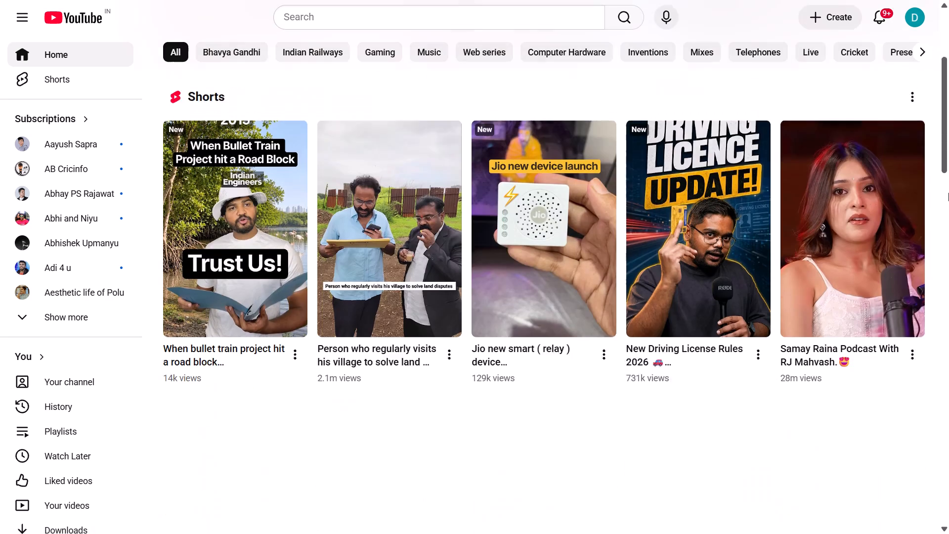
scroll(948, 193, down, 1)
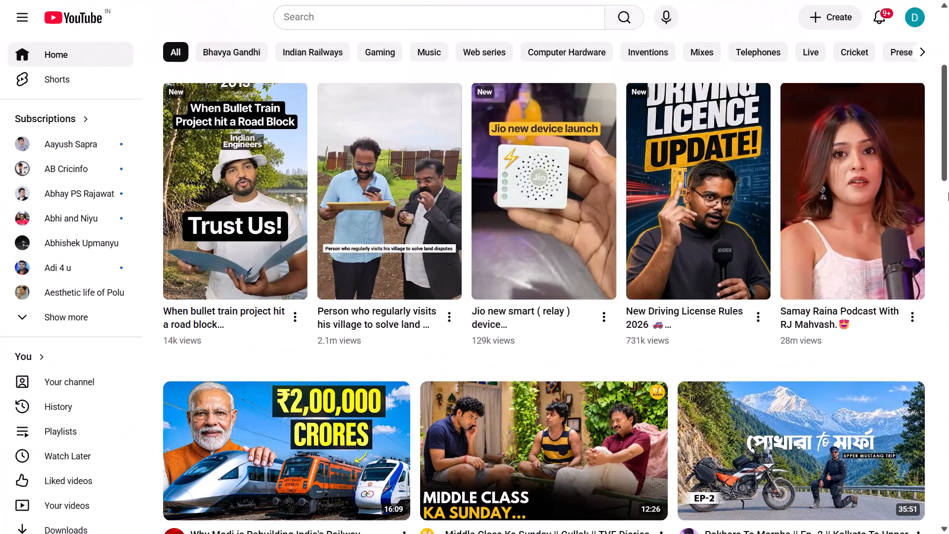
scroll(948, 193, down, 2)
Exit the browser's full-screen view.
key(Escape)
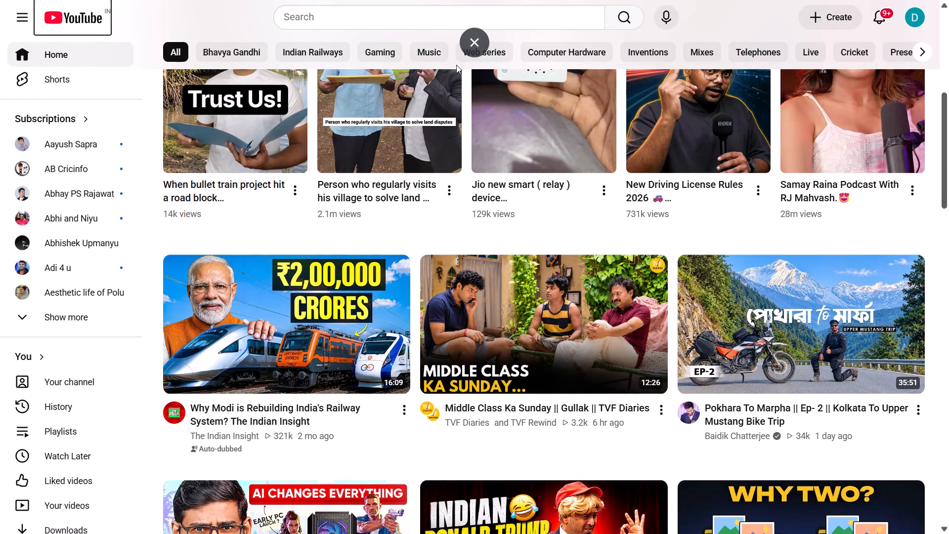
click(467, 37)
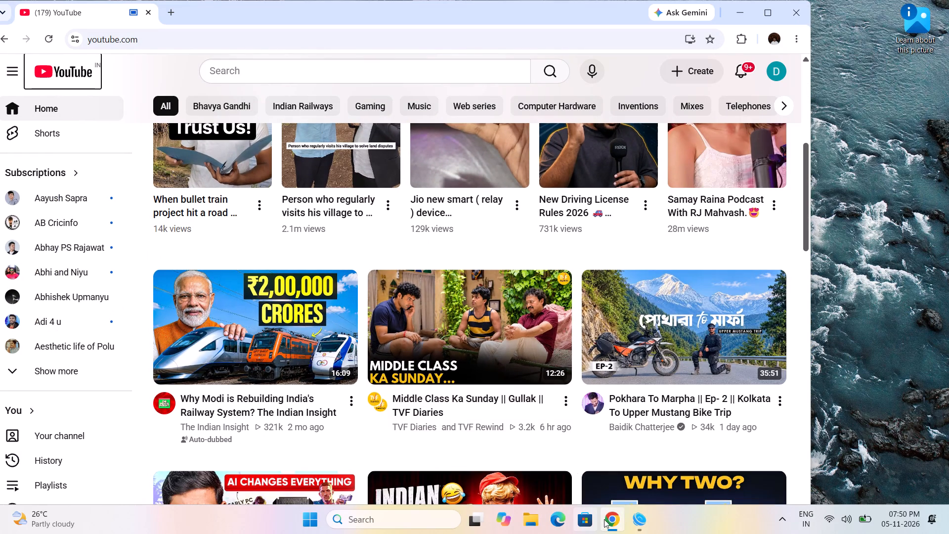
Close the Volume Booster window.
click(639, 521)
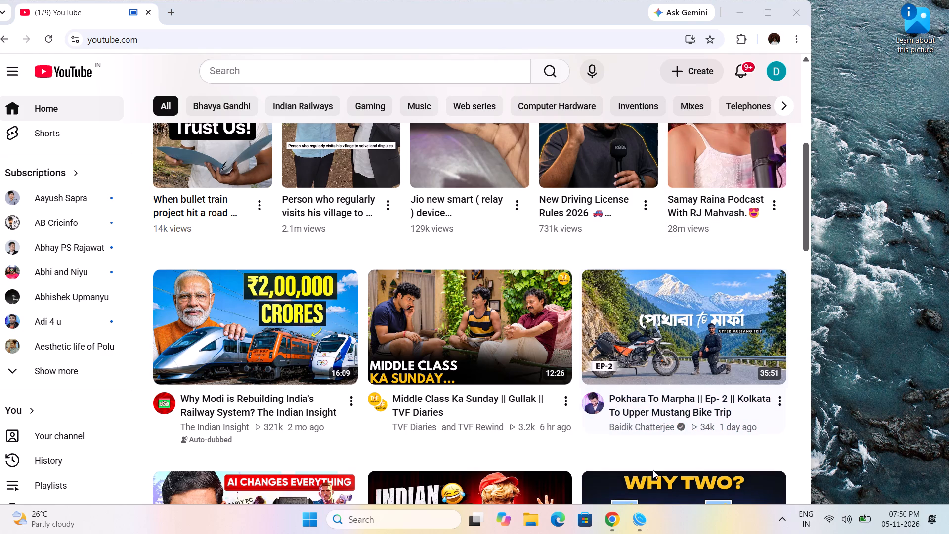
click(655, 410)
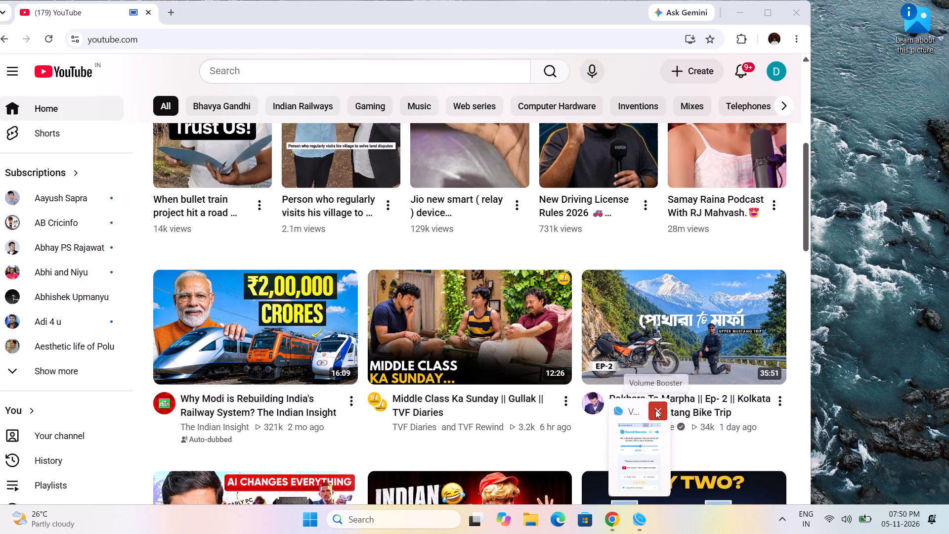
Maximize the browser window.
click(775, 8)
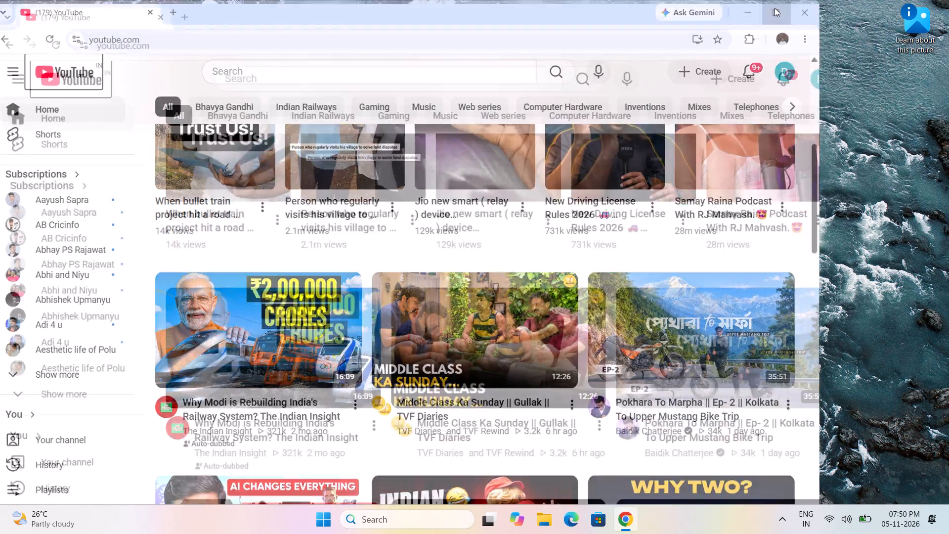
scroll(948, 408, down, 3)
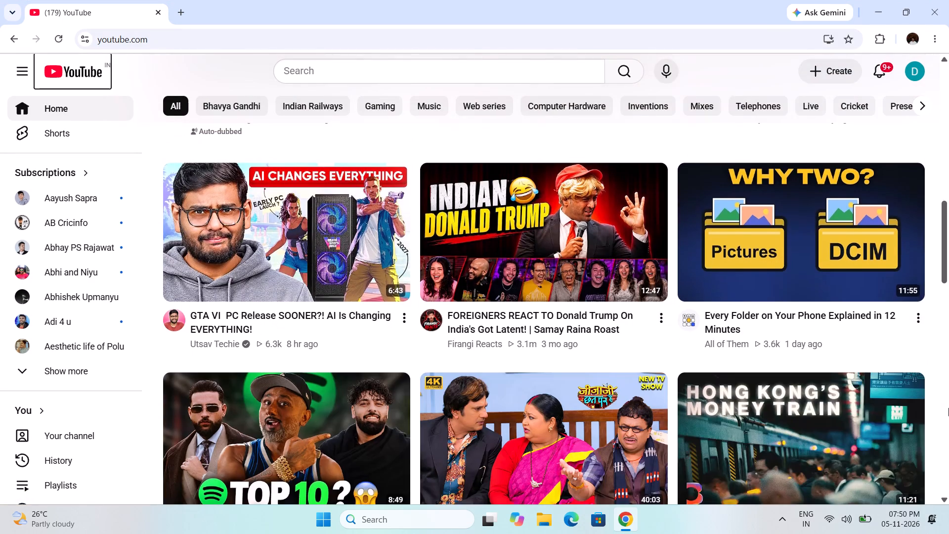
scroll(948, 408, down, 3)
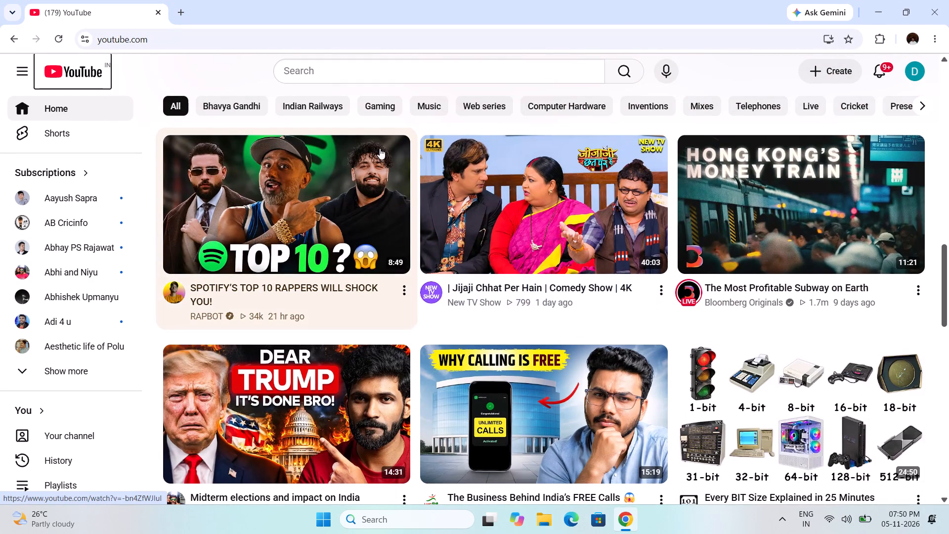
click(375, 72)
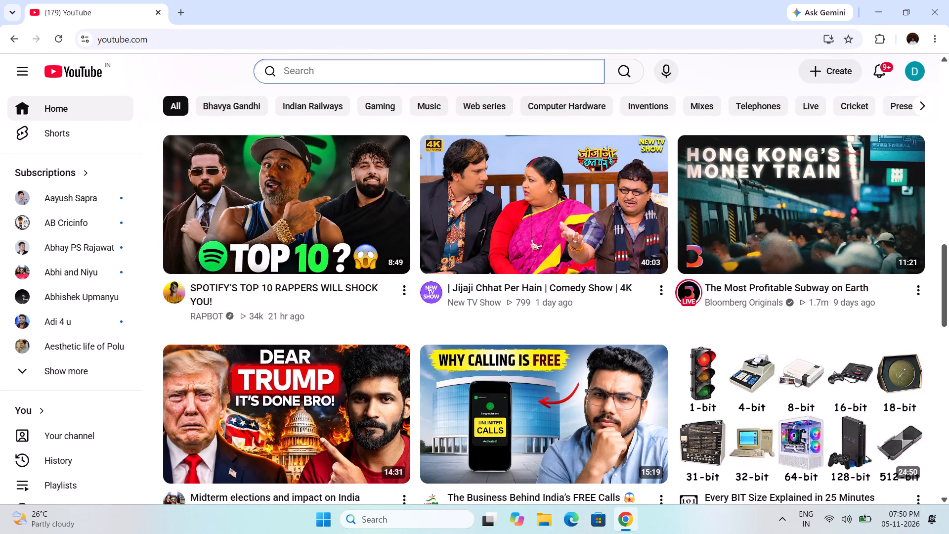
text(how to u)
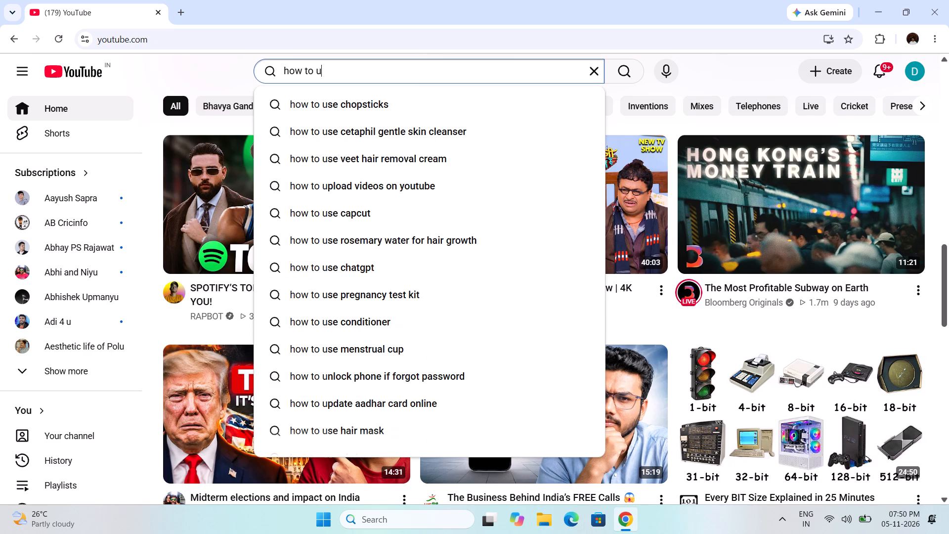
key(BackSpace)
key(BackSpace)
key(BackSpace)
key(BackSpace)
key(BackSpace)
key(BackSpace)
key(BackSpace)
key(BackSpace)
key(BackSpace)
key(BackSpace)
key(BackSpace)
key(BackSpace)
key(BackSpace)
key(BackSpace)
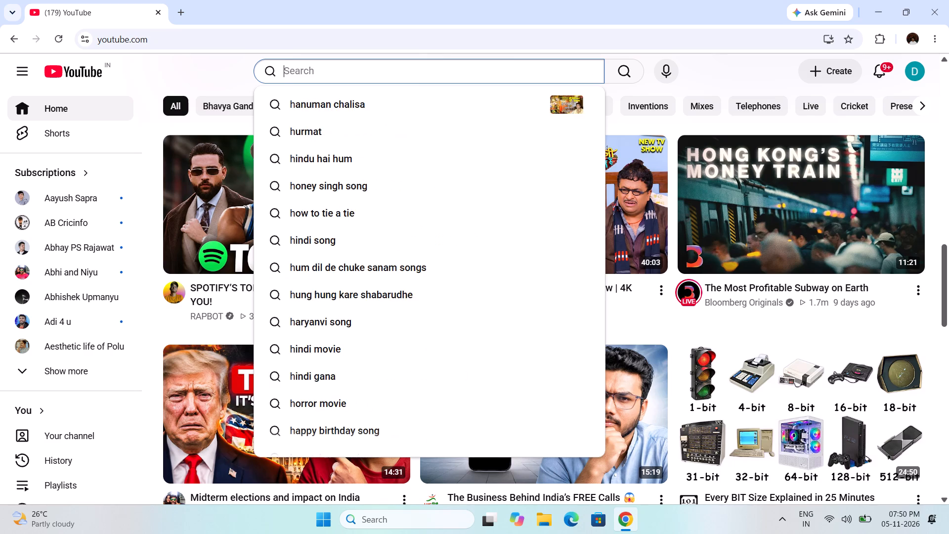
Open a new browser tab.
click(178, 13)
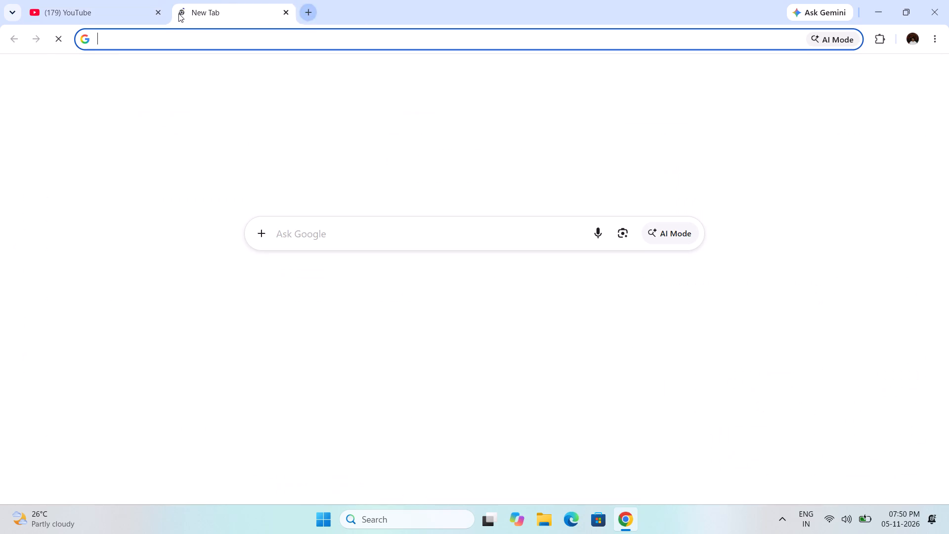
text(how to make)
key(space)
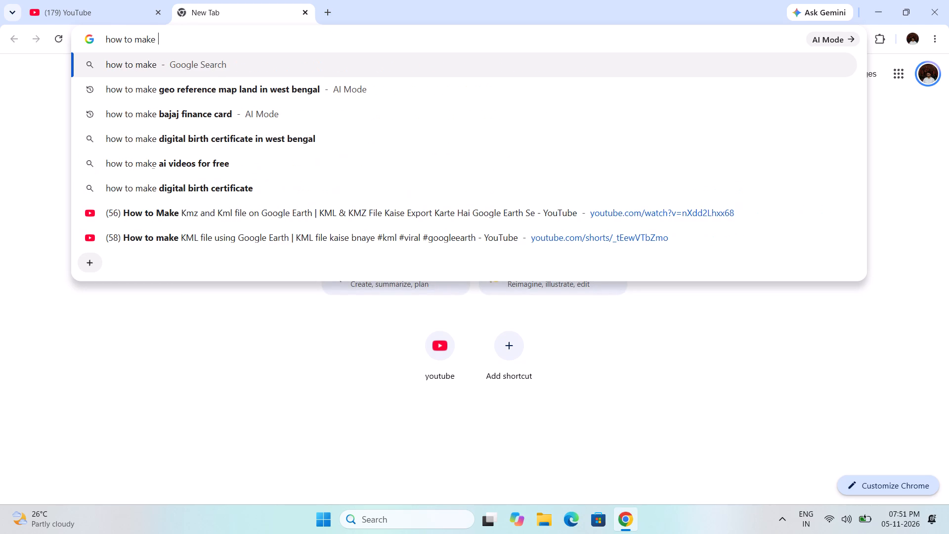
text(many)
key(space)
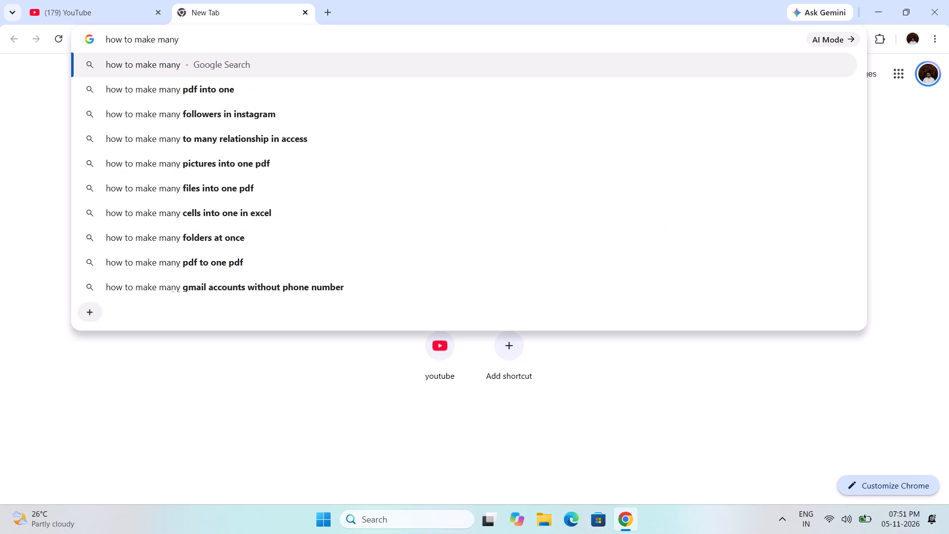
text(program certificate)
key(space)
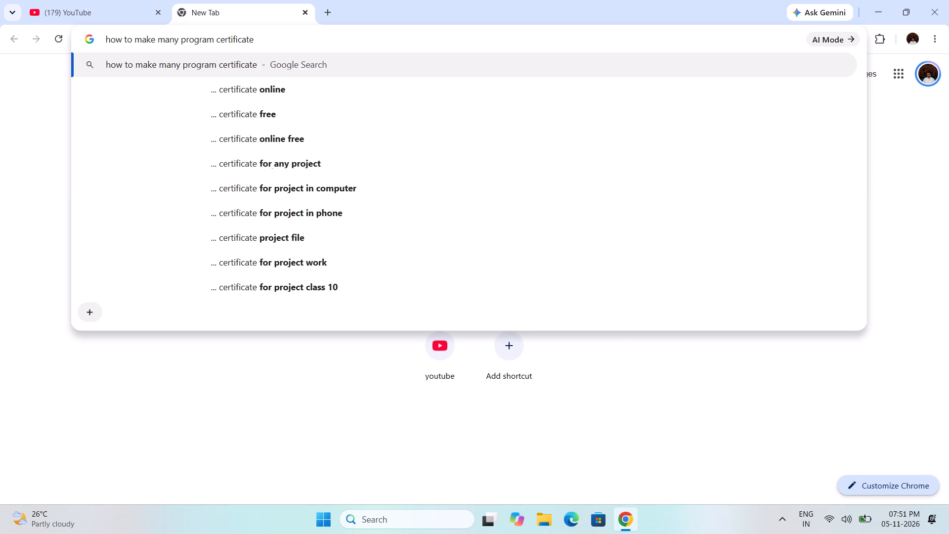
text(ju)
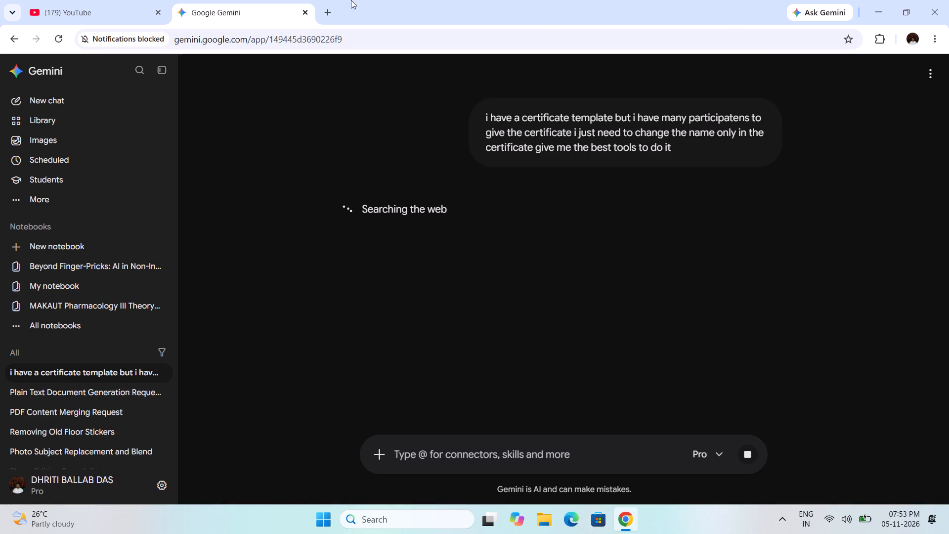
Open Google Docs in a new tab from the Google apps, dismissing the student Gemini offer, and bring up the recent documents.
click(336, 7)
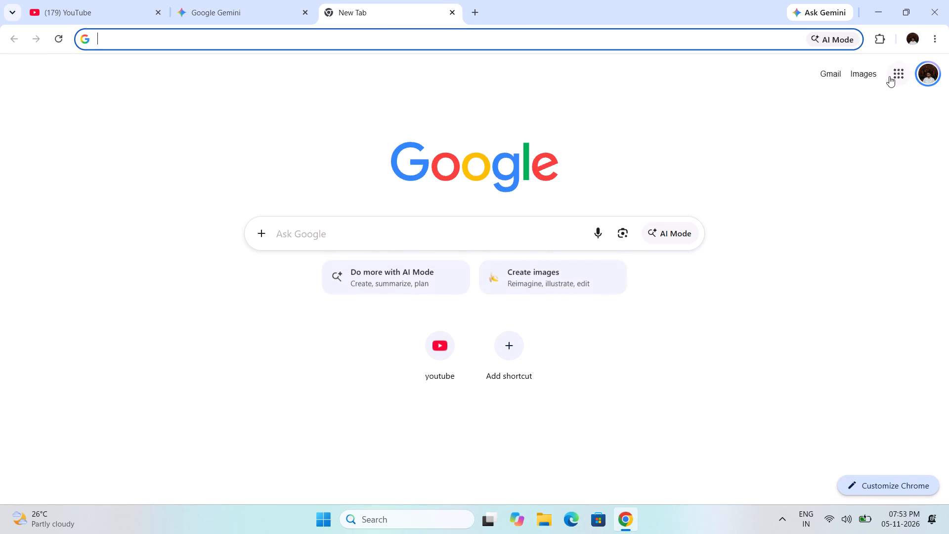
click(894, 76)
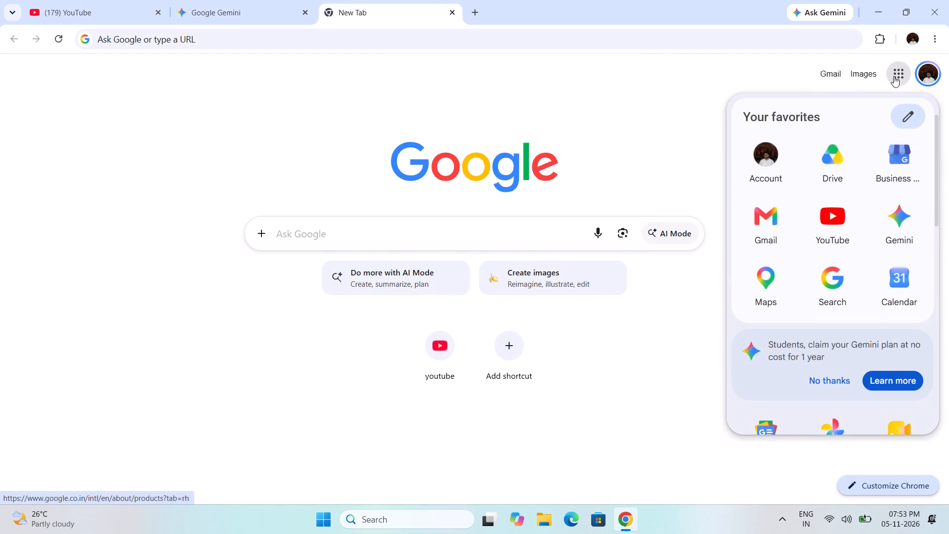
click(834, 385)
scroll(839, 336, down, 2)
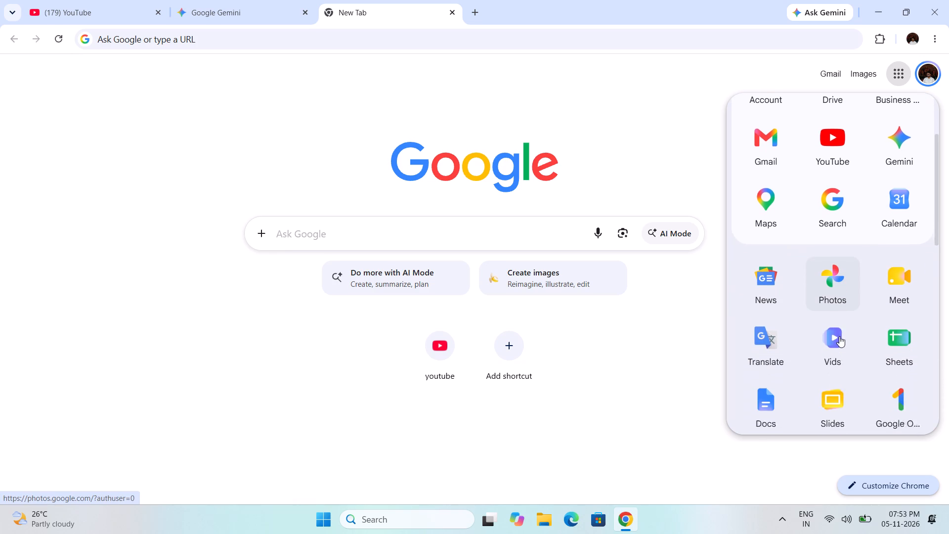
scroll(839, 336, down, 2)
click(776, 304)
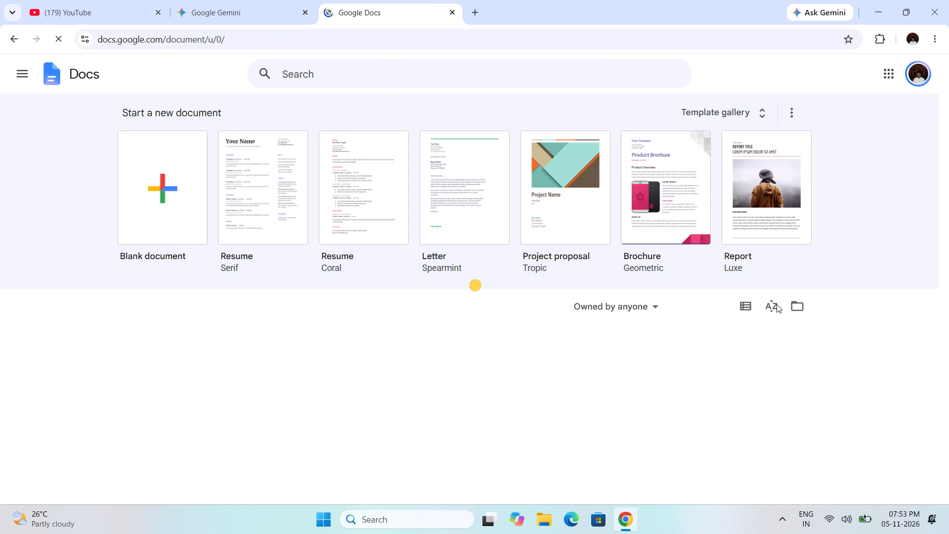
scroll(777, 294, down, 2)
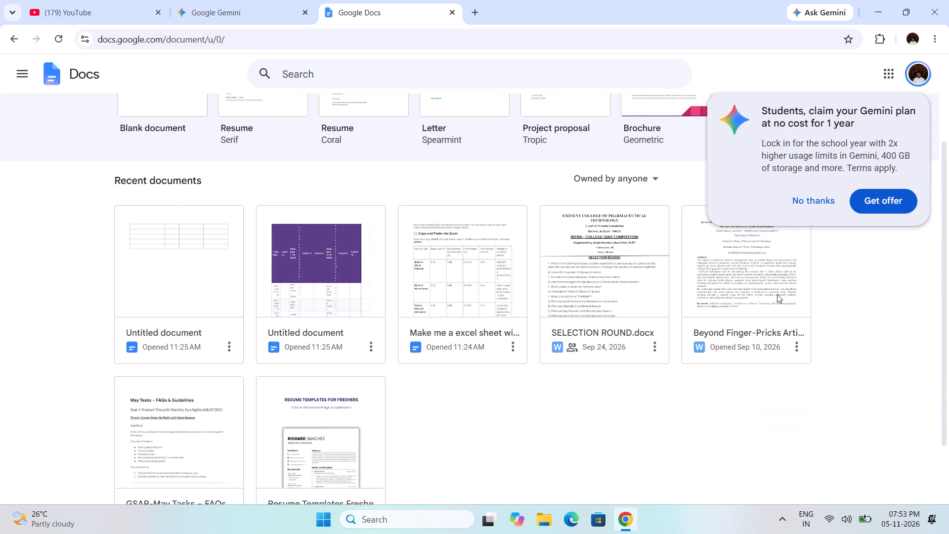
scroll(777, 294, down, 1)
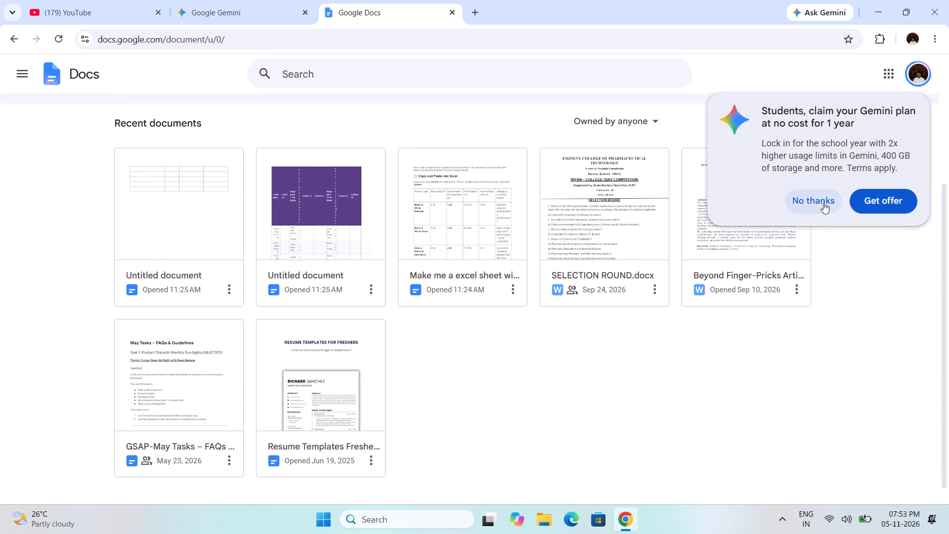
Open the student Gemini offer from Docs, review the Google AI Pro plan and all its benefits, and close the offer page.
click(866, 198)
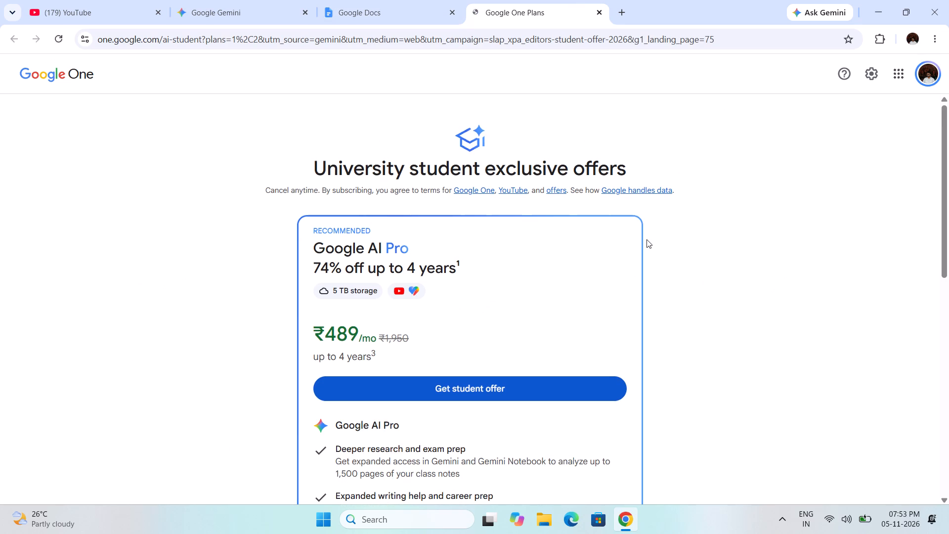
scroll(647, 239, down, 1)
scroll(647, 239, up, 1)
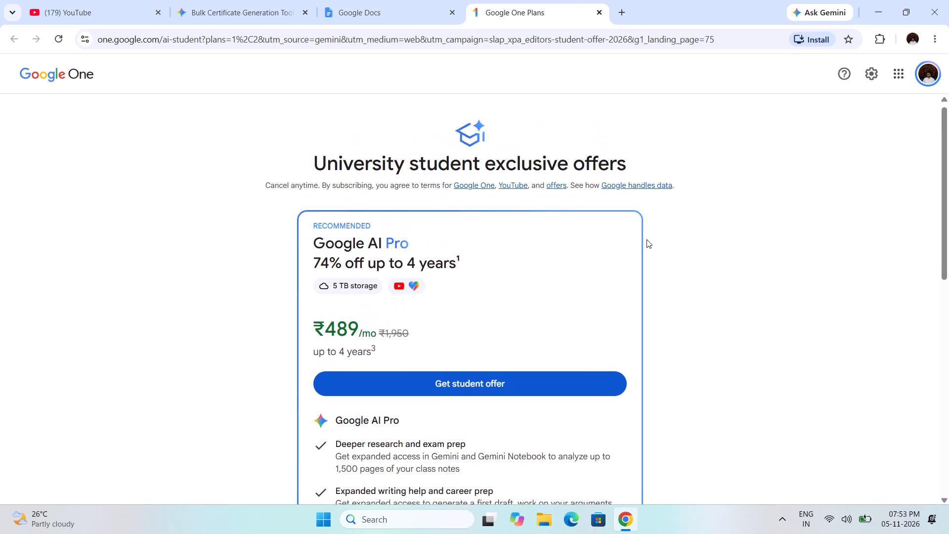
scroll(647, 239, up, 1)
scroll(647, 239, down, 2)
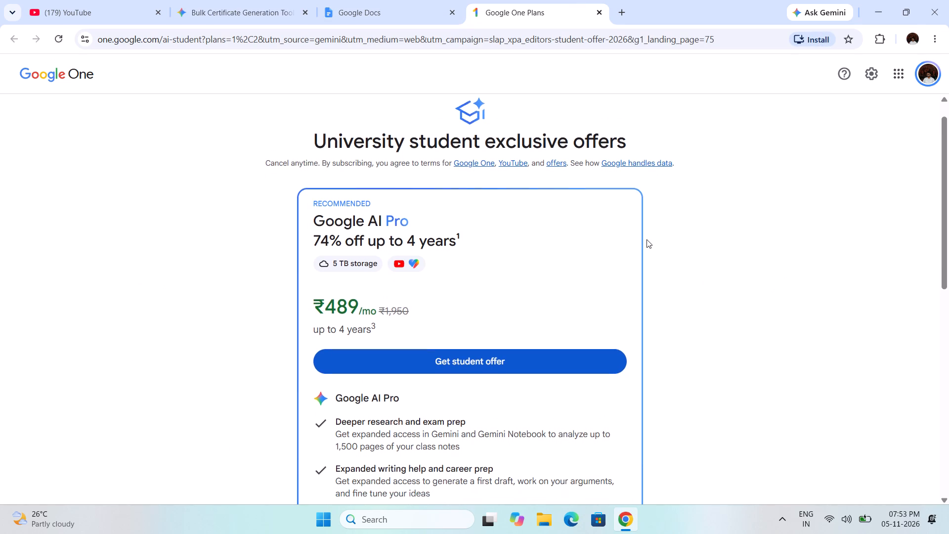
scroll(647, 239, down, 1)
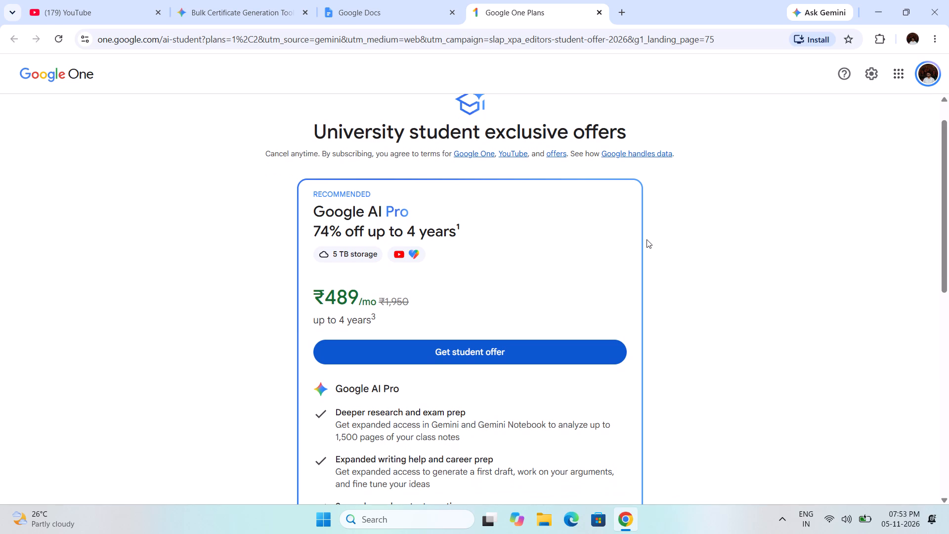
scroll(647, 239, down, 5)
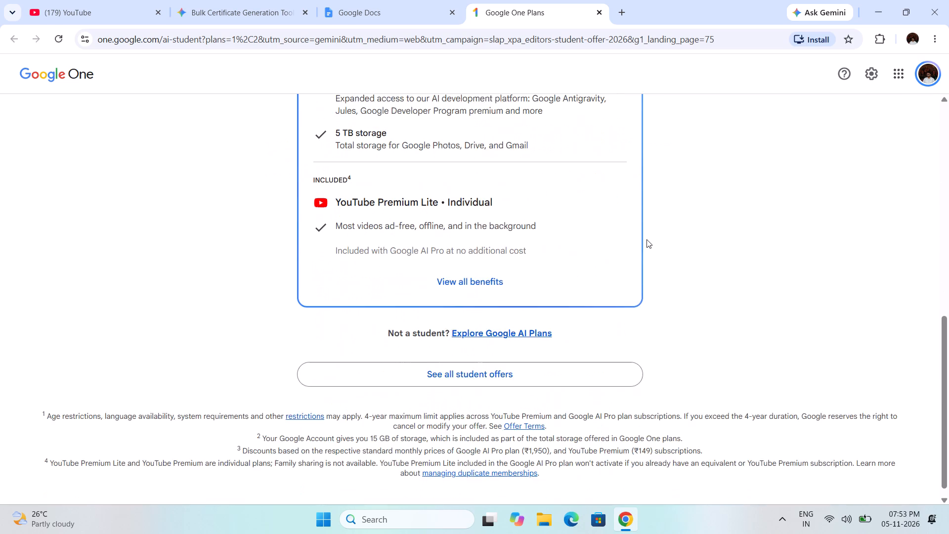
scroll(647, 239, down, 1)
click(475, 270)
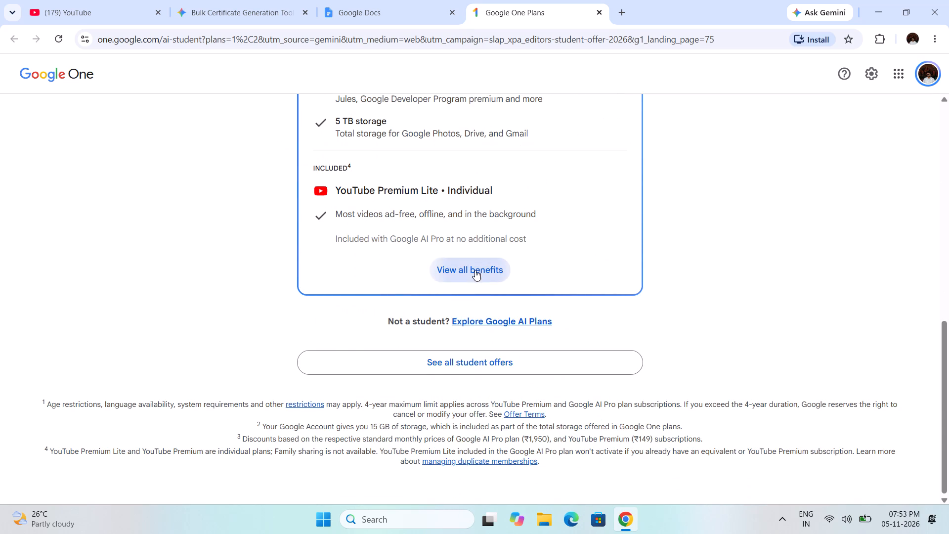
scroll(475, 270, down, 1)
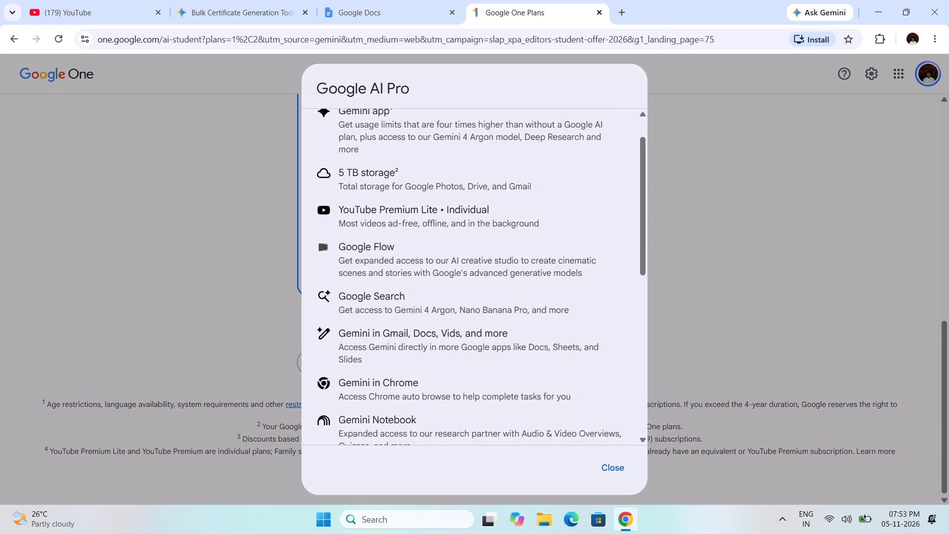
scroll(475, 270, down, 4)
click(746, 267)
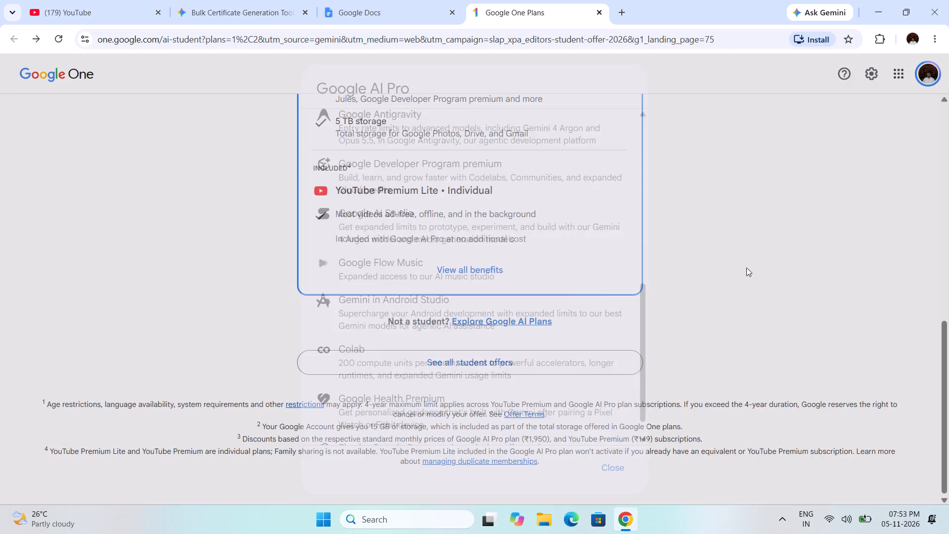
click(596, 16)
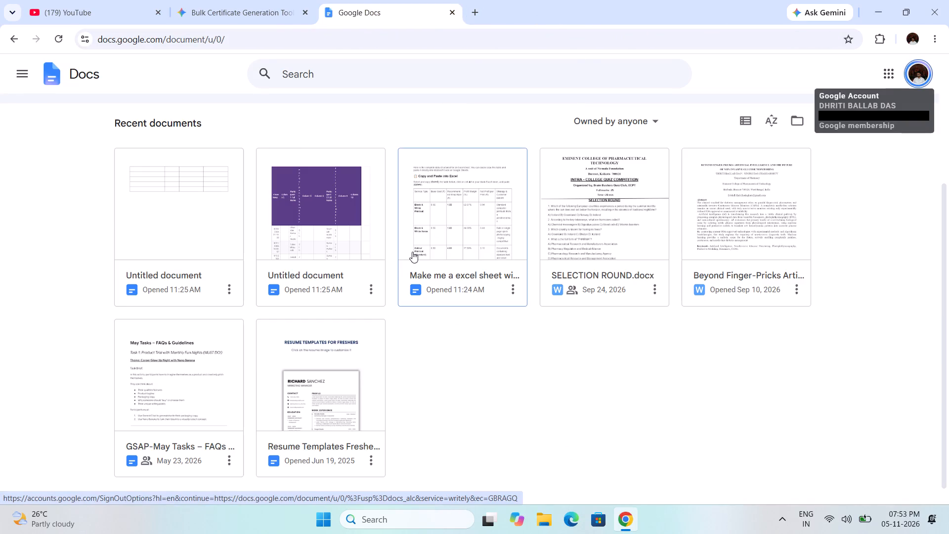
Open the recent untitled document with the purple table header and look through its participant names and semesters.
click(333, 244)
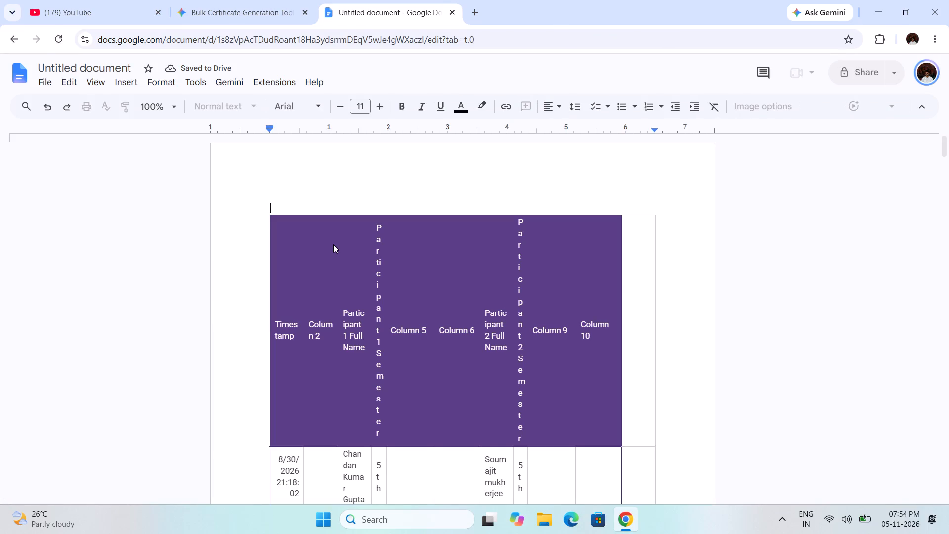
scroll(333, 244, down, 3)
scroll(217, 241, down, 4)
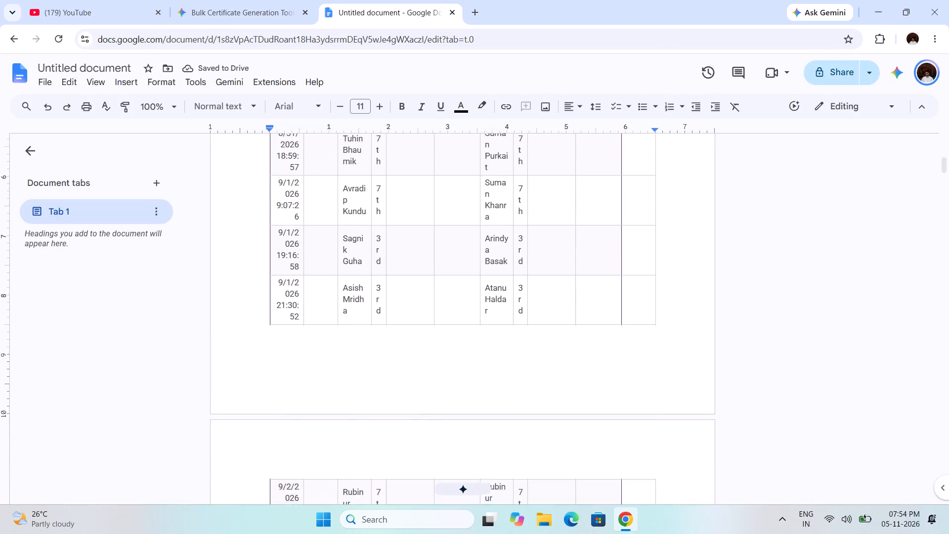
scroll(217, 241, down, 16)
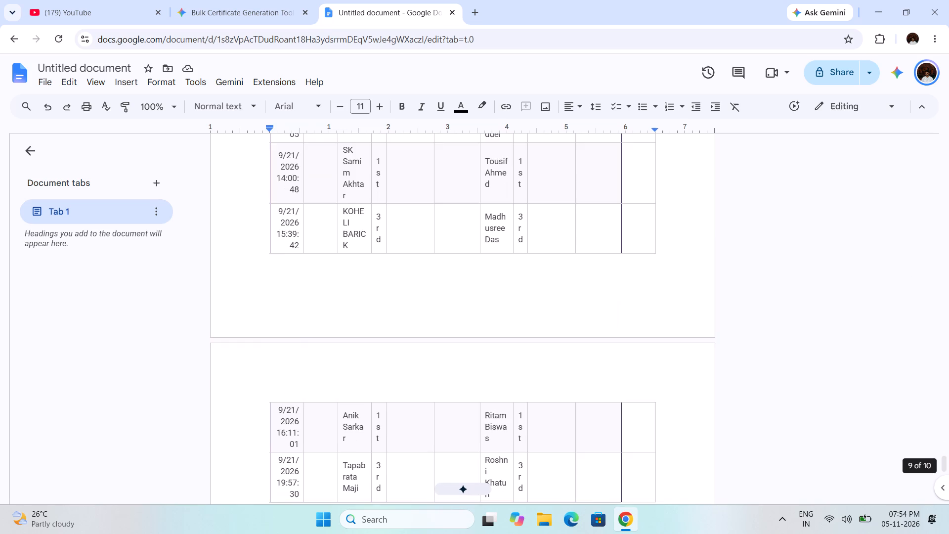
scroll(217, 241, down, 6)
scroll(217, 241, up, 5)
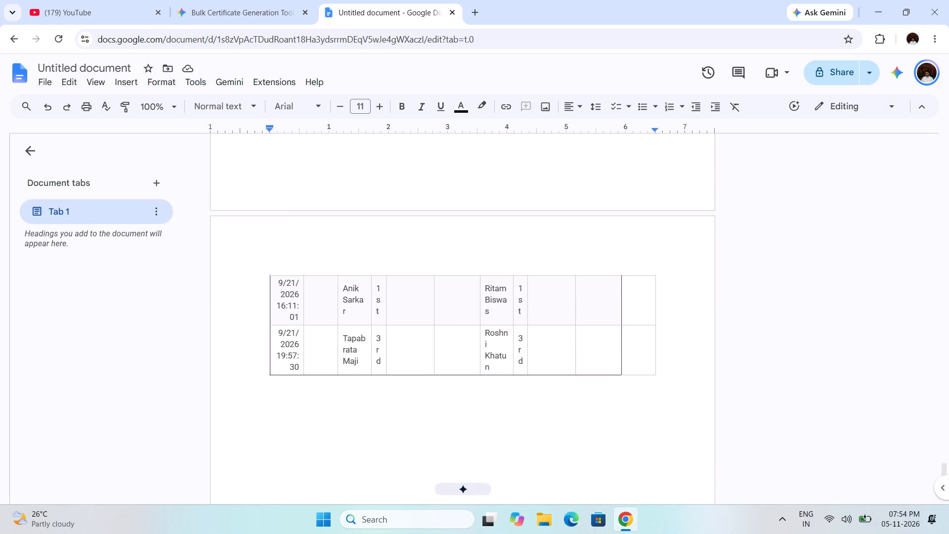
scroll(217, 241, up, 1)
scroll(315, 351, up, 15)
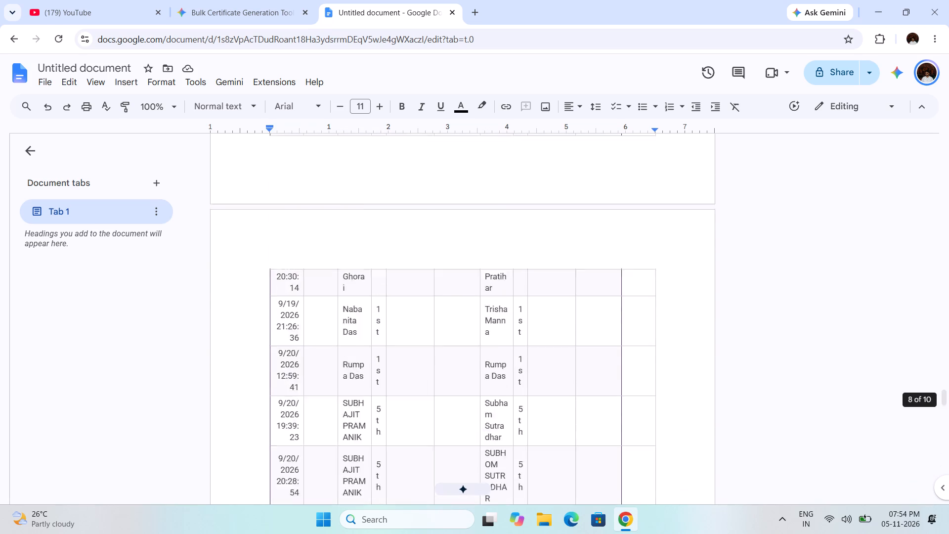
scroll(315, 351, up, 10)
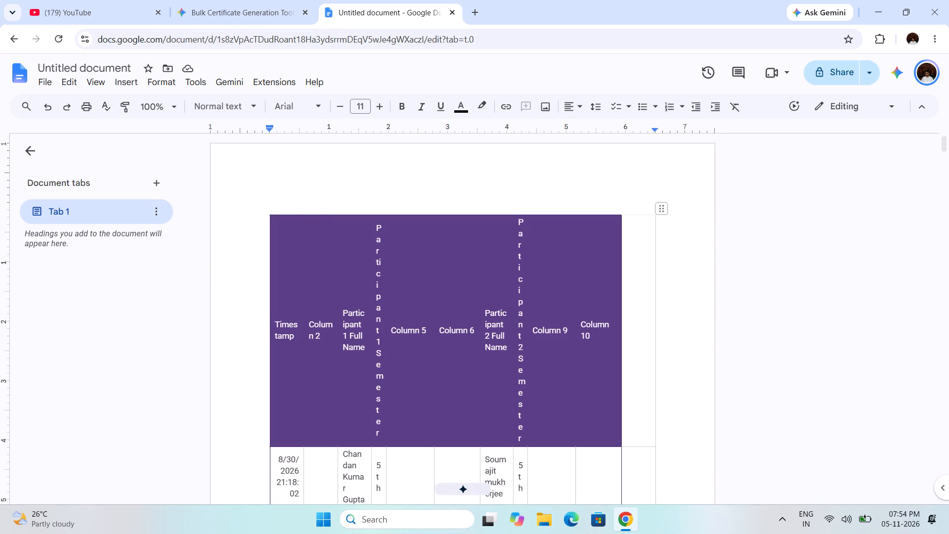
Switch to Microsoft Word, open the recent file "Document1 (3)" and look through its participant table.
click(392, 519)
text(word)
key(Return)
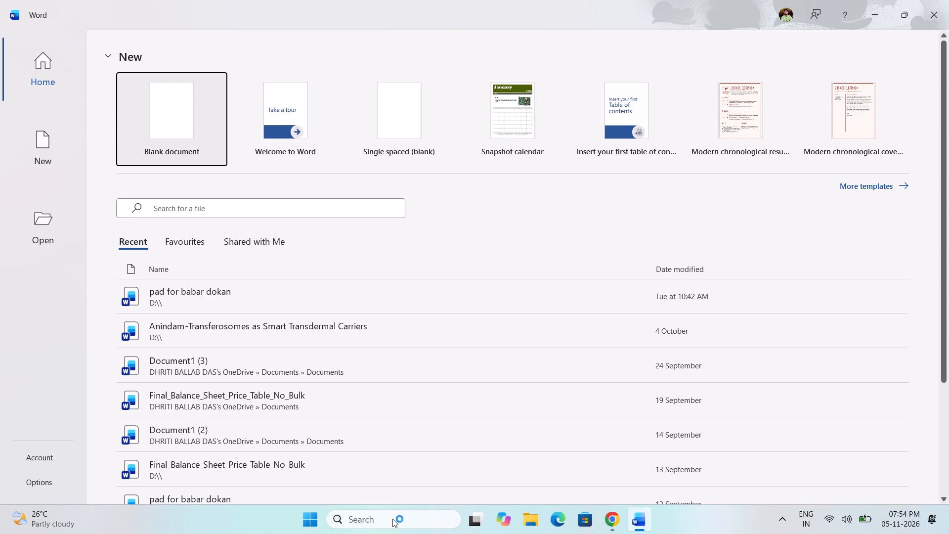
scroll(393, 408, down, 1)
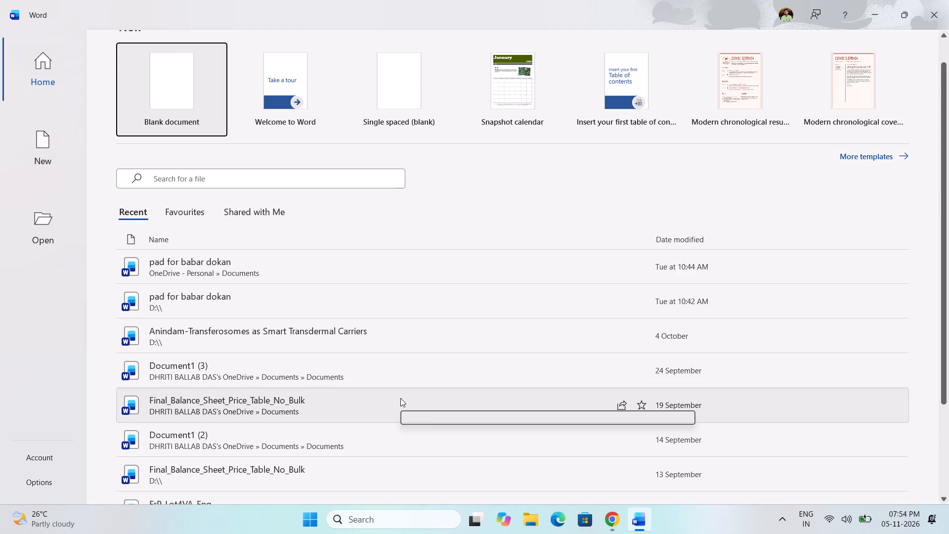
click(359, 370)
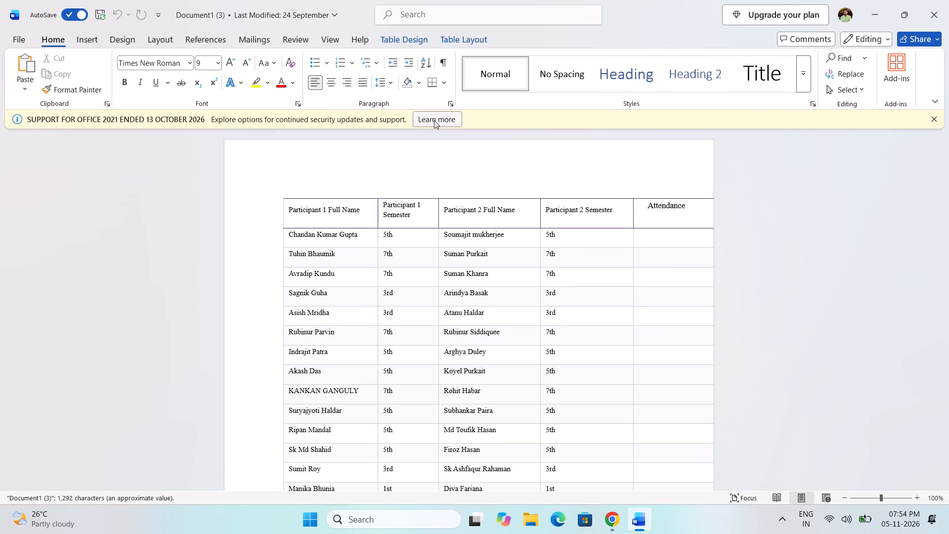
scroll(475, 268, down, 6)
scroll(475, 268, up, 2)
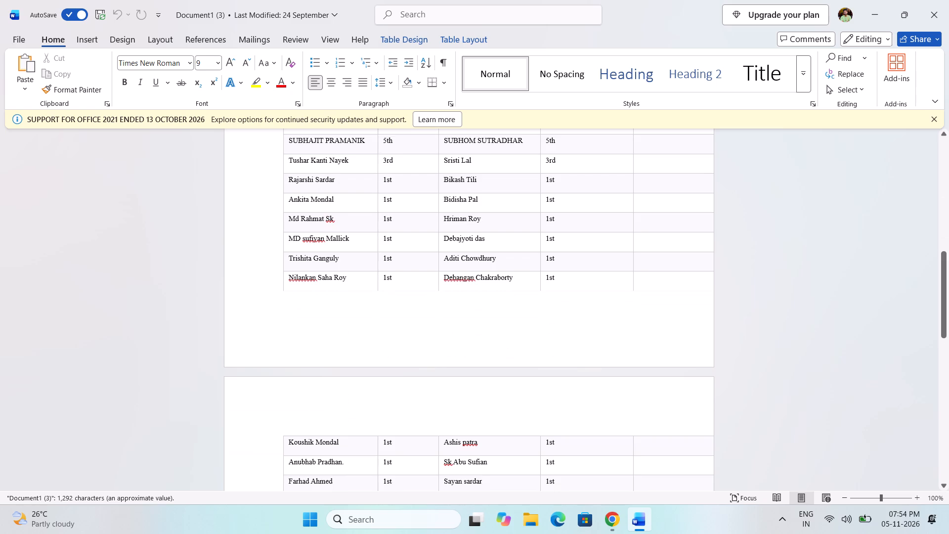
scroll(475, 268, up, 4)
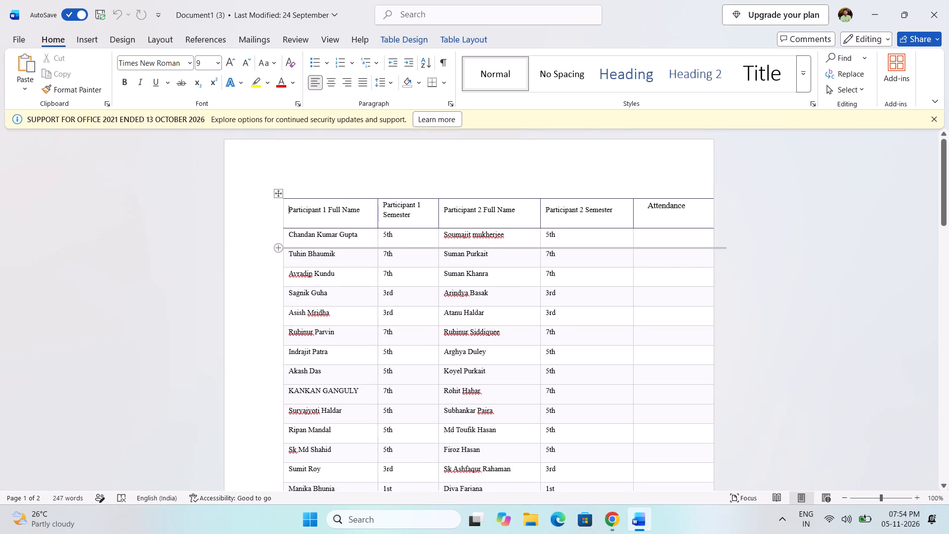
Look through the whole participant table in "Document1 (3)", examining the names and semesters on both pages.
scroll(272, 239, down, 4)
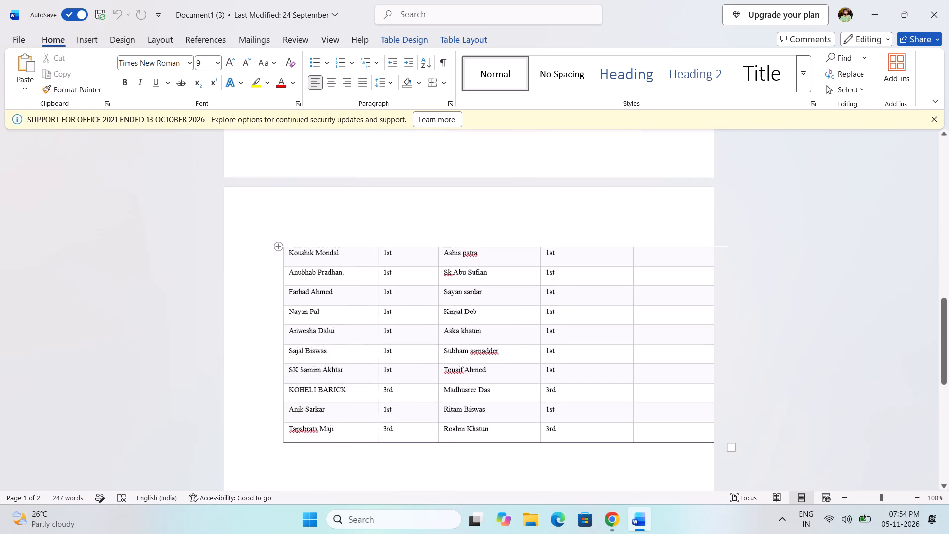
scroll(272, 239, down, 3)
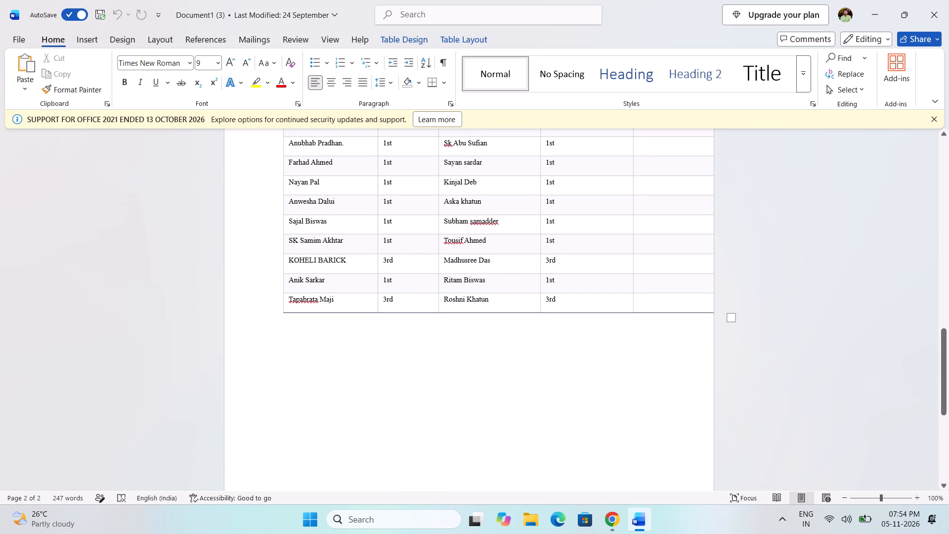
scroll(227, 239, up, 5)
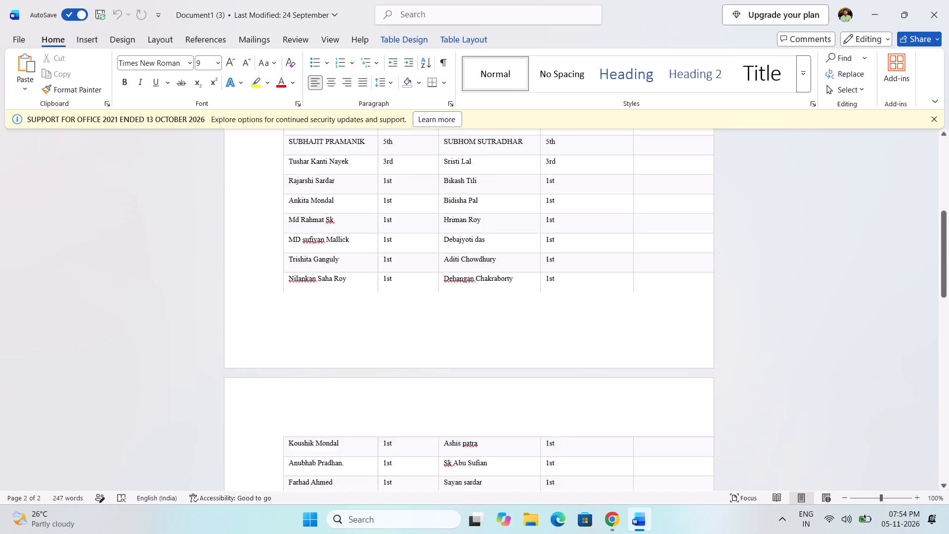
scroll(227, 239, up, 4)
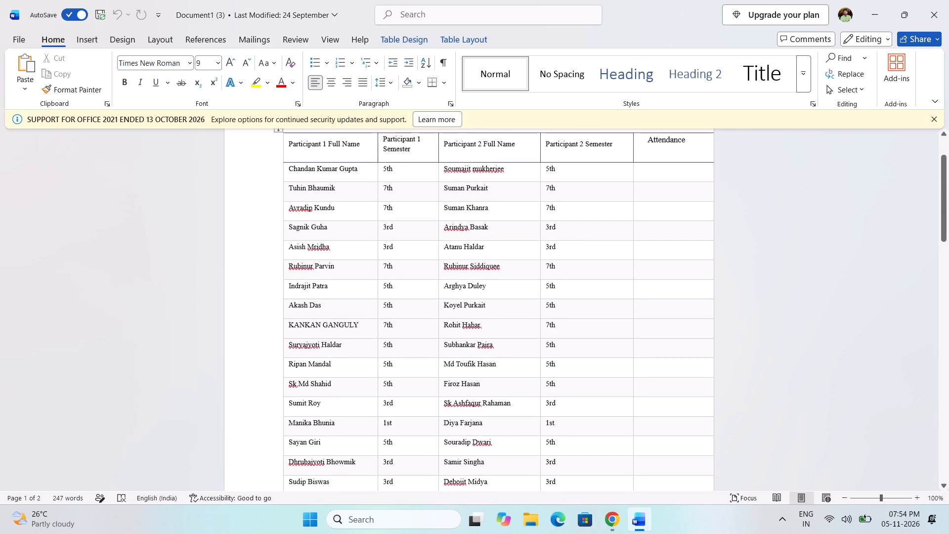
scroll(227, 239, up, 3)
scroll(227, 239, down, 1)
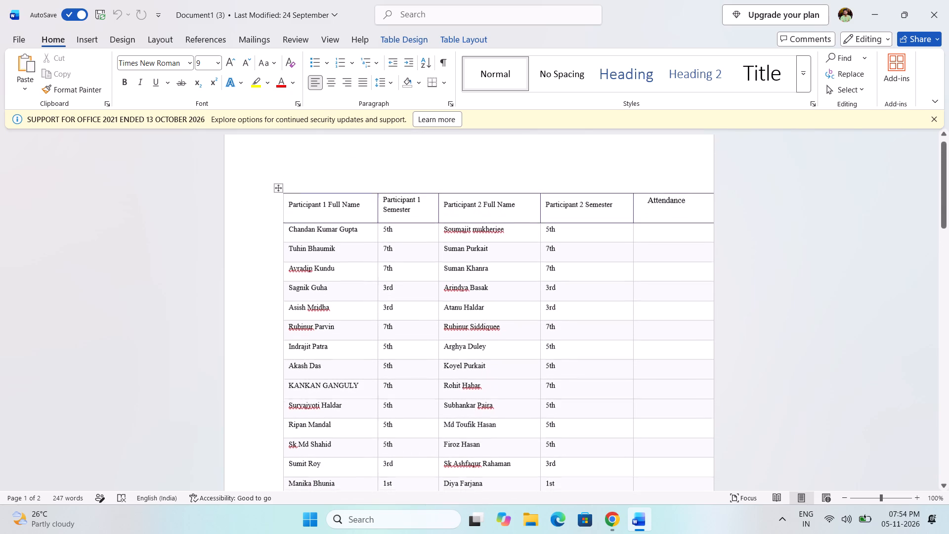
scroll(227, 239, down, 4)
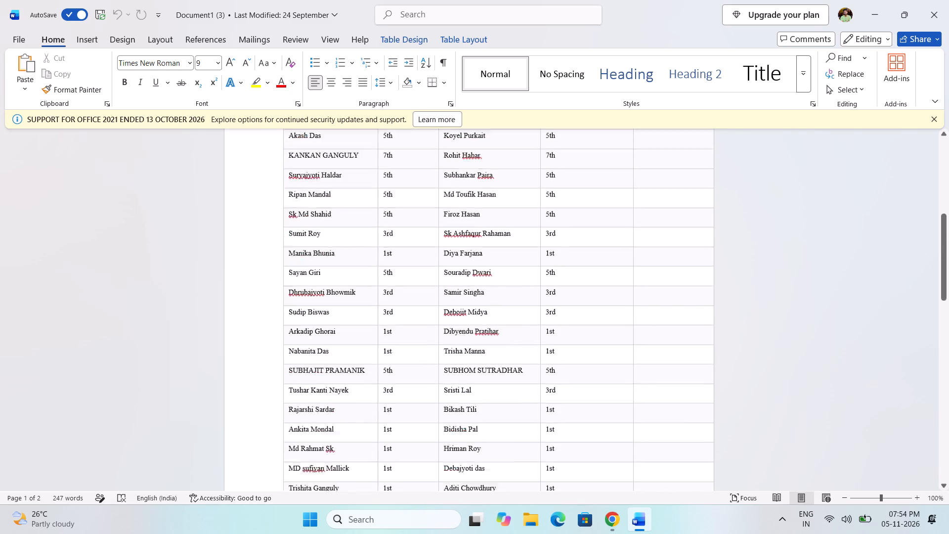
scroll(227, 239, down, 1)
scroll(227, 239, up, 1)
scroll(227, 239, down, 1)
scroll(227, 239, up, 4)
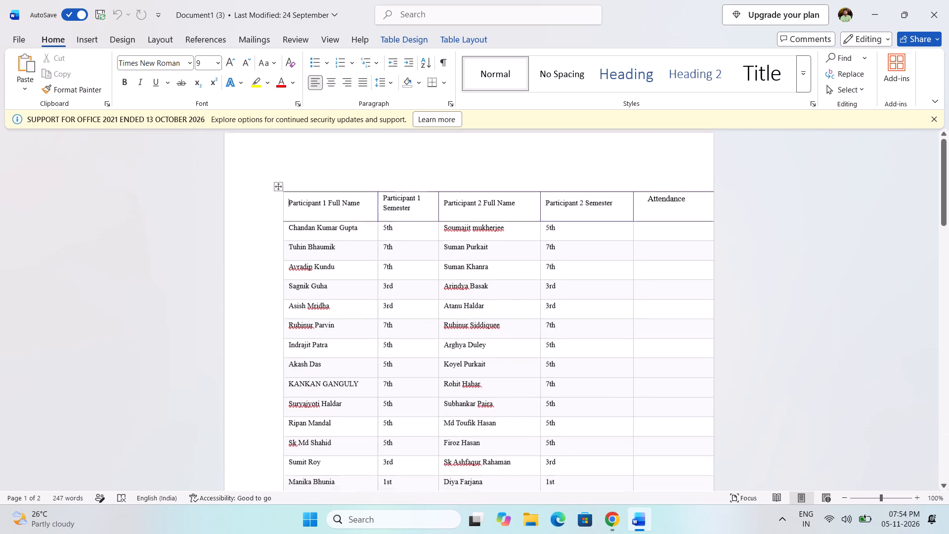
scroll(227, 239, up, 3)
scroll(546, 214, left, 2)
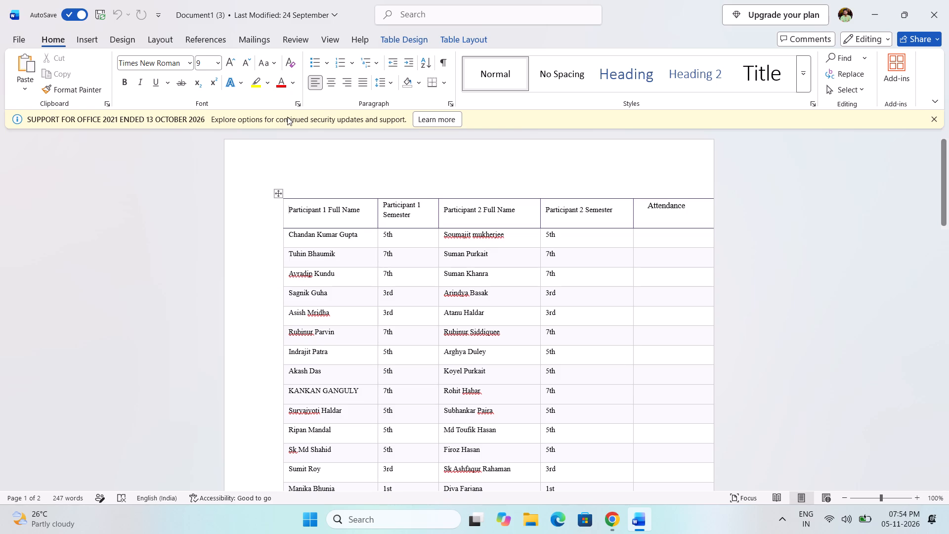
Browse the recent Word files, open "Document1 (2)" to check its content, and close it.
click(17, 41)
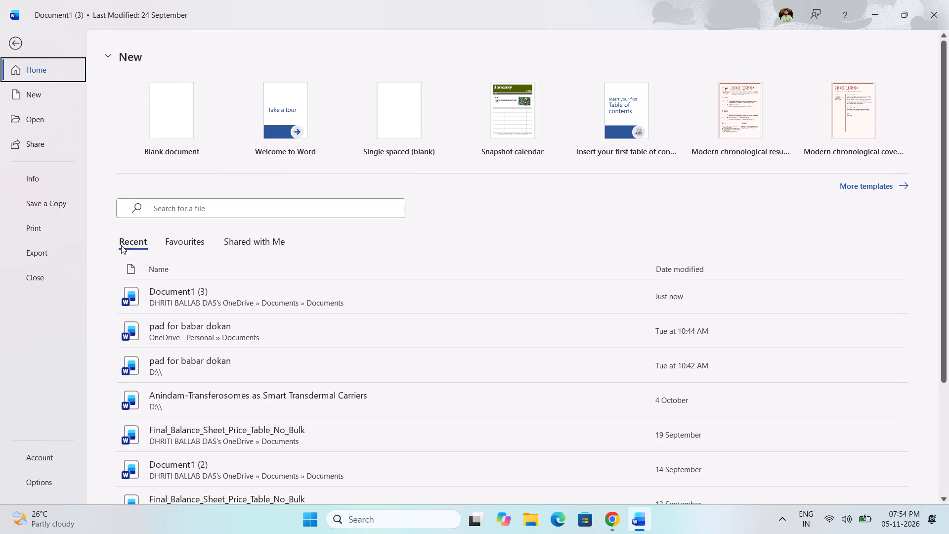
scroll(277, 248, down, 1)
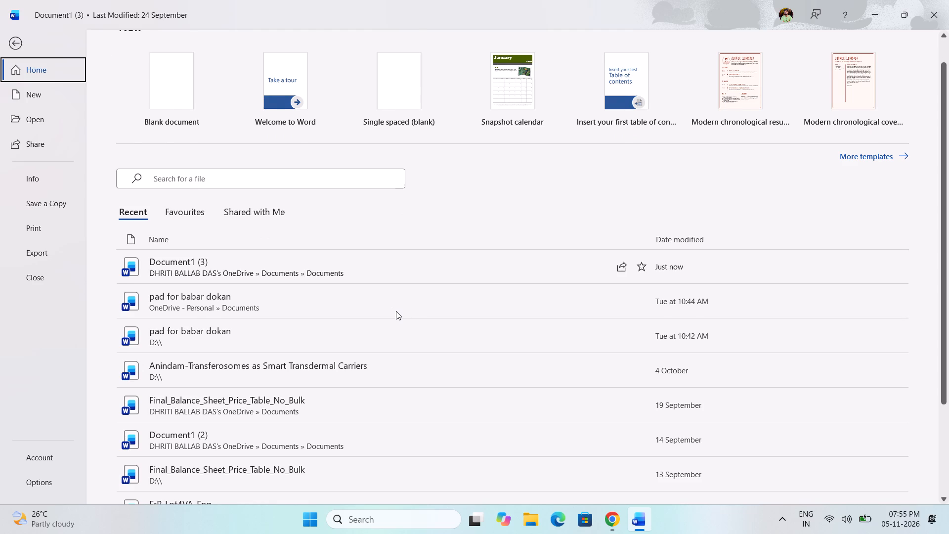
scroll(396, 311, down, 2)
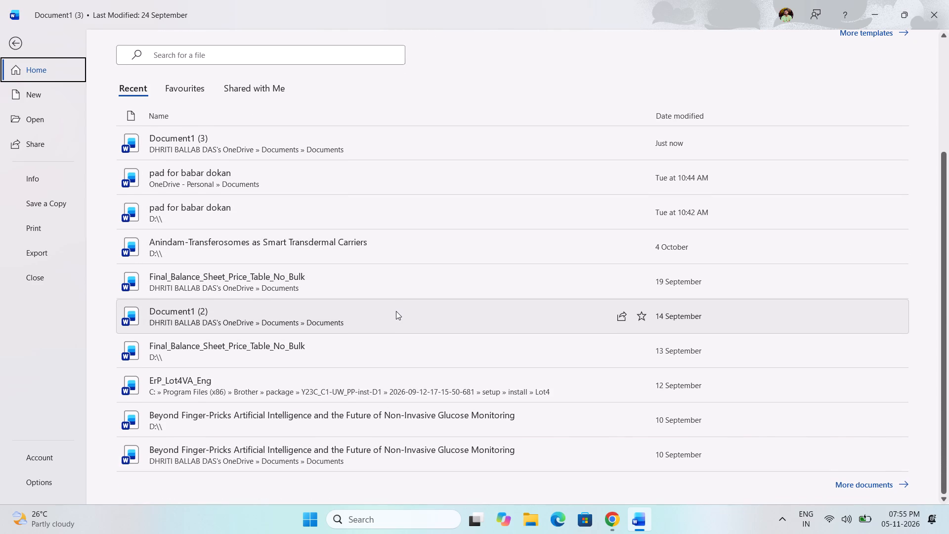
scroll(396, 311, down, 1)
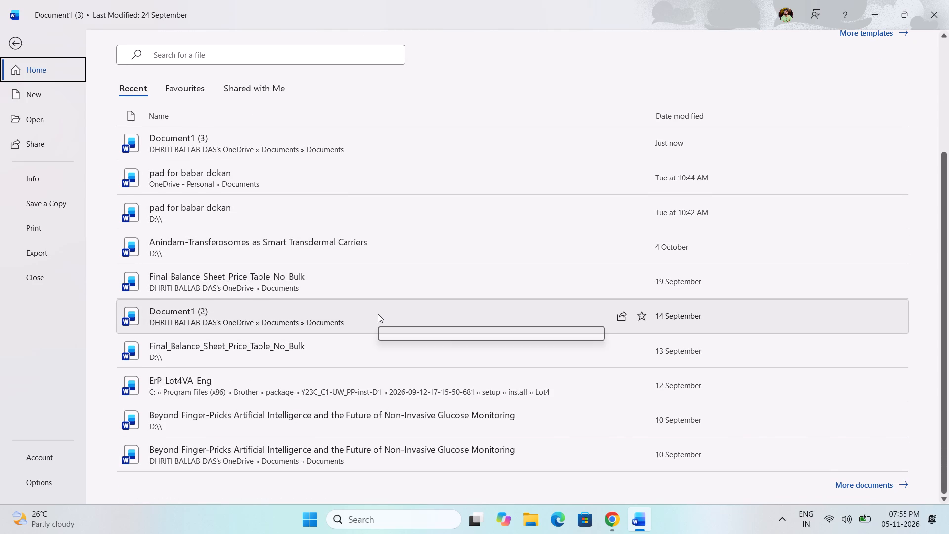
scroll(378, 314, up, 1)
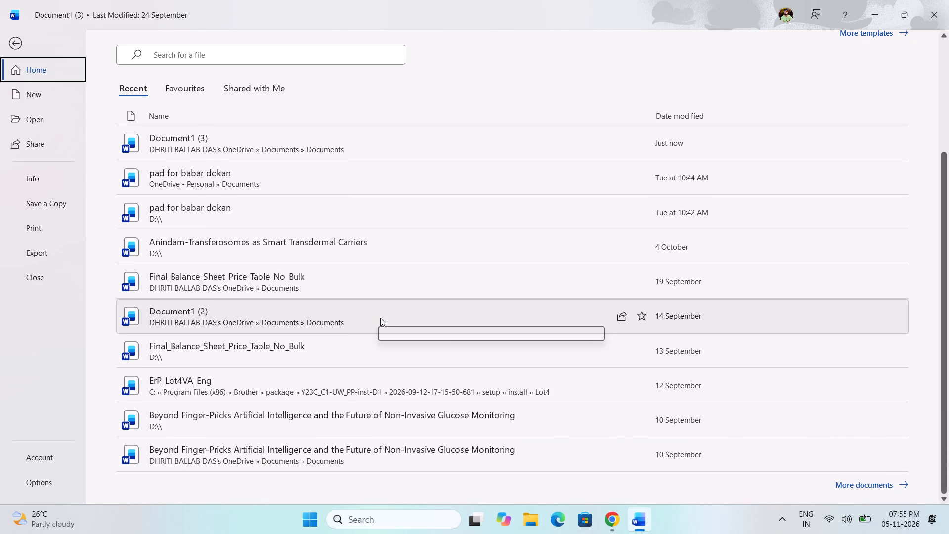
click(380, 319)
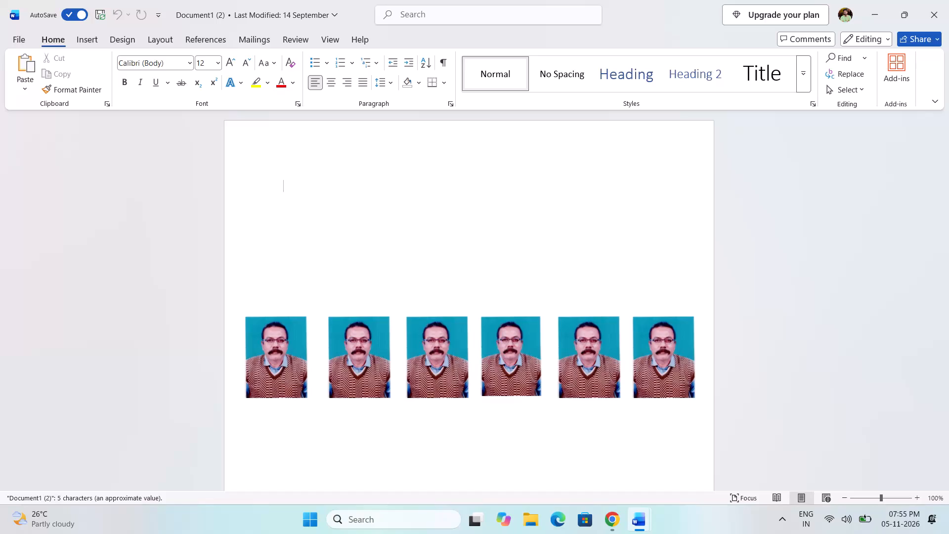
click(947, 1)
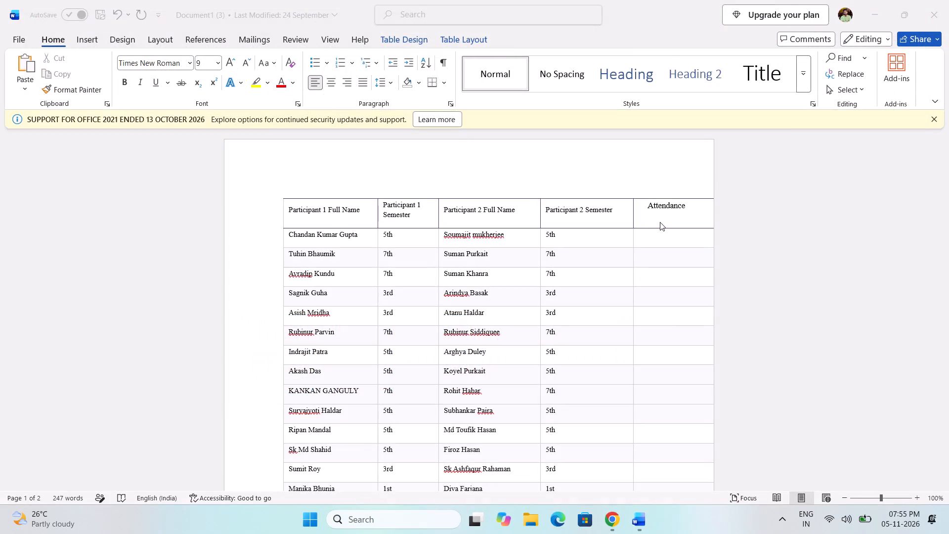
Open the information page about the end of Office 2021 support from the notice, and close that page.
scroll(660, 222, up, 1)
scroll(660, 222, down, 1)
scroll(660, 222, up, 1)
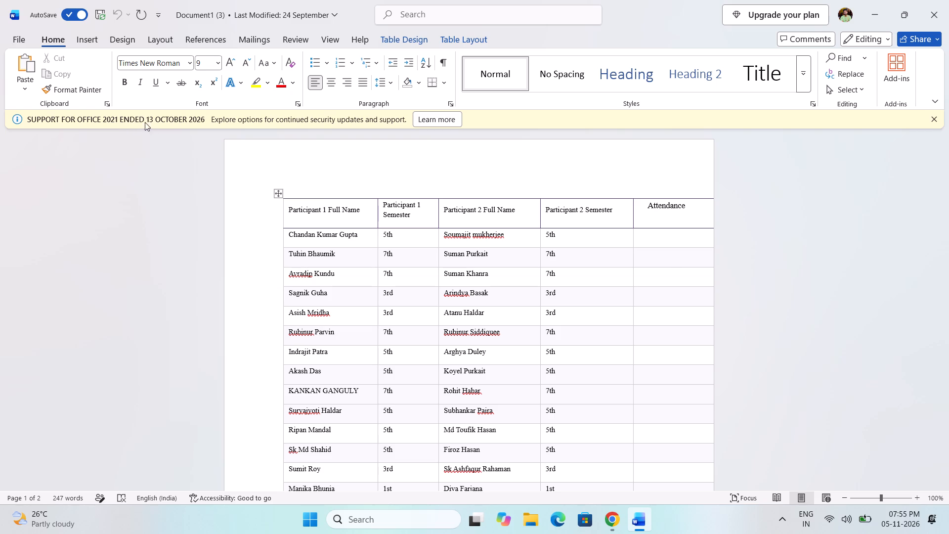
click(435, 120)
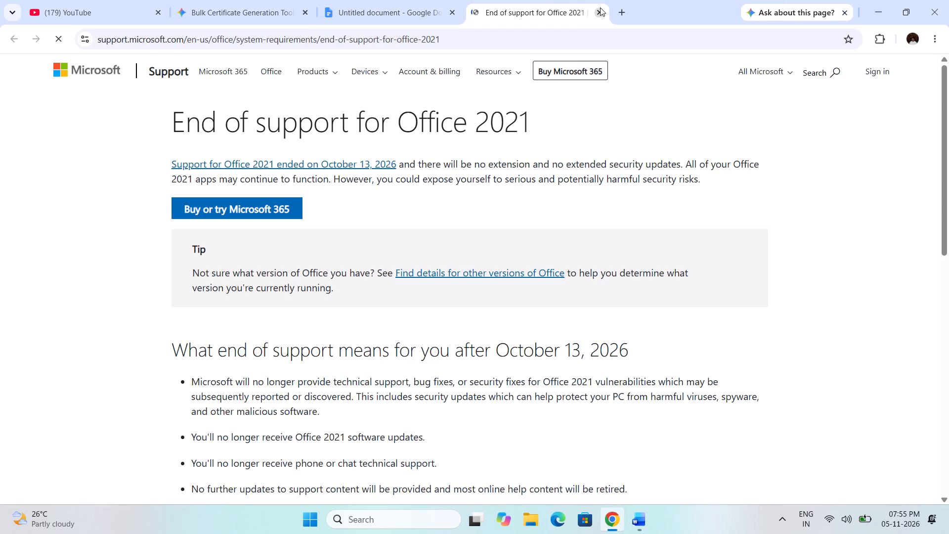
click(602, 10)
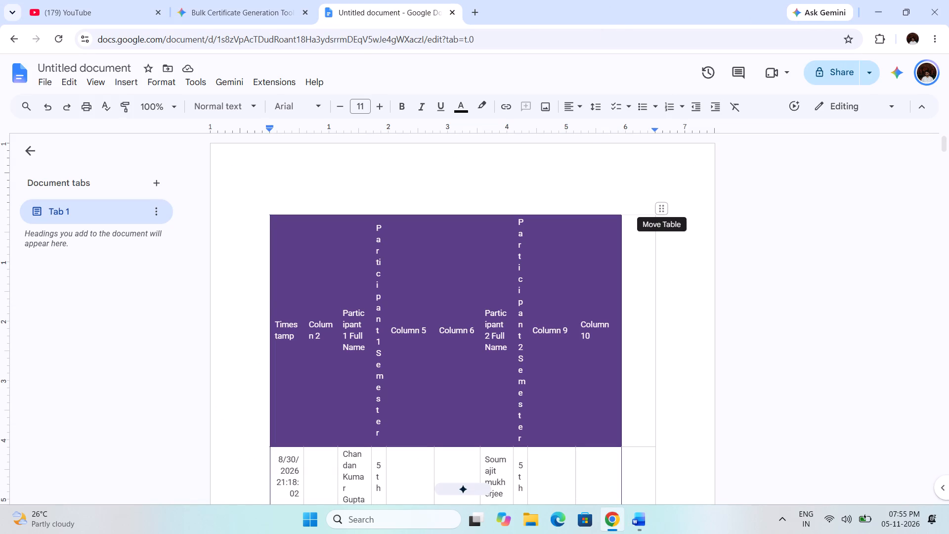
Return to "Document1 (3)" in Word and review the participant table through both pages again.
click(630, 528)
scroll(561, 408, down, 5)
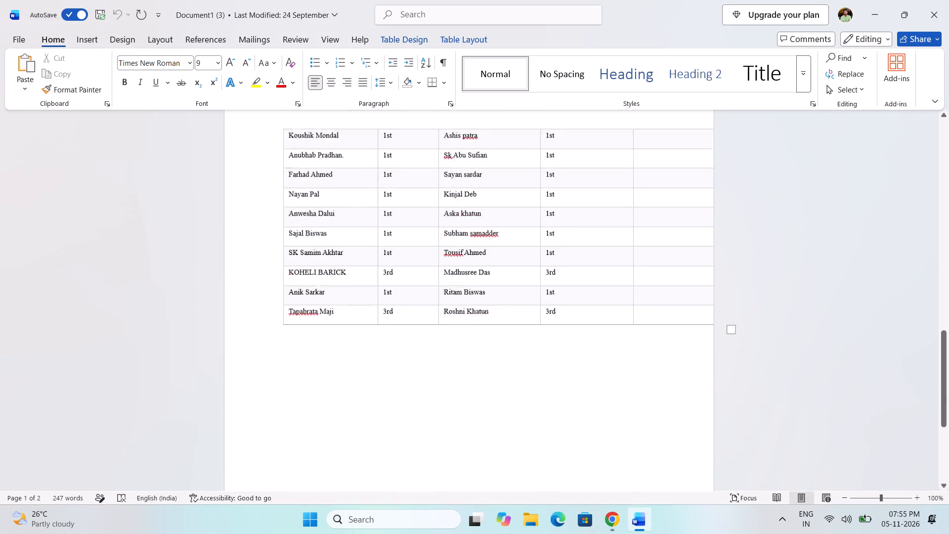
scroll(561, 408, down, 2)
scroll(561, 408, up, 5)
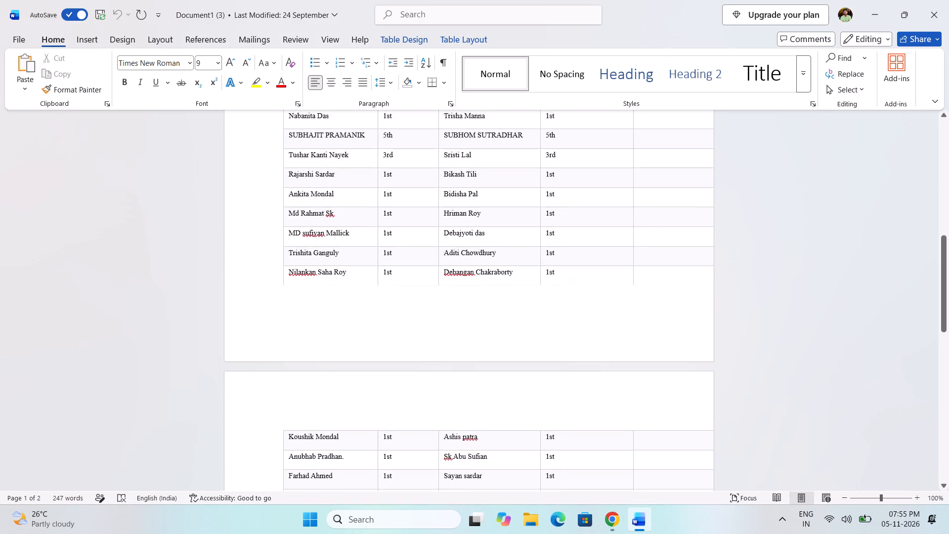
scroll(561, 408, up, 1)
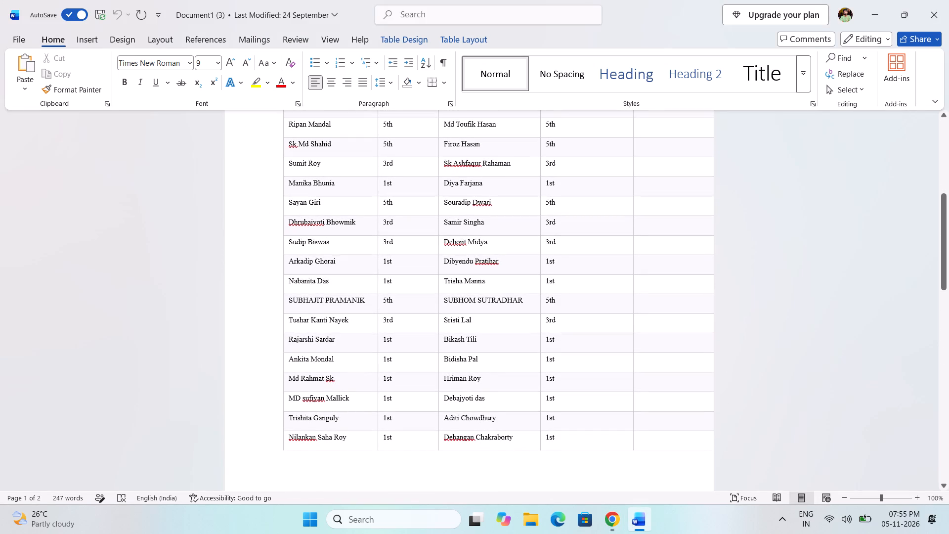
scroll(561, 408, up, 4)
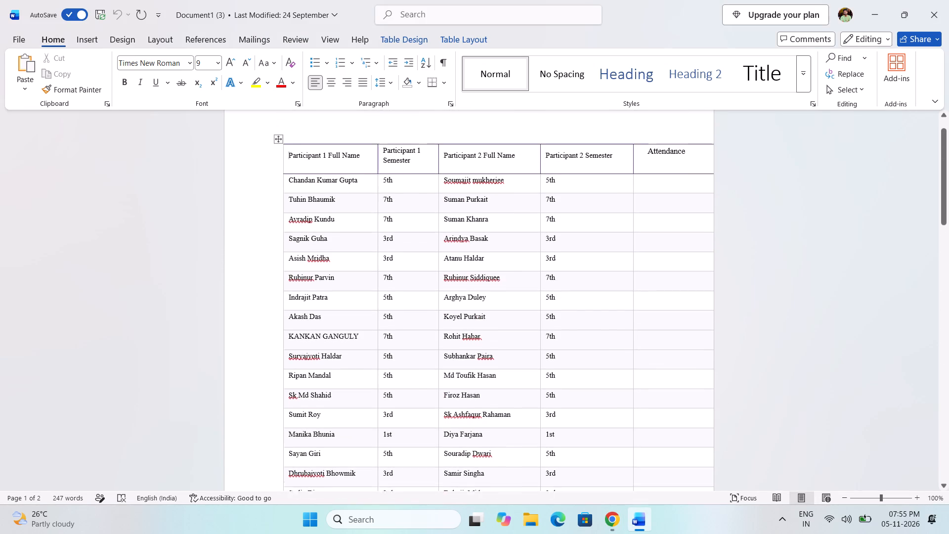
click(561, 408)
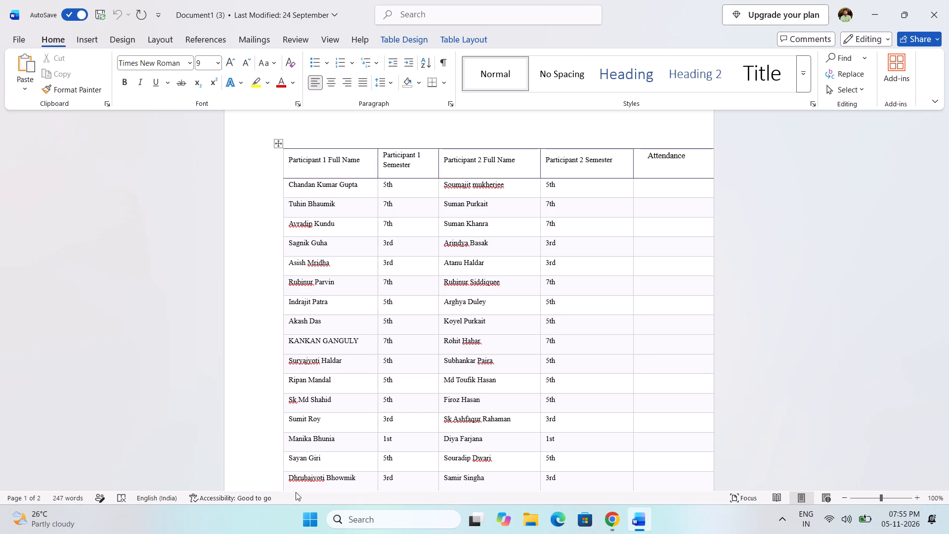
Search the computer for "wh", open WhatsApp's Microsoft Store page and start getting the app.
click(313, 524)
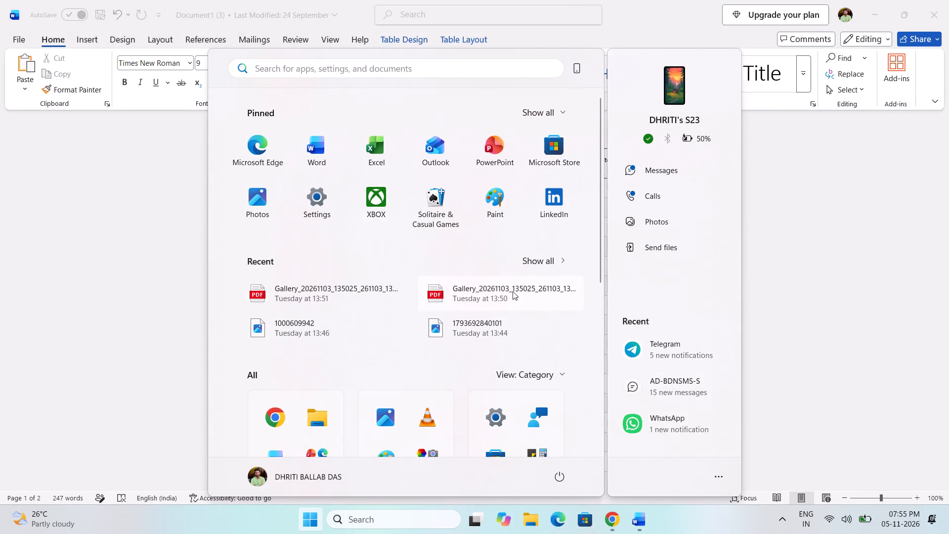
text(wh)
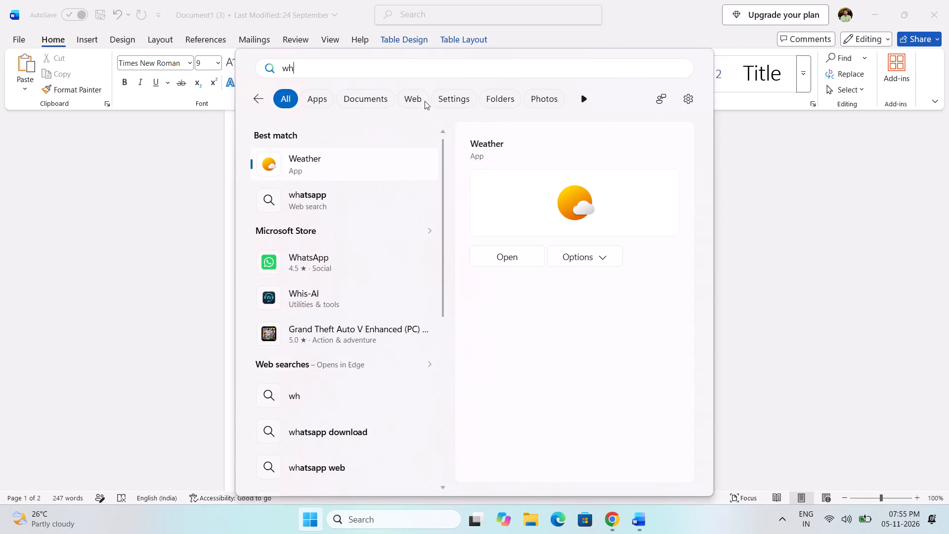
click(321, 262)
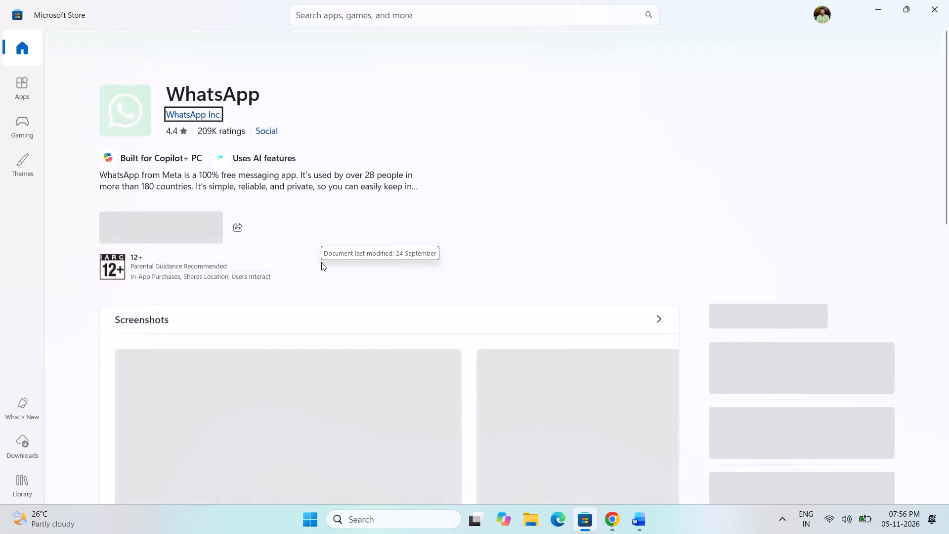
click(193, 236)
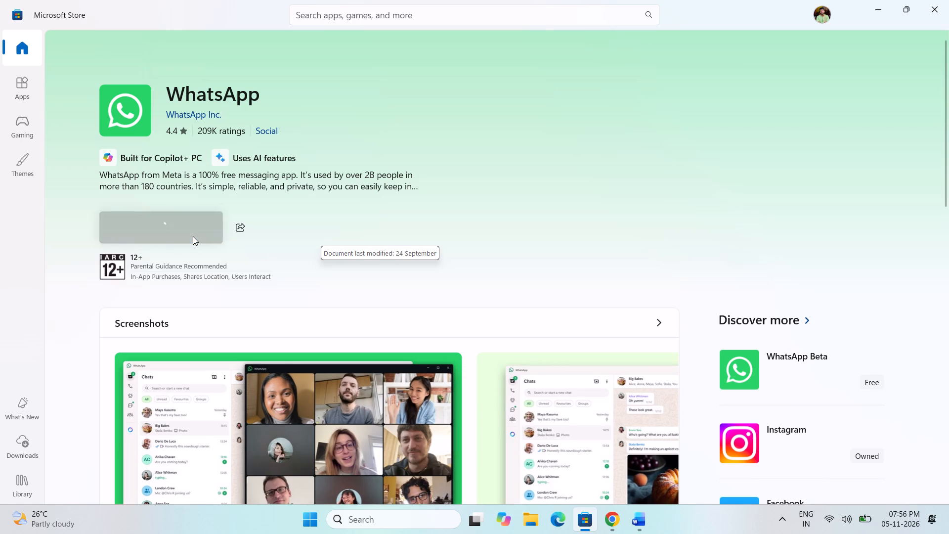
Switch to Chrome, to the MailMyCertificate bulk certificate generator page.
click(618, 525)
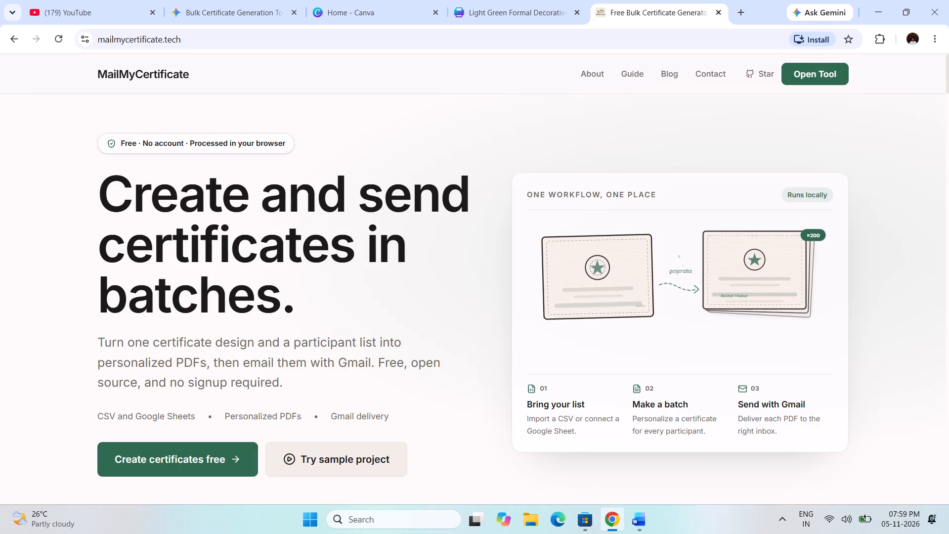
Start creating free certificates on MailMyCertificate and view the Certificate upload step.
click(194, 467)
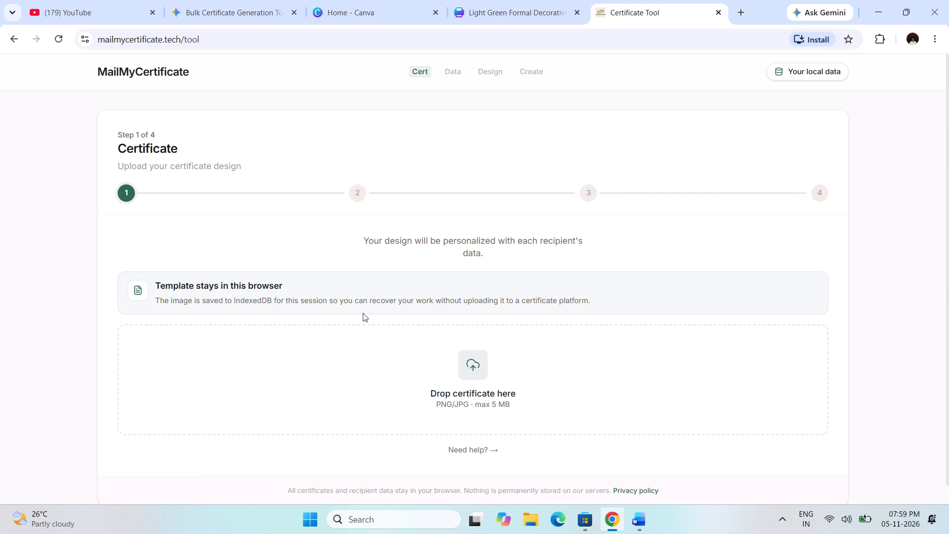
scroll(368, 306, down, 1)
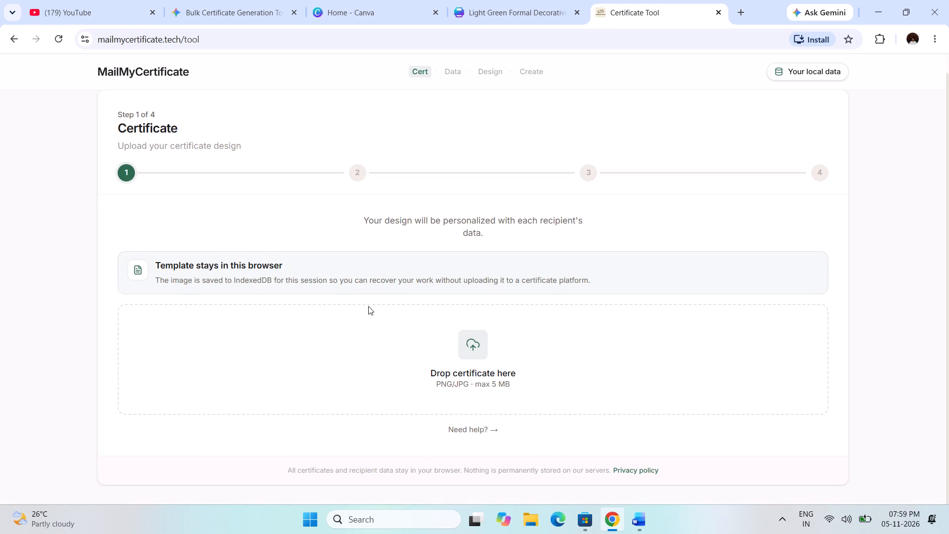
scroll(368, 306, down, 1)
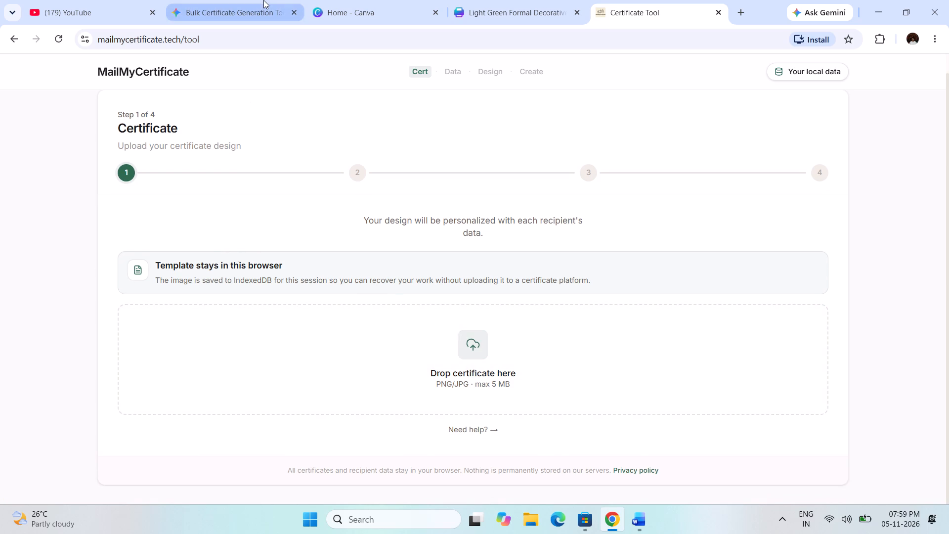
Return to the Canva certificate design and download it as a PNG with High quality.
click(507, 0)
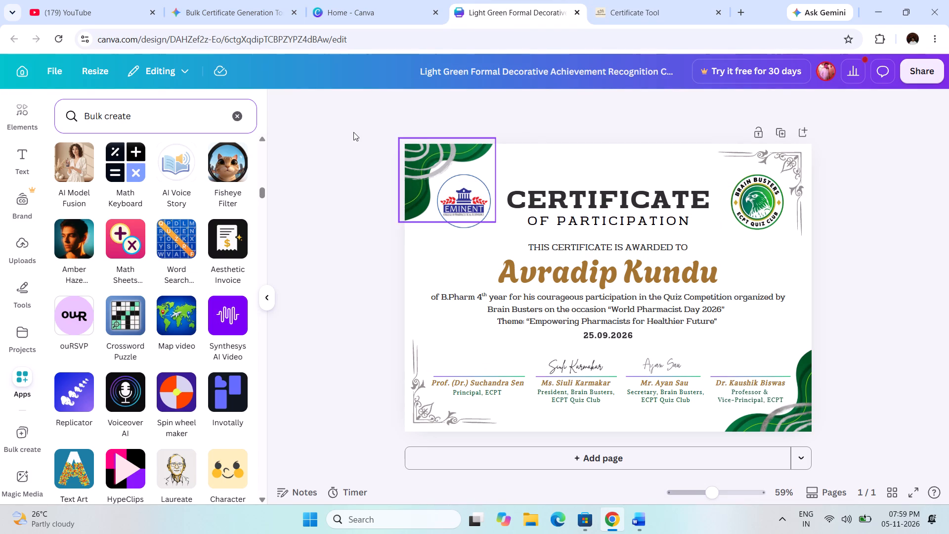
click(297, 133)
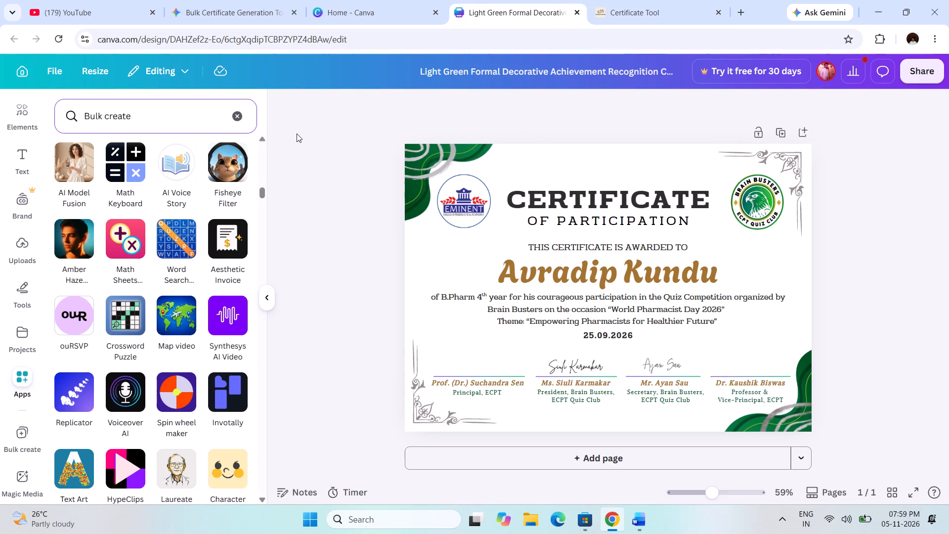
click(925, 72)
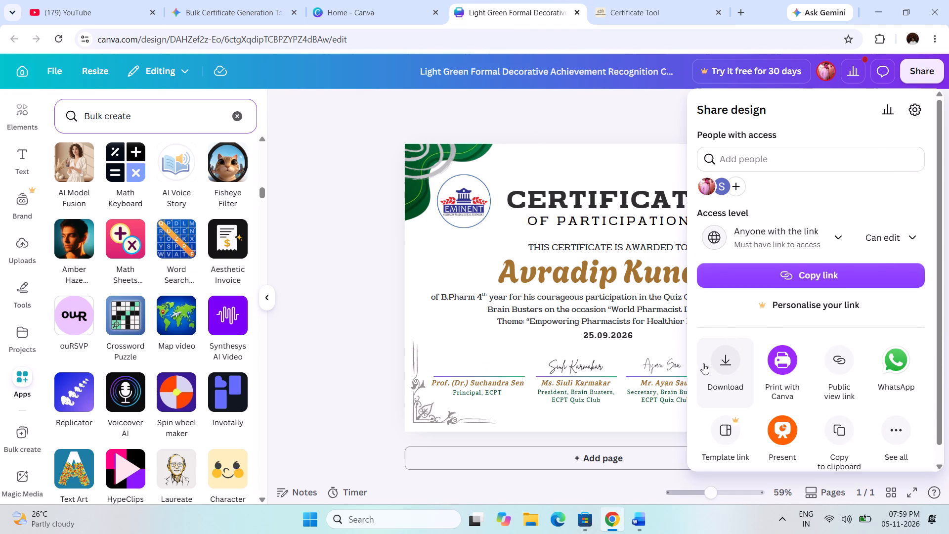
click(703, 363)
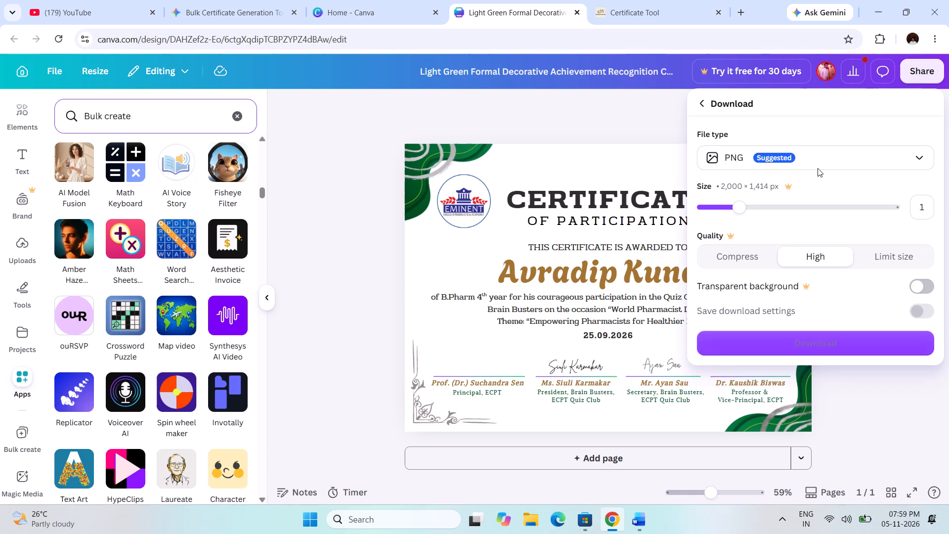
click(658, 1)
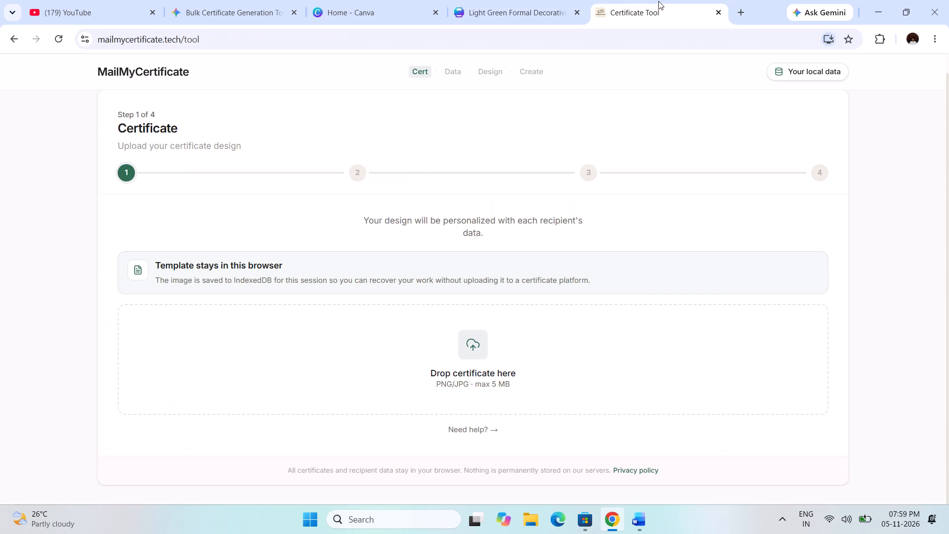
click(534, 5)
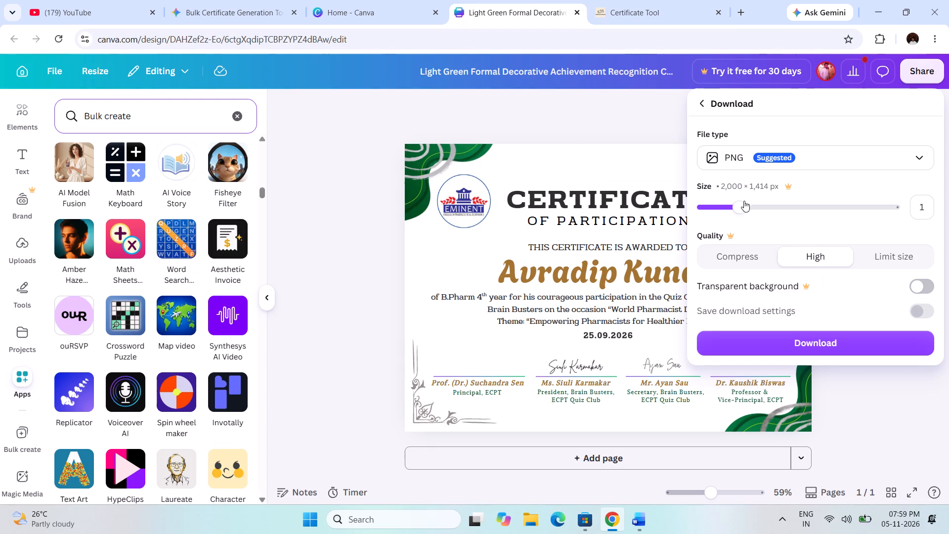
click(822, 164)
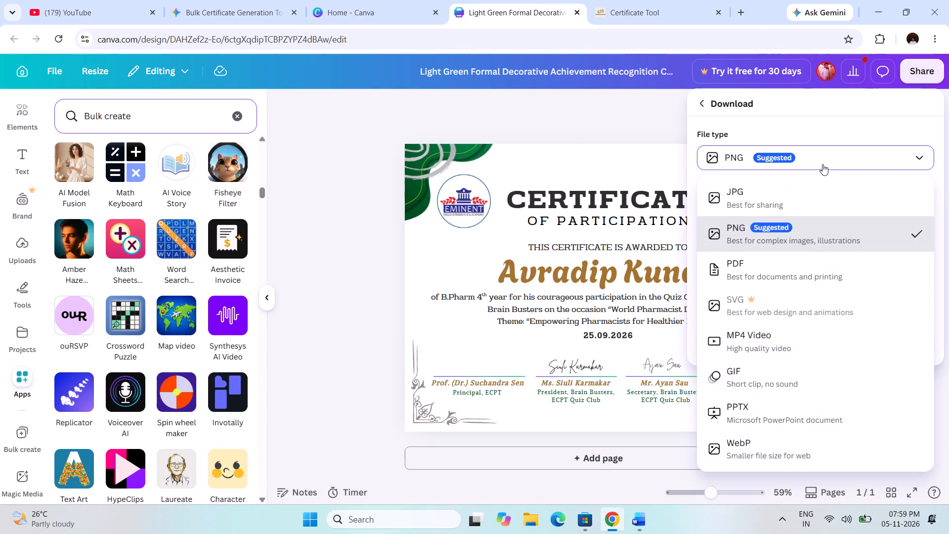
click(822, 164)
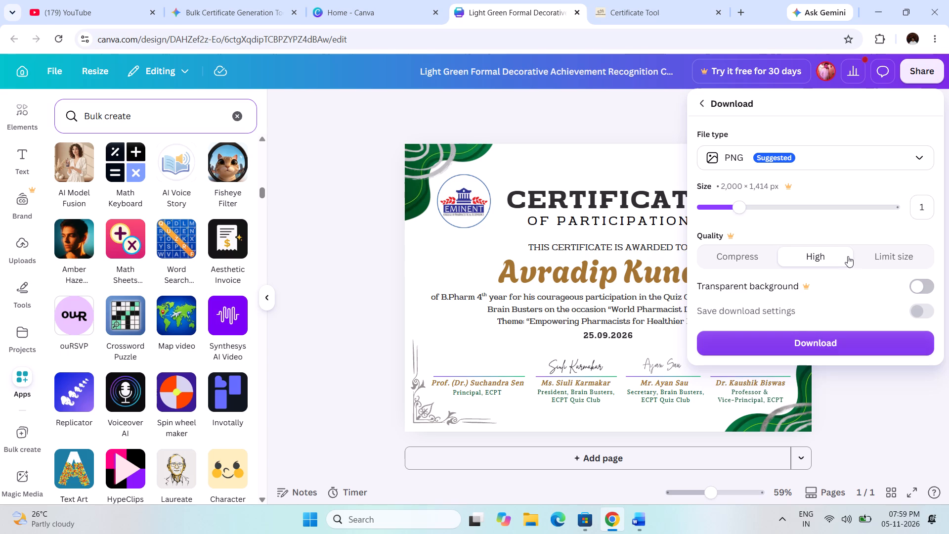
click(790, 341)
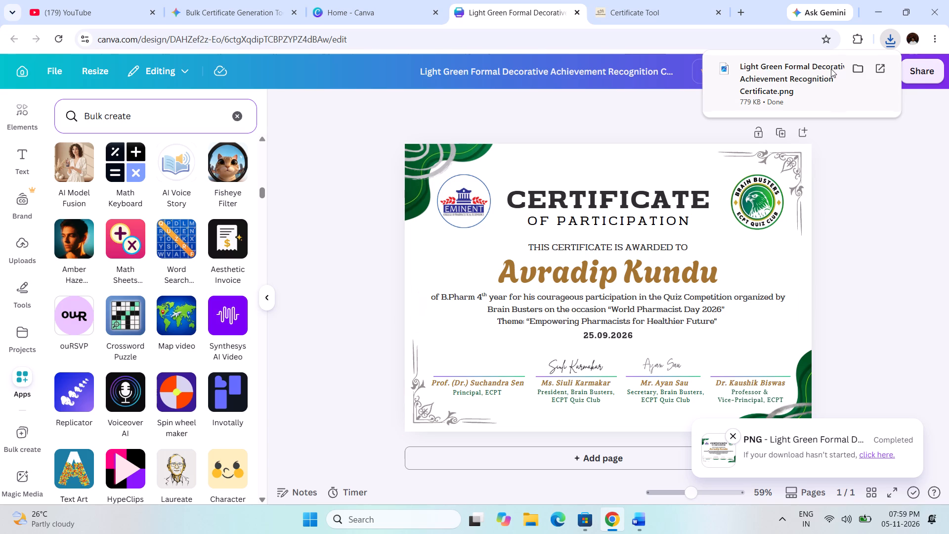
On MailMyCertificate, upload the "Light Green Formal Decorative Achievement Recognition Certificate" PNG from the D: drive as the certificate design.
click(620, 0)
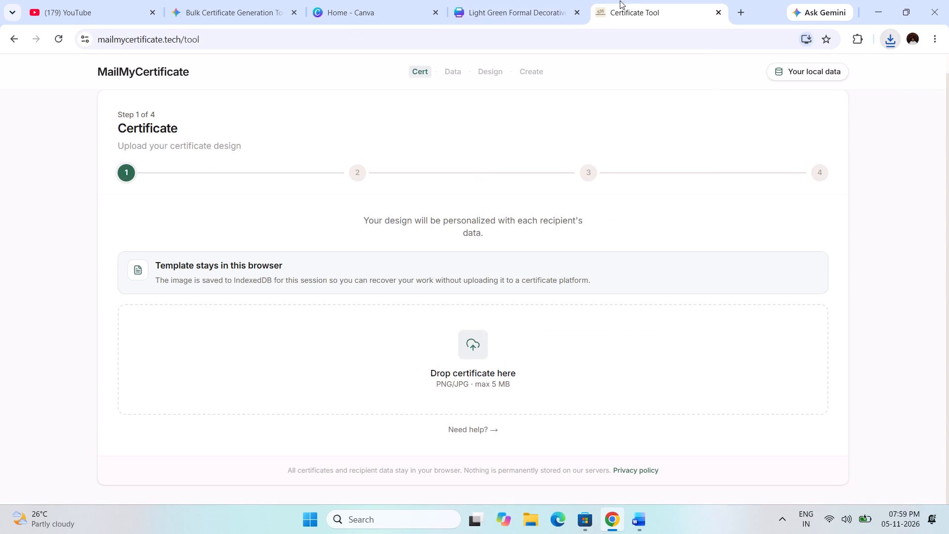
click(437, 369)
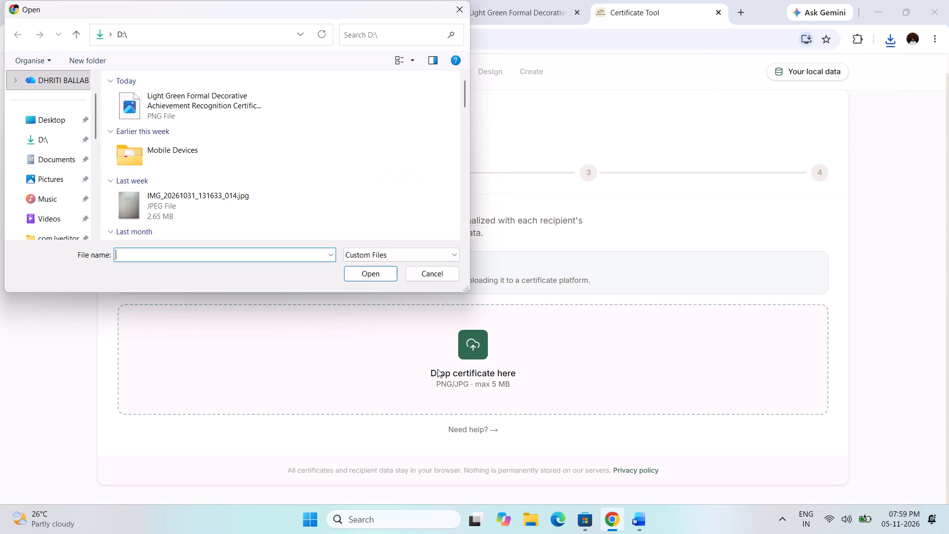
click(43, 143)
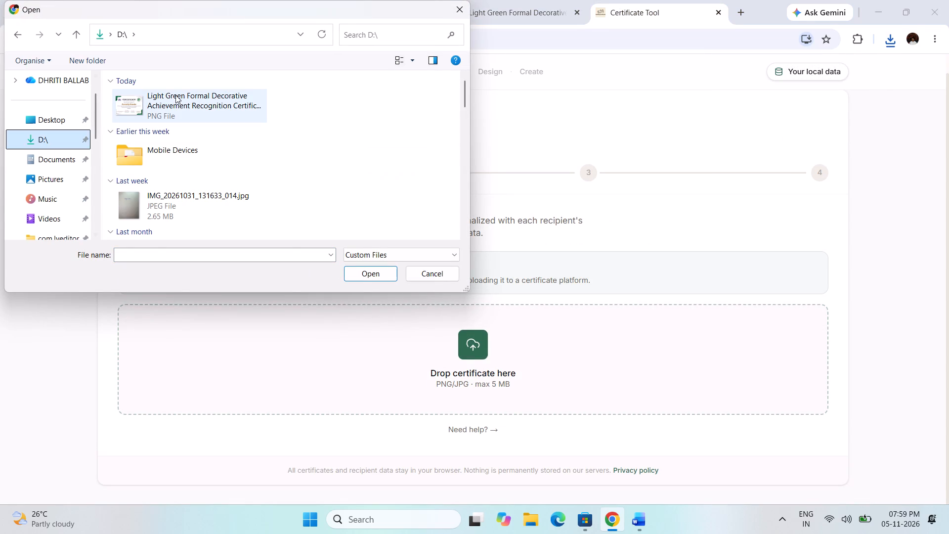
double_click(176, 95)
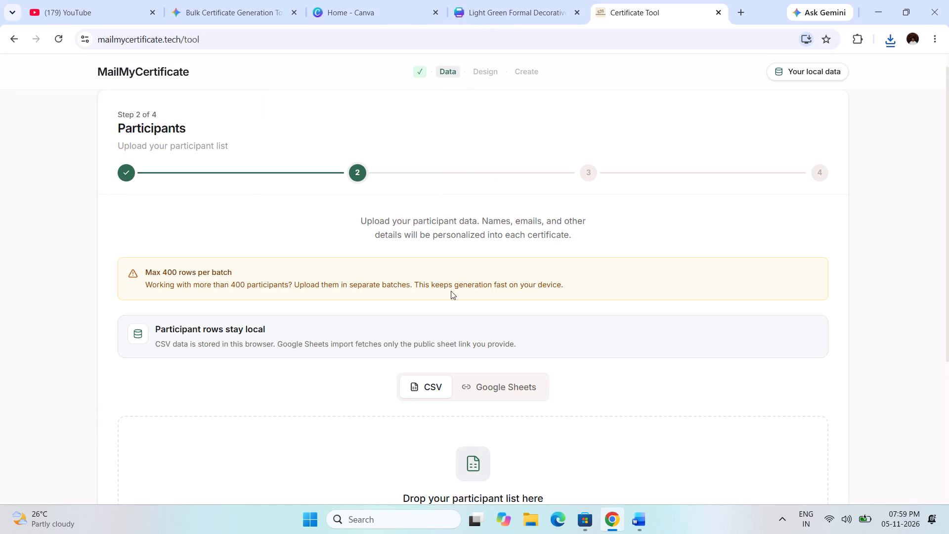
Check the participant list upload requirements, and look through the participant name and semester table in the Word document.
scroll(508, 383, down, 2)
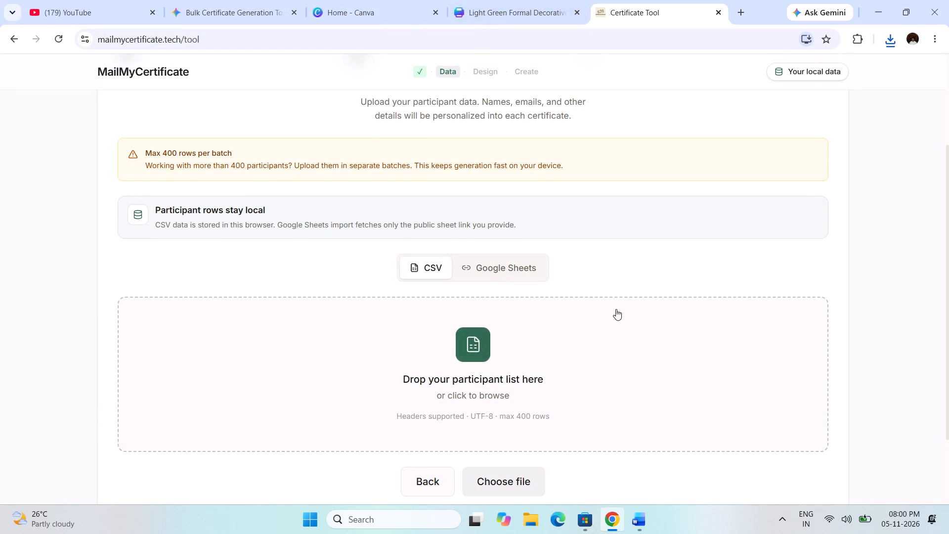
click(632, 527)
scroll(596, 316, down, 5)
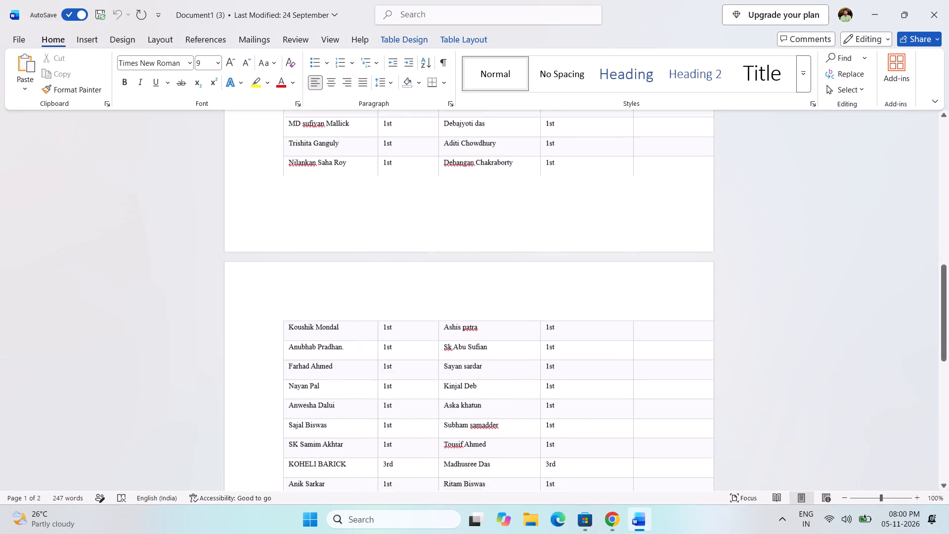
scroll(596, 316, down, 8)
scroll(596, 316, up, 9)
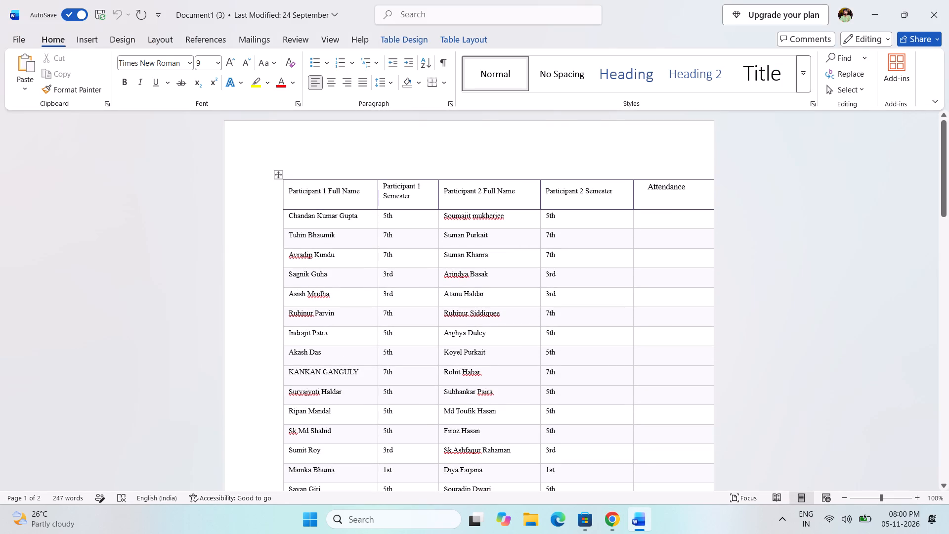
scroll(596, 316, up, 1)
scroll(596, 316, left, 1)
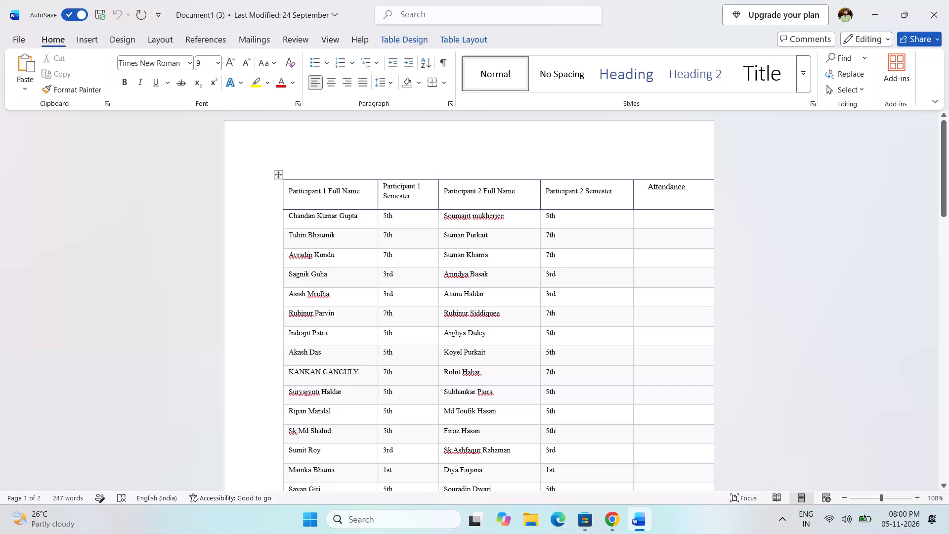
click(279, 175)
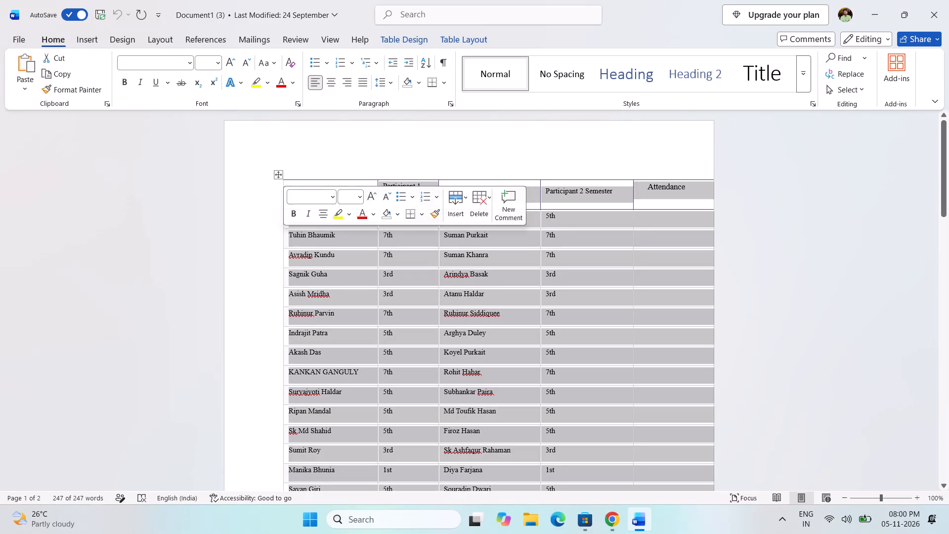
click(327, 147)
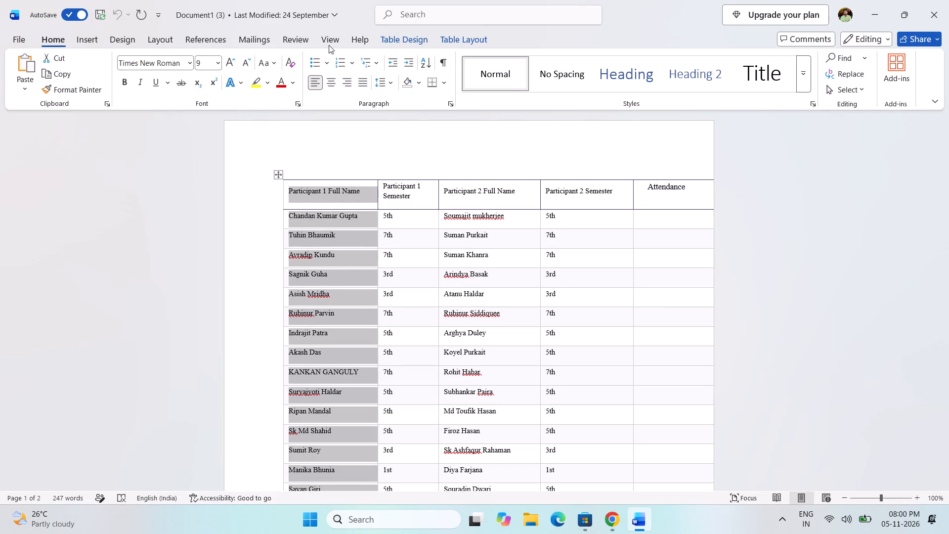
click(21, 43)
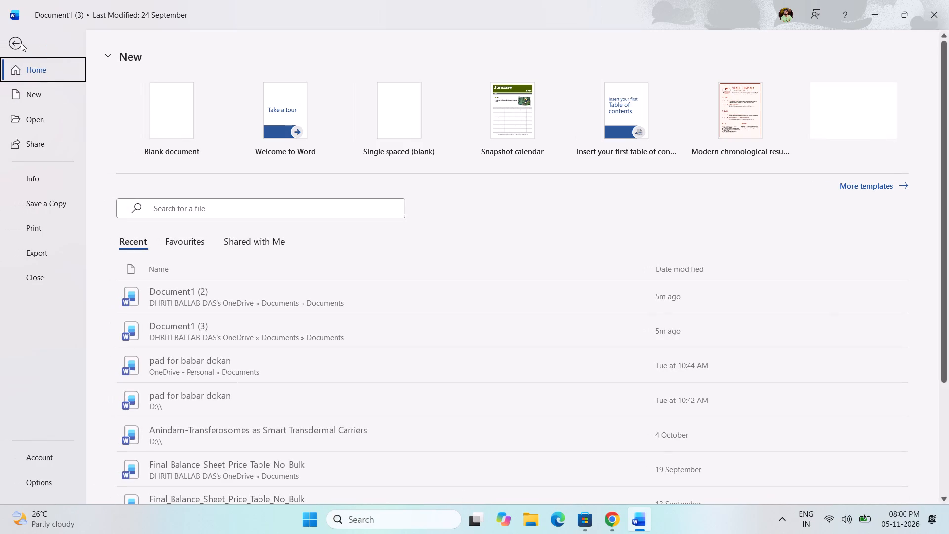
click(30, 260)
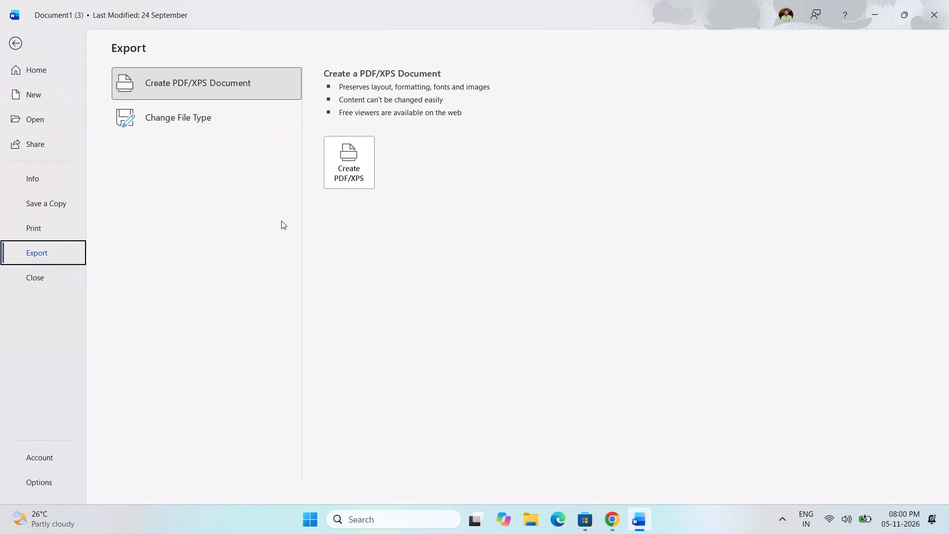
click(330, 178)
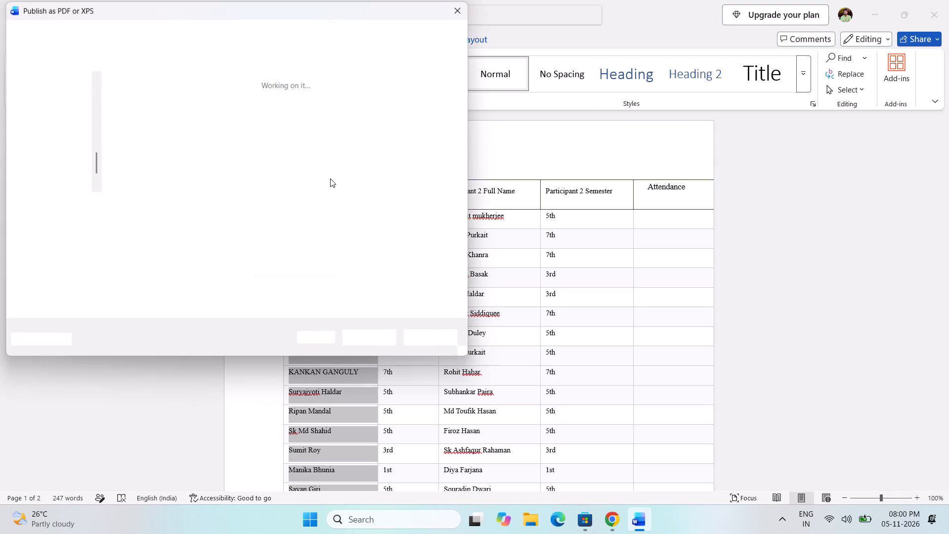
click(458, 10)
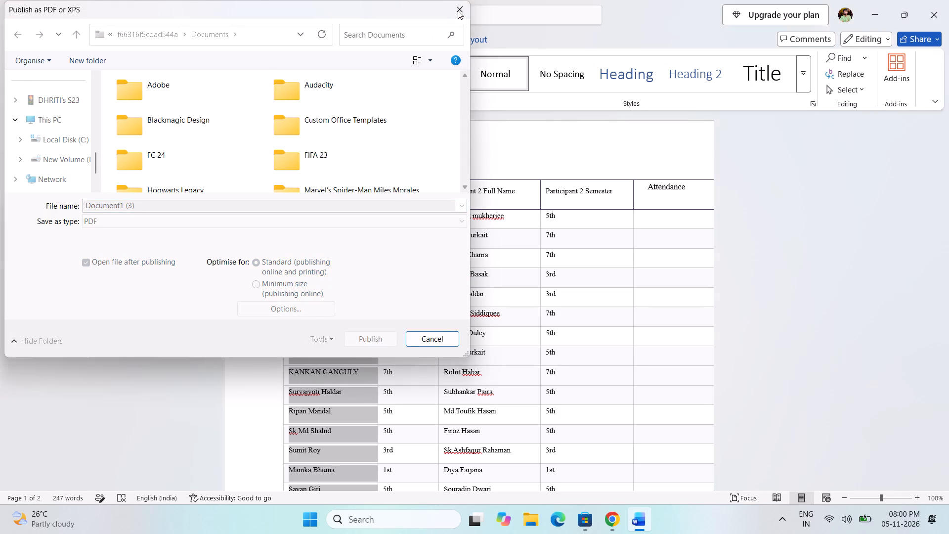
Save a copy of the participant list as the Word document "Document1 (3)" on New Volume (D:).
click(18, 42)
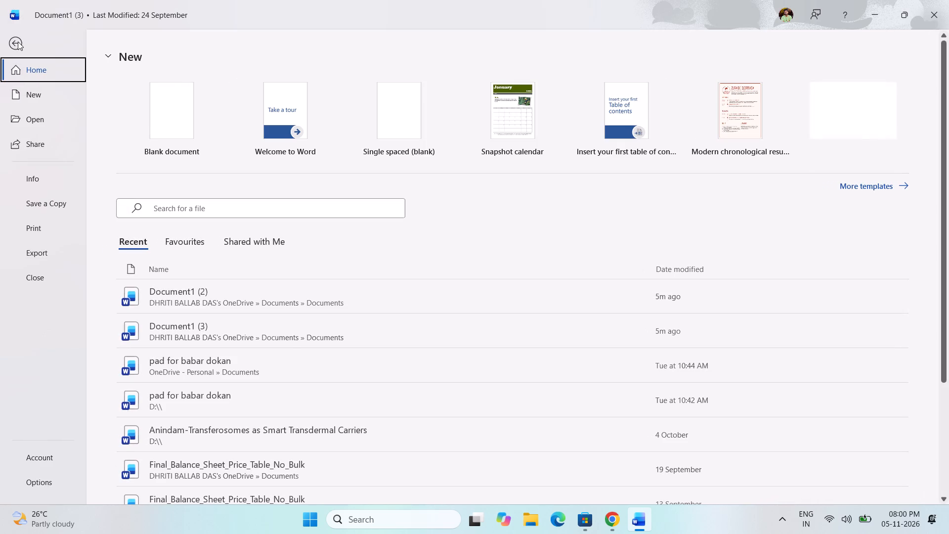
click(39, 198)
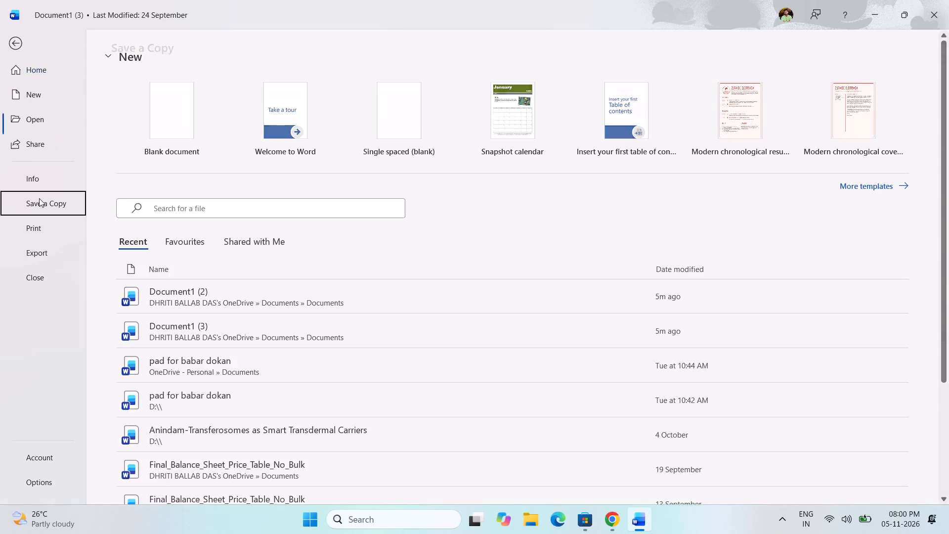
double_click(352, 138)
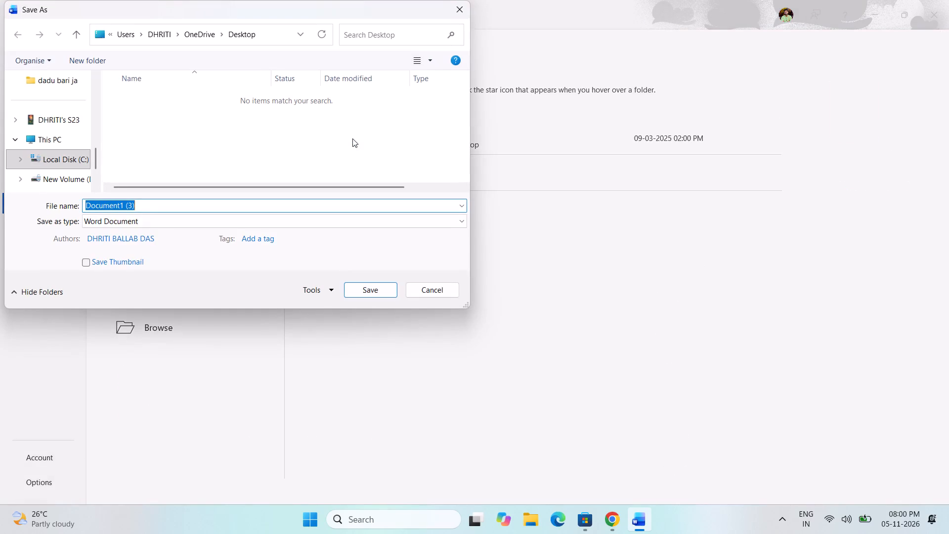
click(72, 175)
click(369, 291)
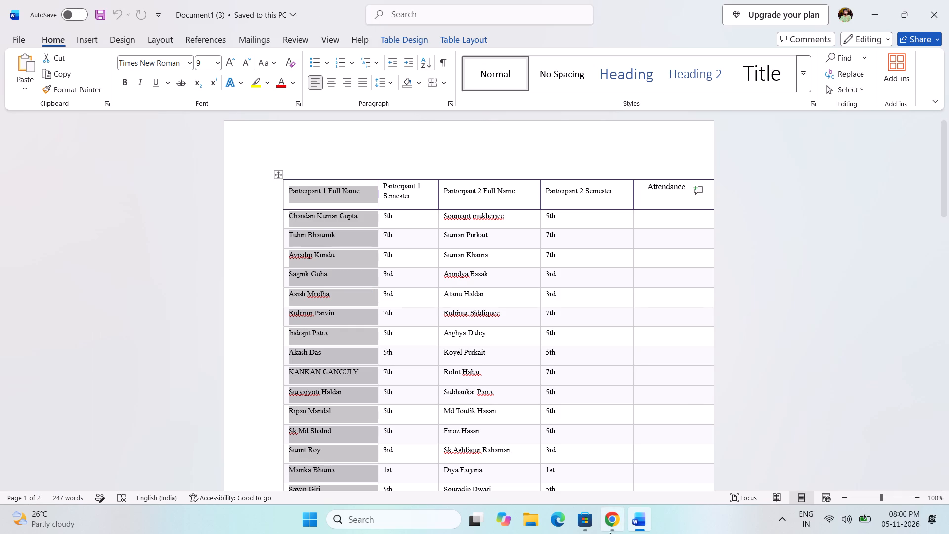
Back in Chrome, search the web for "word to excel" in a new tab and open Smallpdf's Free Word to Excel Converter.
click(610, 533)
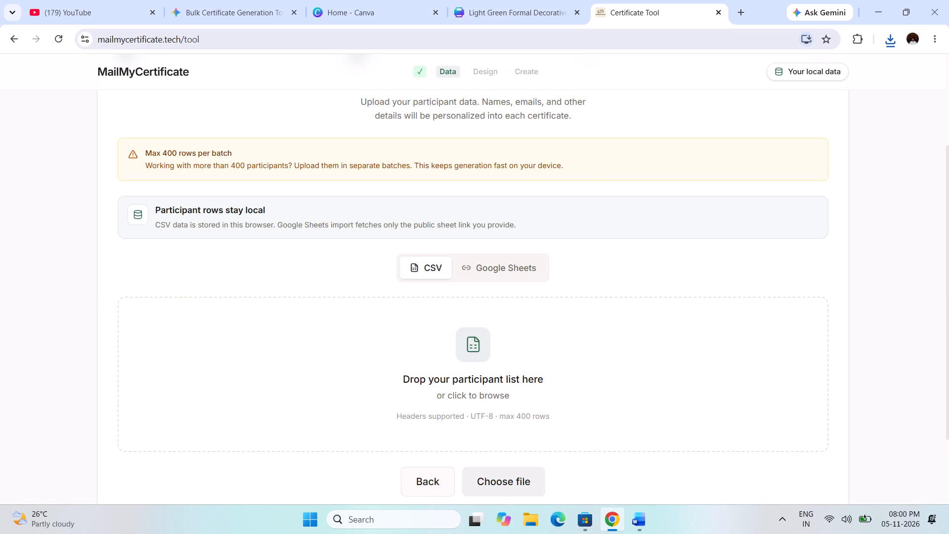
click(744, 13)
text(word to)
key(space)
key(e)
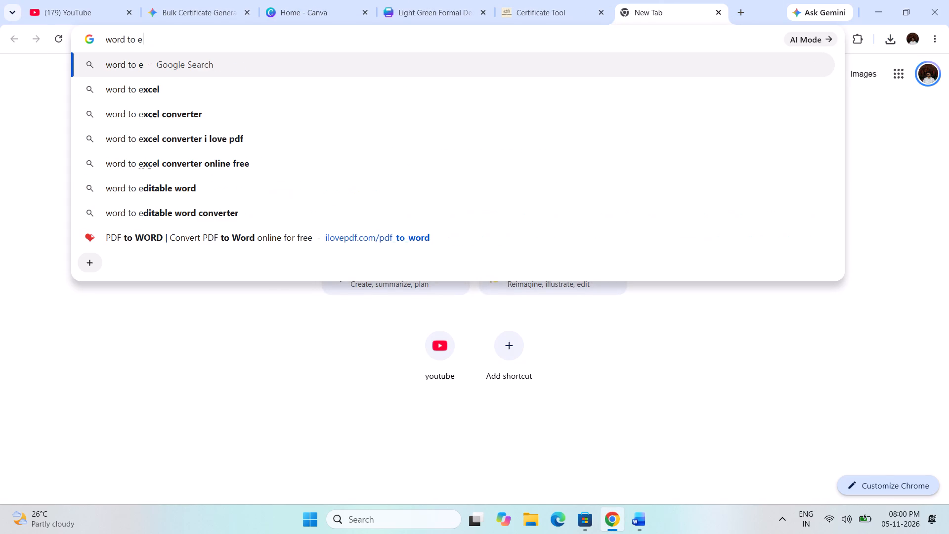
key(Down)
key(space)
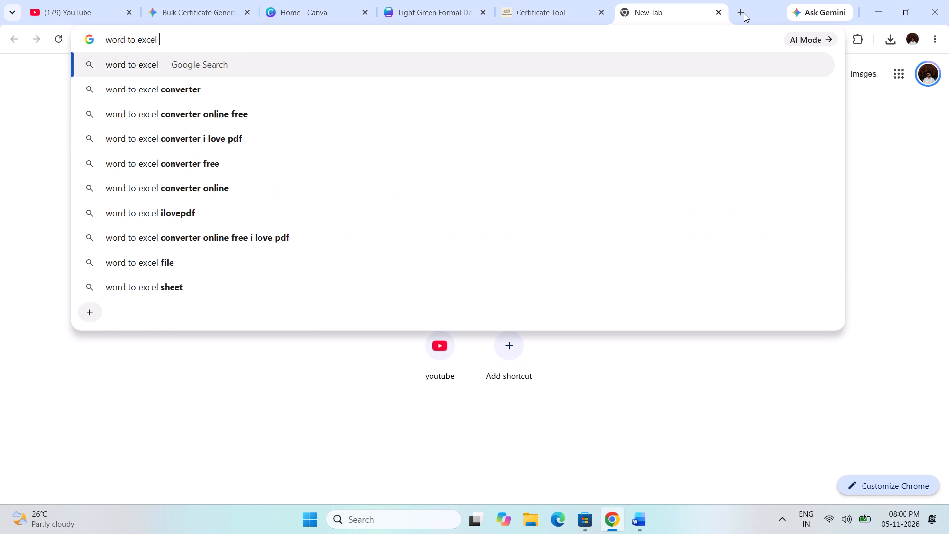
key(Return)
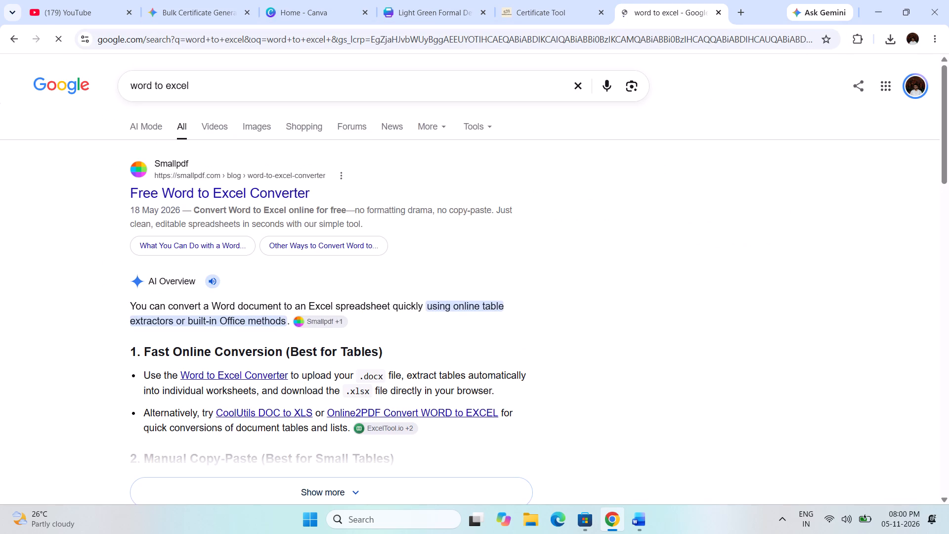
click(247, 167)
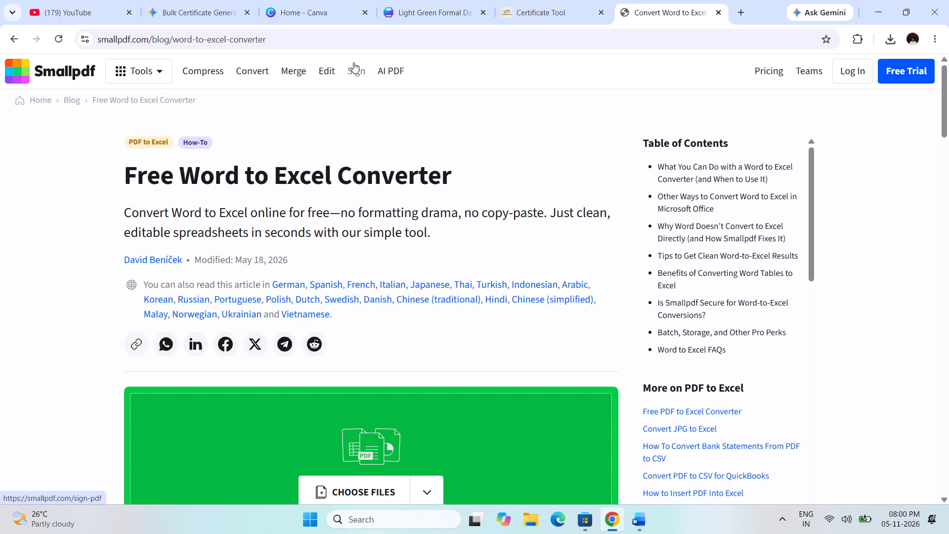
Close the YouTube tab and go to the file upload area of the Smallpdf converter page.
click(129, 15)
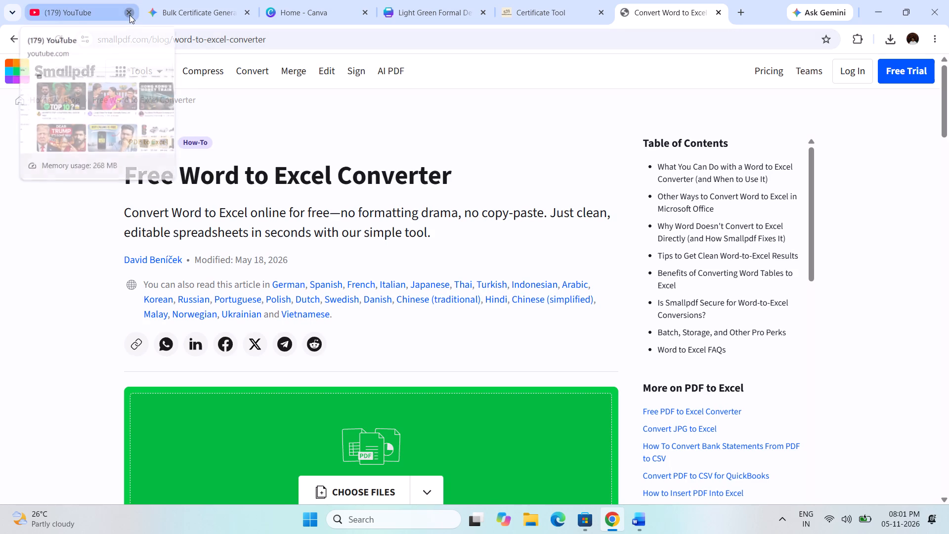
scroll(332, 330, down, 1)
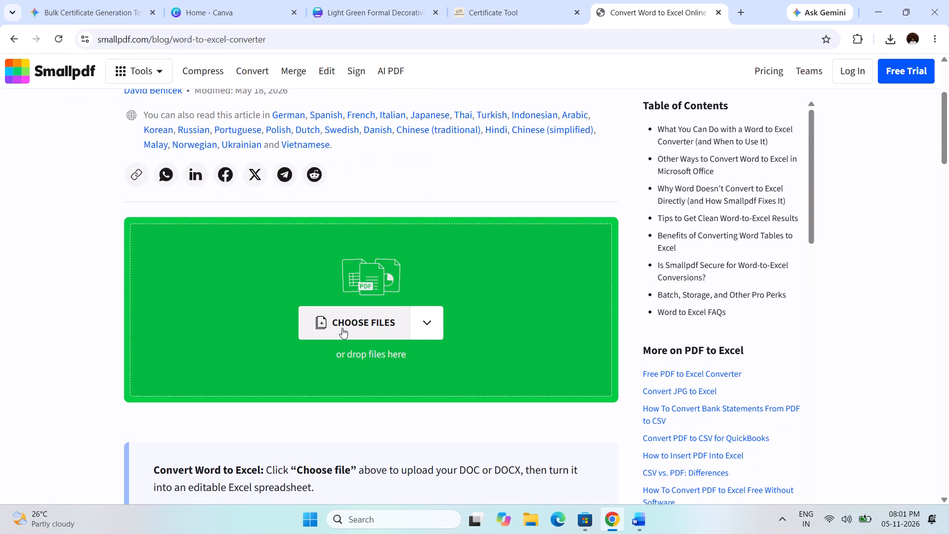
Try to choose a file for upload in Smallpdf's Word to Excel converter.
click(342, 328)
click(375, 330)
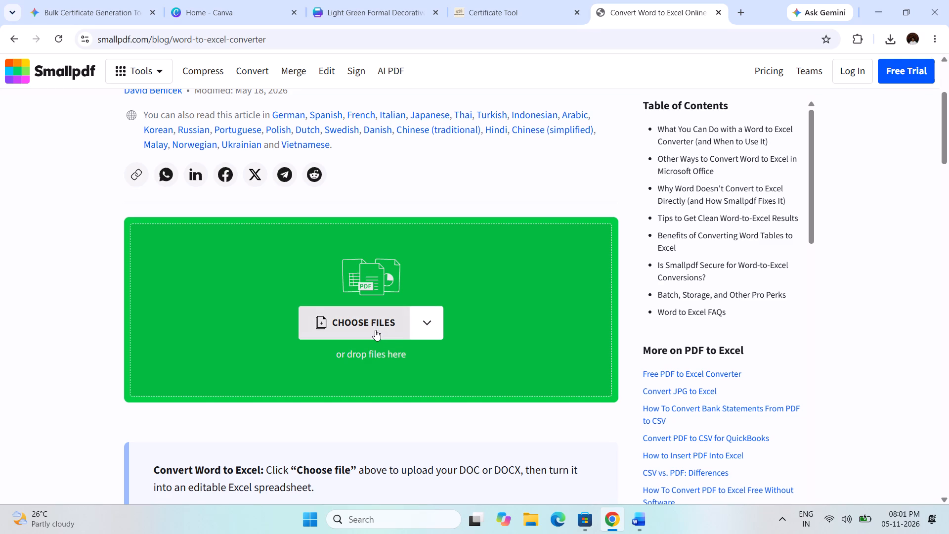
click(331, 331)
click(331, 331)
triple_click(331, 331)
Switch to File Explorer and look for the drive holding the saved Word participant list.
click(590, 525)
click(948, 0)
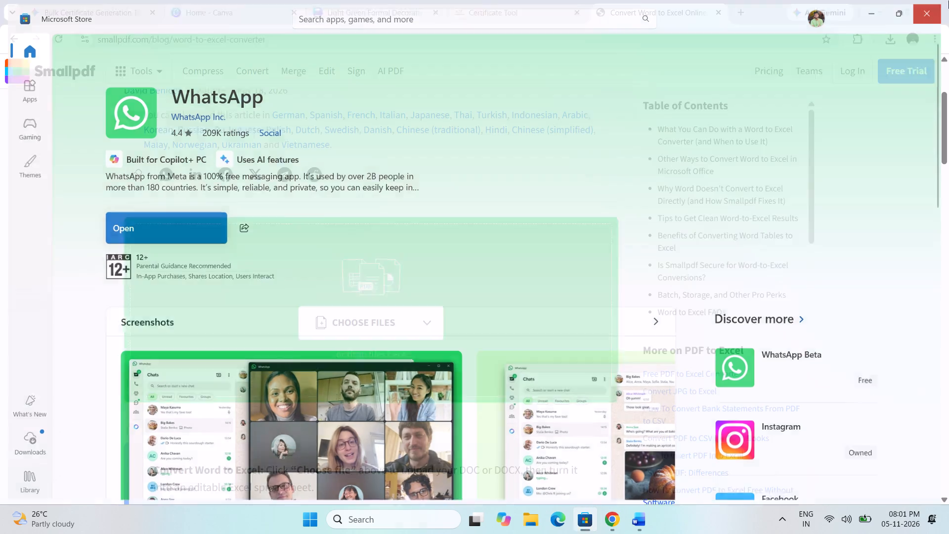
click(533, 530)
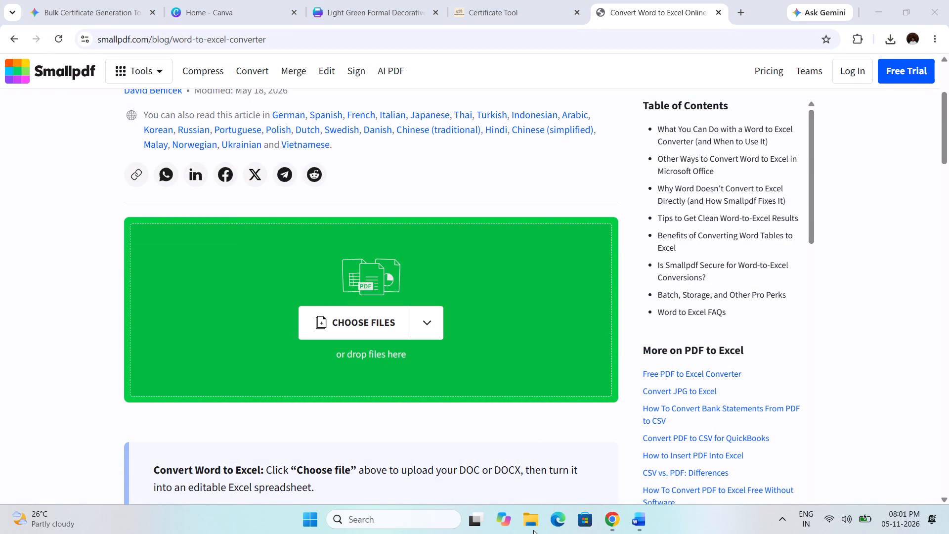
scroll(39, 450, down, 1)
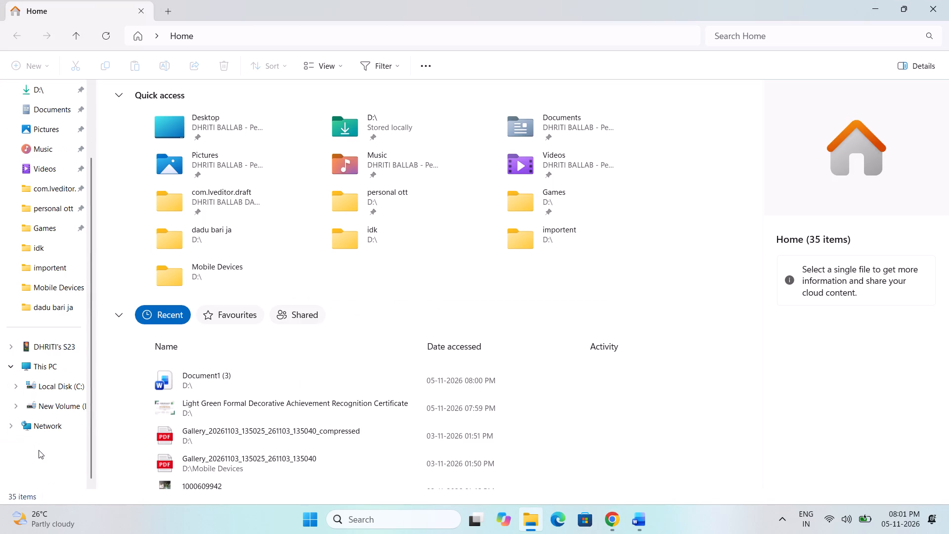
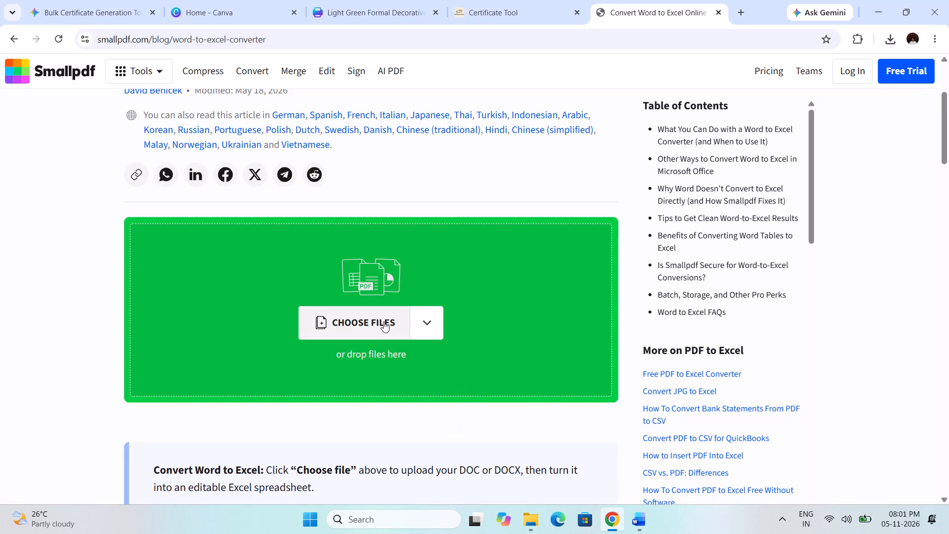
Reload the Smallpdf Word to Excel page and upload the Word participant list Document1 (3) for conversion.
click(419, 326)
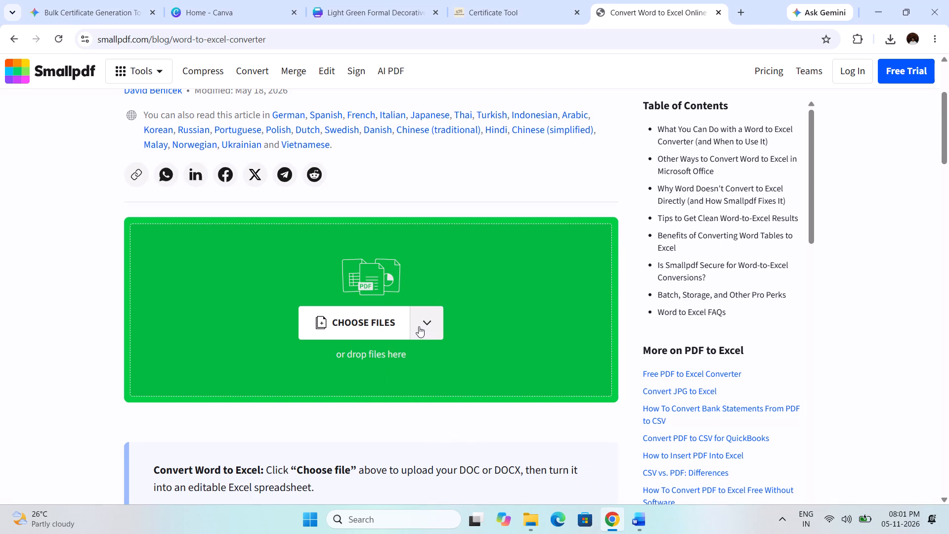
double_click(419, 326)
click(62, 40)
click(335, 321)
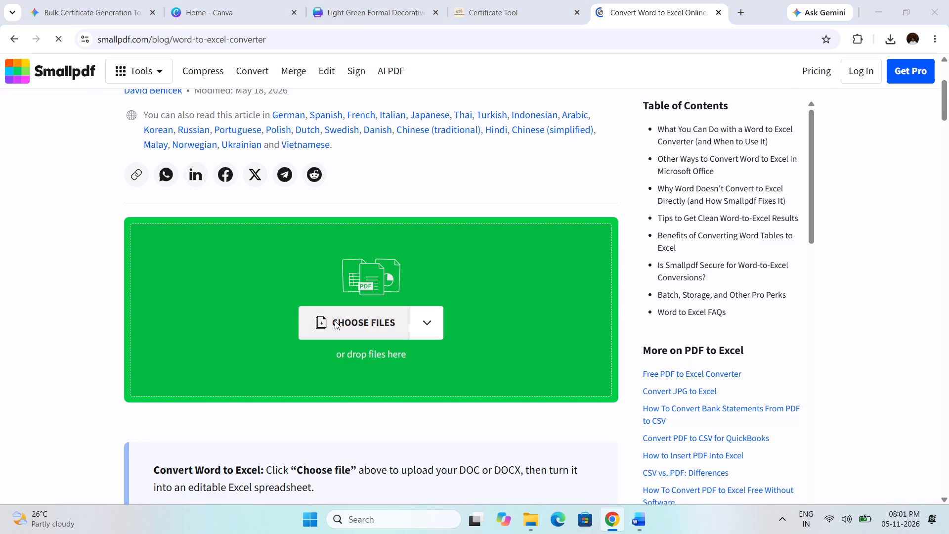
double_click(167, 116)
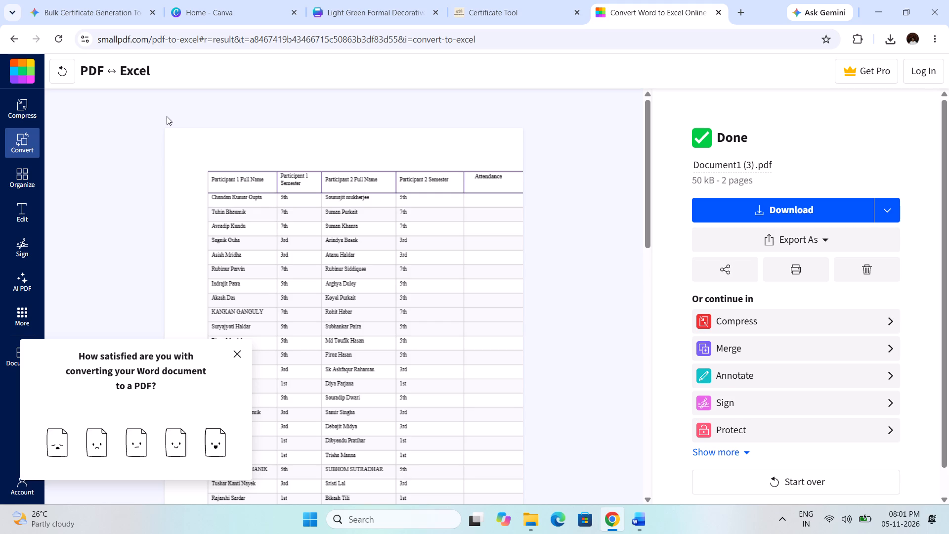
Export the uploaded participant list as Excel (.xlsx) with Basic conversion and download the resulting file.
click(778, 239)
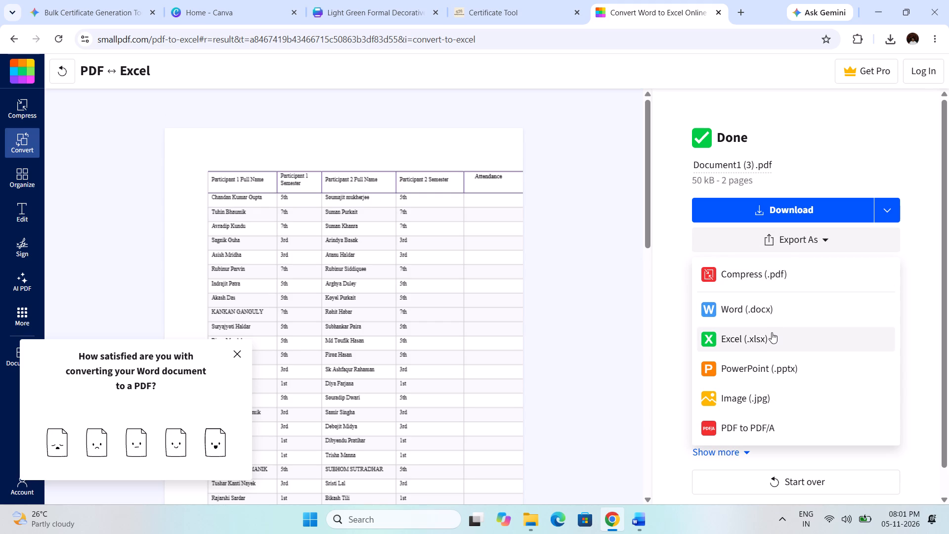
click(770, 341)
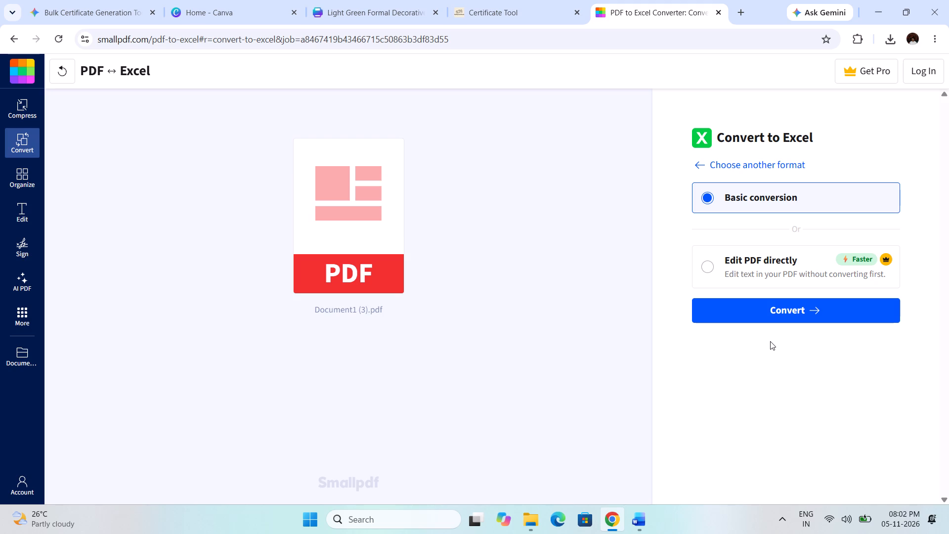
click(785, 317)
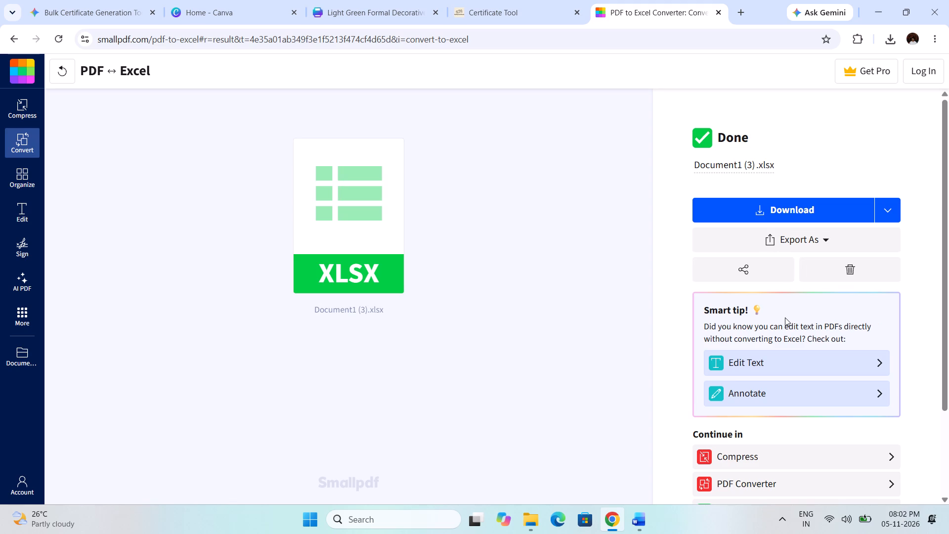
scroll(305, 255, down, 1)
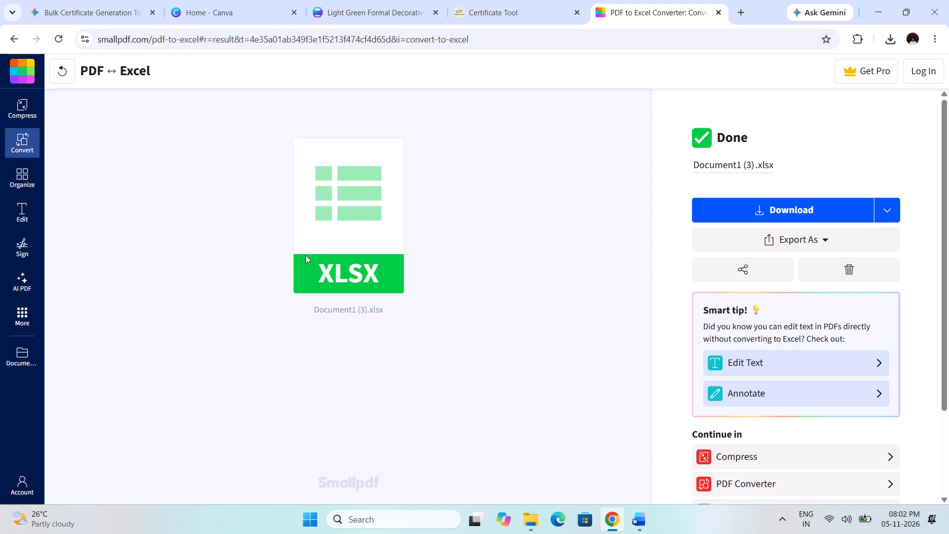
scroll(305, 255, down, 1)
click(805, 206)
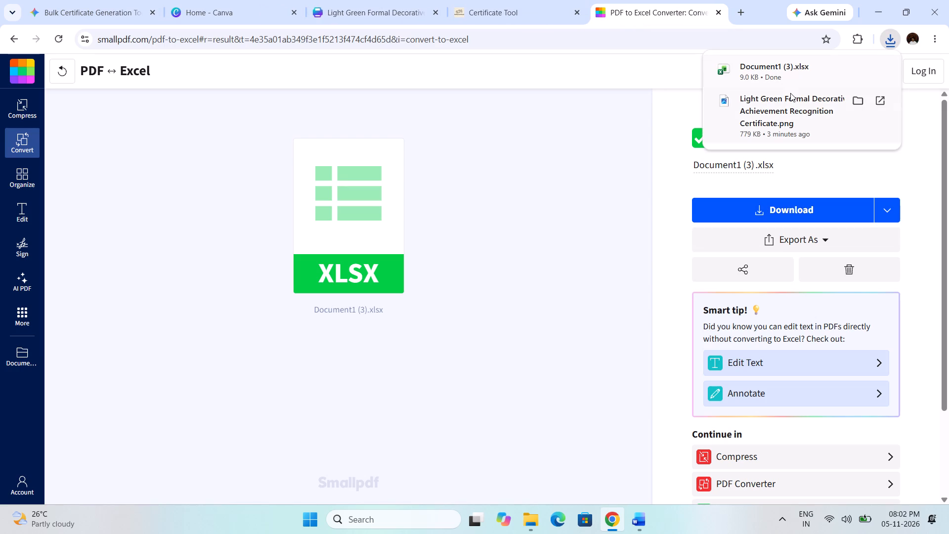
Open the downloaded Document1 (3).xlsx from its folder in Excel and enable editing.
click(860, 73)
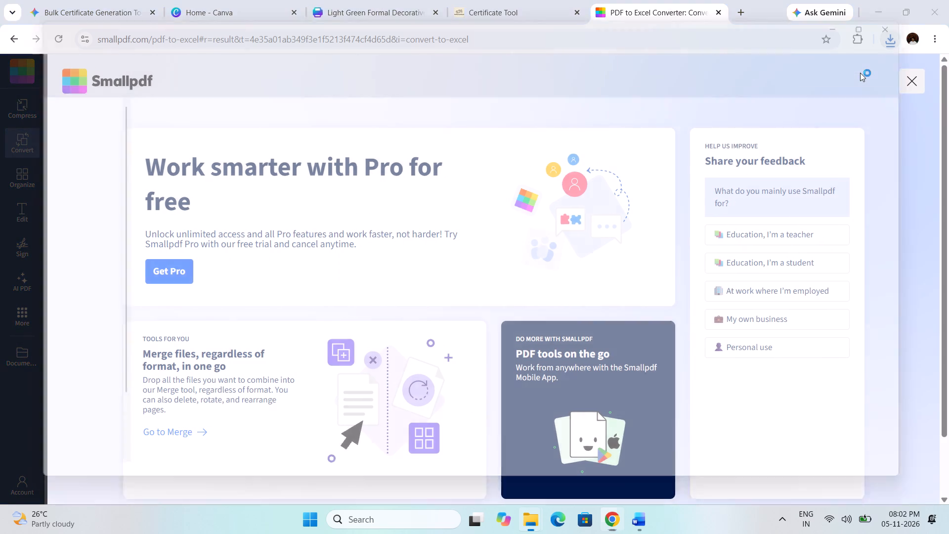
double_click(132, 134)
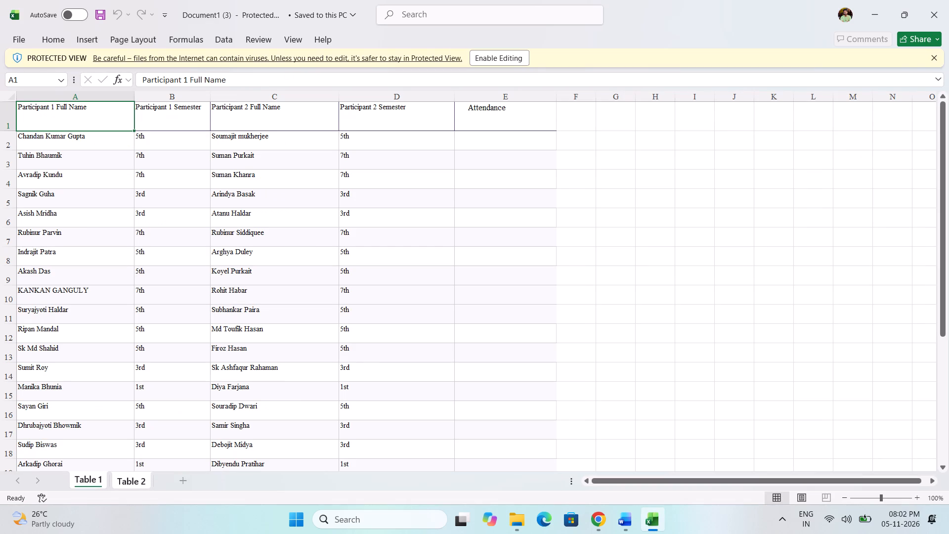
scroll(254, 168, up, 4)
scroll(254, 168, down, 5)
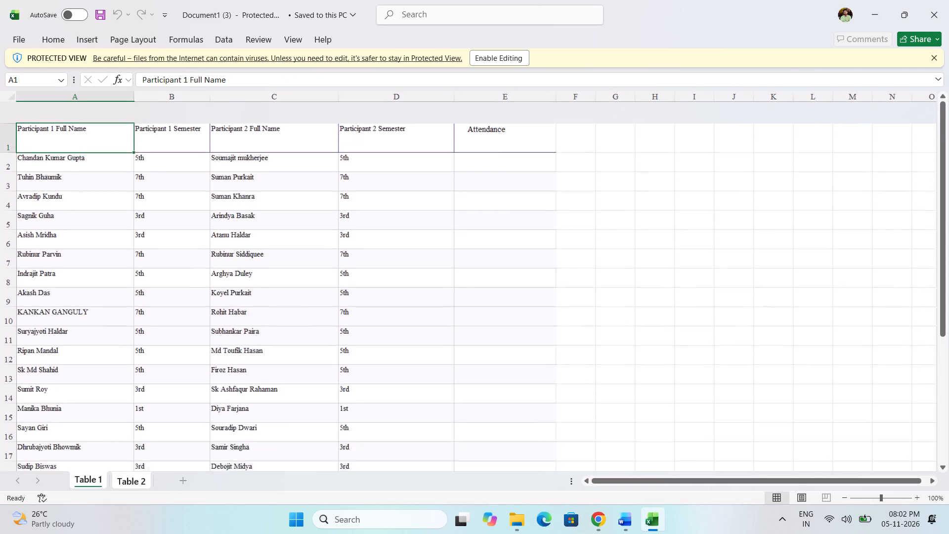
scroll(254, 168, down, 5)
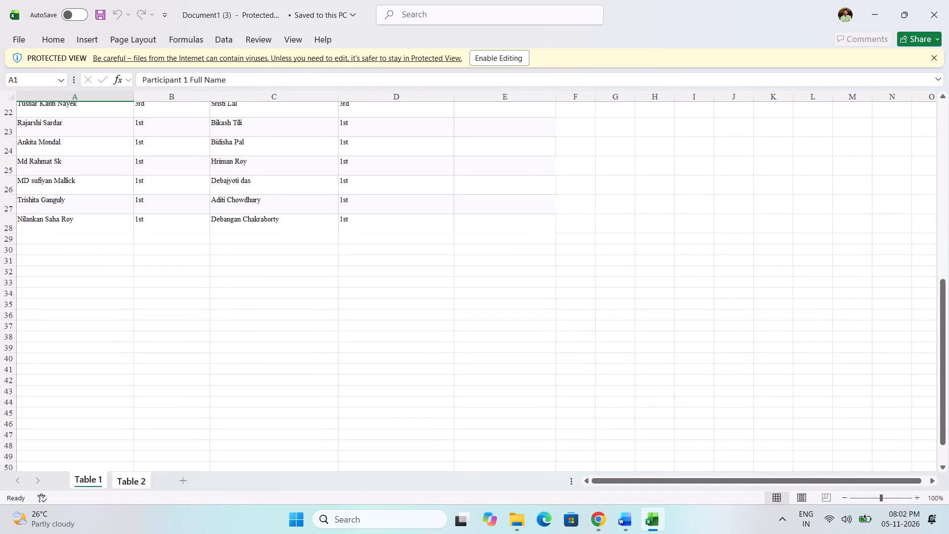
scroll(254, 168, up, 8)
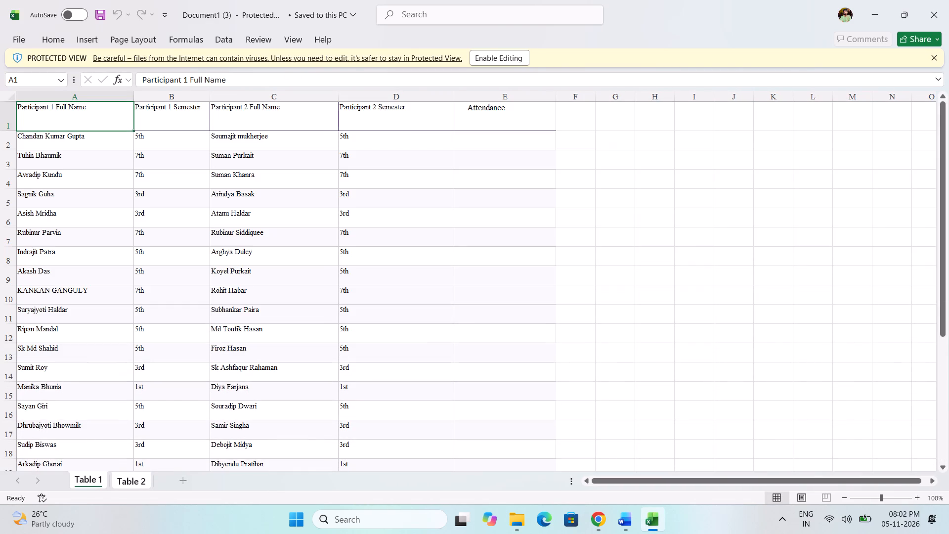
scroll(254, 168, left, 1)
scroll(254, 168, right, 2)
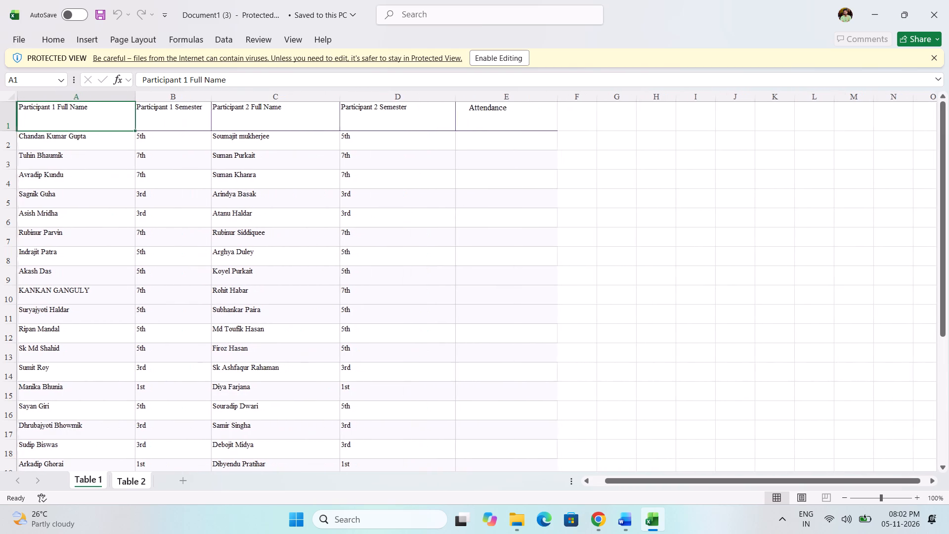
click(498, 63)
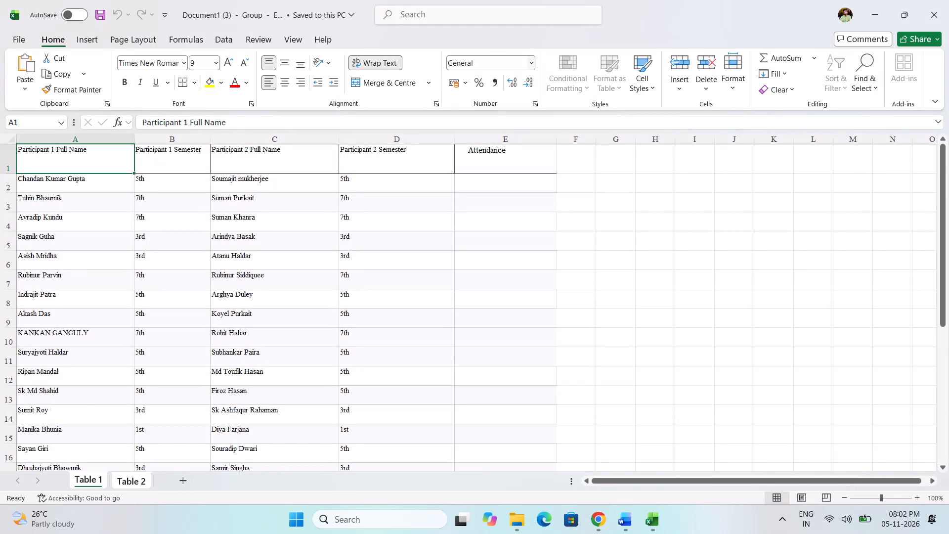
Look through the participant rows in Excel and check the B.Pharm year wording on the Canva certificate in Chrome.
scroll(475, 229, down, 2)
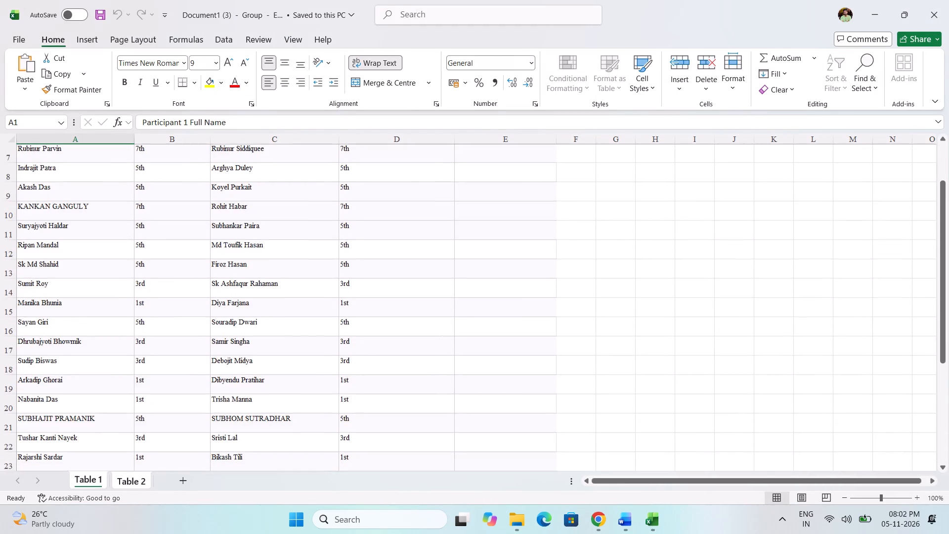
scroll(475, 229, down, 1)
scroll(475, 229, up, 3)
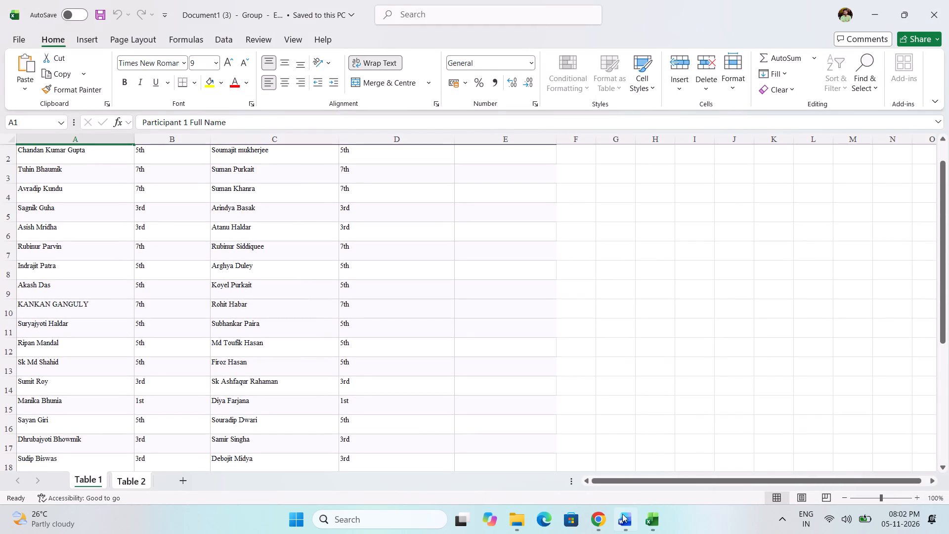
click(611, 533)
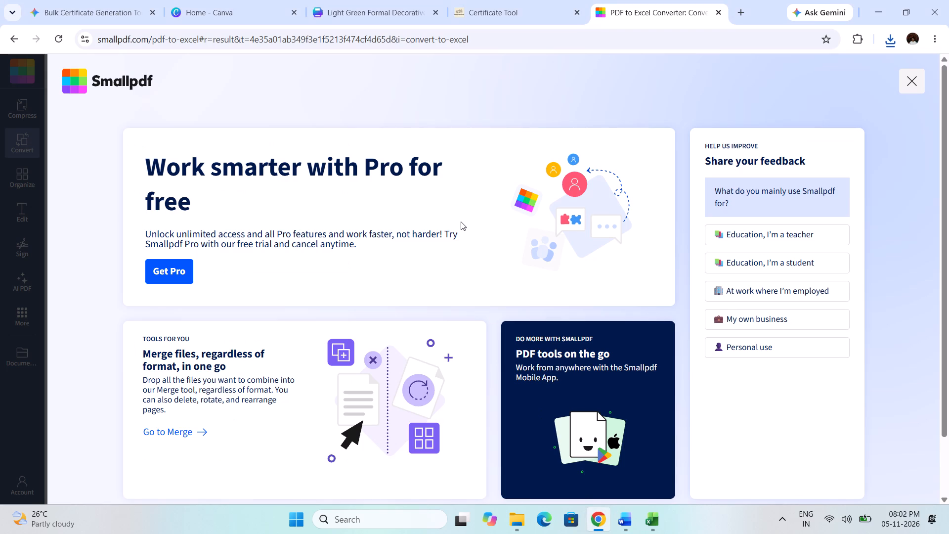
click(365, 0)
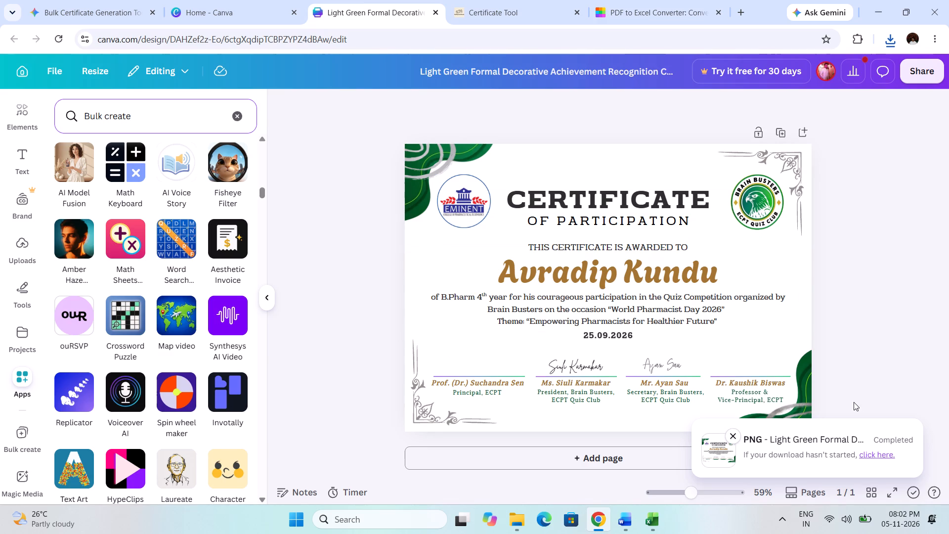
click(899, 388)
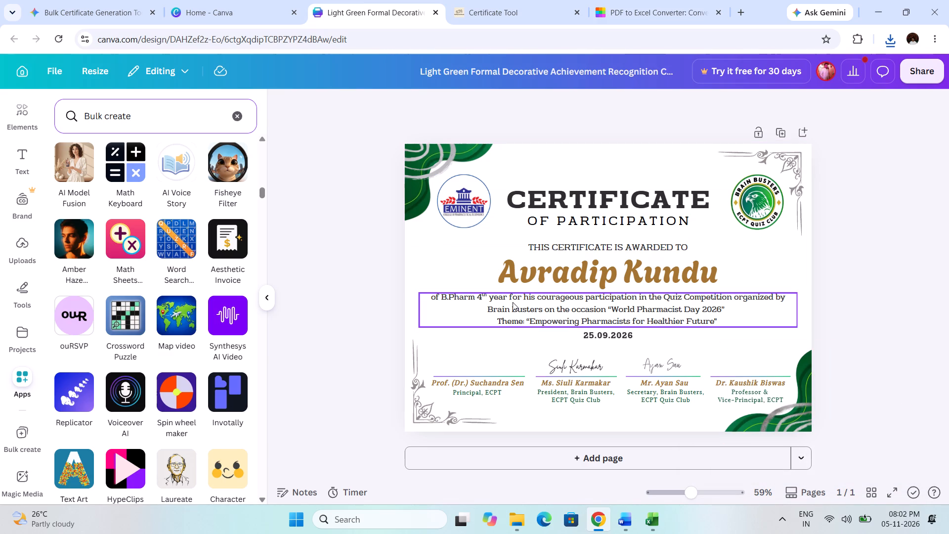
click(481, 296)
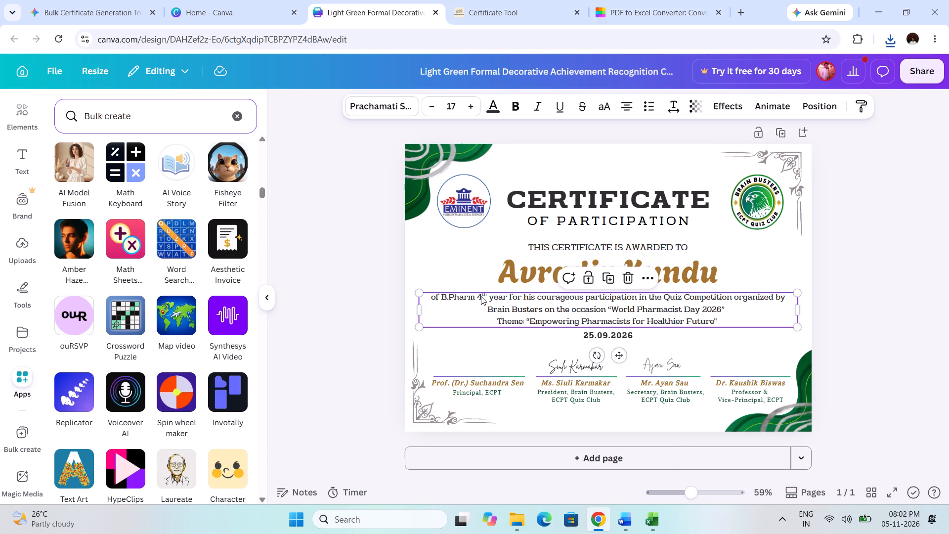
click(479, 297)
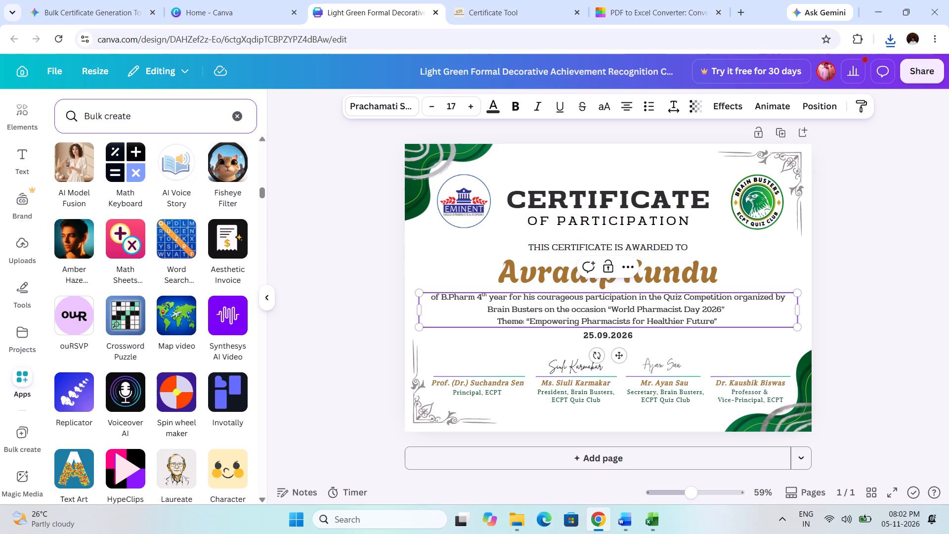
click(374, 288)
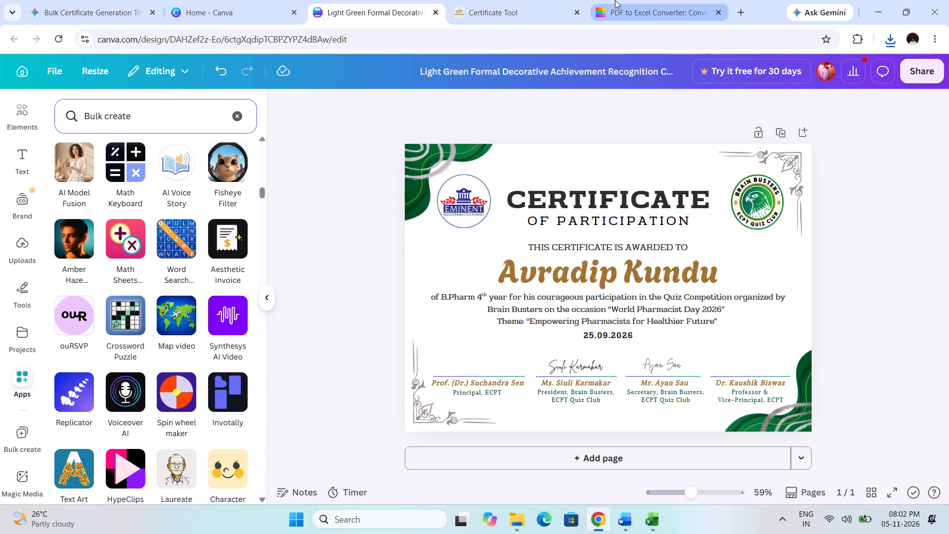
Switch to Excel, review the participant names and semesters in Table 1, and close the workbook.
click(653, 517)
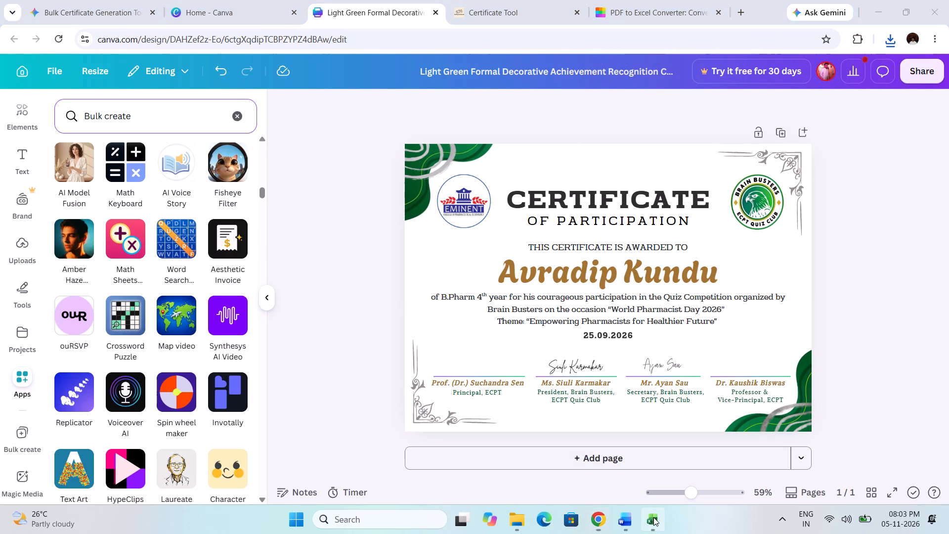
scroll(161, 183, up, 1)
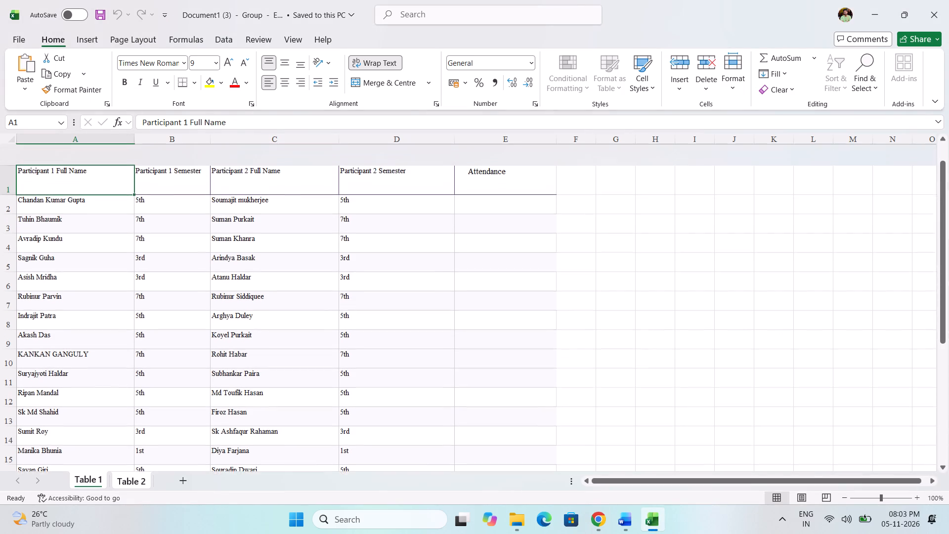
scroll(161, 183, up, 1)
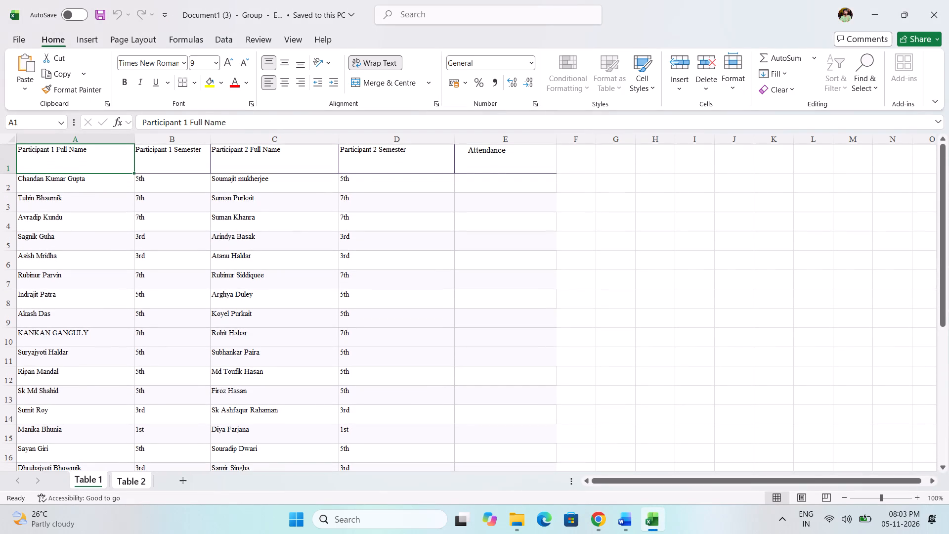
scroll(184, 235, down, 7)
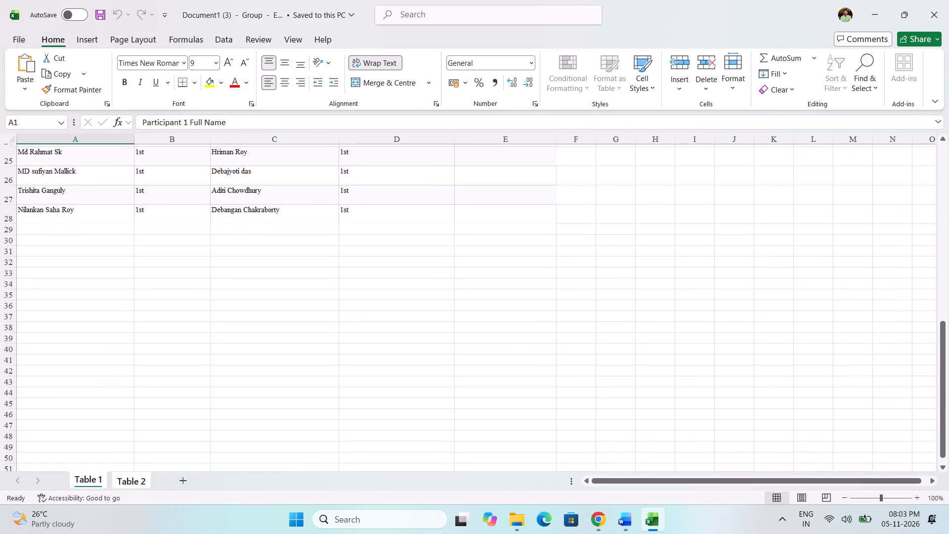
click(184, 235)
scroll(184, 235, up, 9)
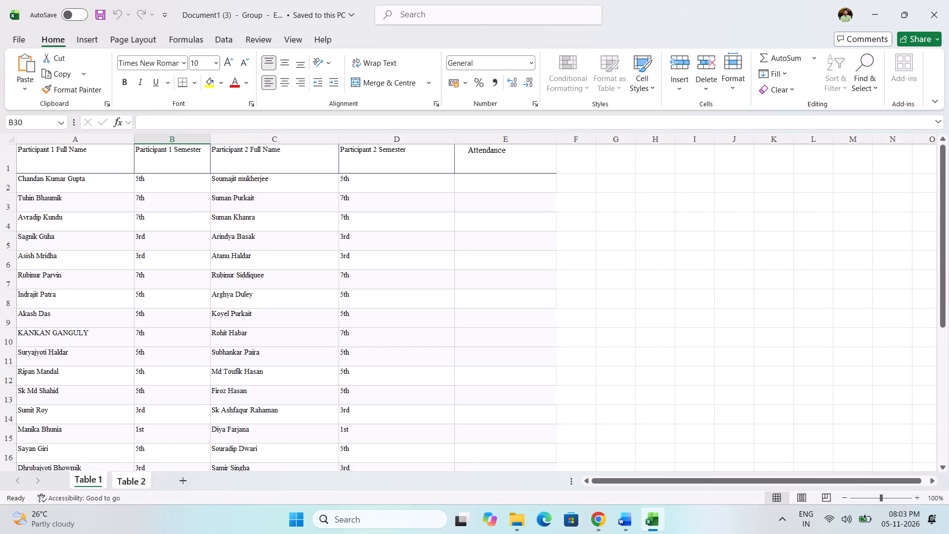
click(948, 0)
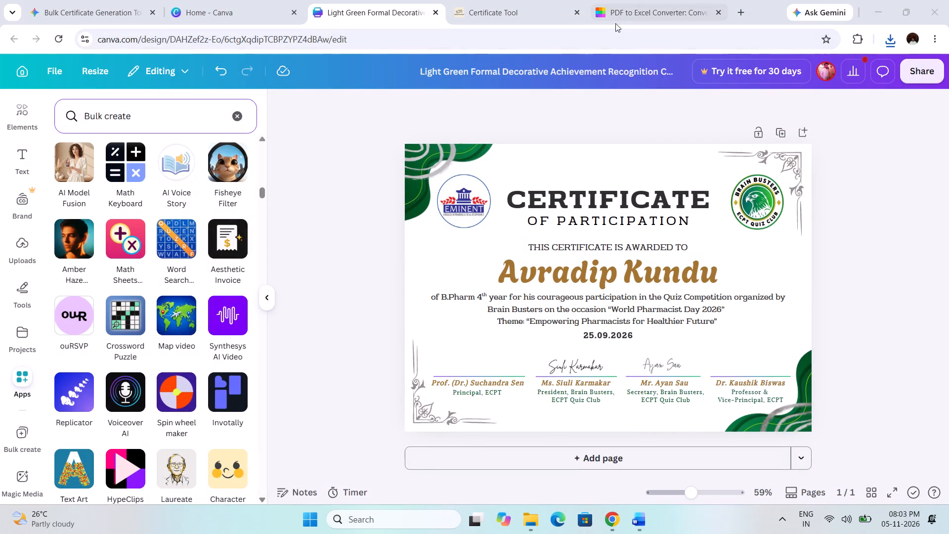
Close the Smallpdf converter tab in Chrome.
click(713, 12)
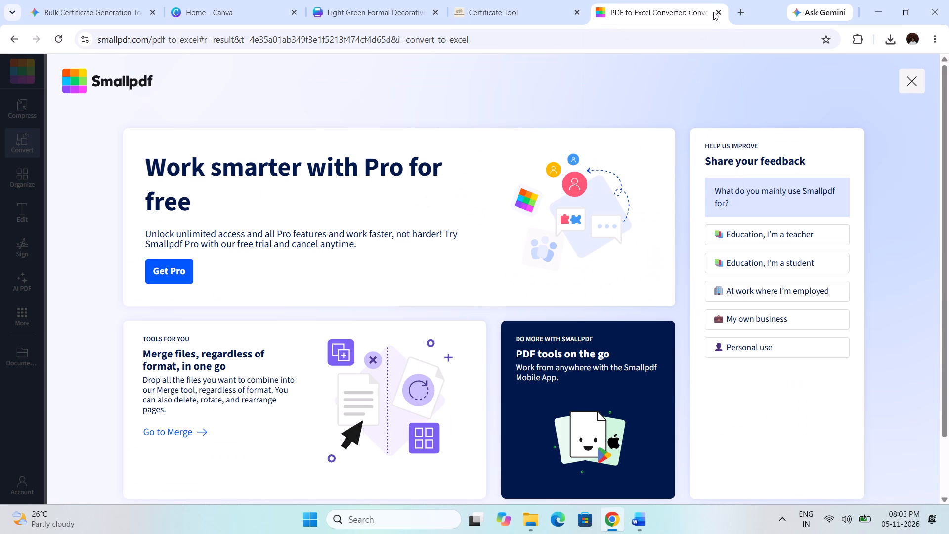
click(714, 12)
Search Google in a new tab for excel to google sheet converter.
click(619, 13)
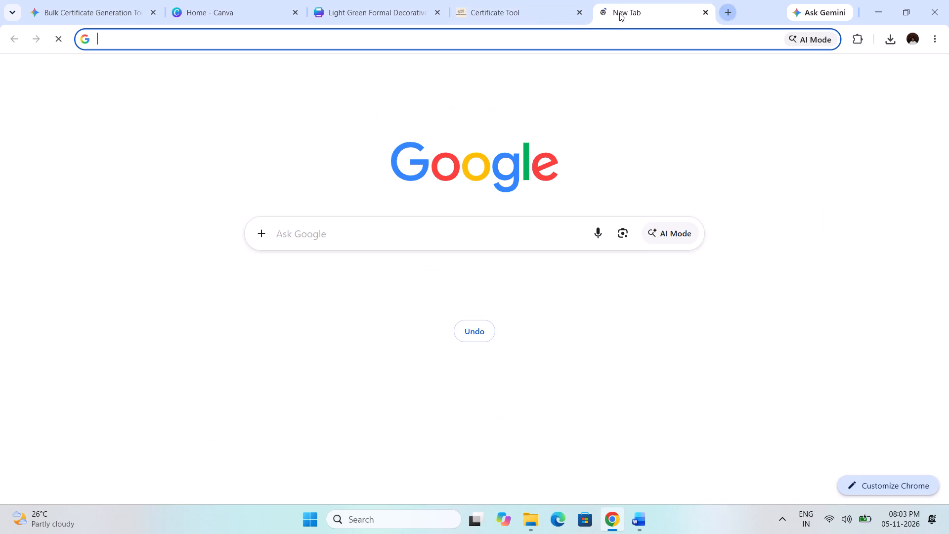
text(ec)
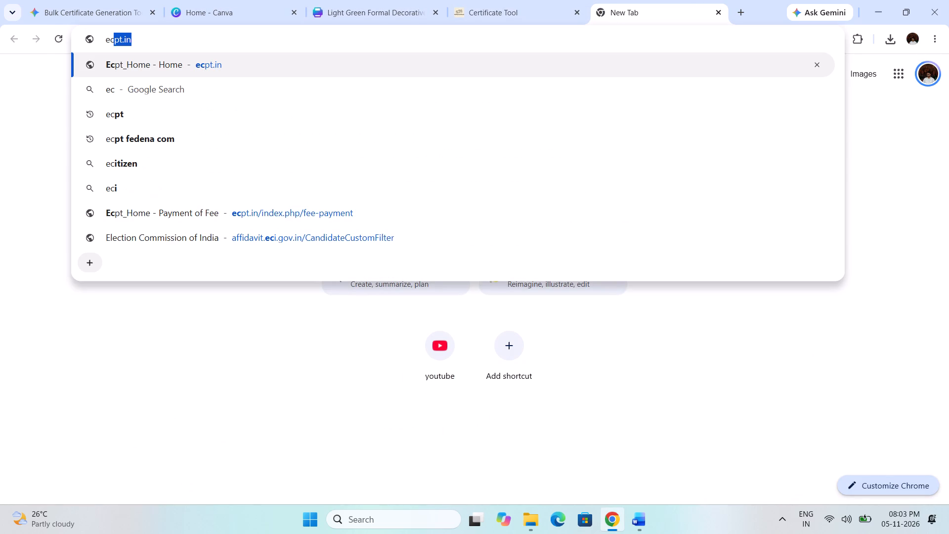
key(x)
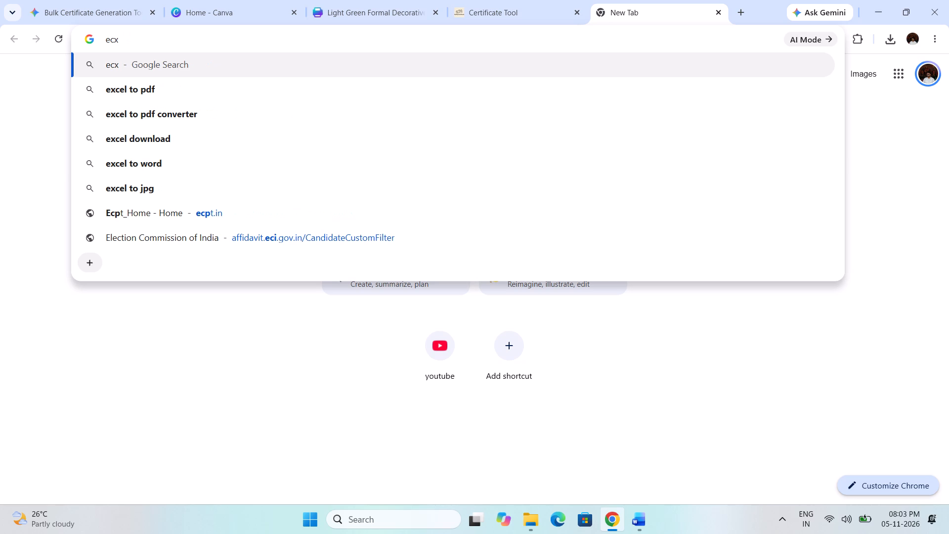
key(Down)
key(BackSpace)
key(BackSpace)
key(BackSpace)
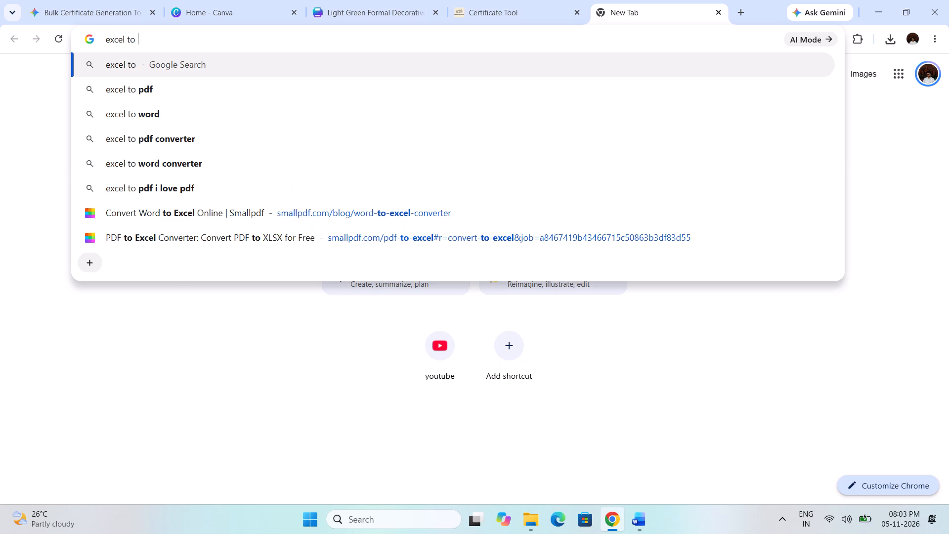
text(goo)
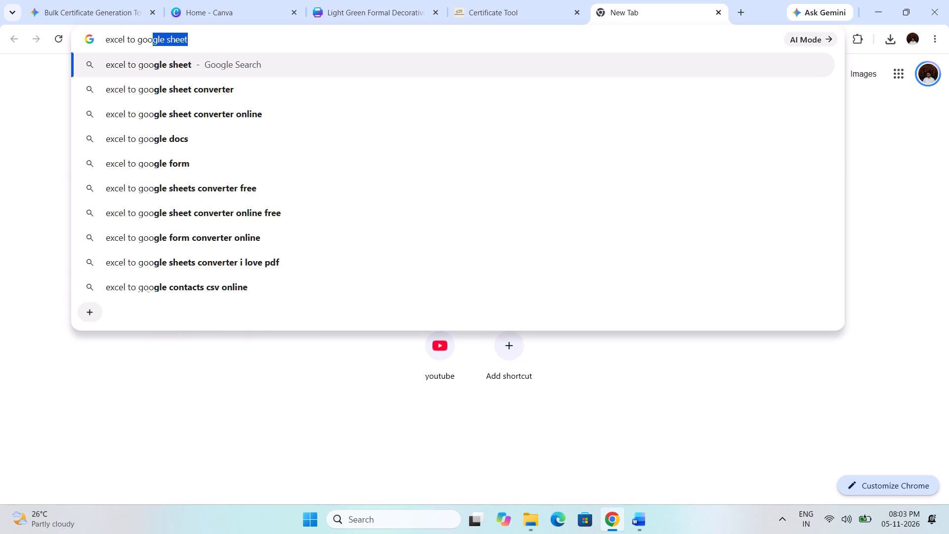
key(Down)
key(Return)
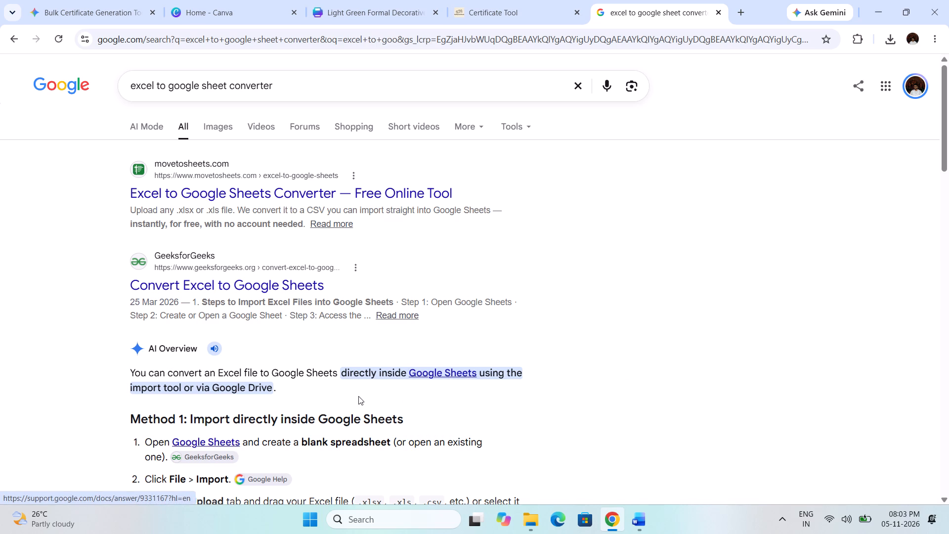
Expand and read the AI Overview instructions on importing an Excel file into Google Sheets.
scroll(358, 396, down, 1)
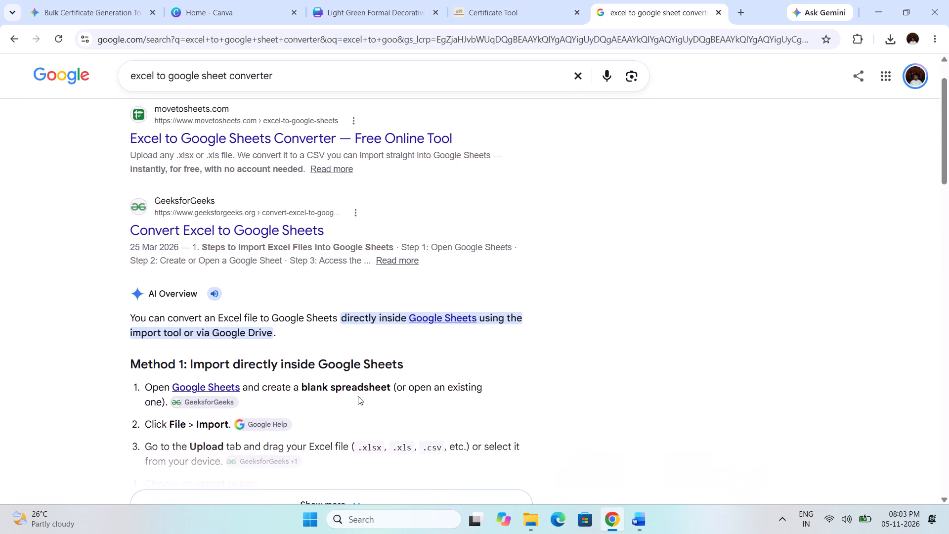
scroll(358, 396, down, 1)
click(332, 450)
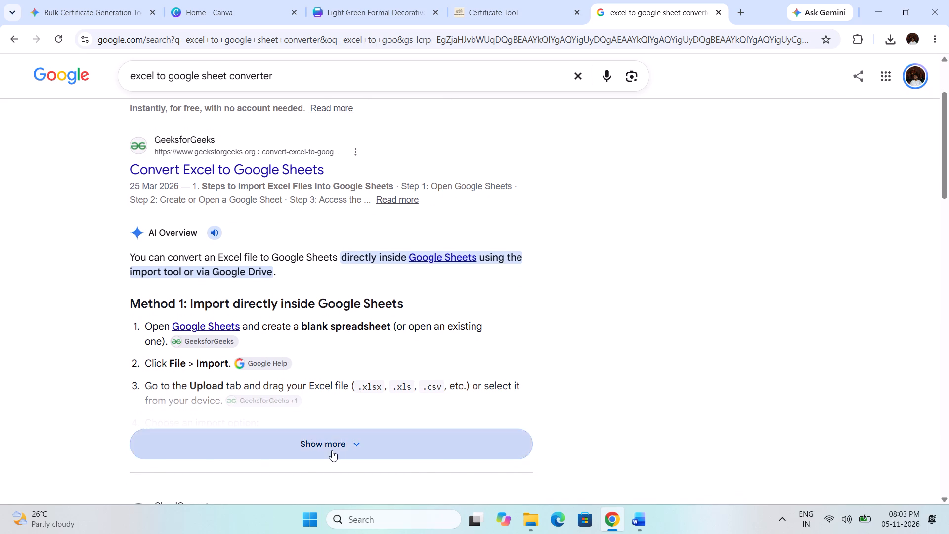
scroll(368, 349, down, 1)
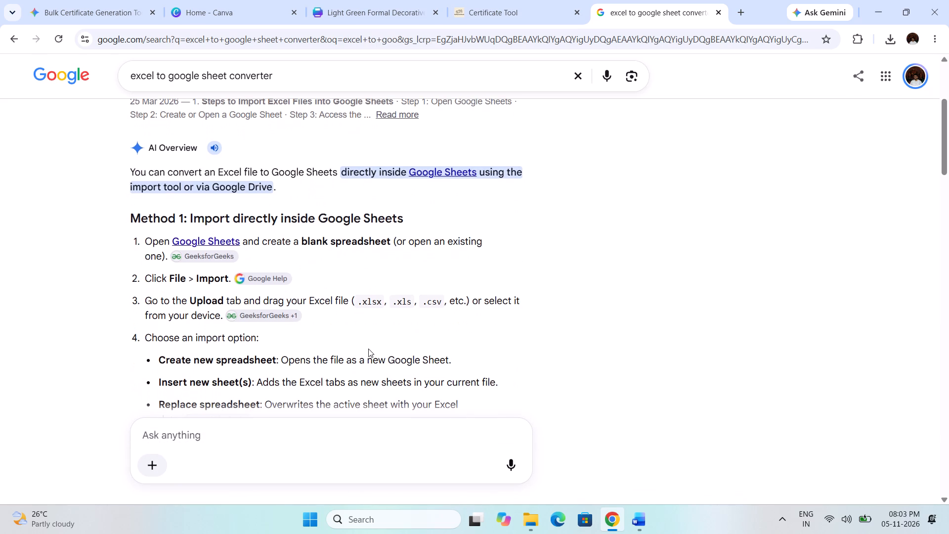
scroll(368, 349, down, 1)
scroll(602, 164, up, 2)
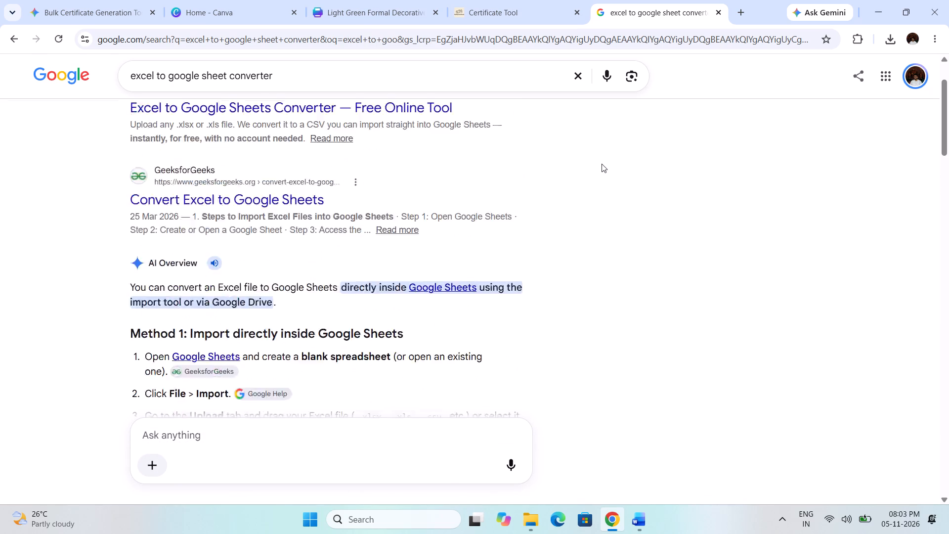
scroll(602, 164, up, 1)
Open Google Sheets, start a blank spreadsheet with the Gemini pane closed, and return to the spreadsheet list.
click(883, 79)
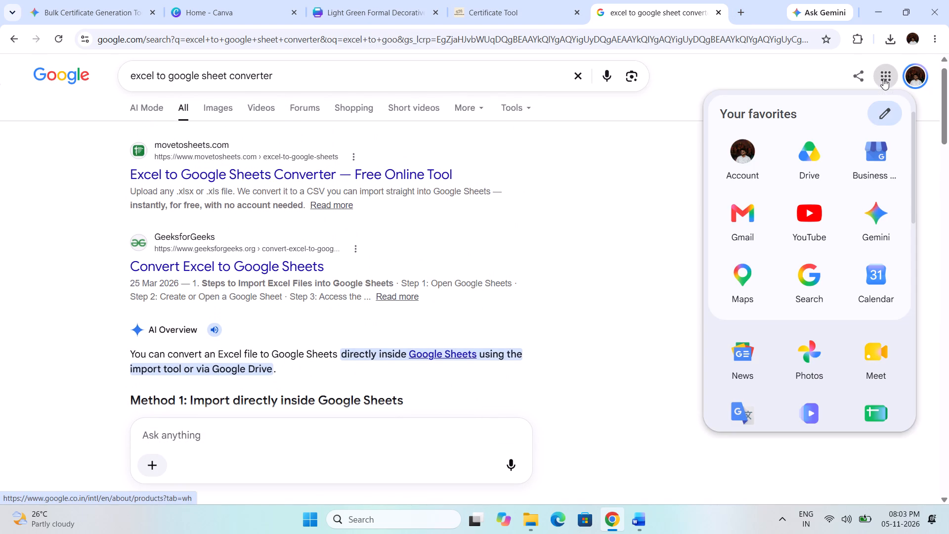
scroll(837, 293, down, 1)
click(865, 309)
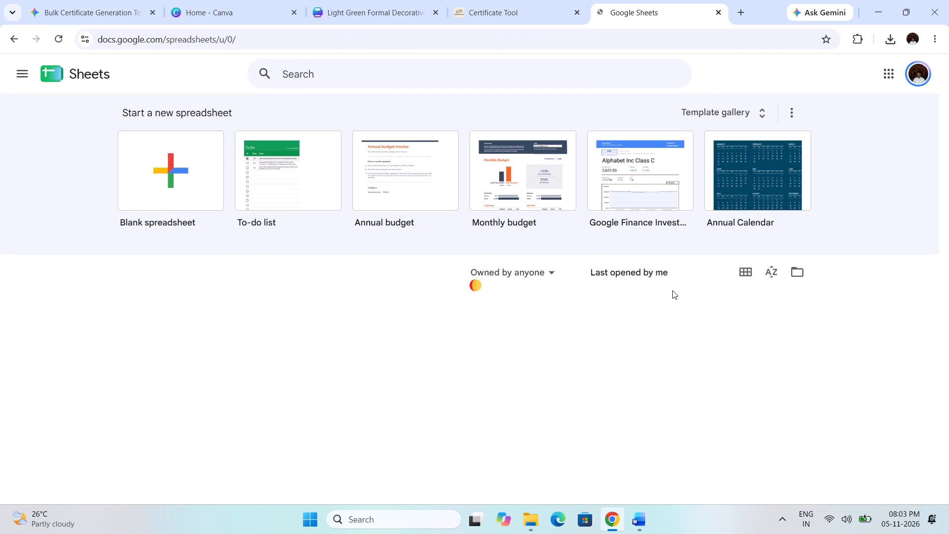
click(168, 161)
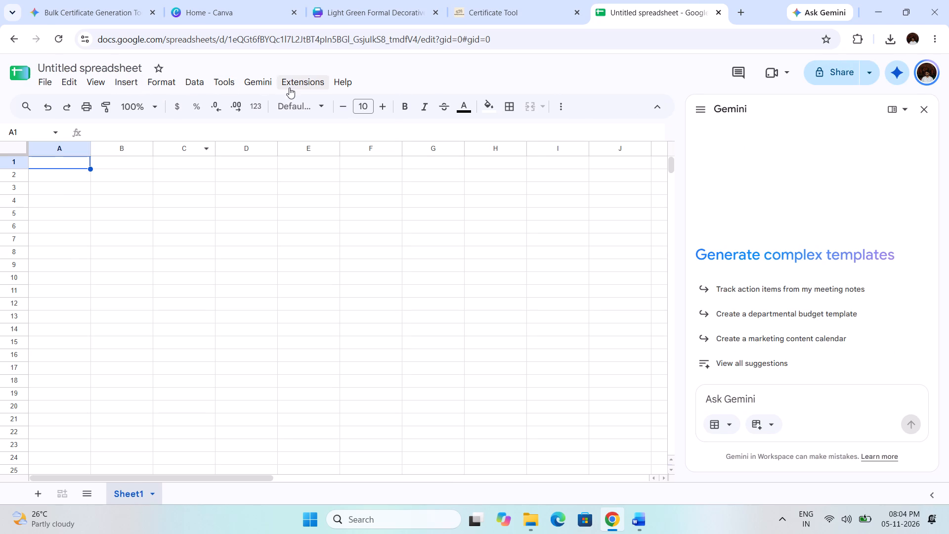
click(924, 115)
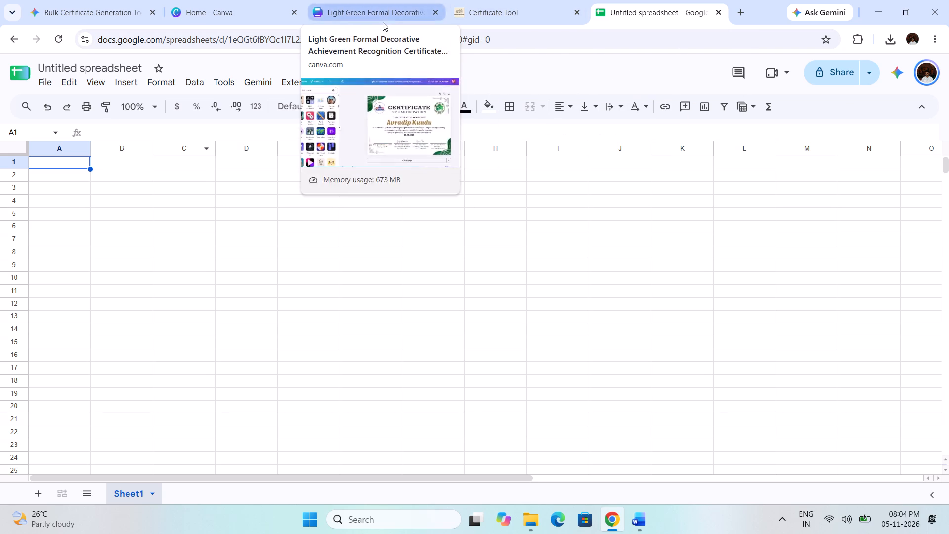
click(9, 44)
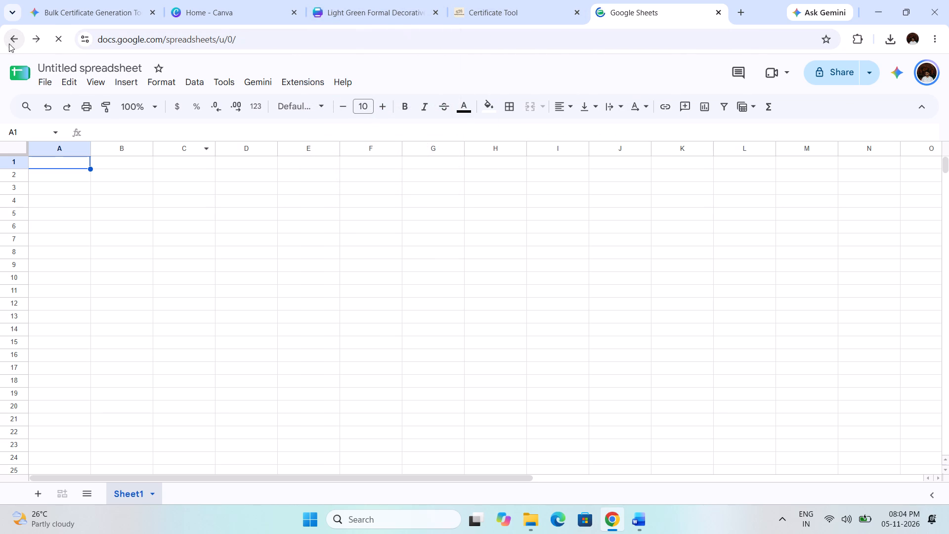
Open Quiz Competition Registration (Responses), review the entries for both participants of each team, and leave without saving changes.
scroll(139, 229, down, 1)
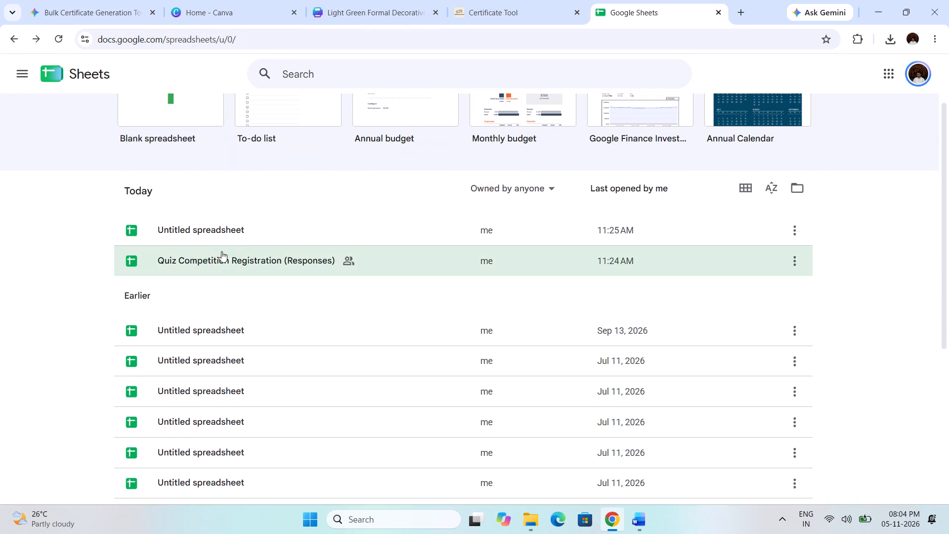
click(233, 263)
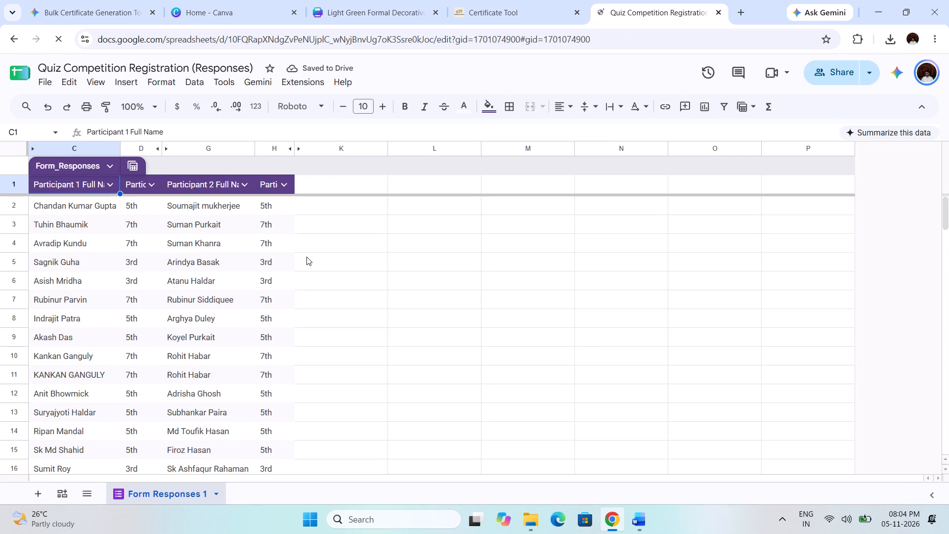
scroll(180, 237, down, 6)
scroll(180, 237, up, 1)
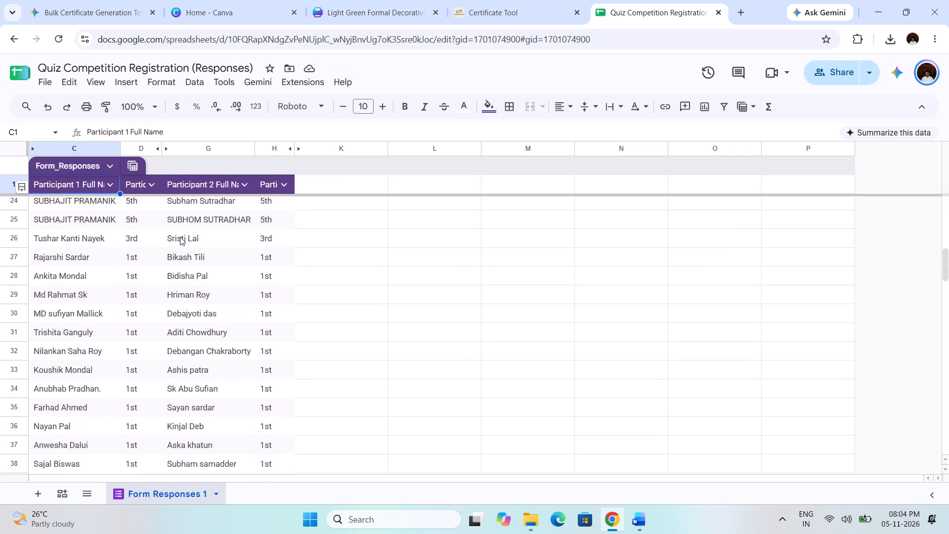
scroll(180, 237, up, 3)
scroll(95, 328, up, 1)
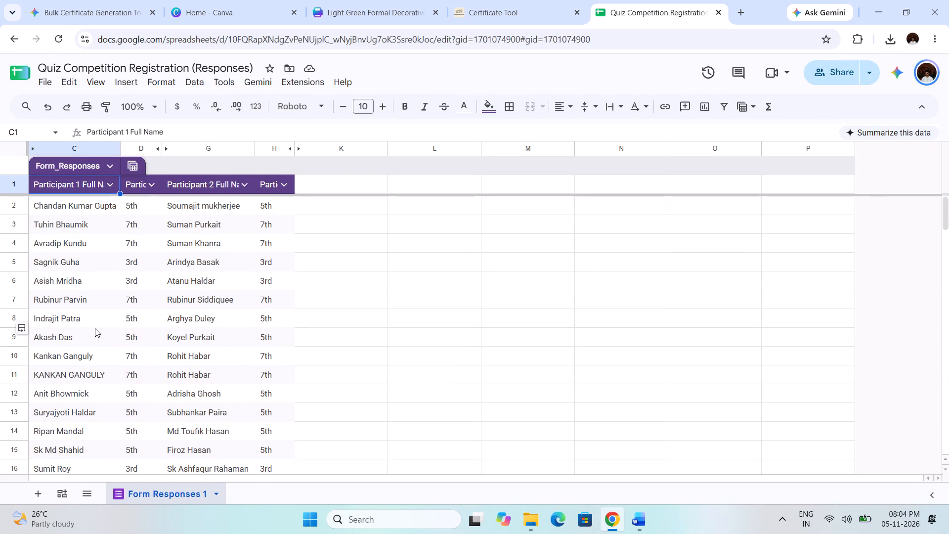
scroll(95, 328, up, 1)
scroll(87, 365, down, 11)
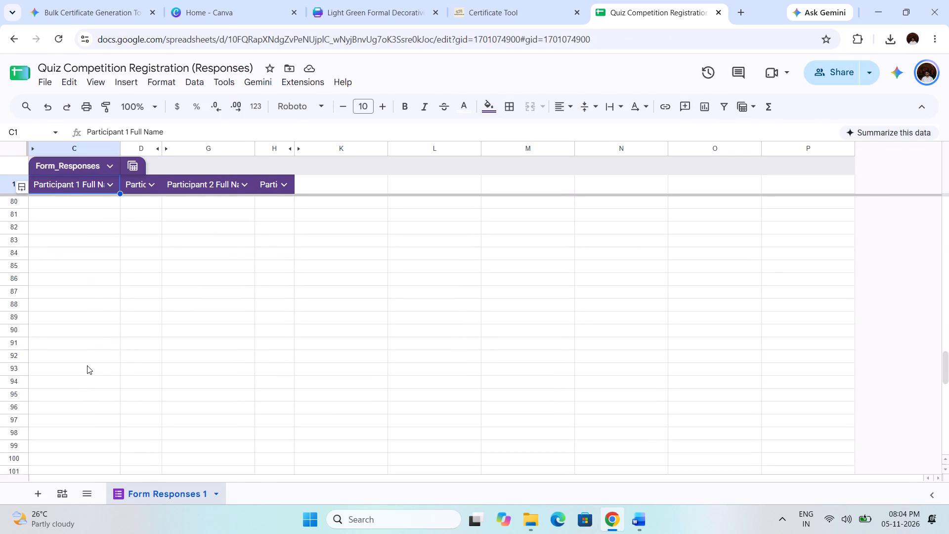
scroll(87, 365, down, 1)
scroll(237, 342, up, 8)
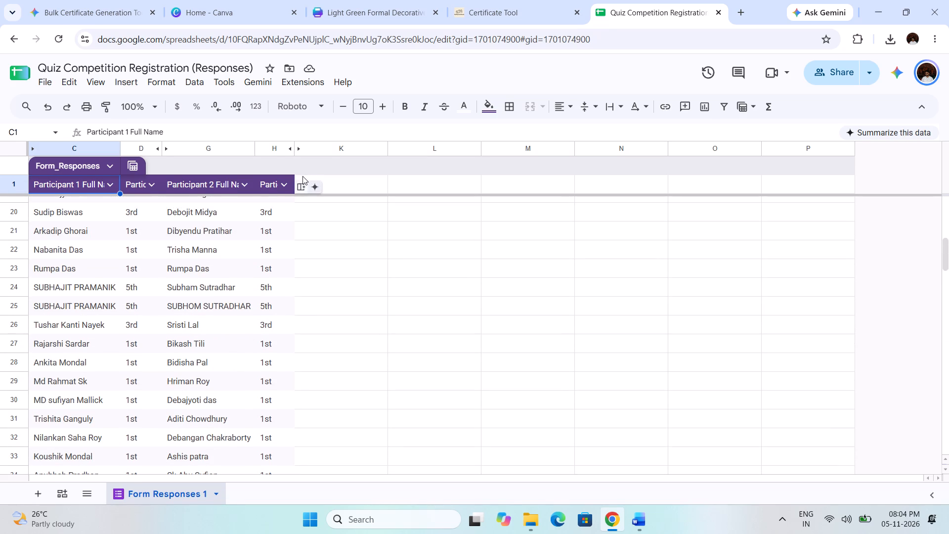
scroll(253, 220, up, 6)
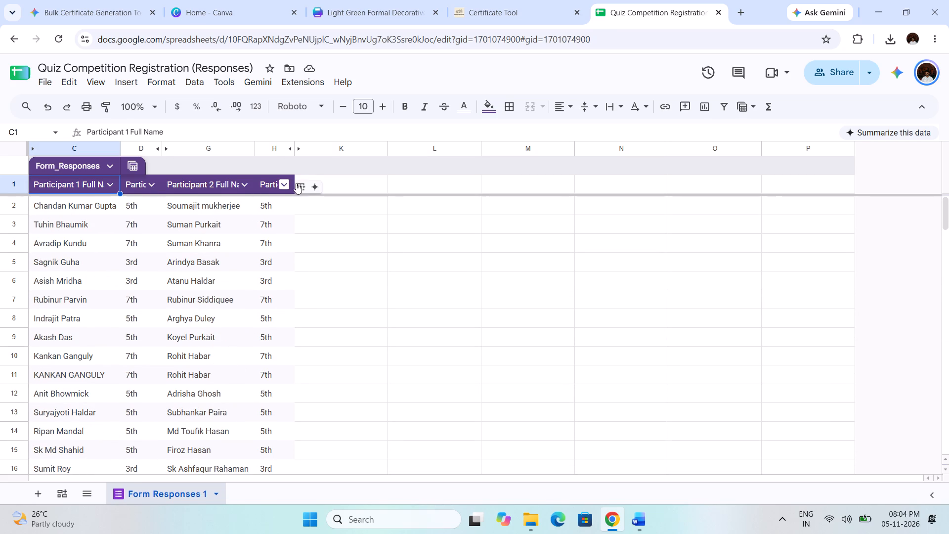
click(293, 247)
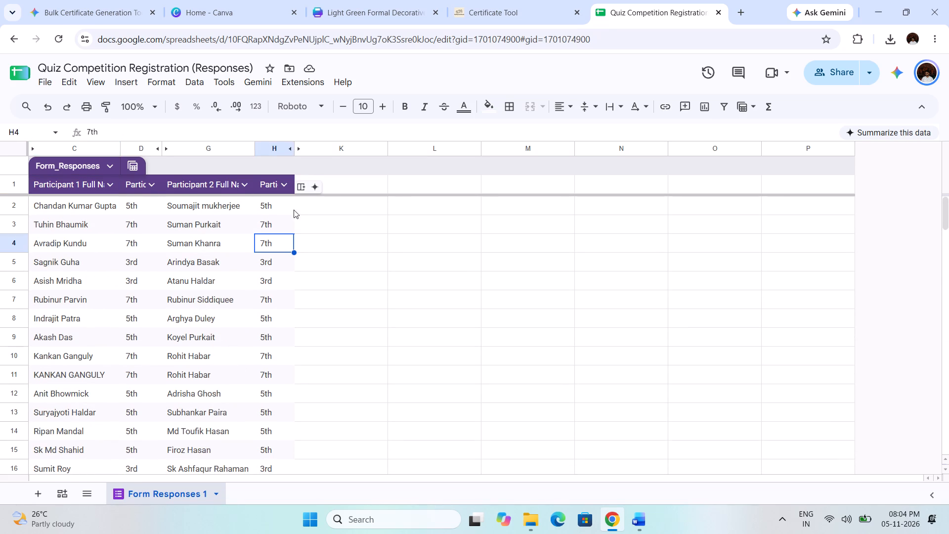
double_click(253, 178)
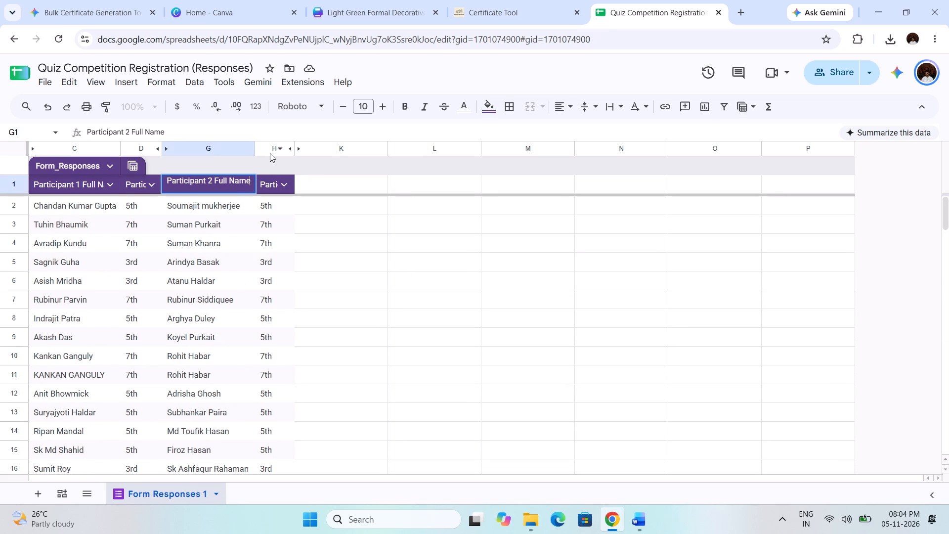
click(237, 162)
click(15, 40)
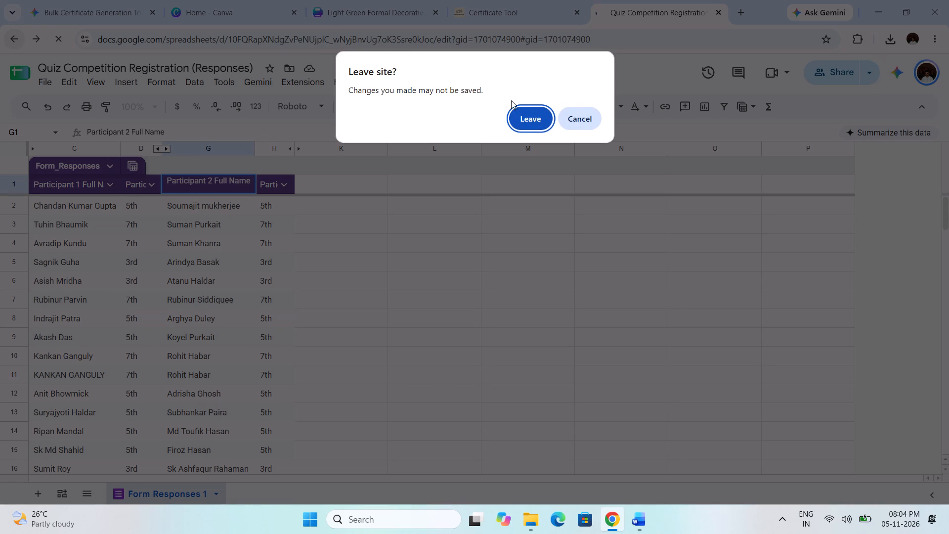
click(519, 118)
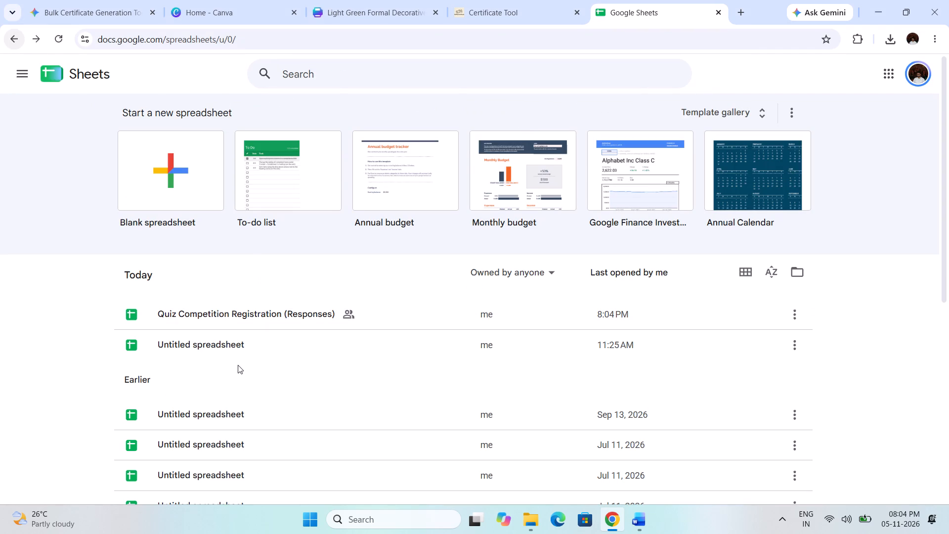
Check the contents of today's Untitled spreadsheet and close the Google Sheets tab.
scroll(238, 365, down, 2)
click(246, 295)
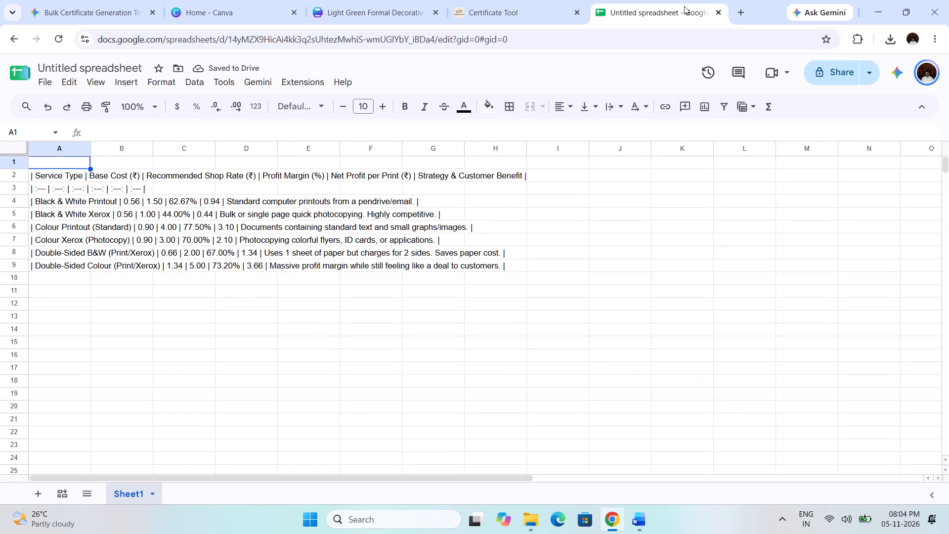
click(715, 12)
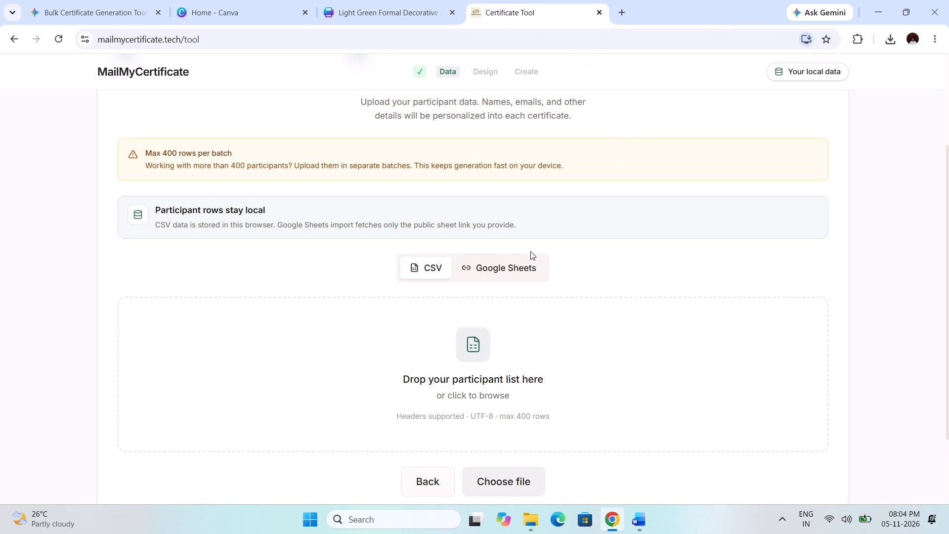
Switch to Word and close its window.
click(641, 529)
click(948, 0)
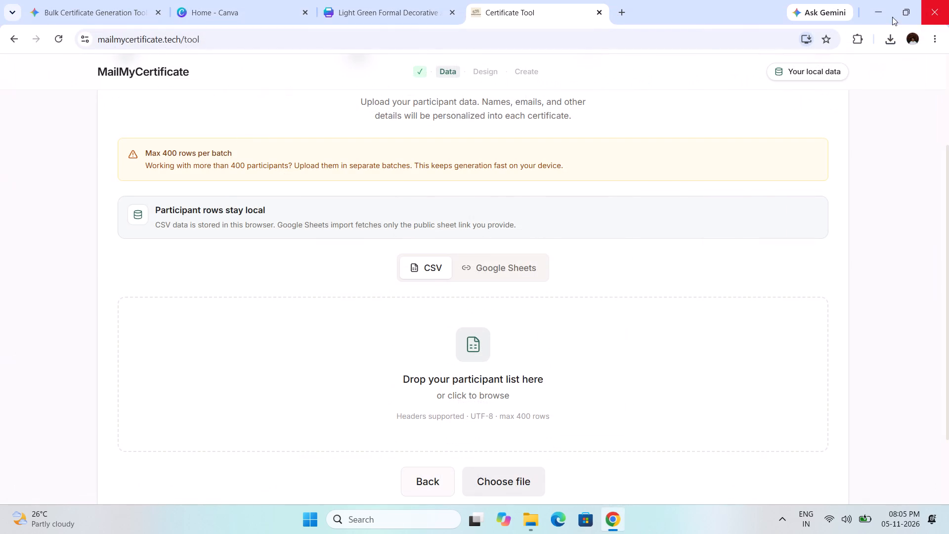
Search for excel to google sheet converter in a new Chrome tab and open the MoveToSheets Excel converter.
click(622, 9)
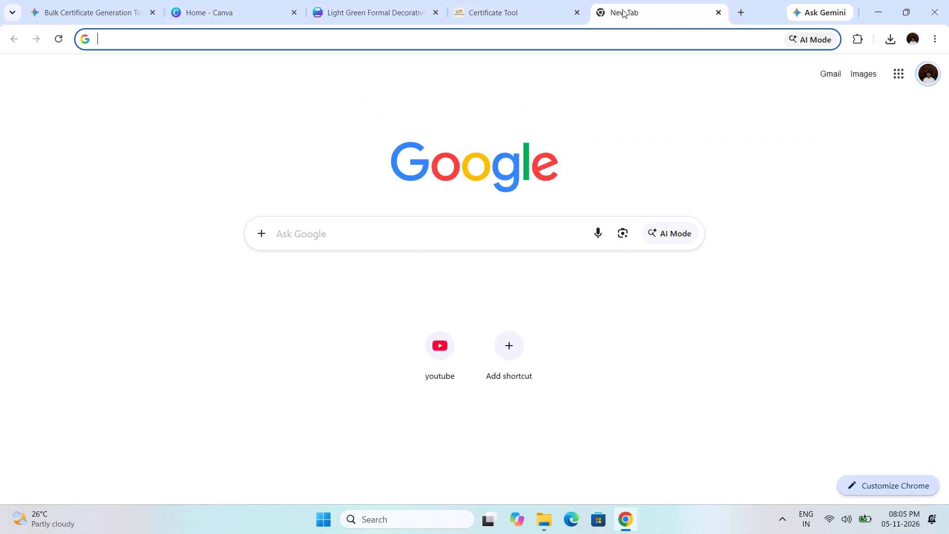
text(ex)
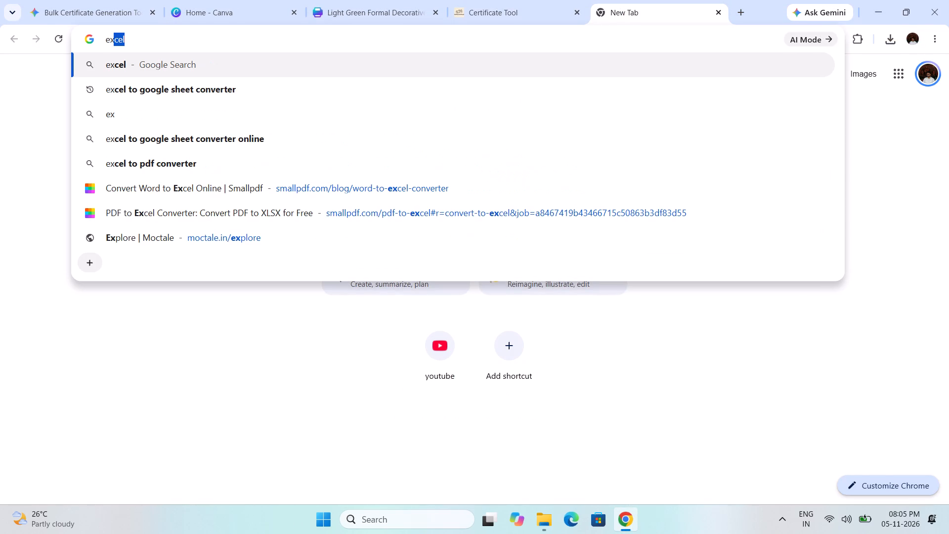
key(Down)
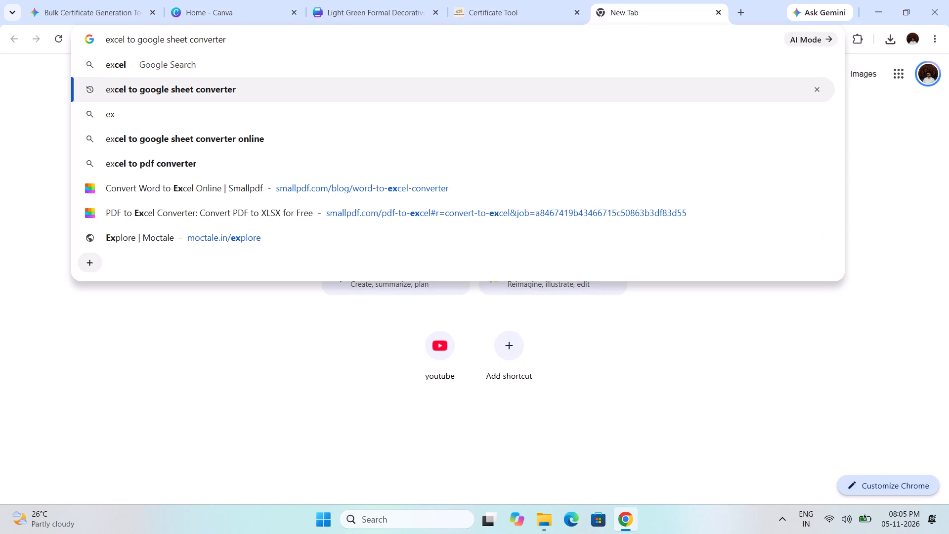
key(Return)
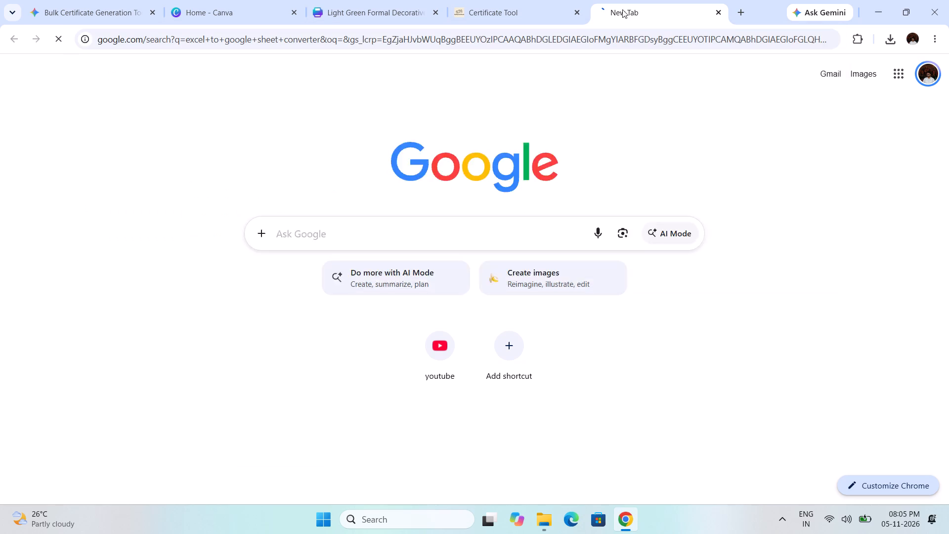
click(290, 165)
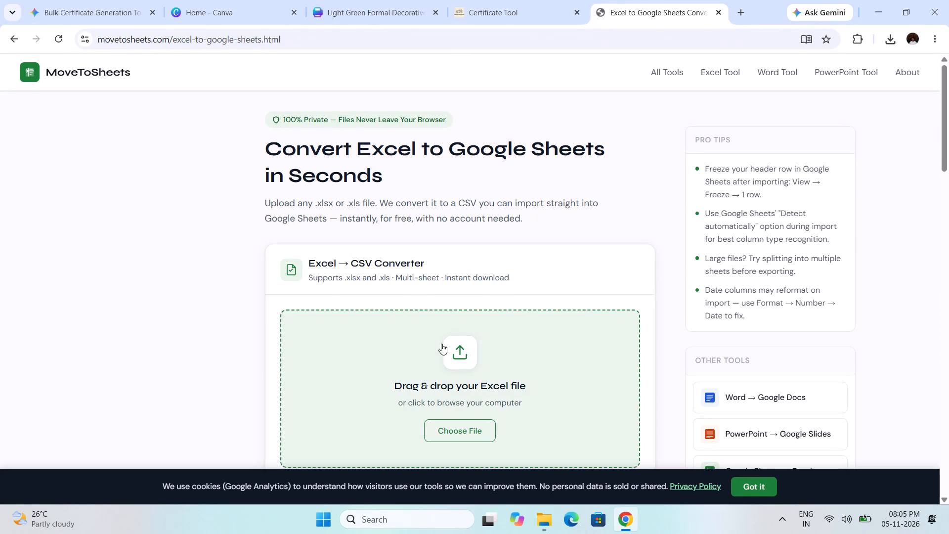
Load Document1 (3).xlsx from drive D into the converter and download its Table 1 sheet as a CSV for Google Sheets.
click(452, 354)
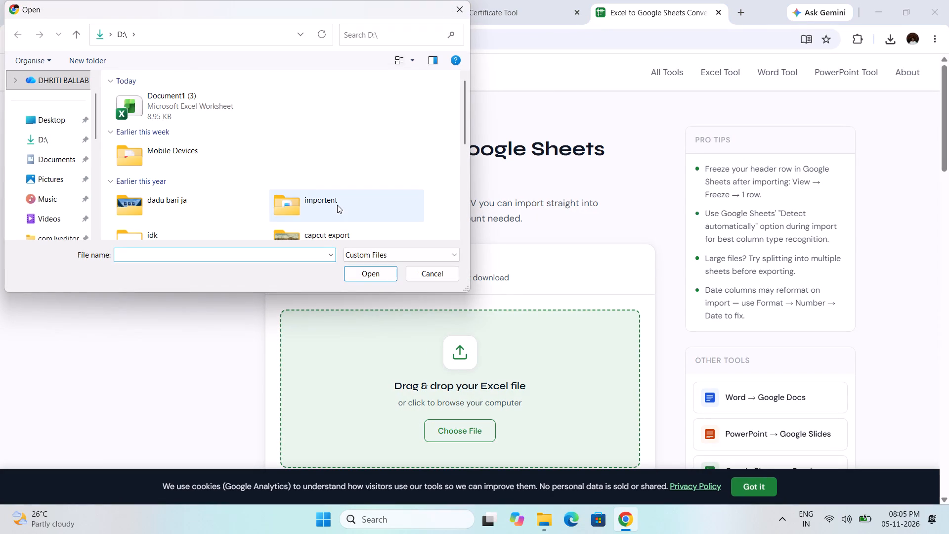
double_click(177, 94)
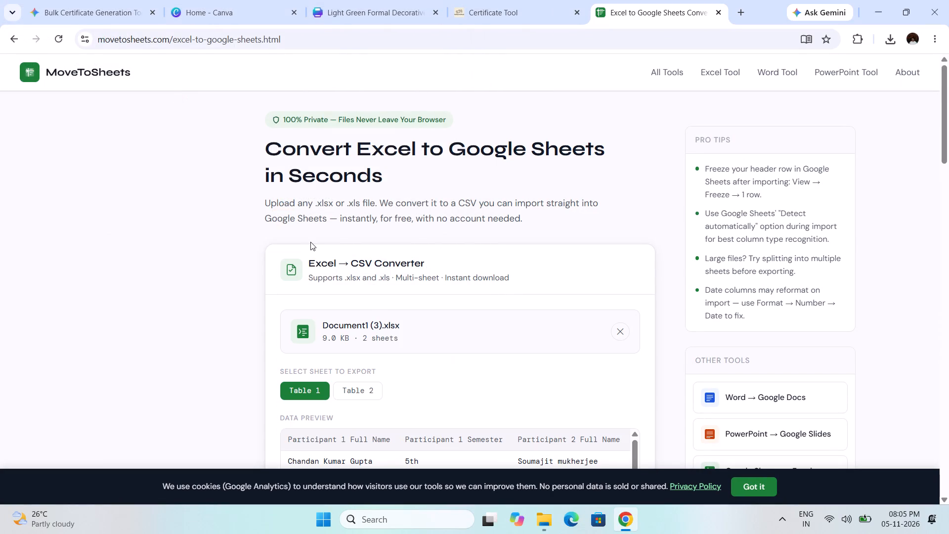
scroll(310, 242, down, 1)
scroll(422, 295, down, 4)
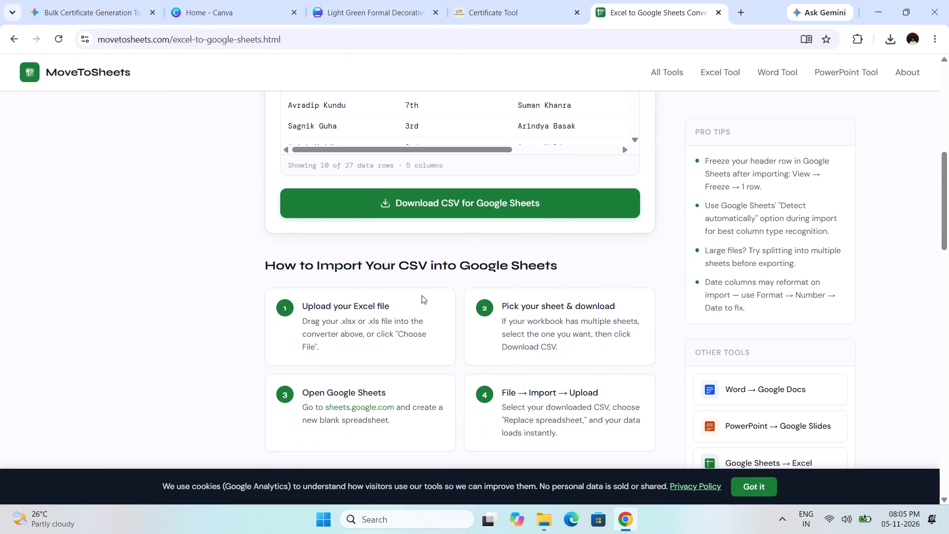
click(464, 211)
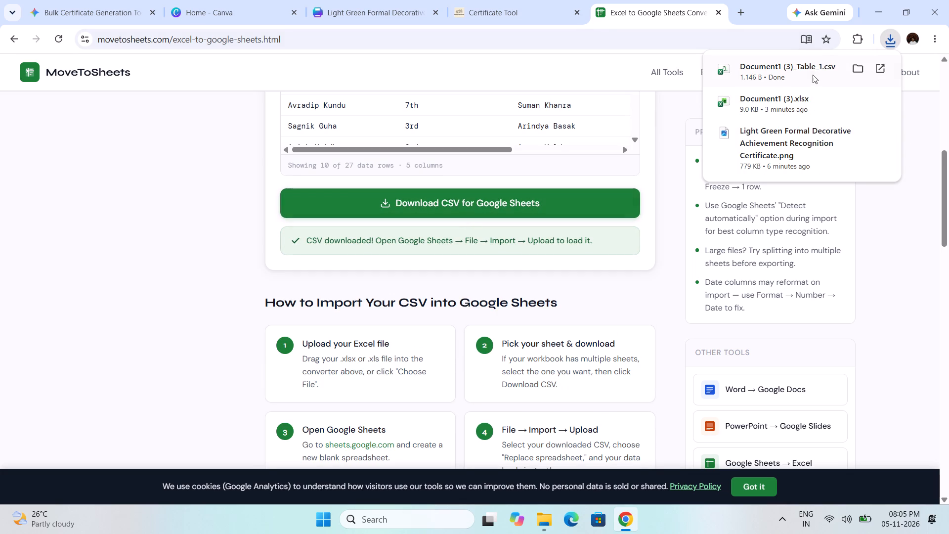
Open the downloaded Document1 (3)_Table_1.csv in Excel, review its participant rows, and close it.
click(823, 73)
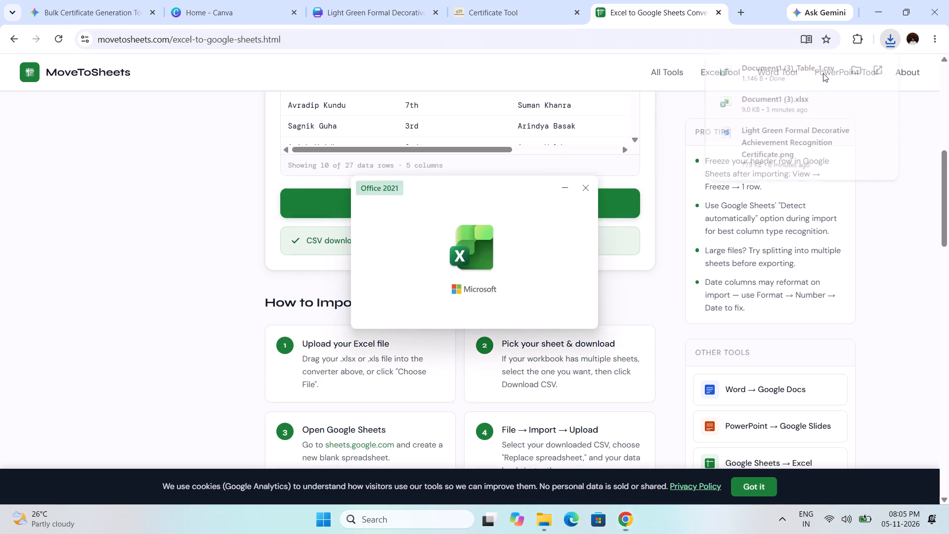
scroll(590, 287, down, 1)
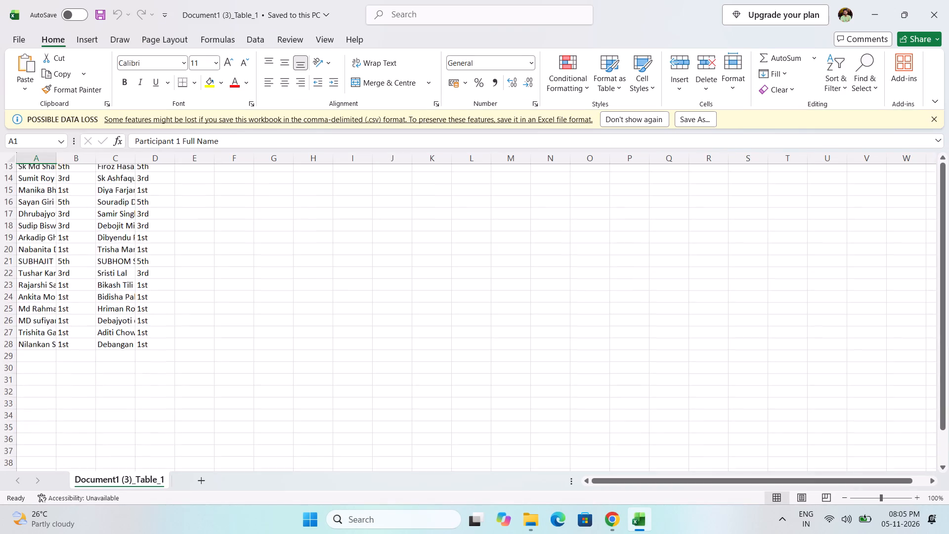
scroll(590, 287, down, 1)
scroll(590, 287, up, 6)
scroll(397, 220, down, 1)
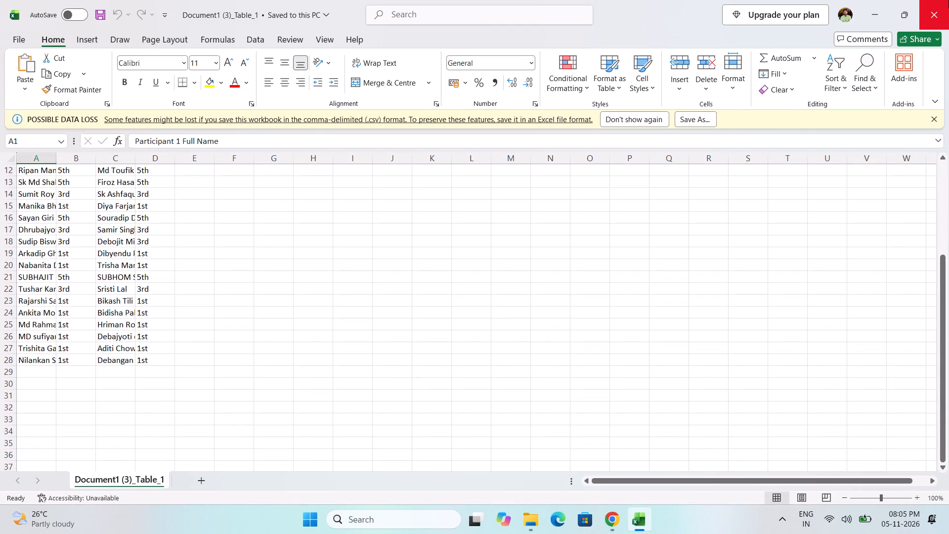
click(948, 0)
Close the MoveToSheets converter tab.
scroll(623, 172, up, 6)
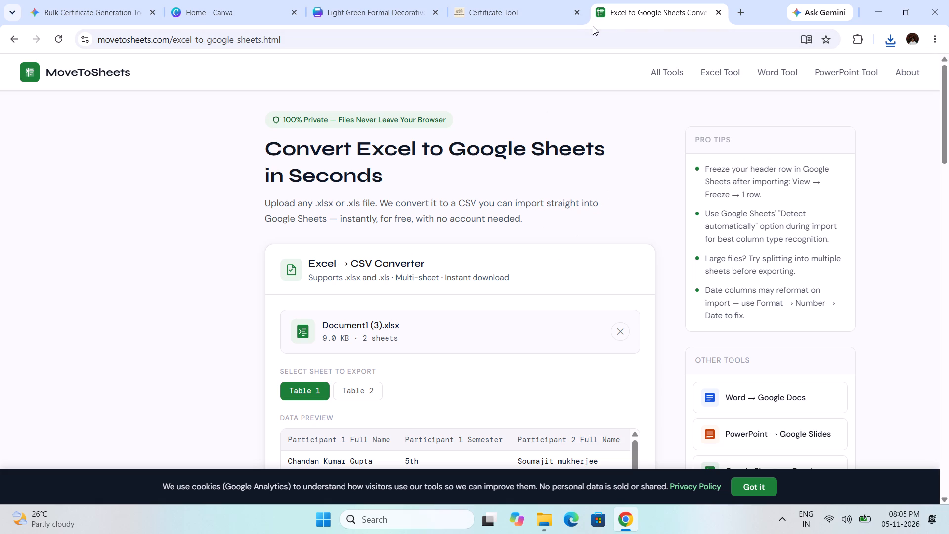
click(719, 14)
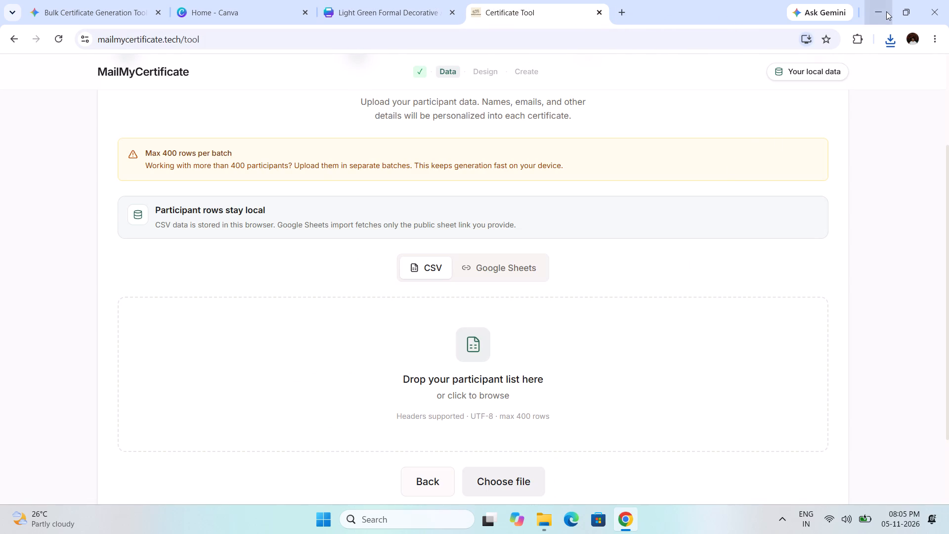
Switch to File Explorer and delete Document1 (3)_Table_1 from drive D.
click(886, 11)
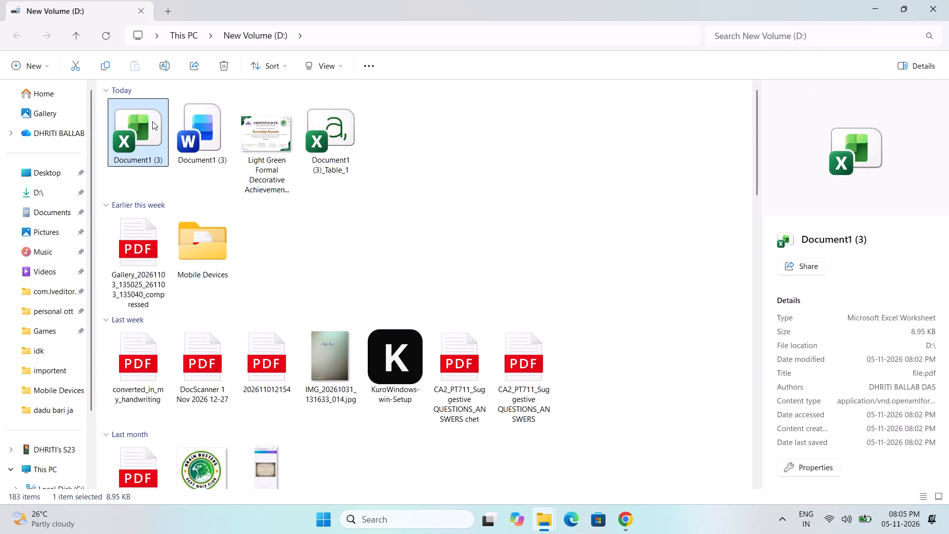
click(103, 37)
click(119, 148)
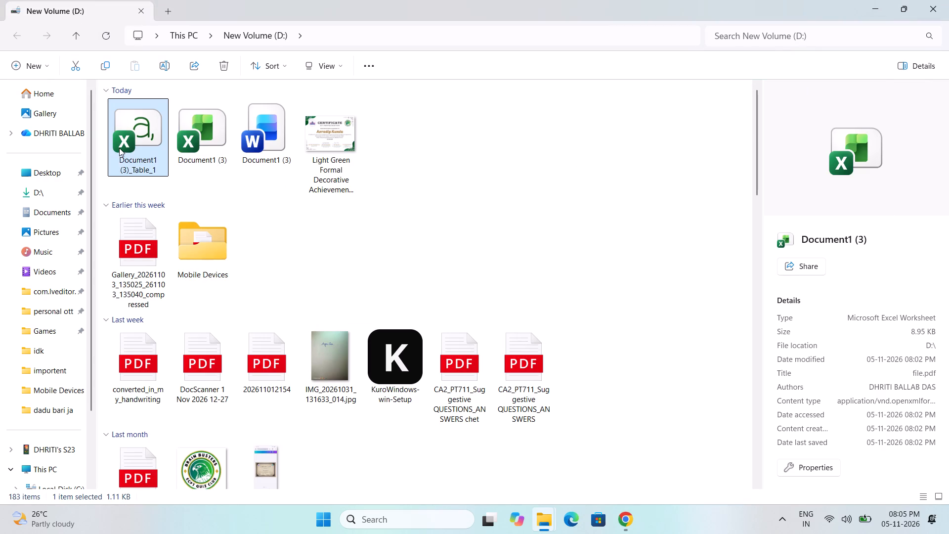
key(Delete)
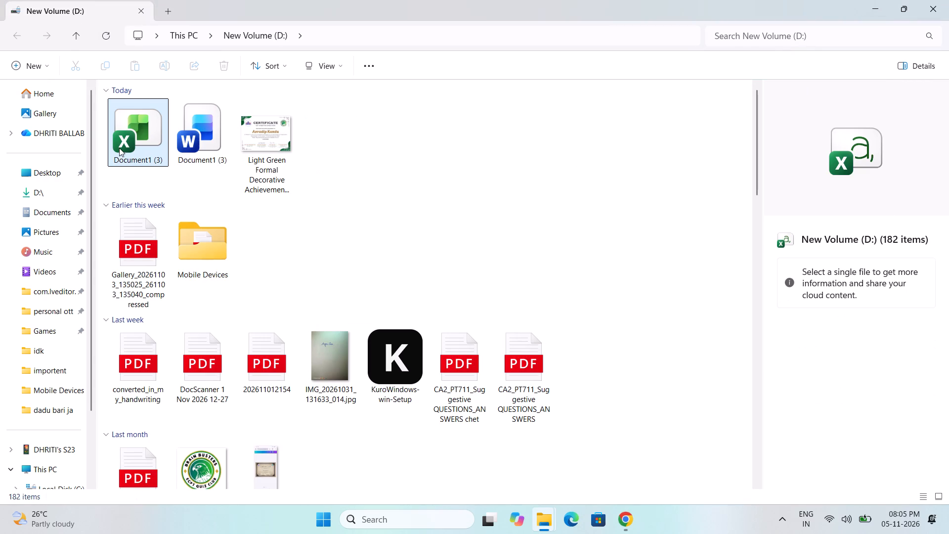
Switch to Chrome and open Google Drive in a new tab.
click(632, 524)
click(620, 10)
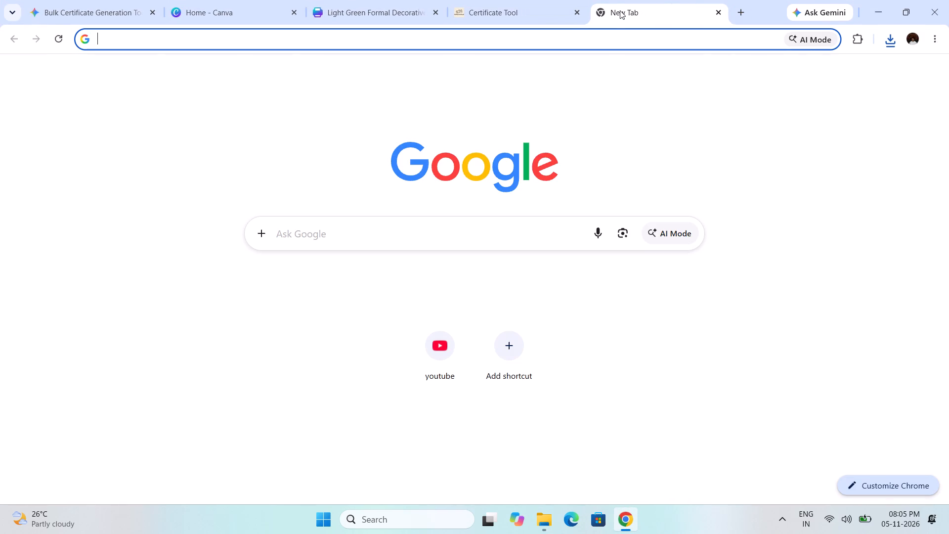
text(dr)
key(Return)
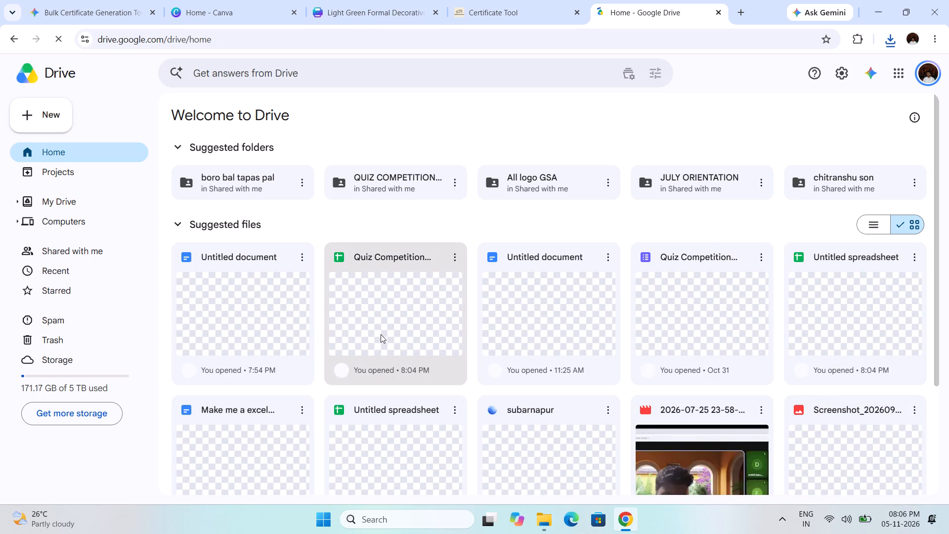
Open Quiz Competition Registration (Responses) from Drive, review the participant entries, and return to the Drive home page.
double_click(381, 335)
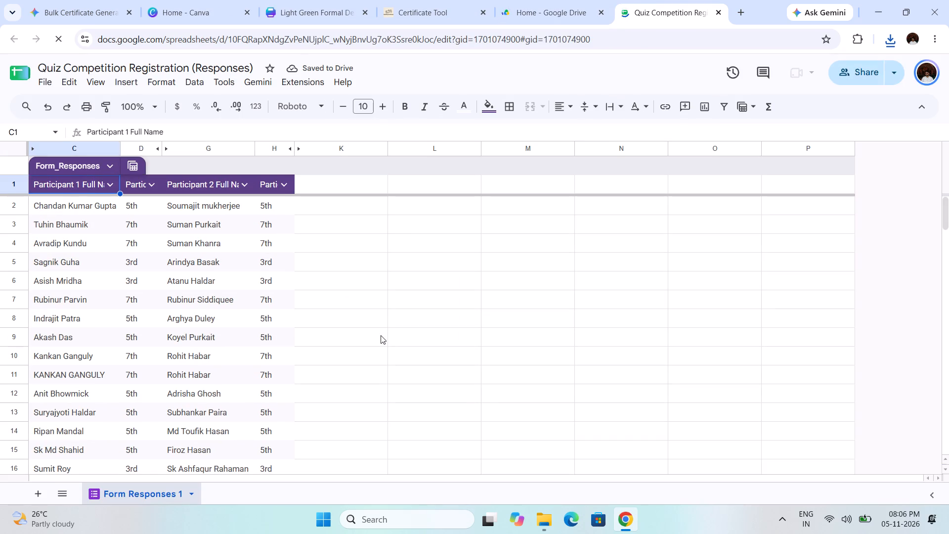
scroll(381, 335, down, 4)
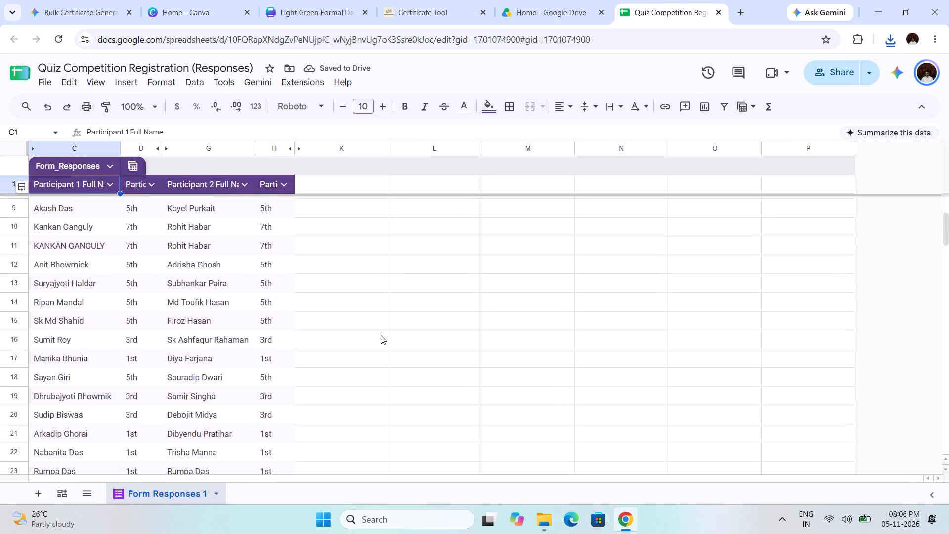
scroll(381, 335, down, 9)
scroll(381, 335, up, 11)
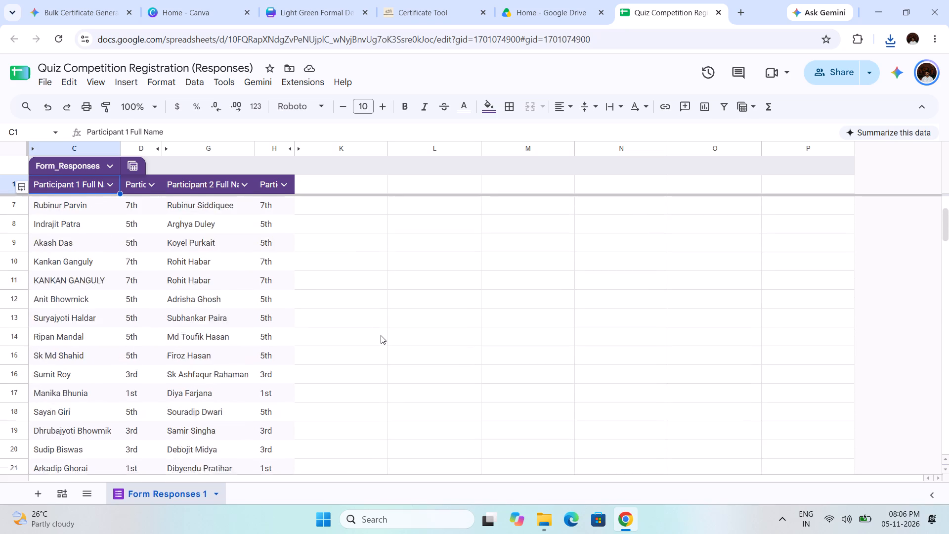
scroll(381, 335, up, 10)
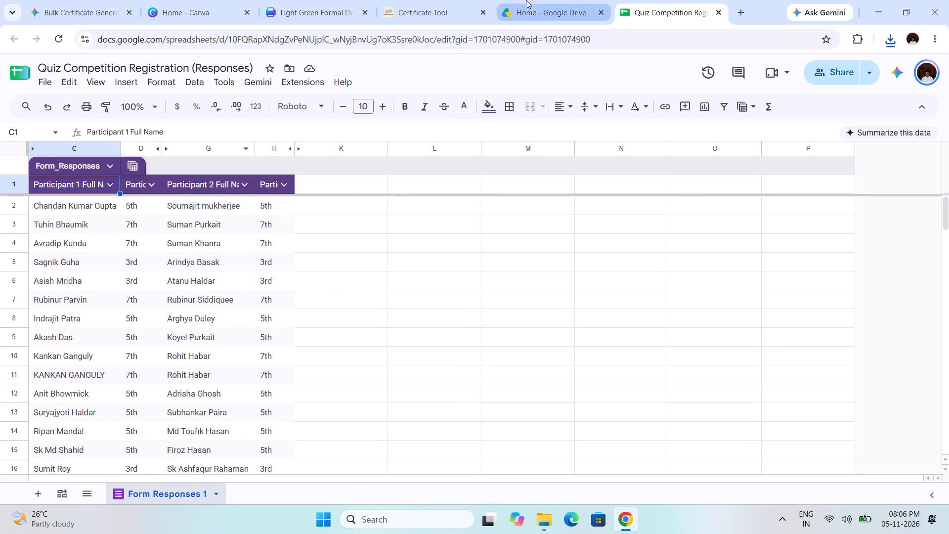
click(526, 0)
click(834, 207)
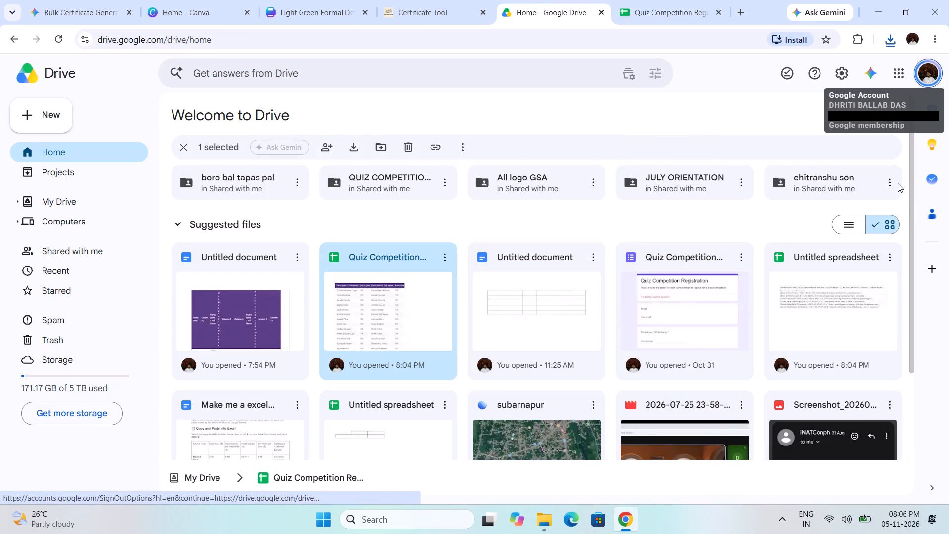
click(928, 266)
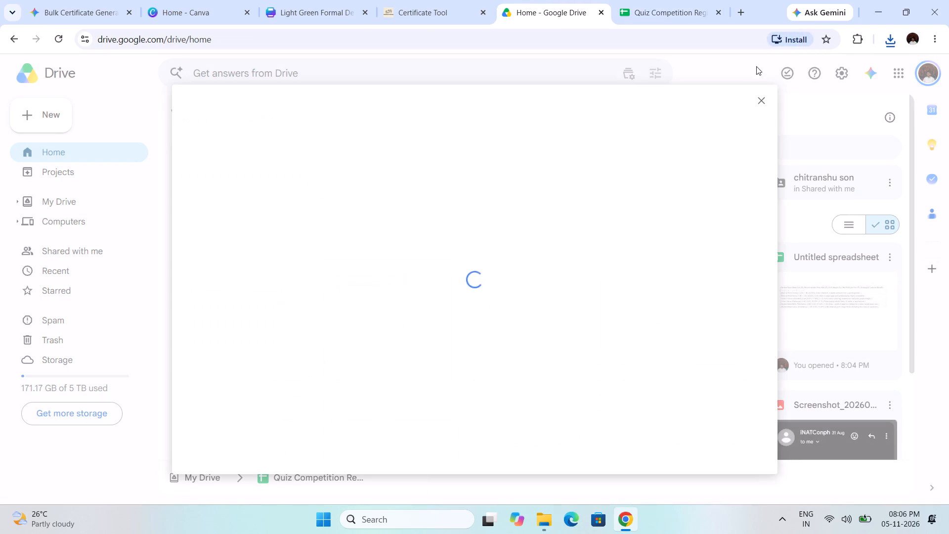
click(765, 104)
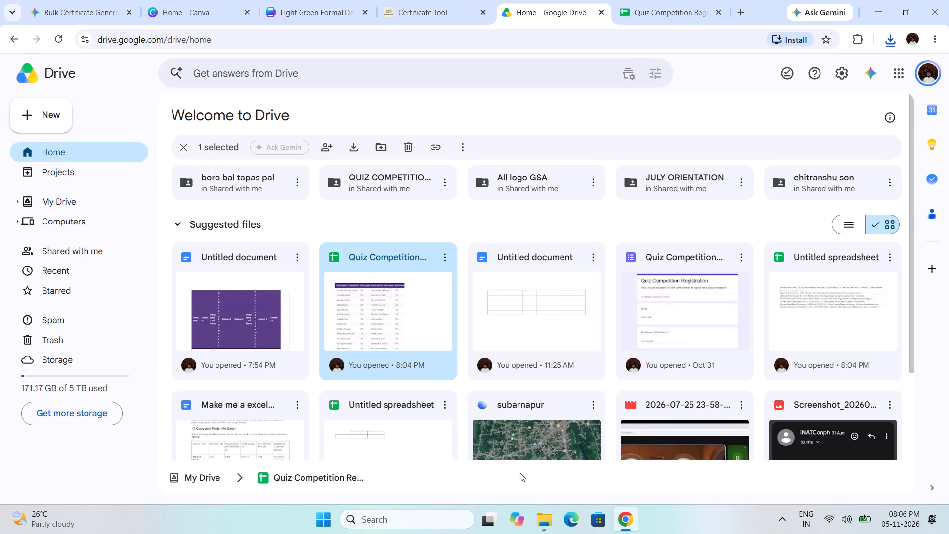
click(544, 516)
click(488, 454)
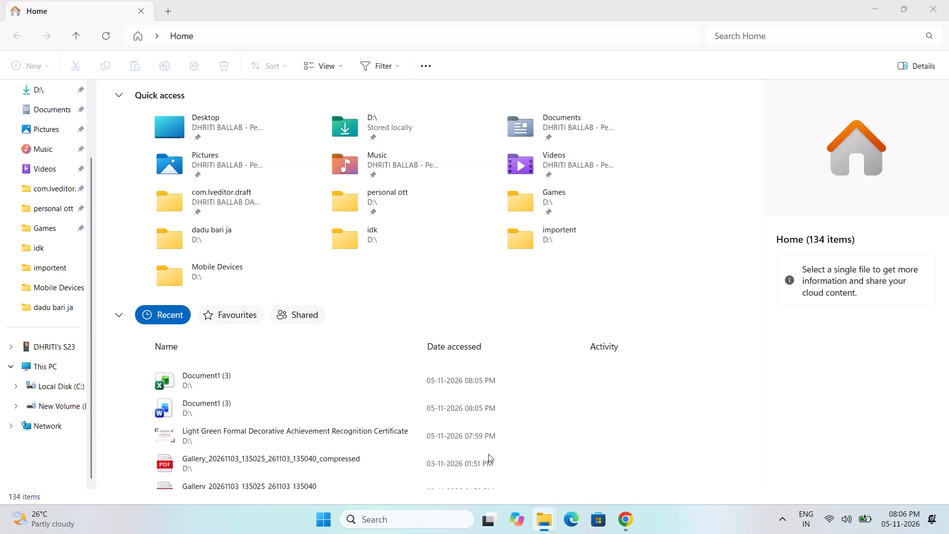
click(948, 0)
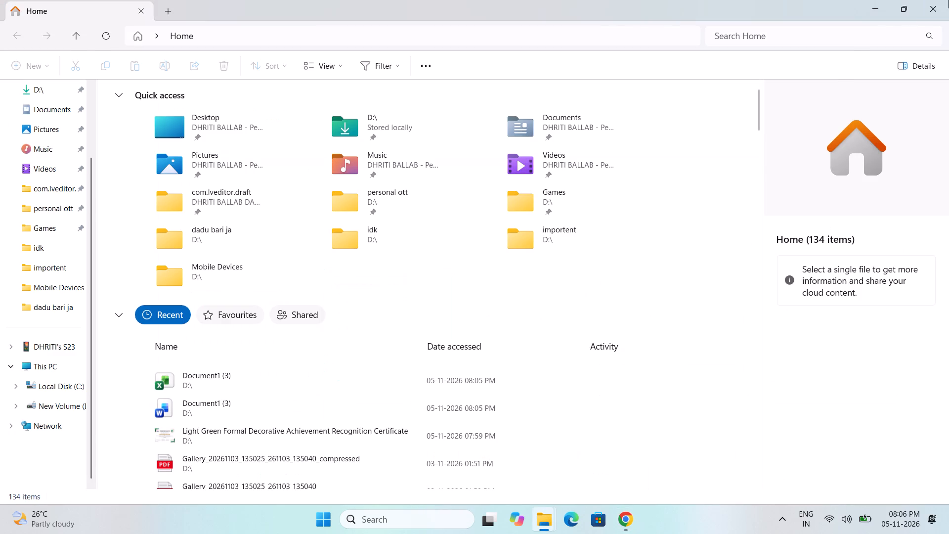
Switch to File Explorer and upload the Document1 (3) Excel workbook from drive D to Google Drive.
click(537, 530)
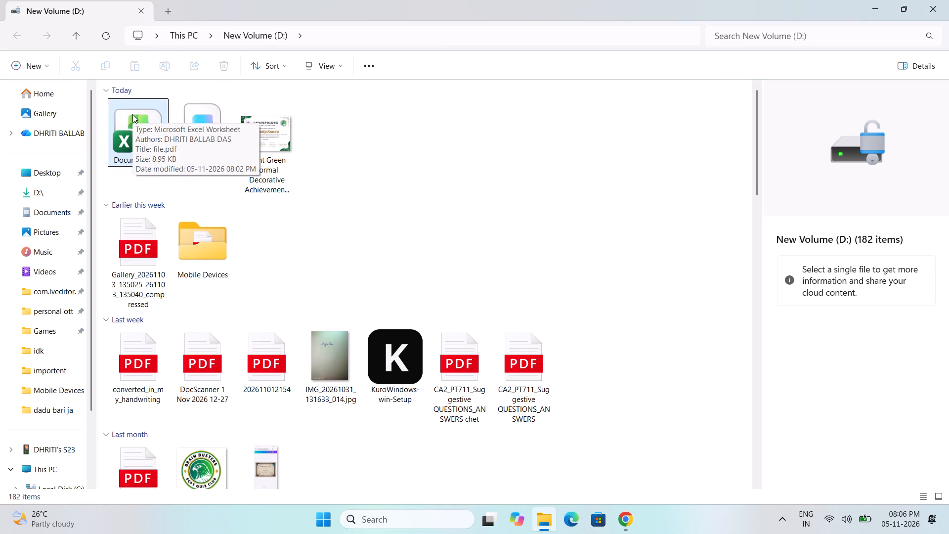
drag(132, 114, 644, 428)
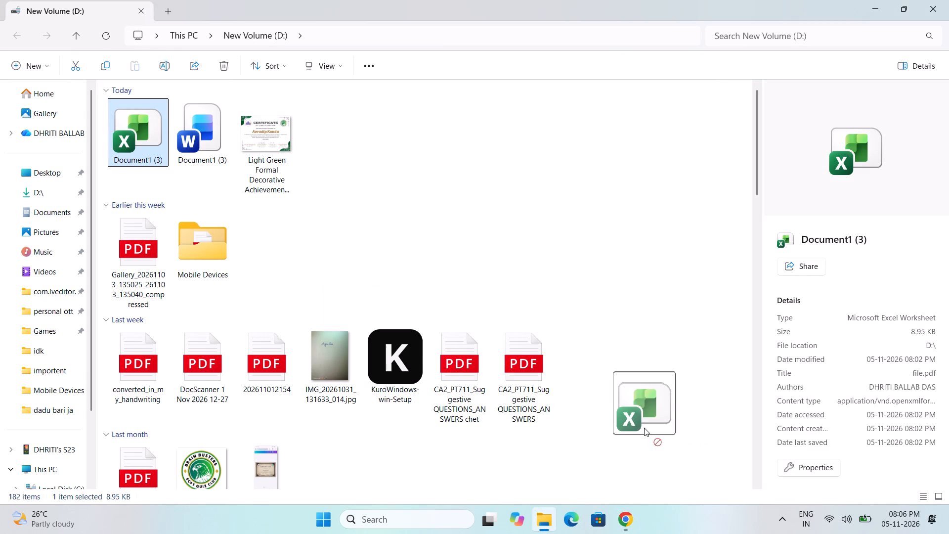
drag(644, 428, 617, 533)
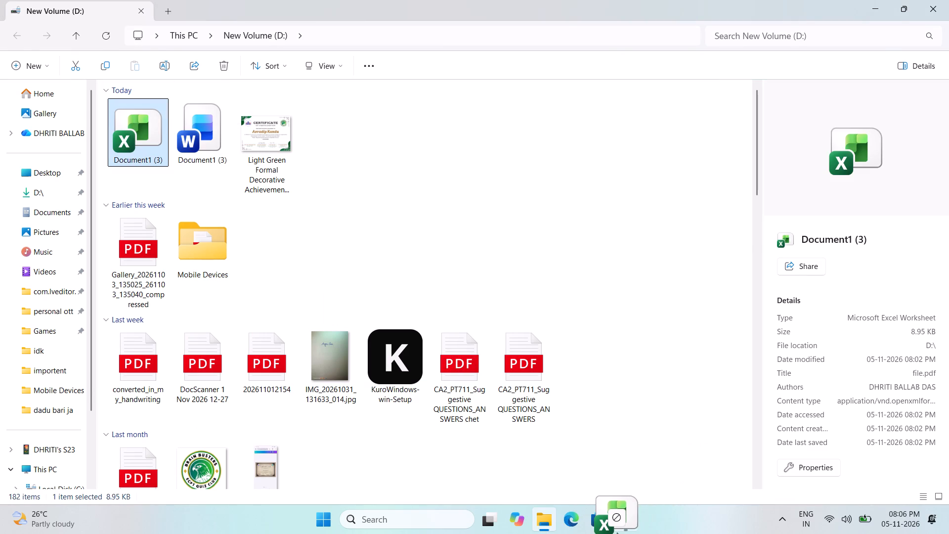
drag(617, 533, 620, 427)
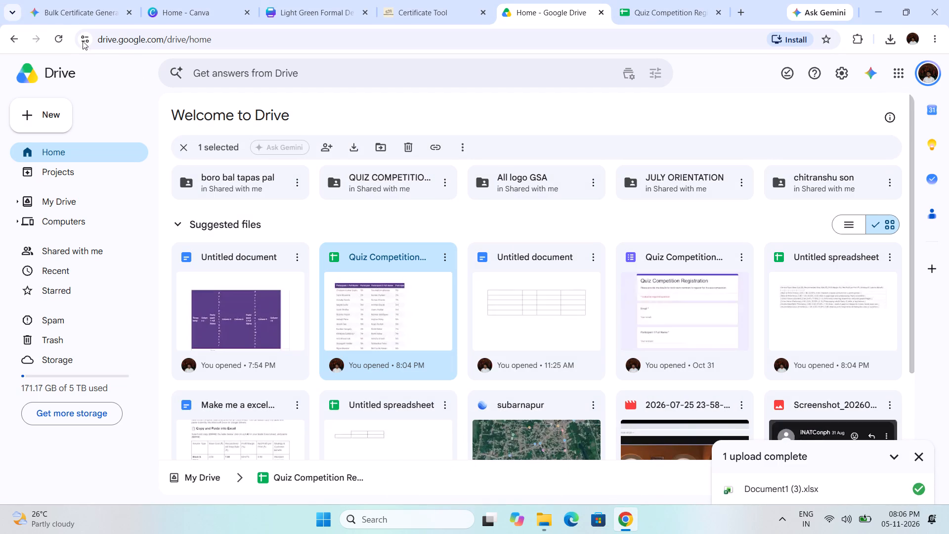
Refresh Drive and open the uploaded Document1 (3).xlsx in Google Sheets.
click(60, 42)
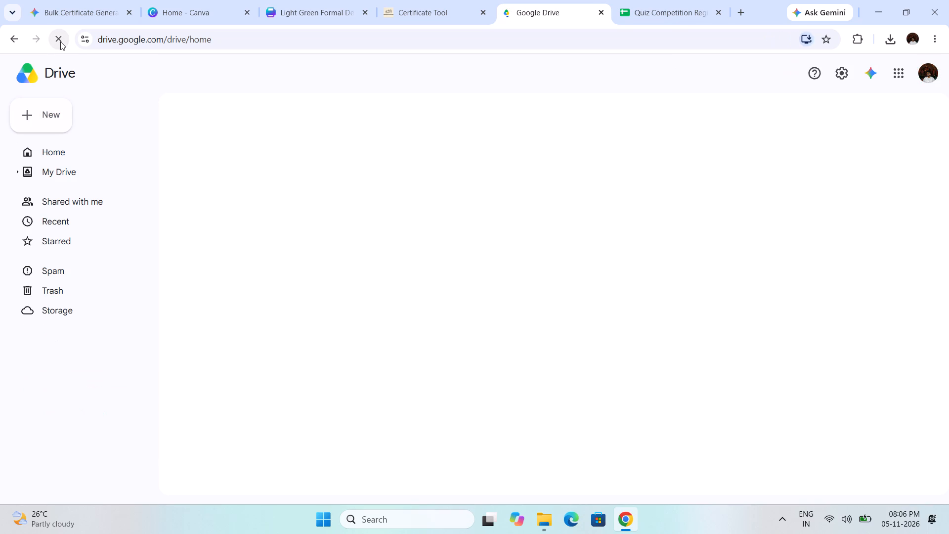
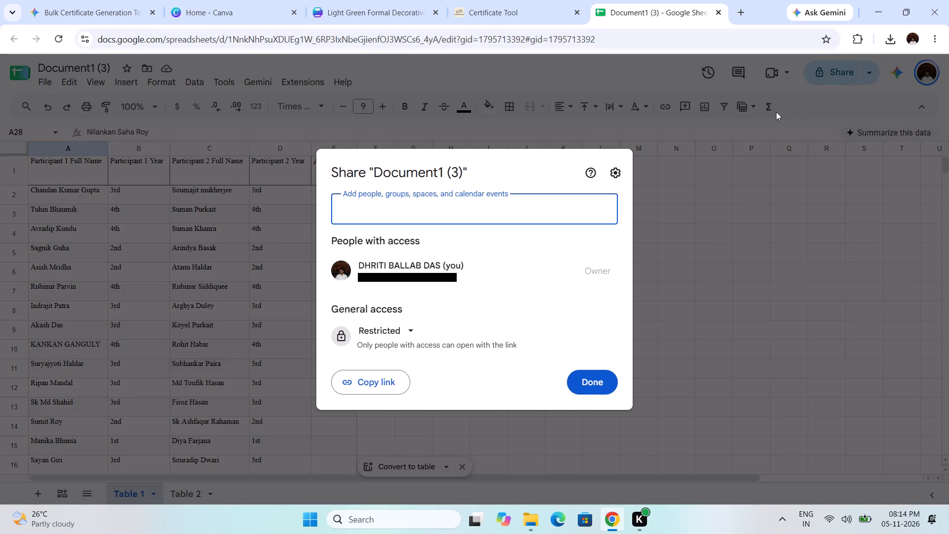
click(390, 329)
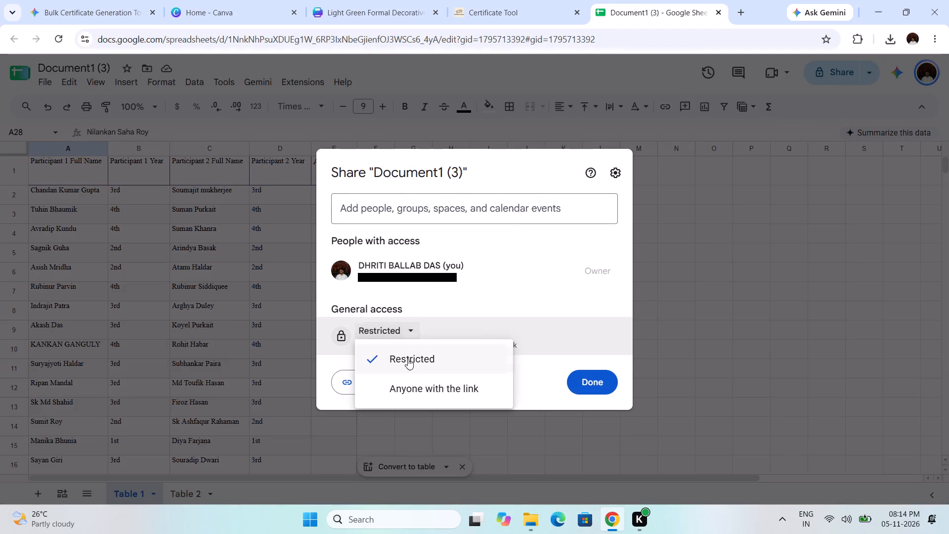
click(414, 386)
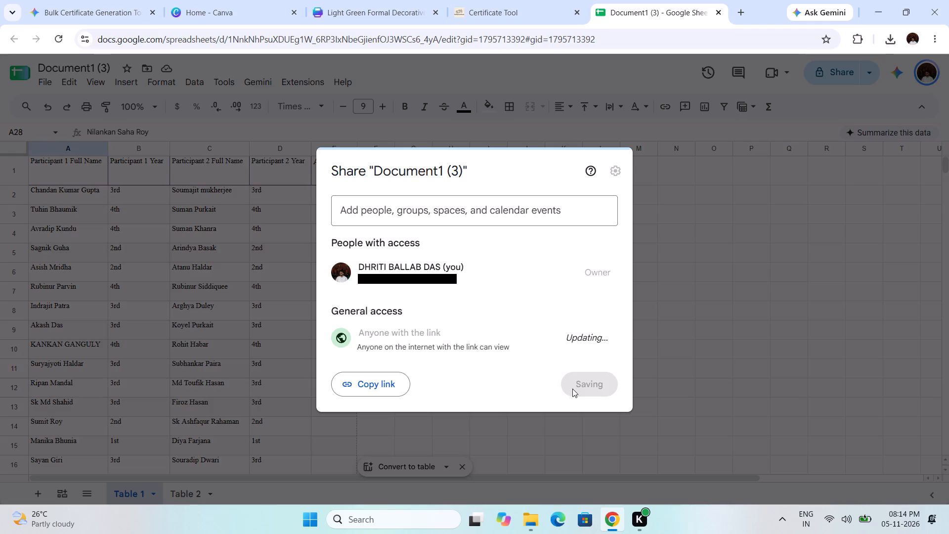
click(366, 384)
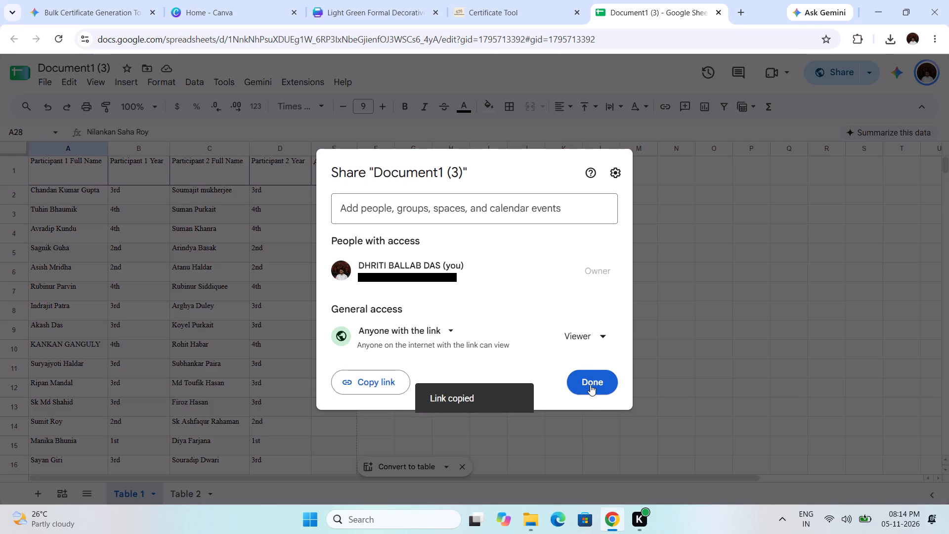
click(590, 385)
Import the participant list into MailMyCertificate using the copied Google Sheets link.
click(500, 0)
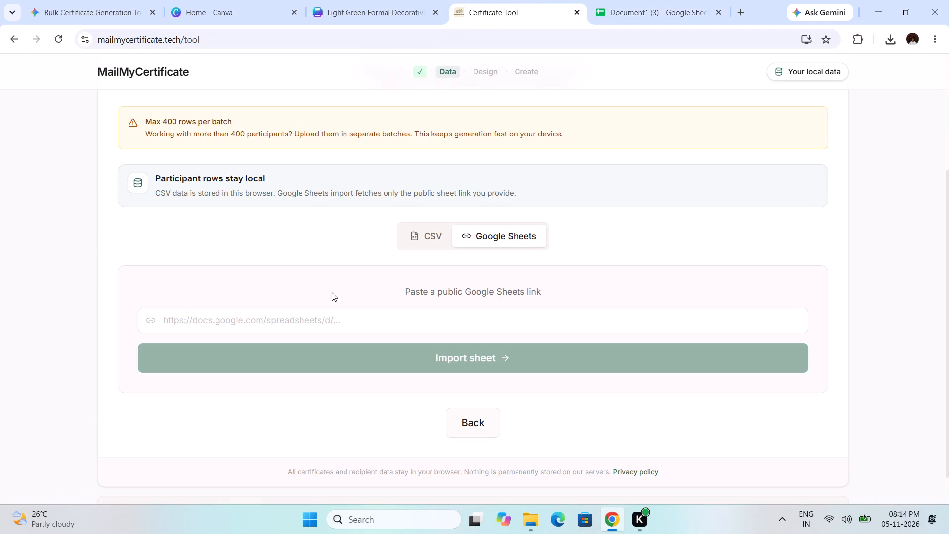
click(328, 317)
key(ctrl+v)
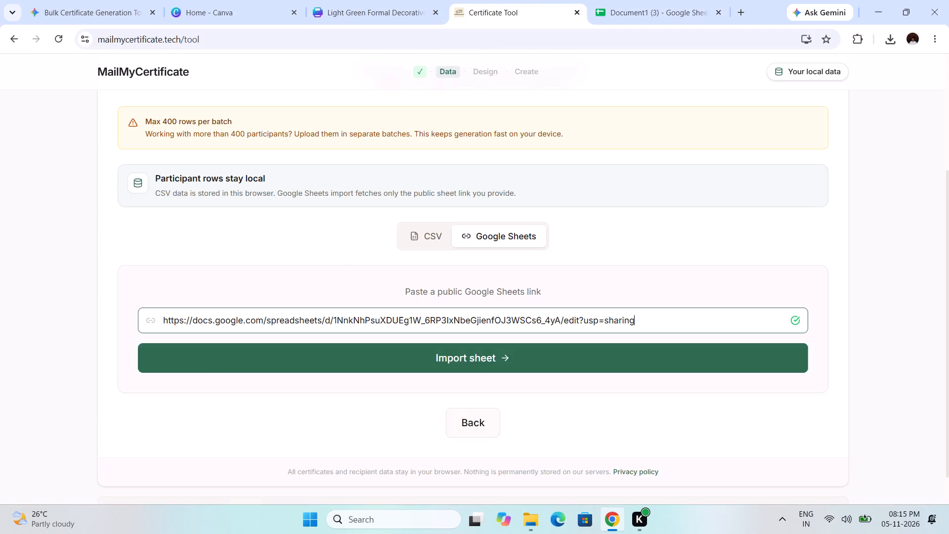
click(522, 354)
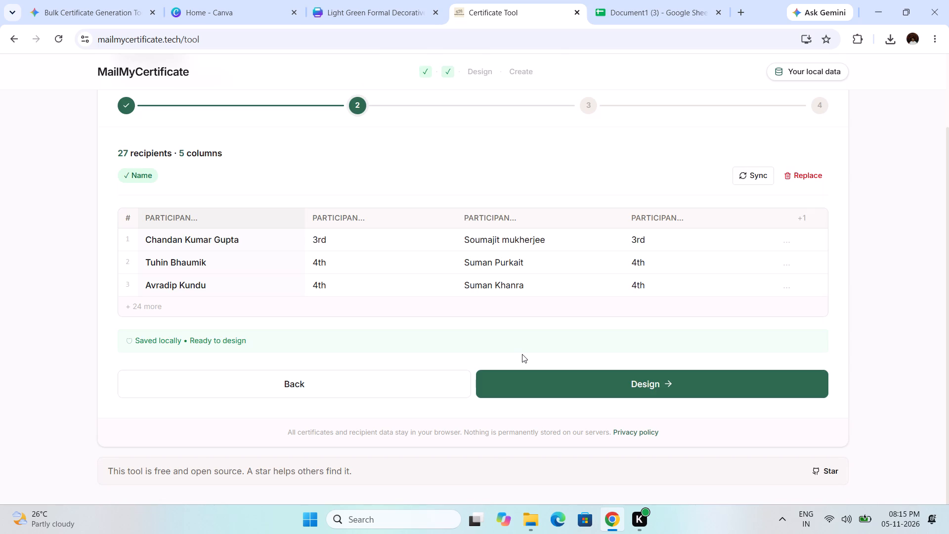
scroll(499, 253, down, 3)
In the Design stage, add the Participant 1 Full Name field twice and move one copy below the date, just above the signatures.
click(668, 377)
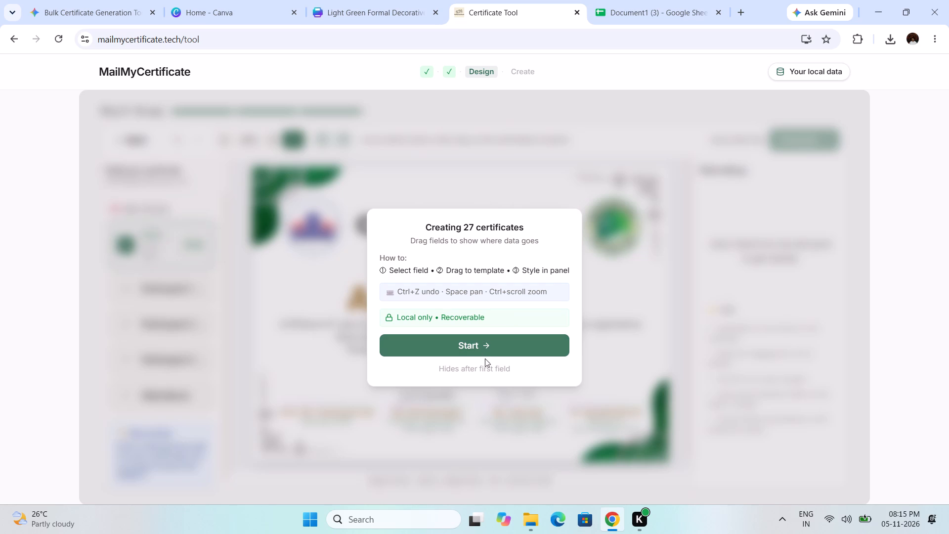
click(480, 347)
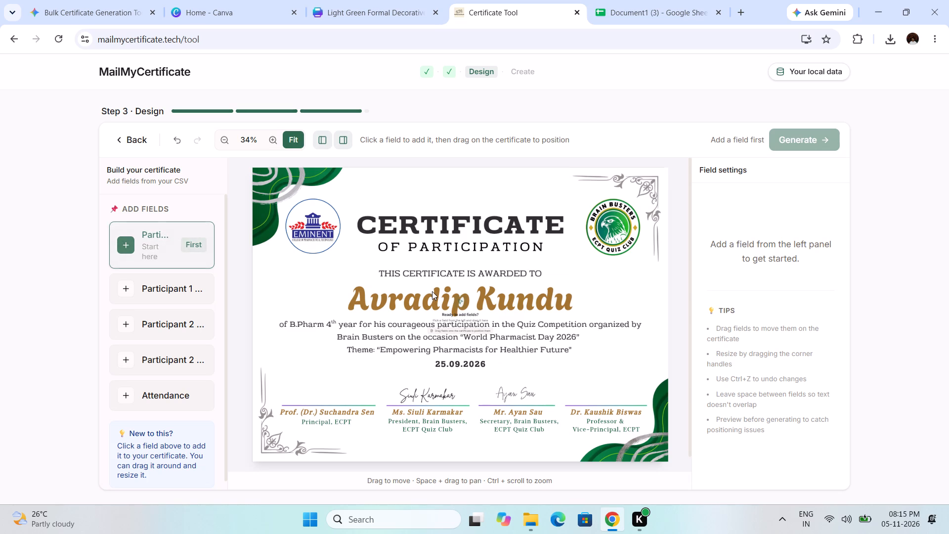
click(173, 252)
click(181, 244)
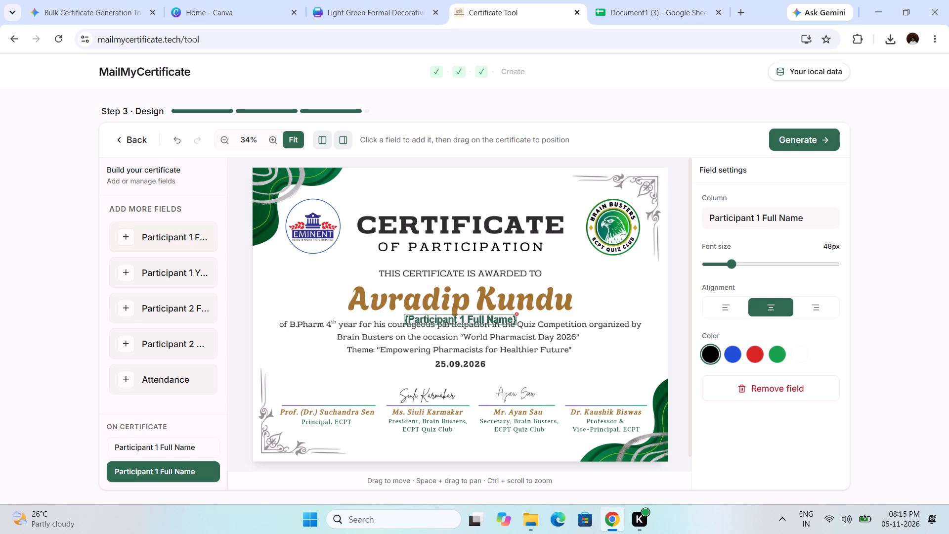
drag(450, 320, 449, 303)
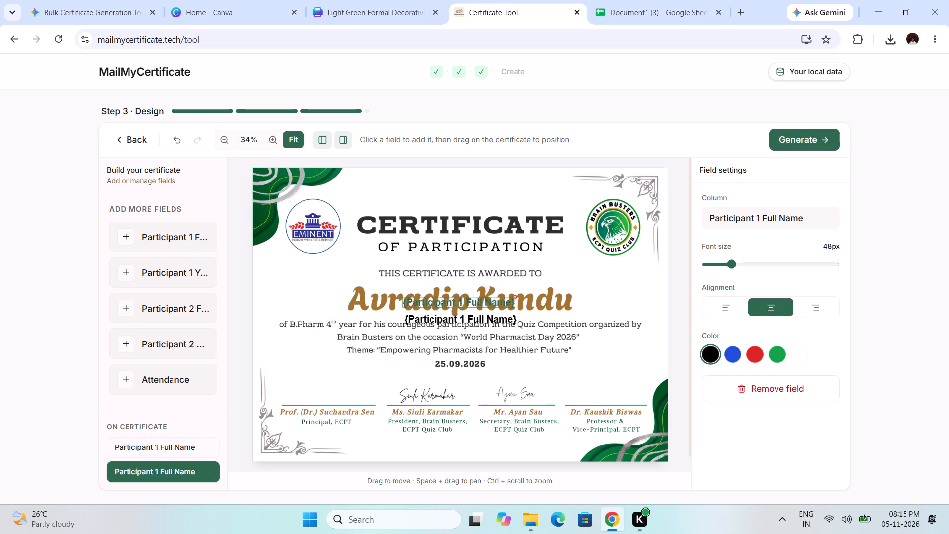
drag(449, 303, 463, 387)
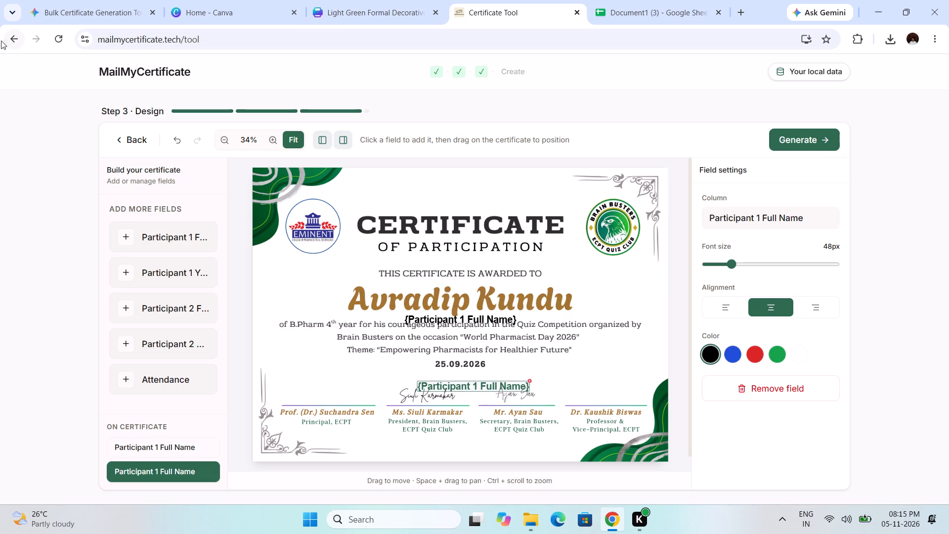
Go back to the Participants stage to view the imported list, and return to the certificate design.
click(138, 137)
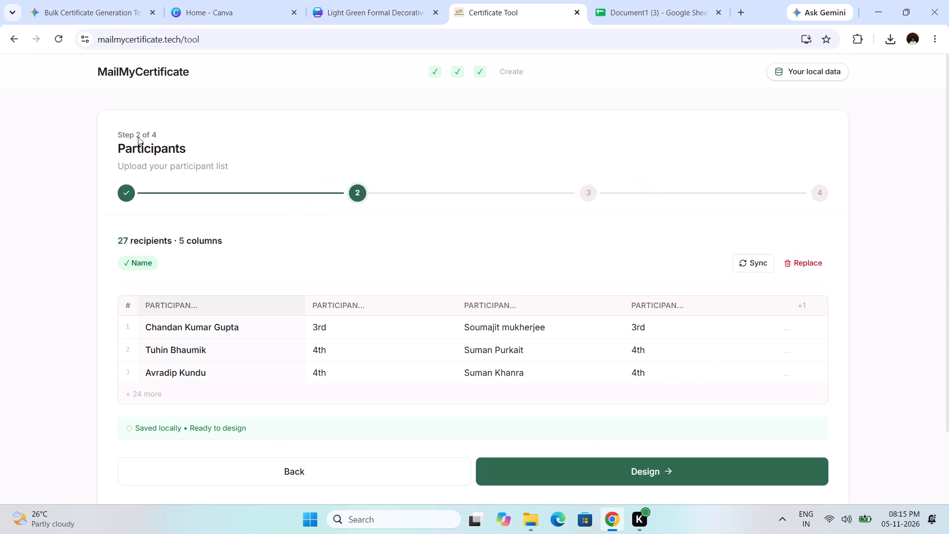
click(585, 470)
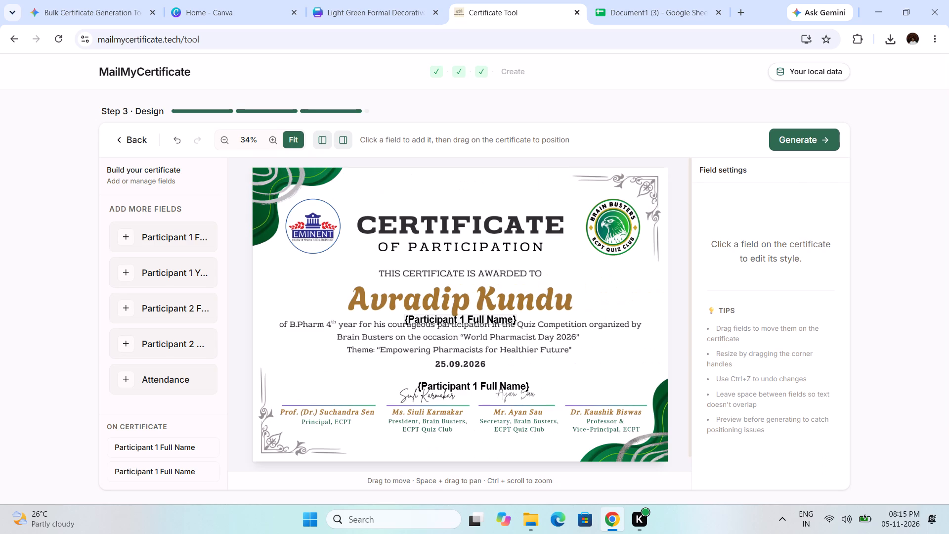
Remove the duplicate Participant 1 Full Name field that overlaps the first line of the certificate's body text.
click(476, 322)
click(488, 390)
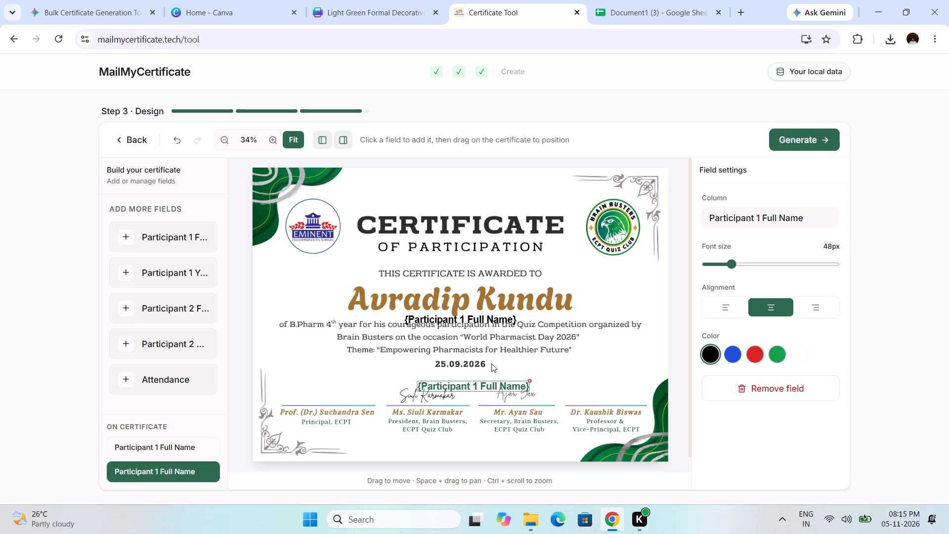
click(484, 320)
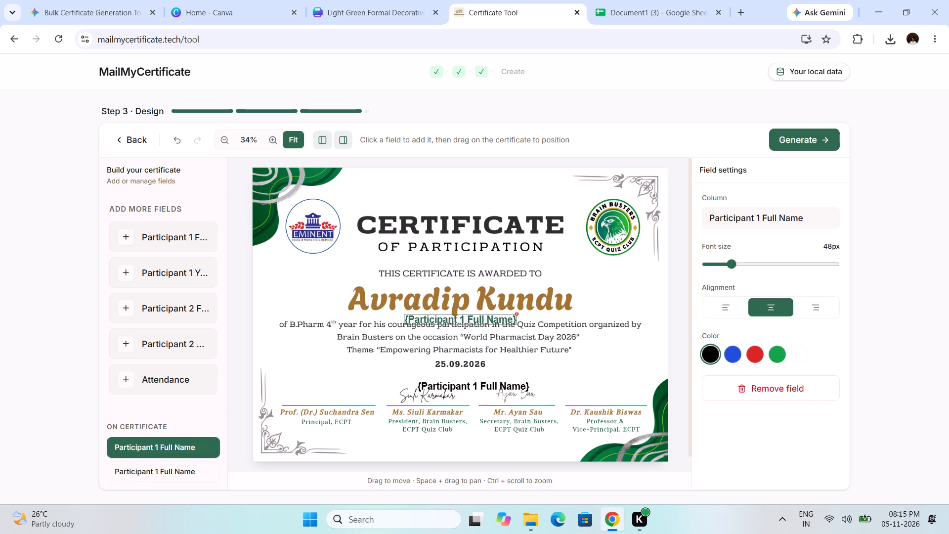
key(Delete)
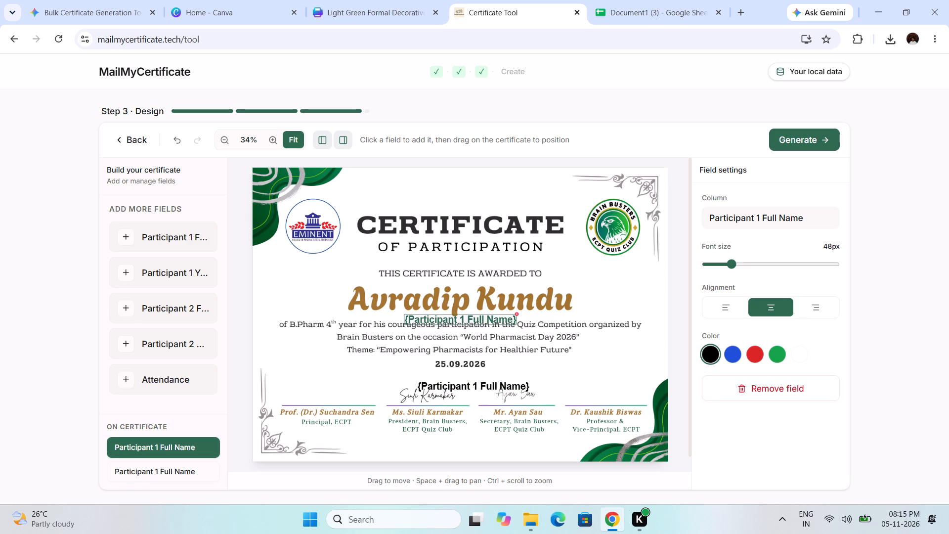
click(482, 326)
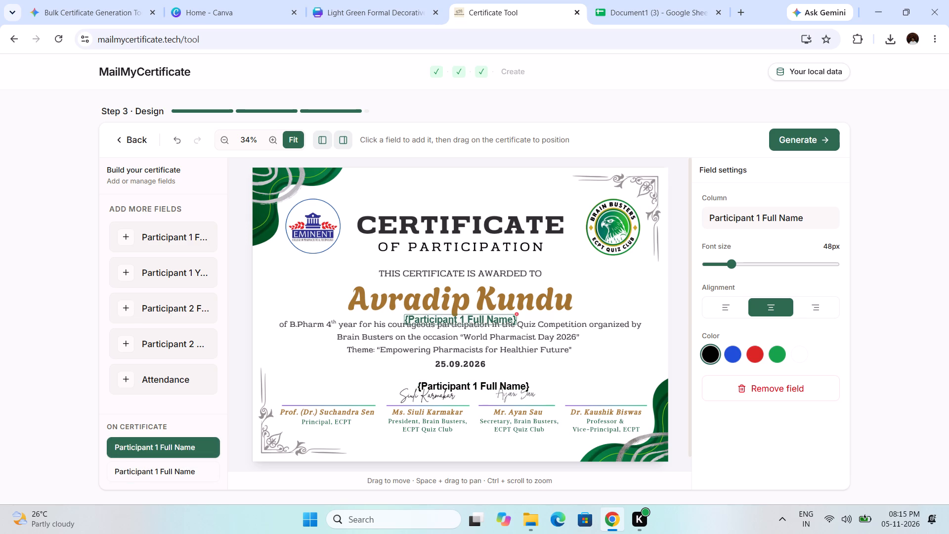
click(481, 317)
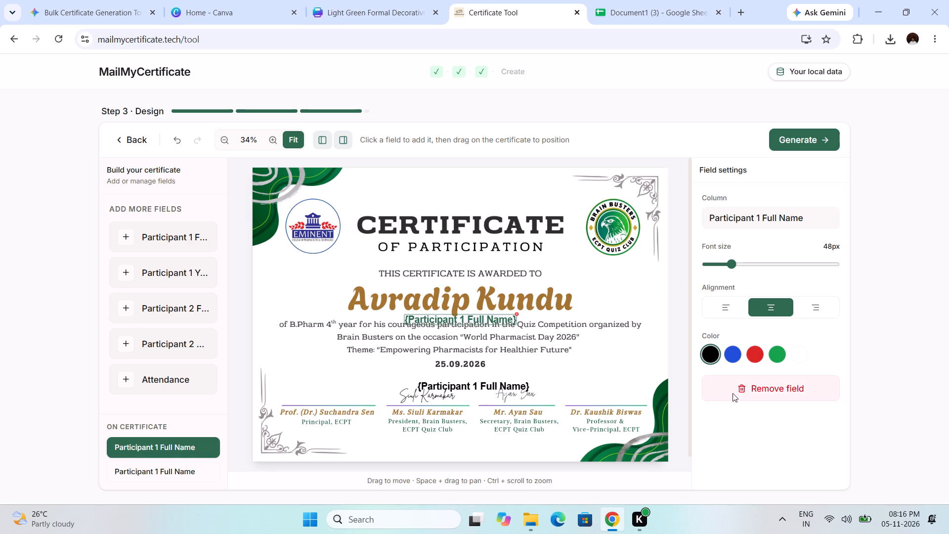
click(733, 394)
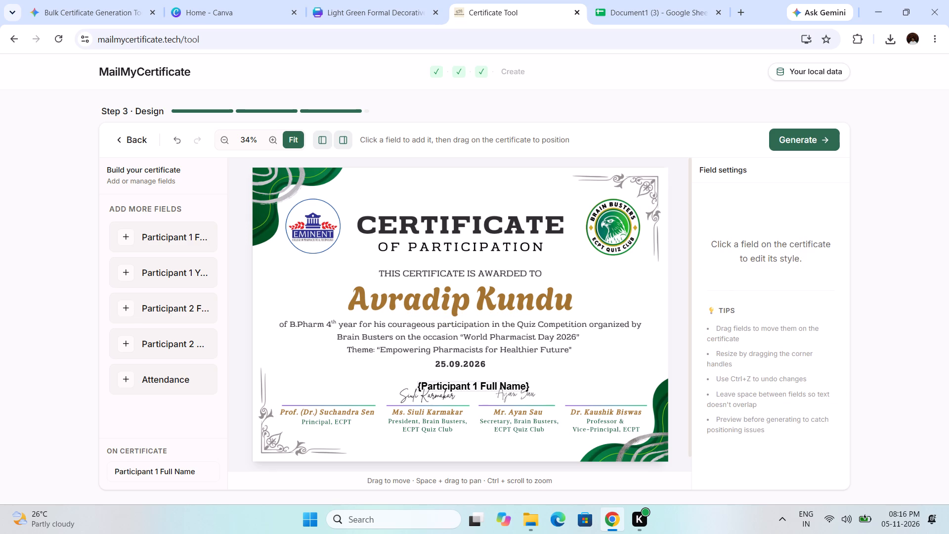
Move the remaining Participant 1 Full Name field from above the signatures onto the sample recipient name.
click(500, 388)
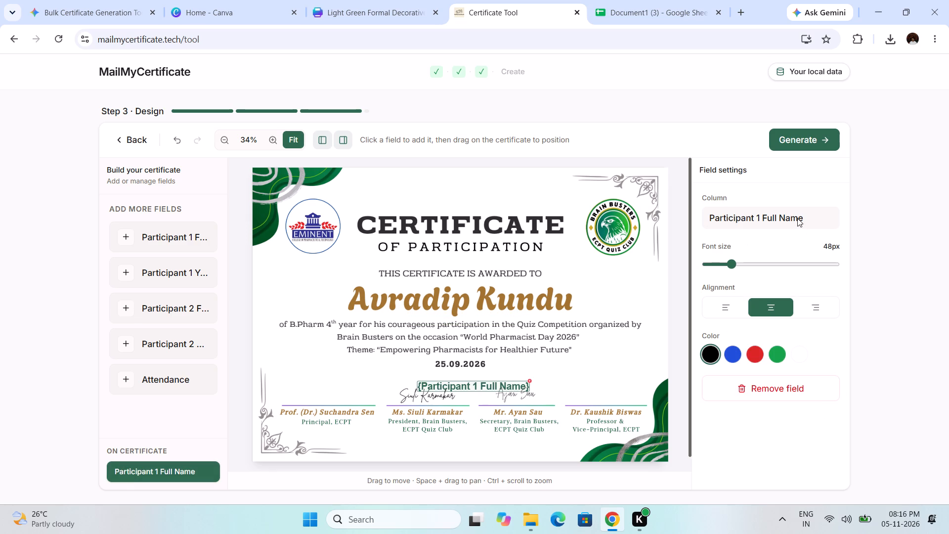
click(797, 218)
drag(476, 389, 453, 304)
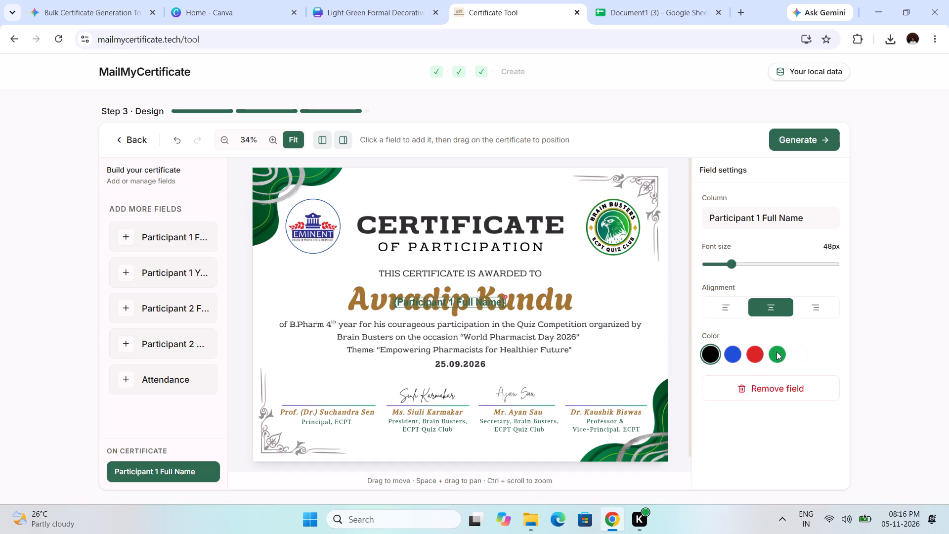
scroll(776, 352, left, 1)
scroll(776, 352, right, 1)
click(170, 471)
scroll(739, 306, down, 2)
Generate the certificates for all imported participants and download them.
click(784, 141)
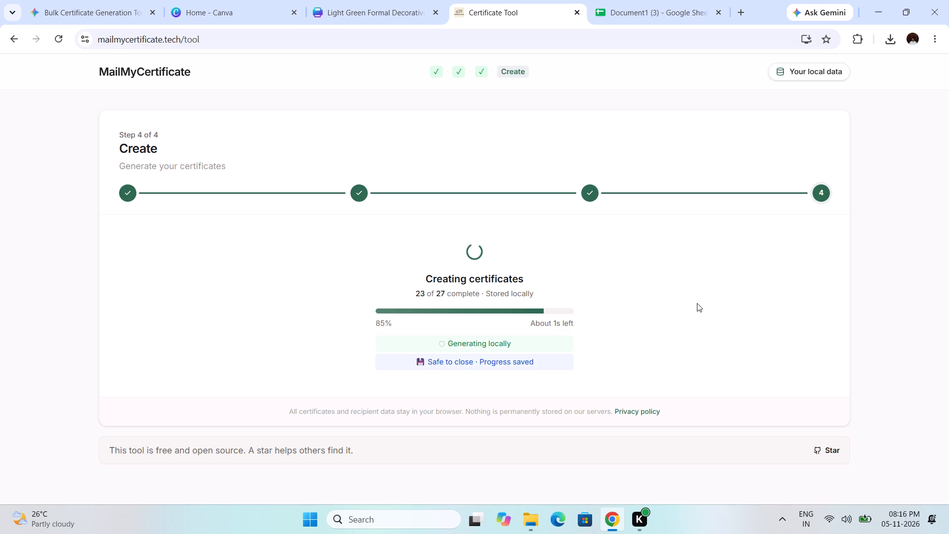
scroll(415, 472, down, 2)
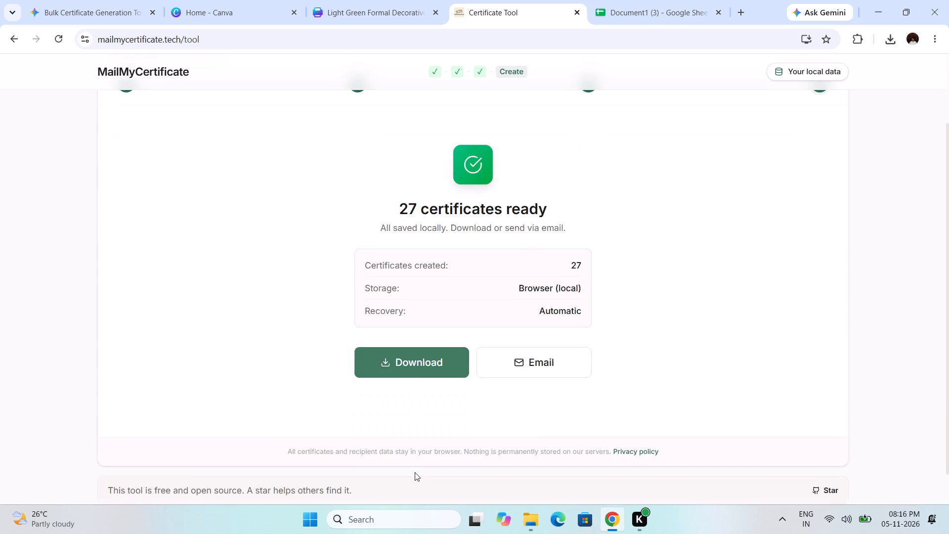
scroll(335, 162, up, 6)
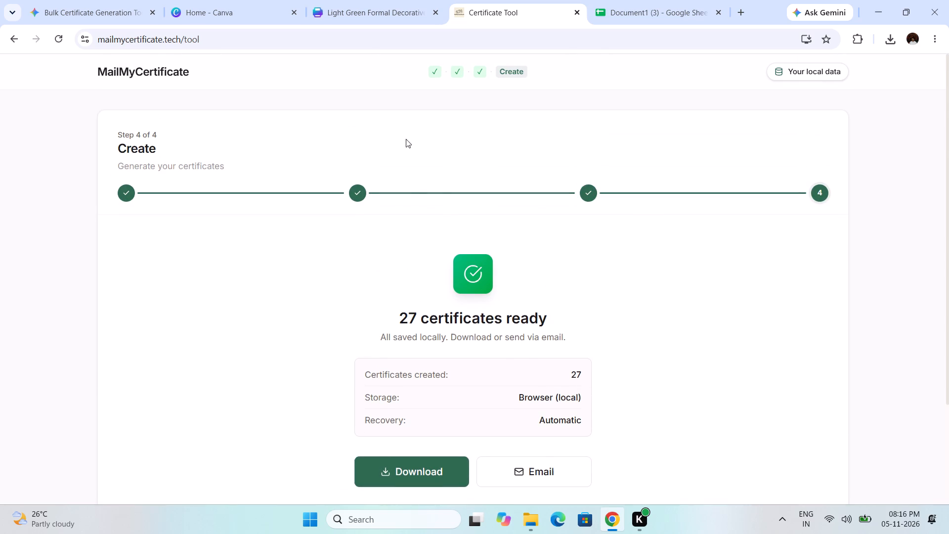
click(435, 460)
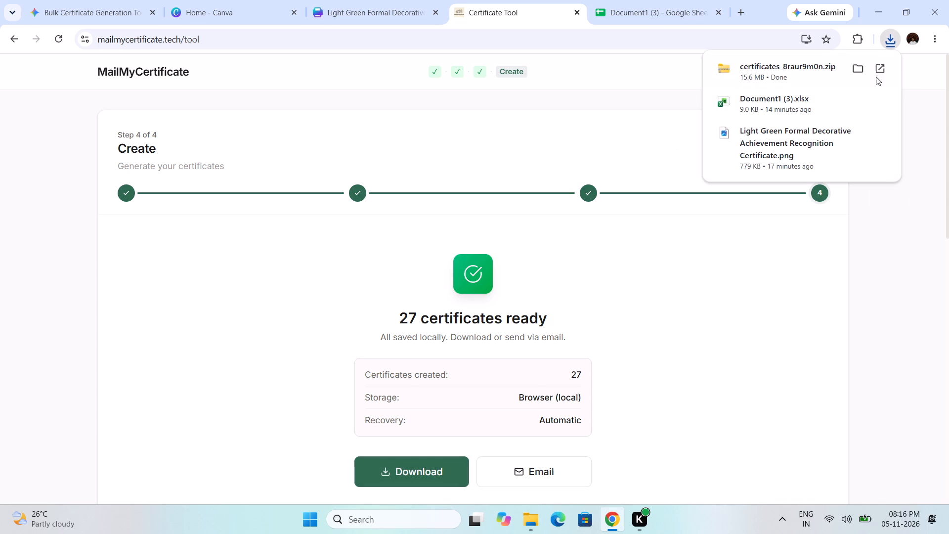
Open the downloaded certificates archive from its folder, check how certificate_1 looks, and close the PDF and folder.
click(862, 74)
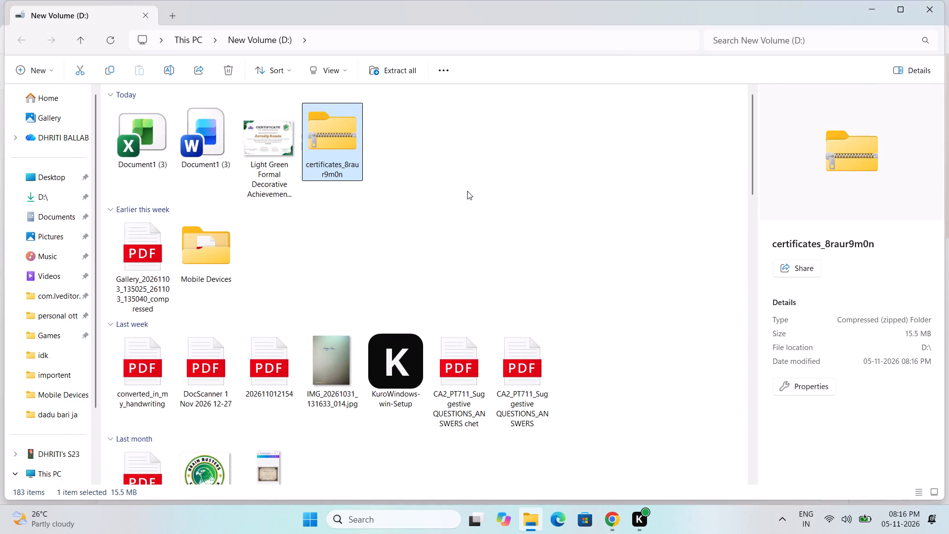
double_click(351, 155)
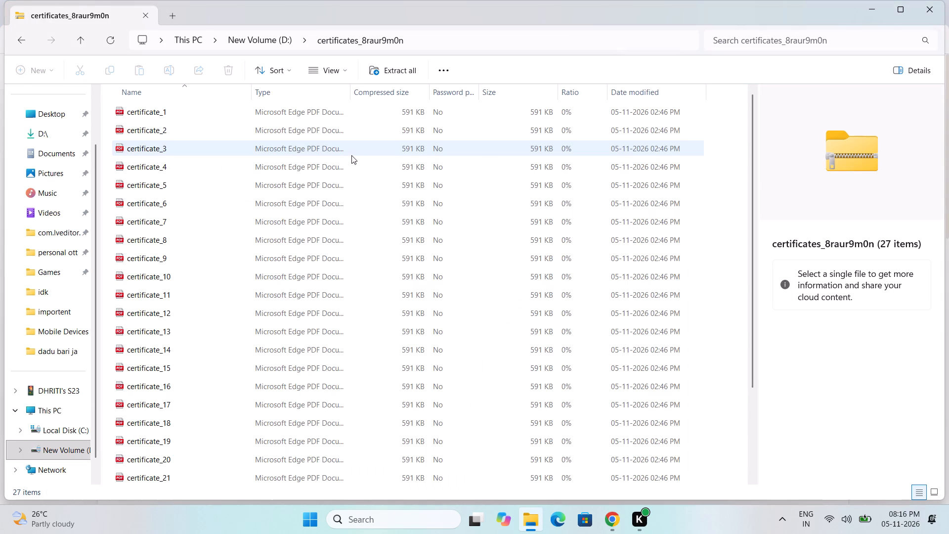
double_click(293, 113)
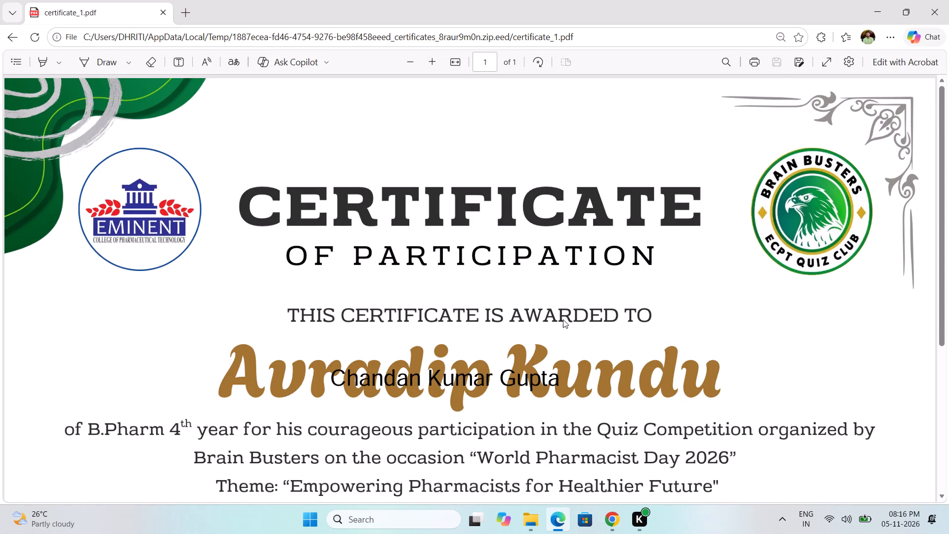
click(948, 0)
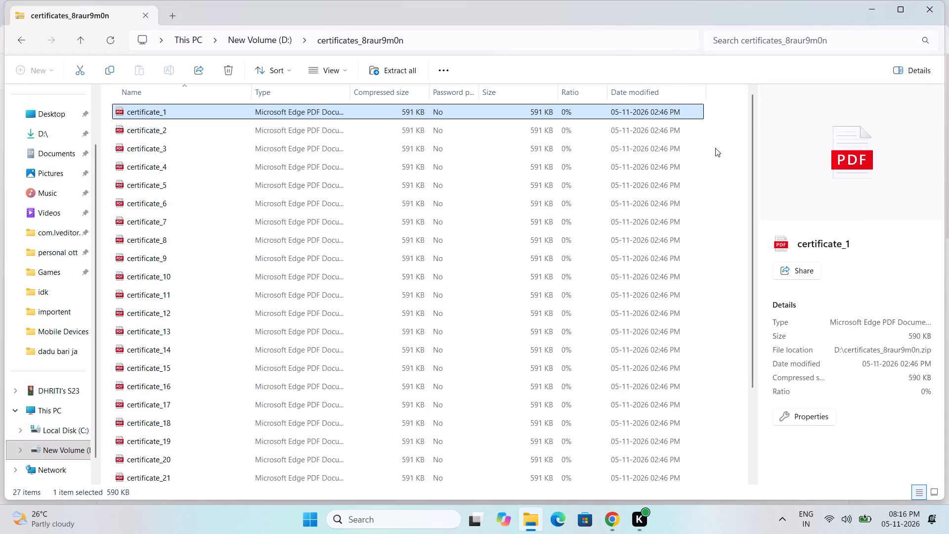
click(925, 13)
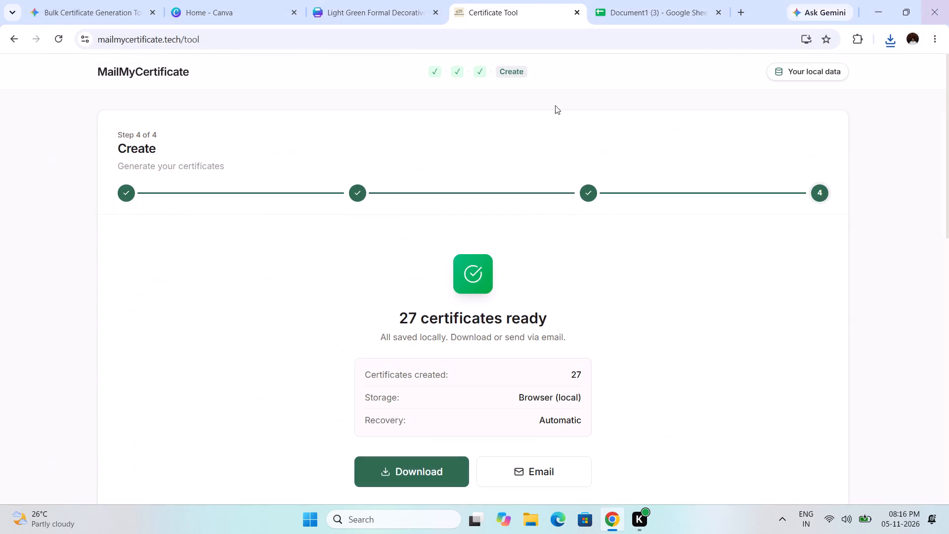
Close the Certificate Tool and Document1 (3) Google Sheets tabs to return to the Canva certificate design.
click(577, 15)
click(577, 15)
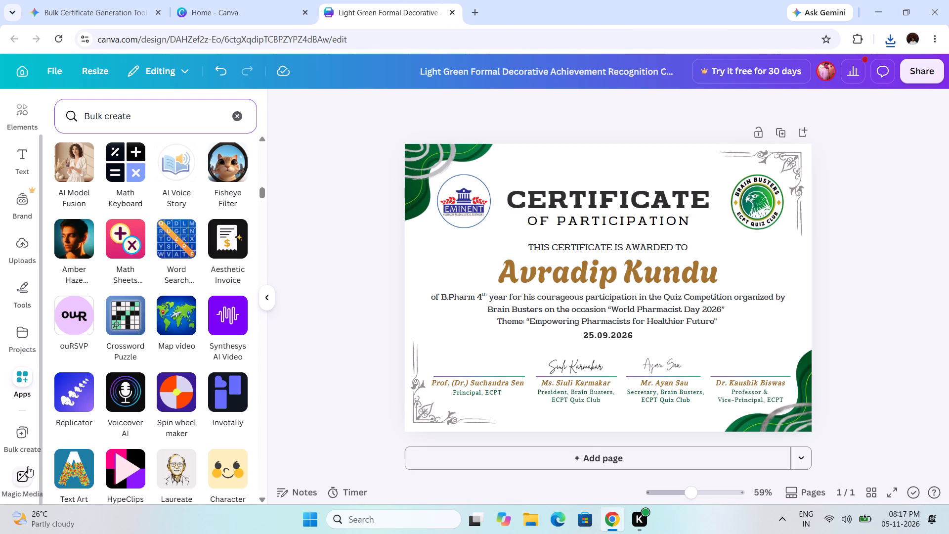
Open Bulk Create for the certificate design and request another 30 day trial.
click(20, 438)
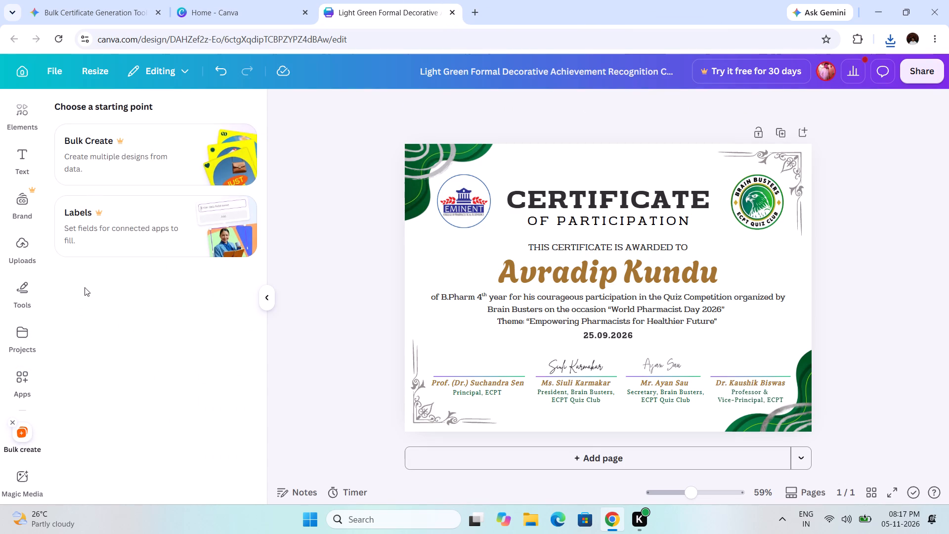
click(138, 174)
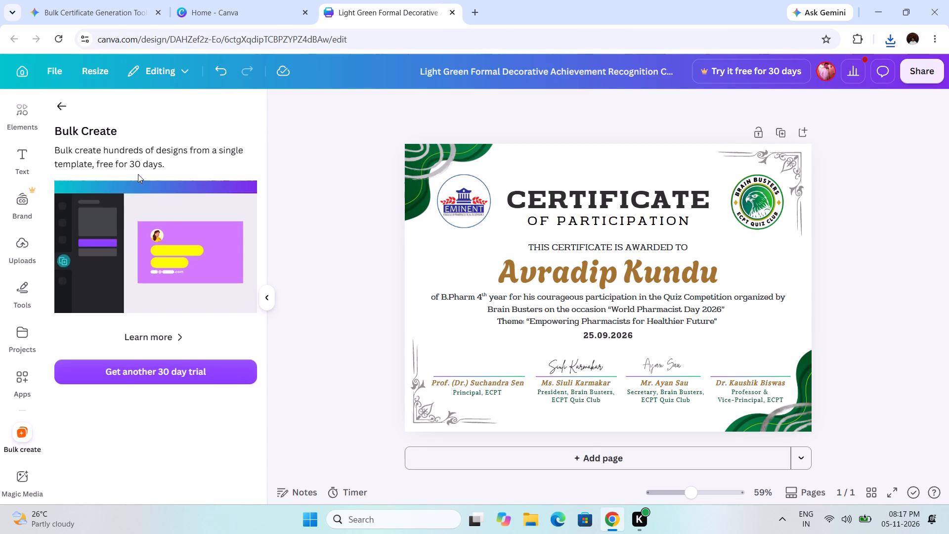
click(179, 374)
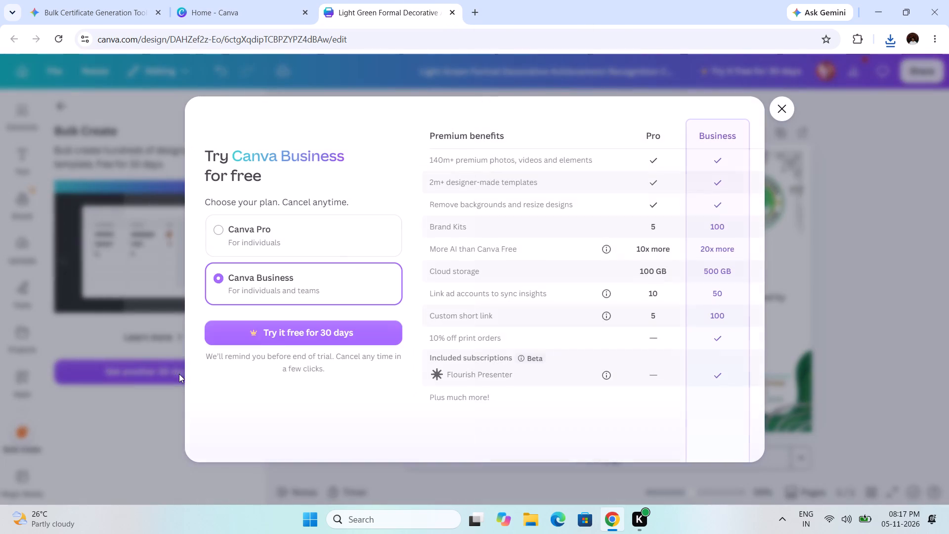
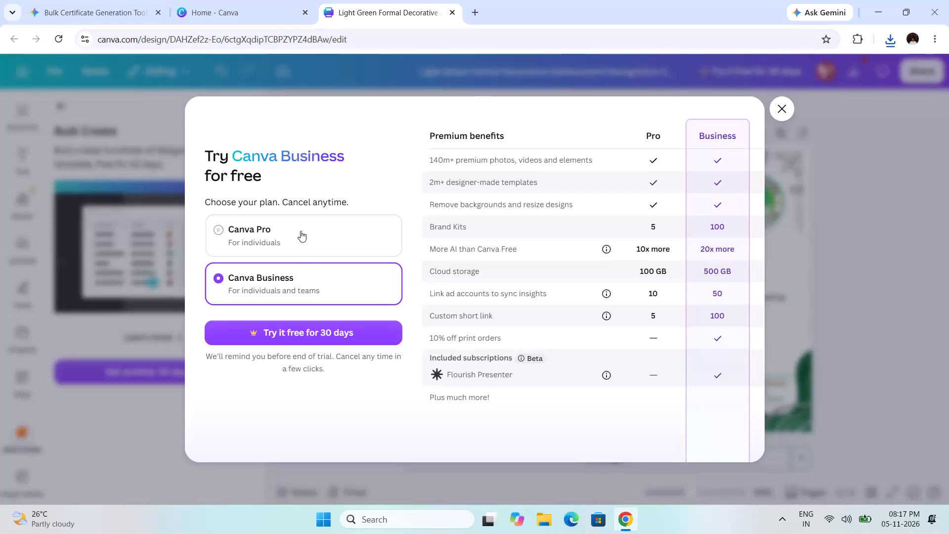
Compare the Canva Pro option, choose the Canva Business plan, and proceed with its 30 day free trial.
click(301, 231)
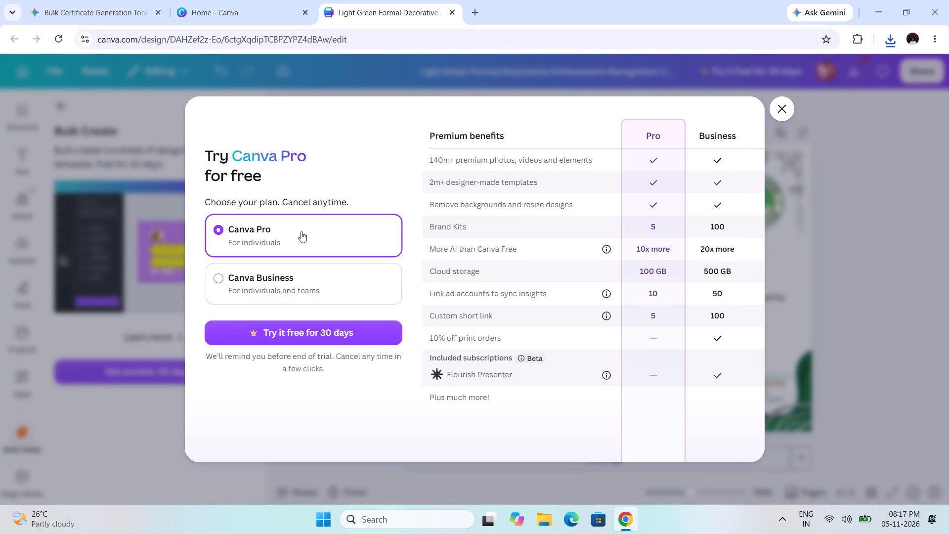
scroll(490, 285, down, 1)
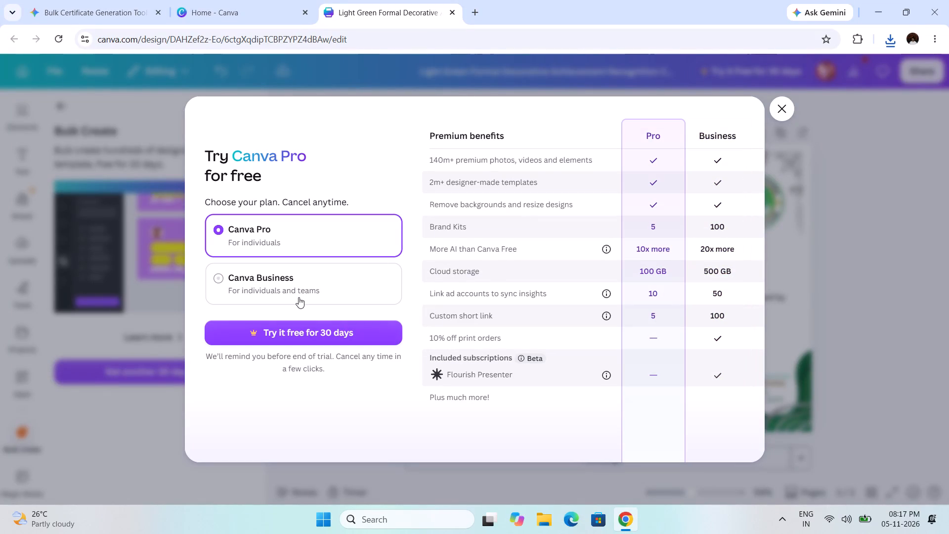
click(299, 297)
click(302, 335)
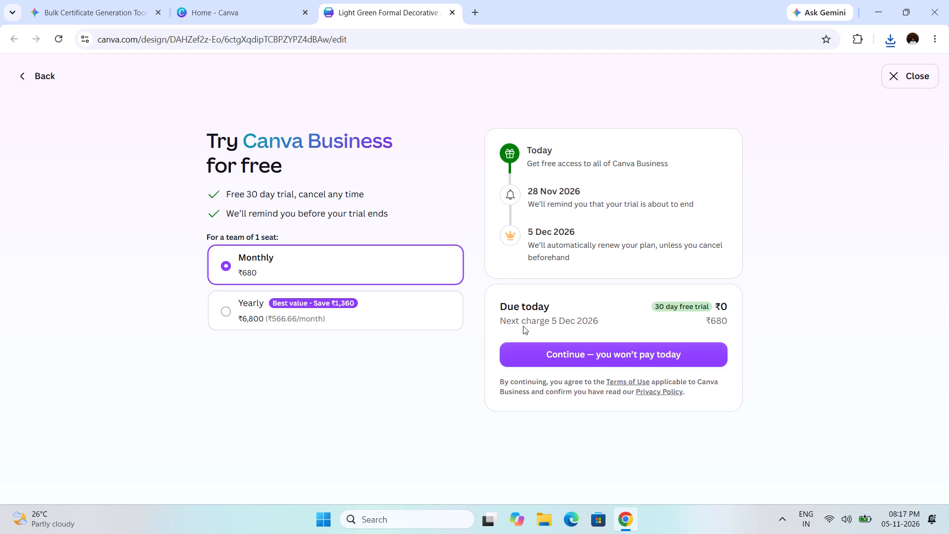
Check the Yearly billing option, choose Monthly billing at ₹680, and continue to the trial's card details form.
click(378, 314)
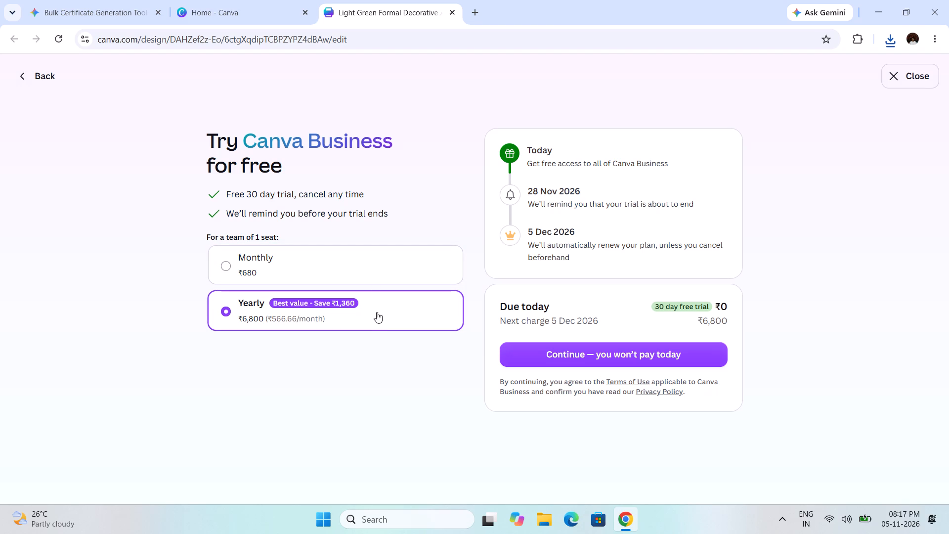
click(351, 264)
click(565, 354)
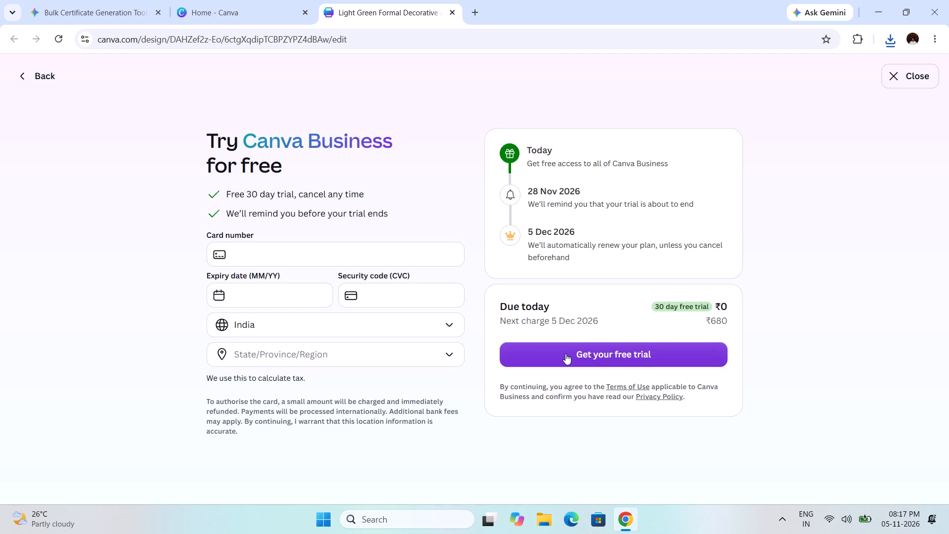
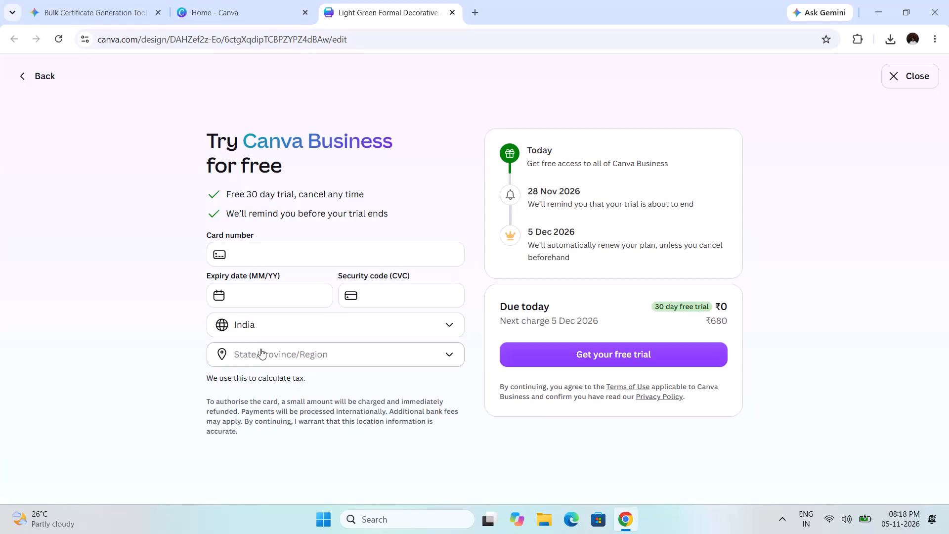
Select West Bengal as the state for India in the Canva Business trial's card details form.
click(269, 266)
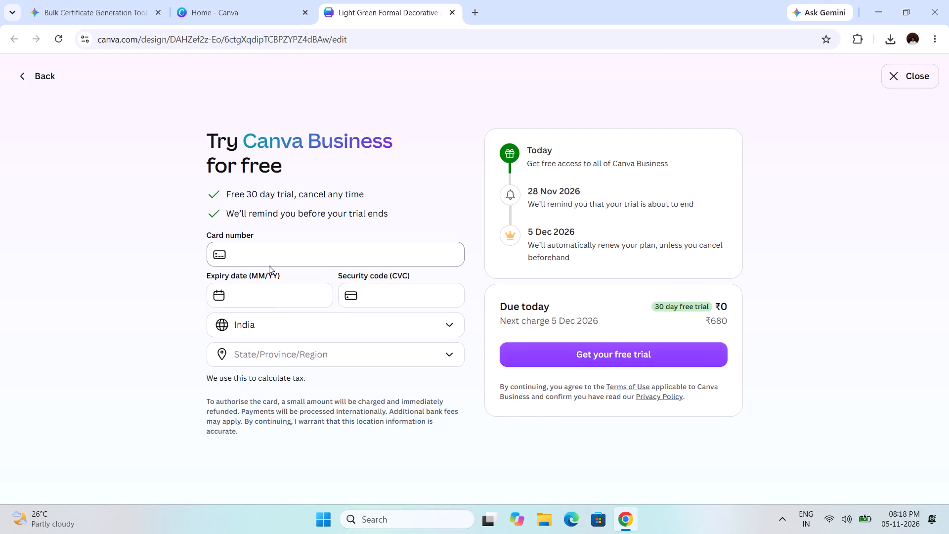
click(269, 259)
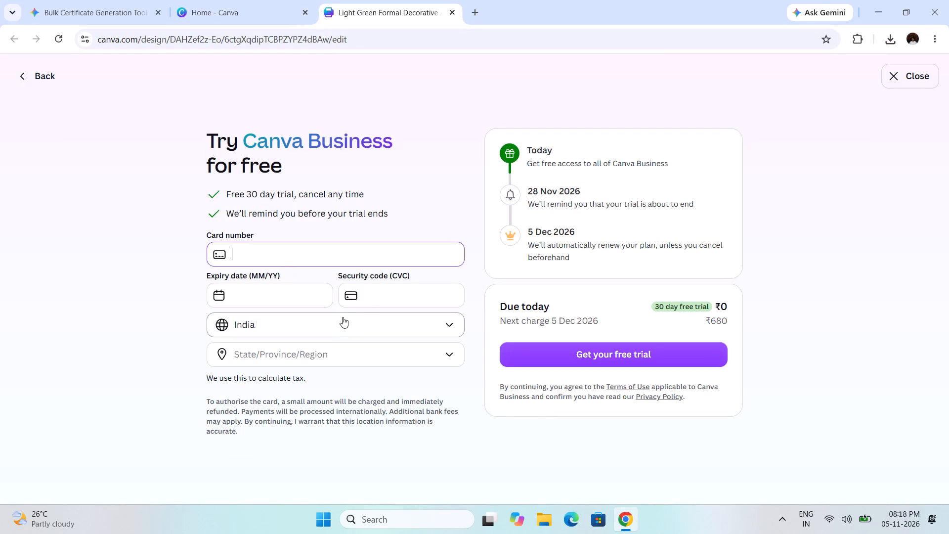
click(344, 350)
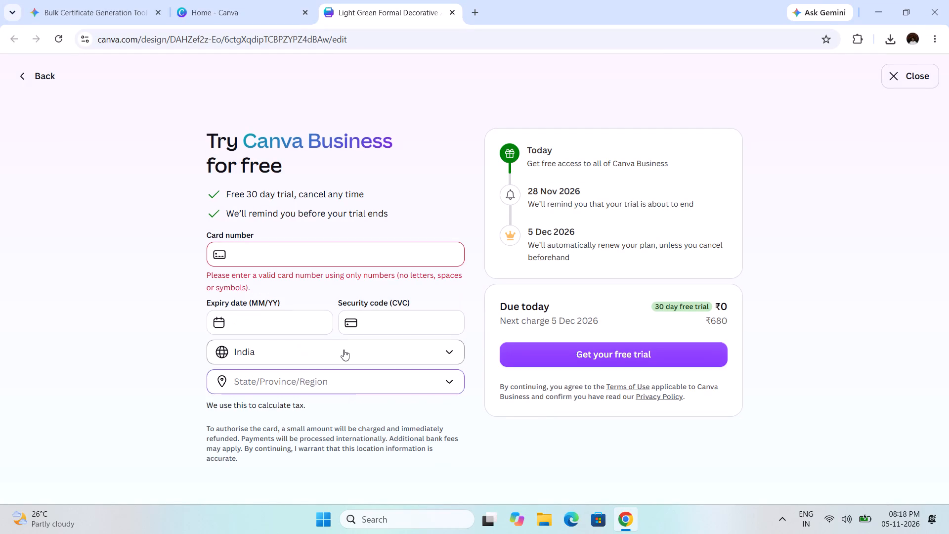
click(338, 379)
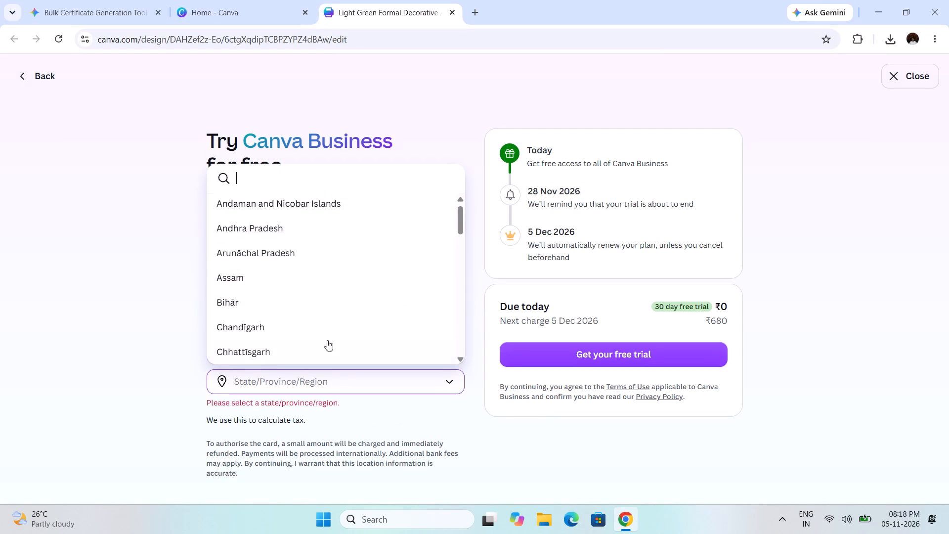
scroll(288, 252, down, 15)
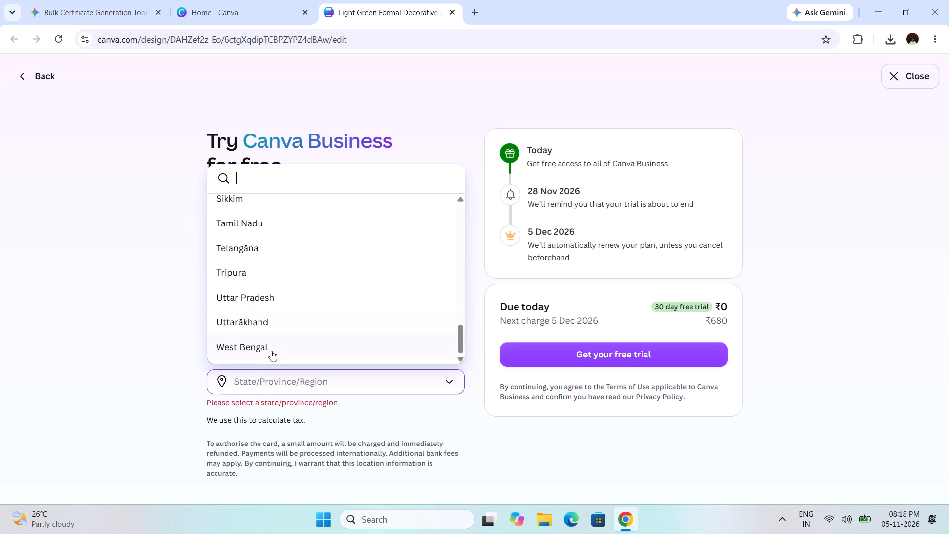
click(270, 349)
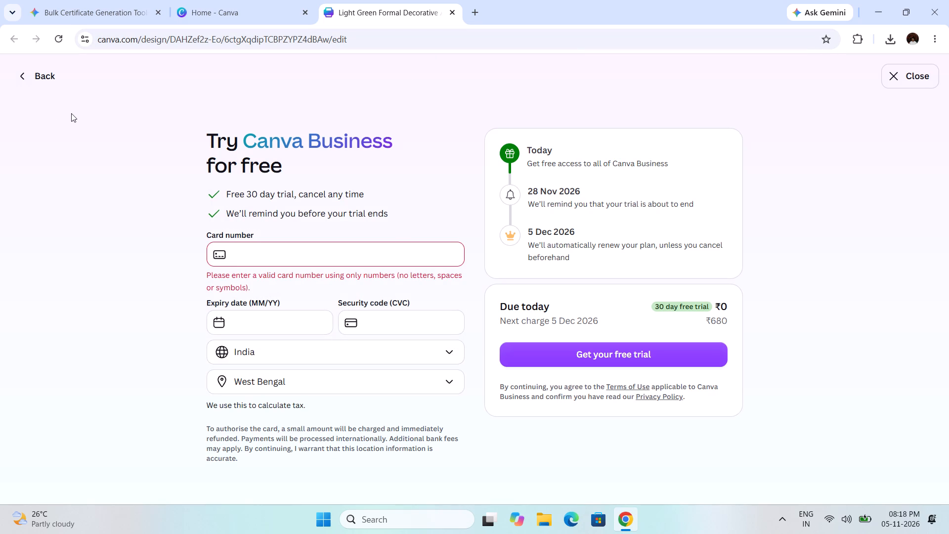
Back out of the Canva Business trial sign-up and return to the certificate design.
click(28, 81)
click(28, 81)
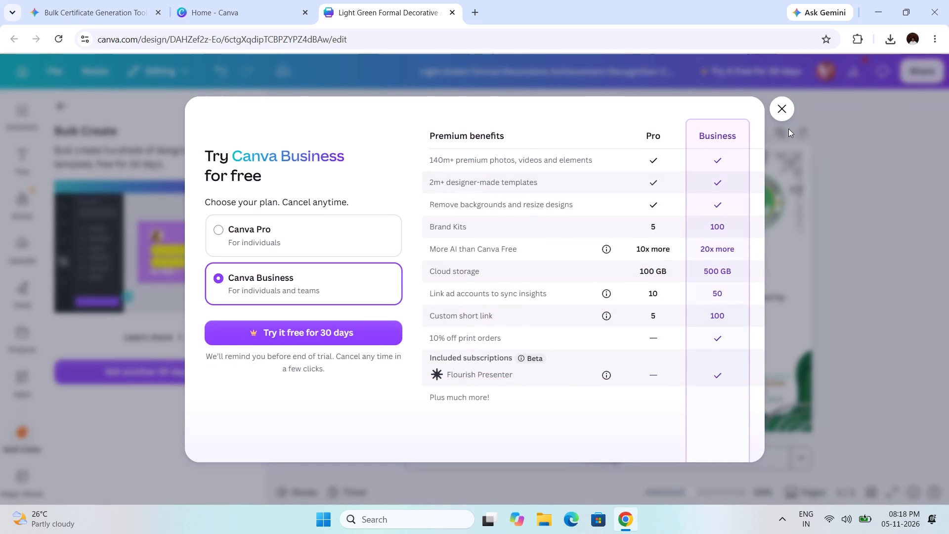
click(784, 115)
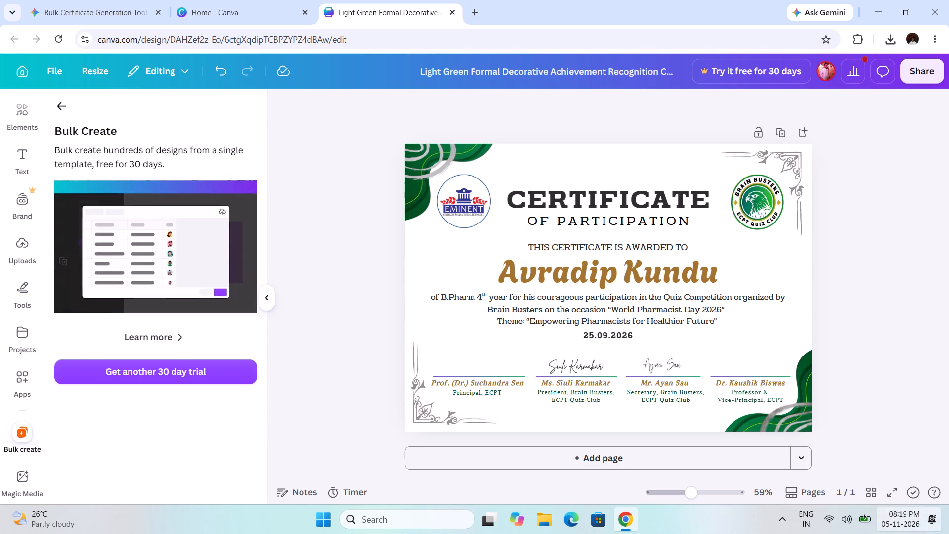
Launch Google Chrome again to bring up its profile chooser.
right_click(622, 527)
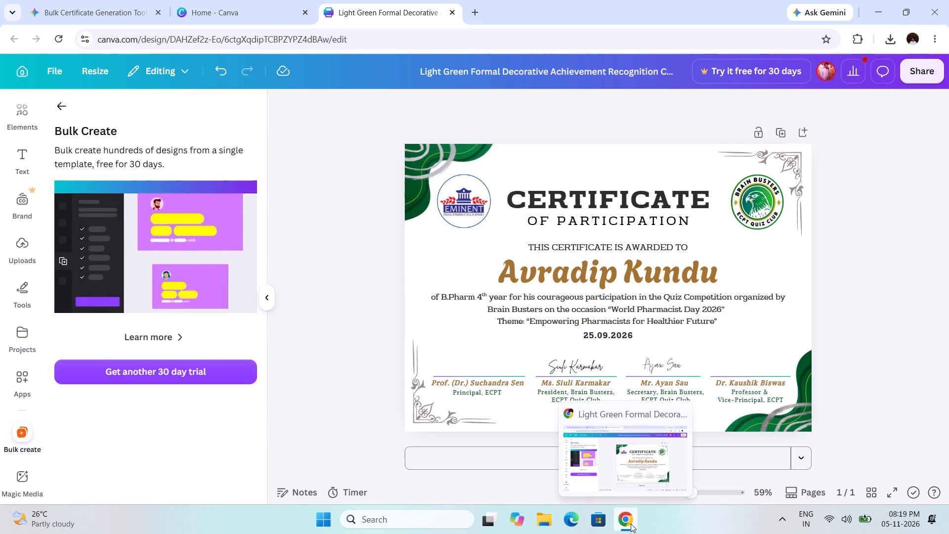
click(631, 524)
right_click(631, 524)
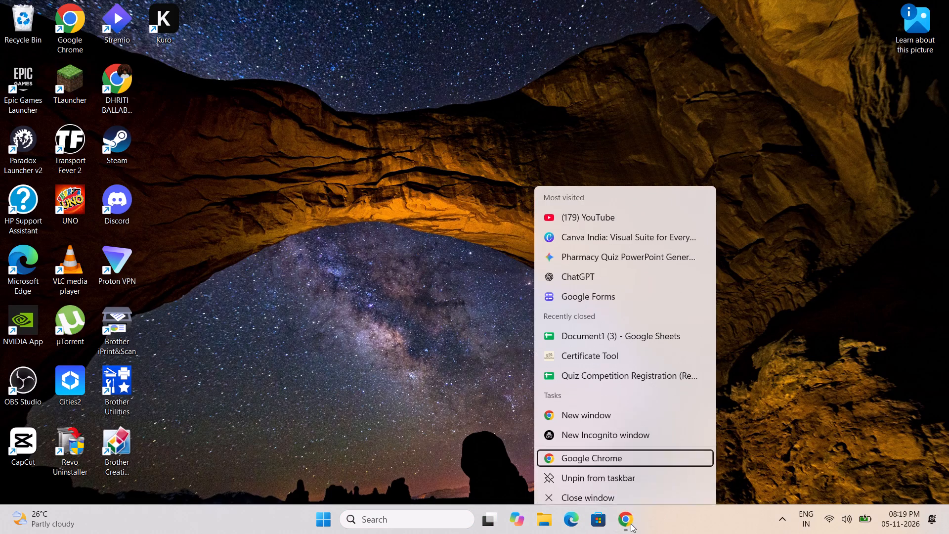
click(589, 452)
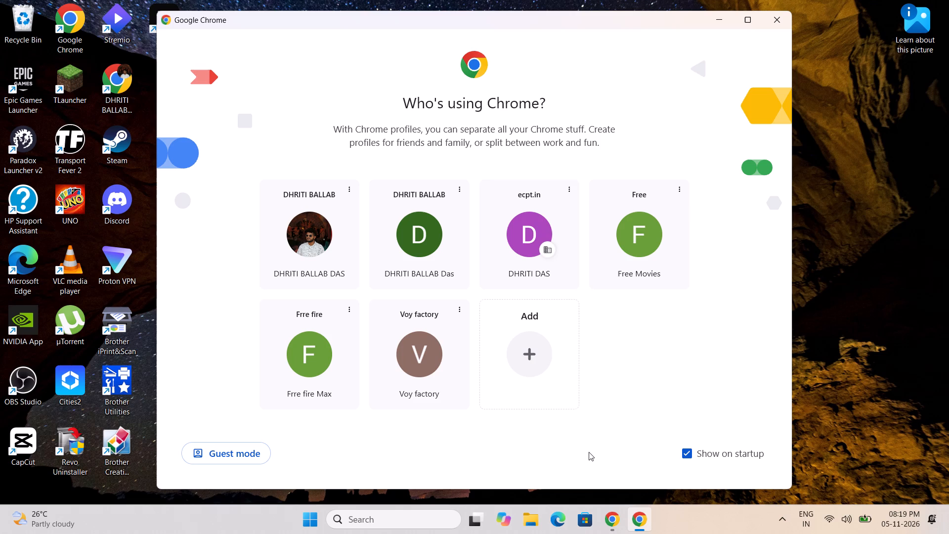
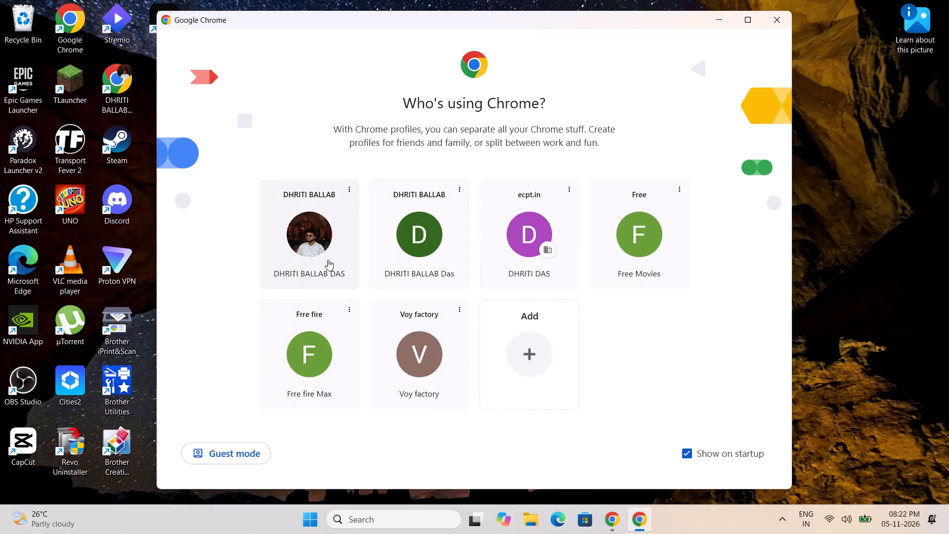
Open the Chrome profile that has the photo avatar from the profile chooser.
click(329, 259)
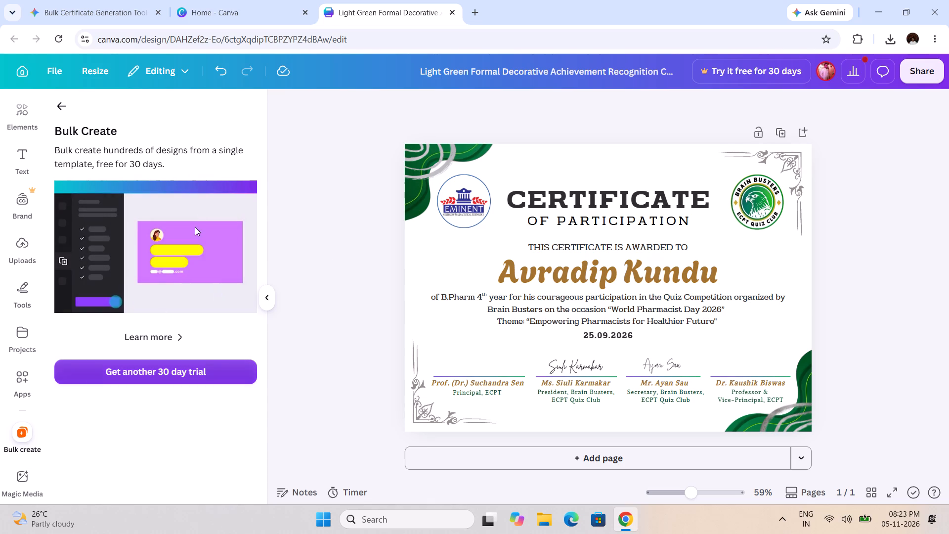
Search Google in a new tab for "how to use canva bulk create for free".
click(468, 4)
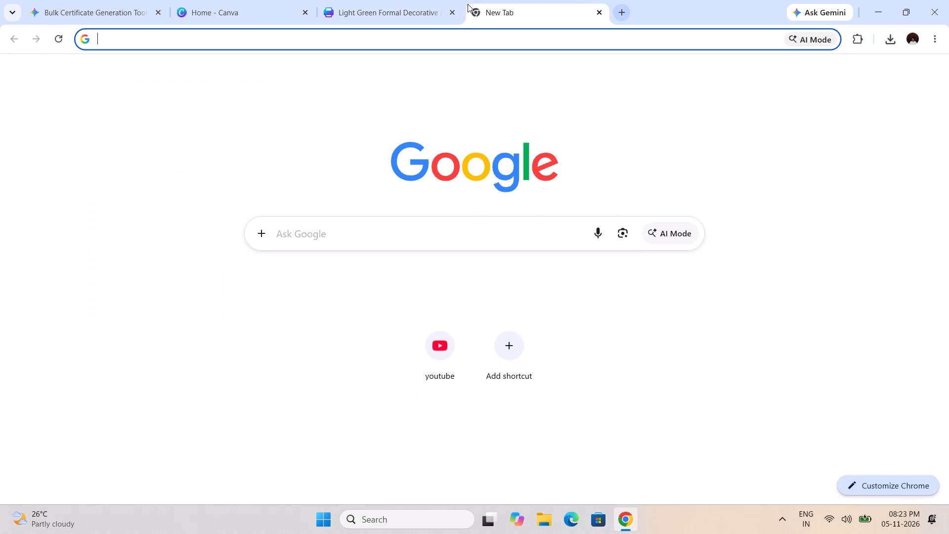
text(how to)
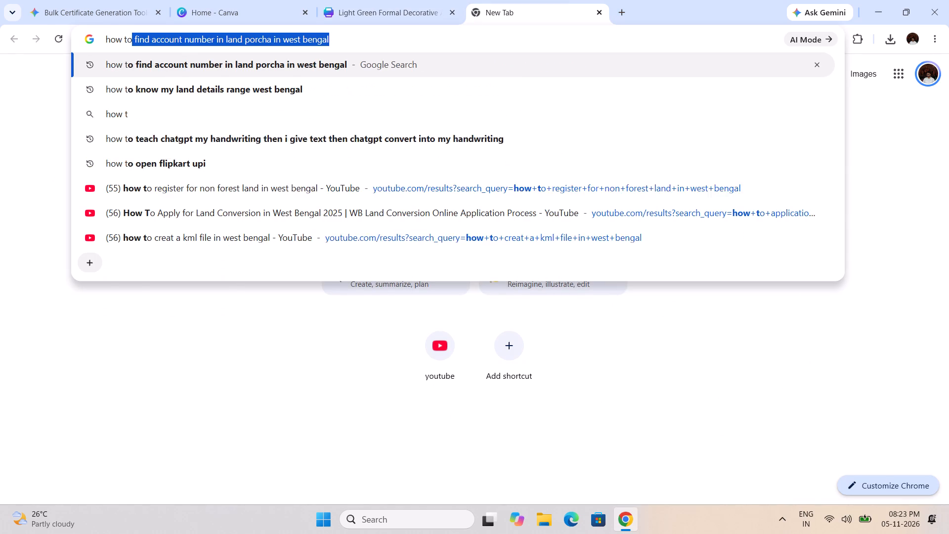
key(space)
text(use)
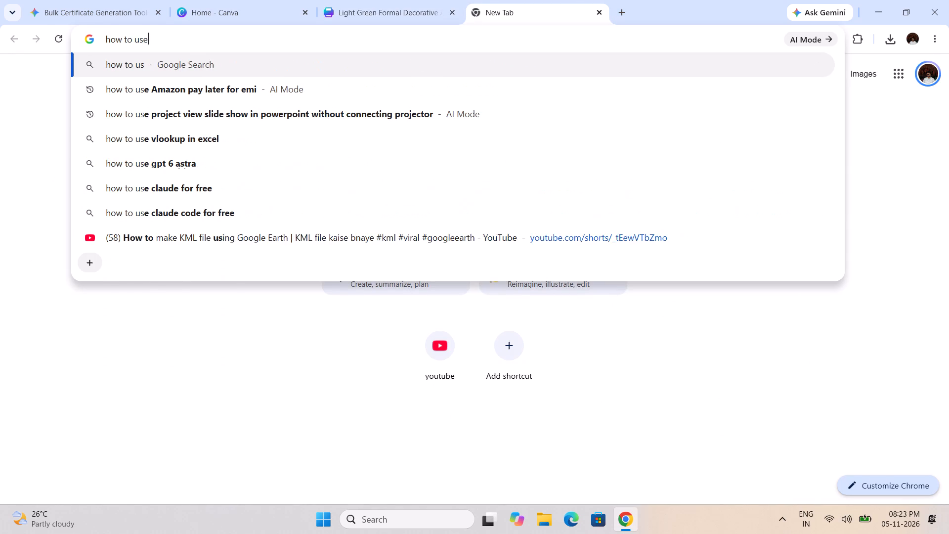
key(space)
text(cam)
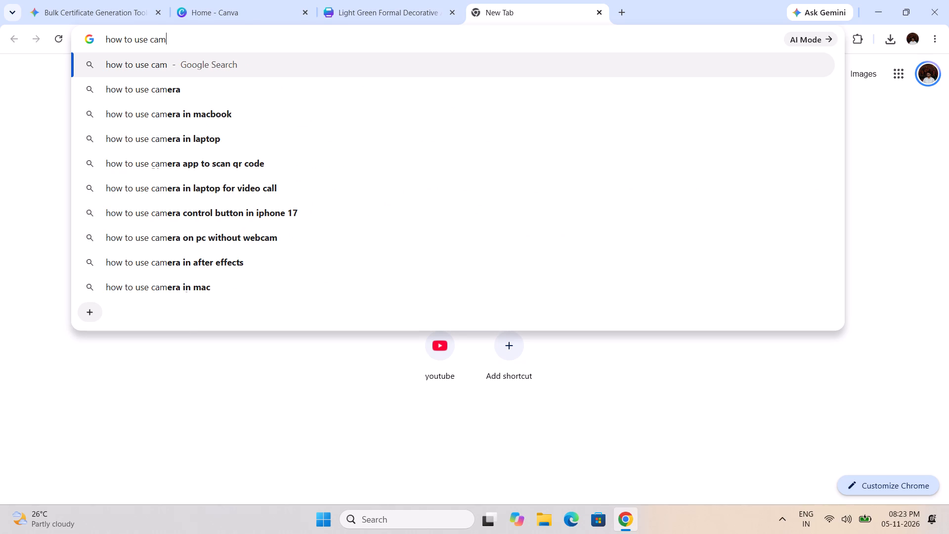
key(BackSpace)
text(nva)
key(space)
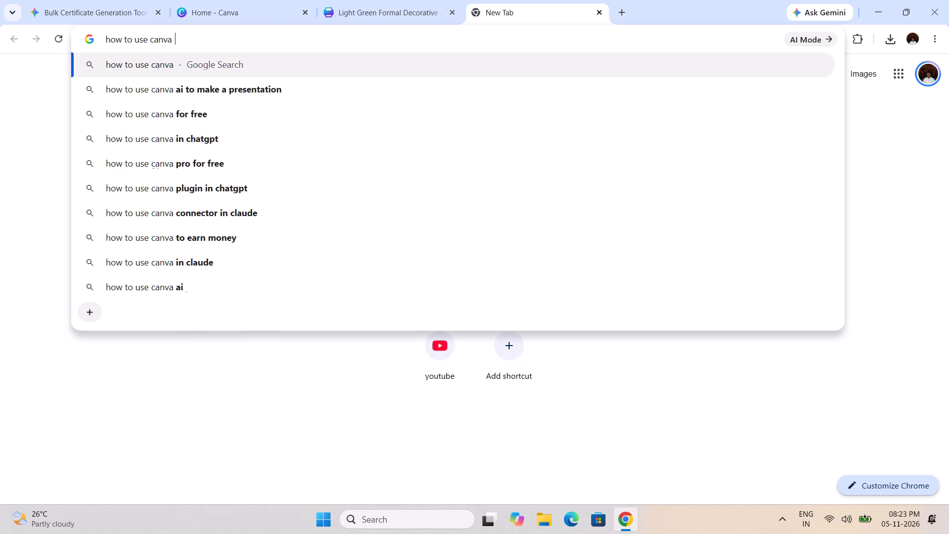
text(bluk cr)
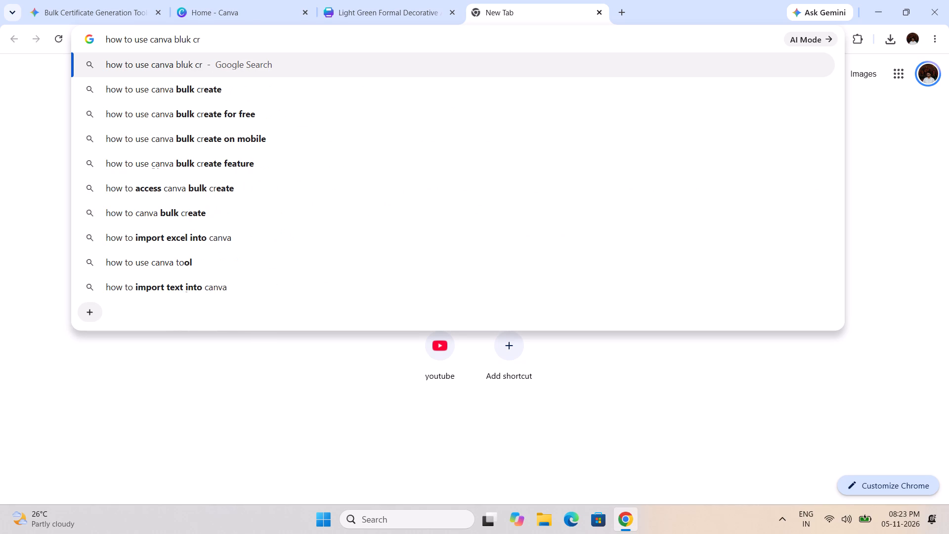
key(Down)
key(Down)
key(Return)
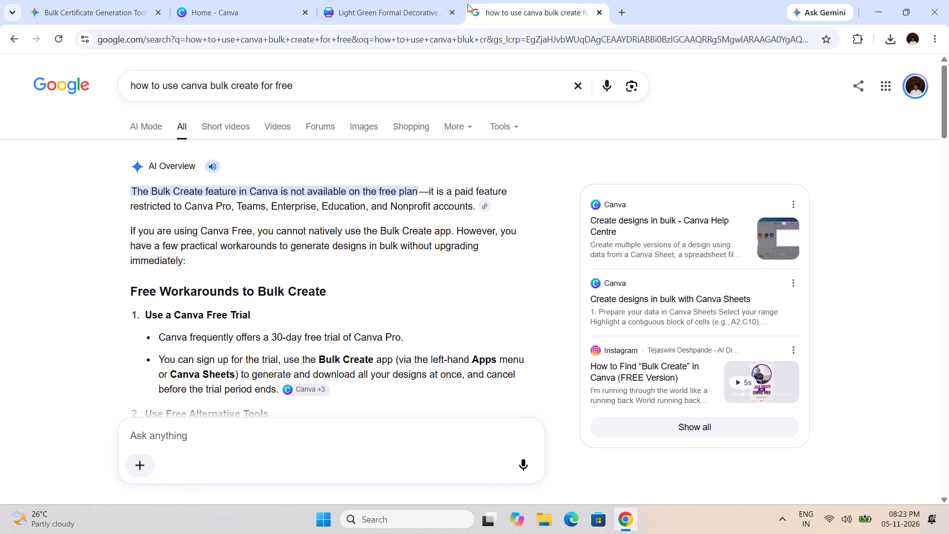
Read the AI overview and search results for free ways or alternative tools to bulk create designs.
scroll(318, 287, down, 1)
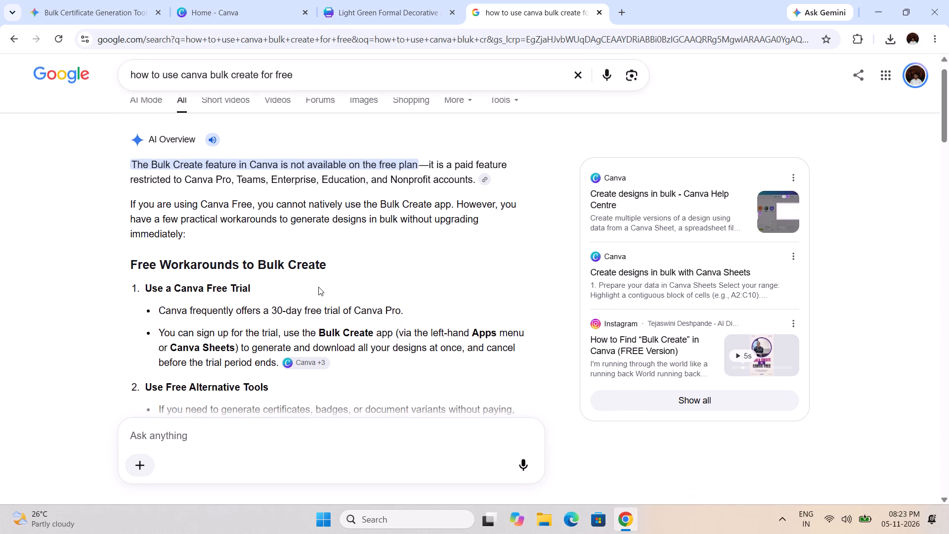
scroll(318, 287, down, 3)
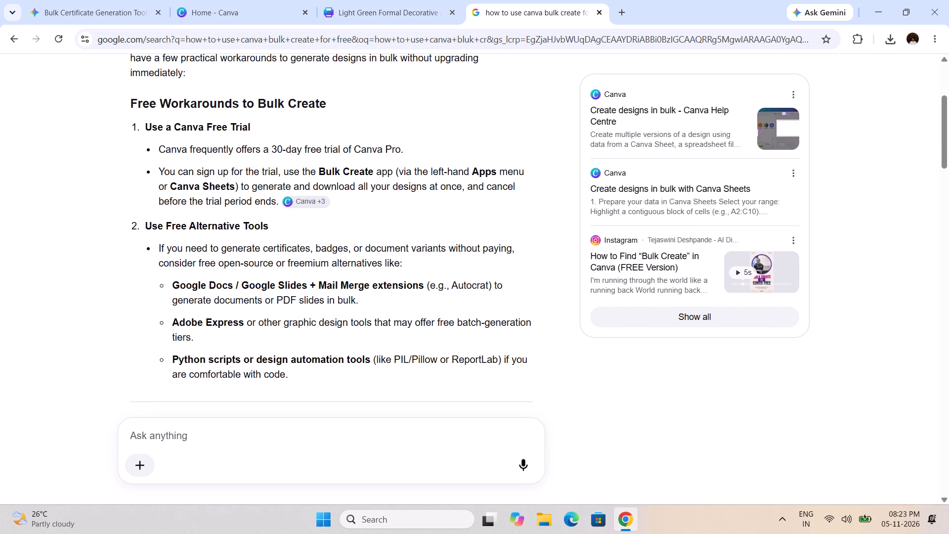
scroll(445, 303, down, 1)
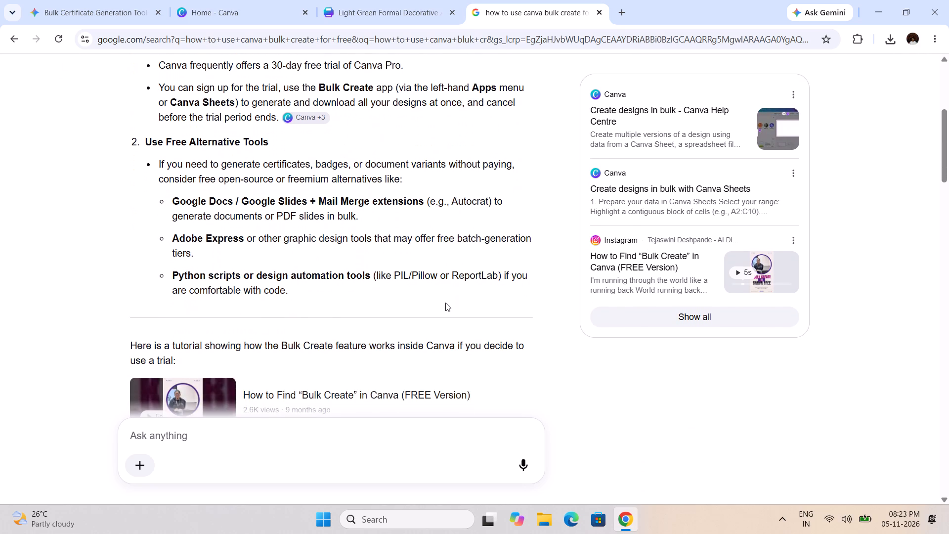
scroll(445, 303, down, 1)
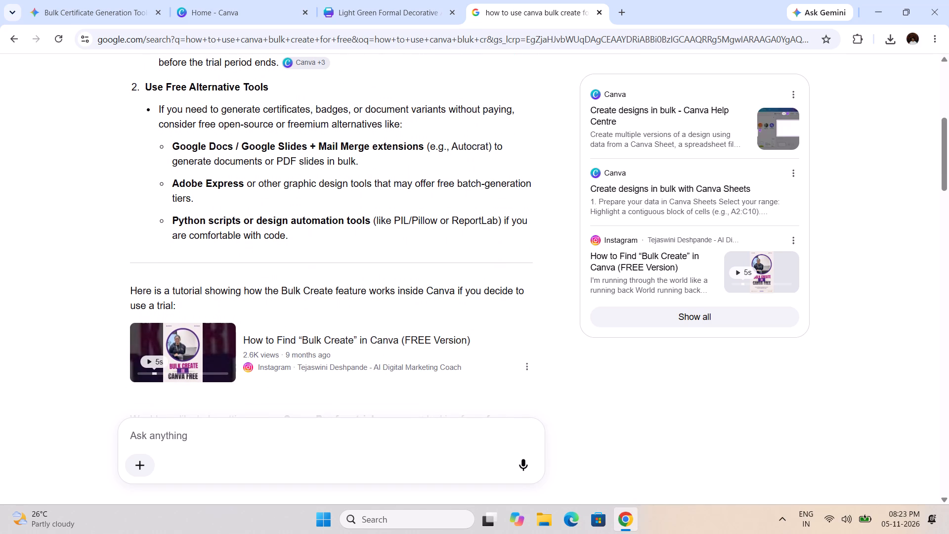
scroll(379, 249, down, 1)
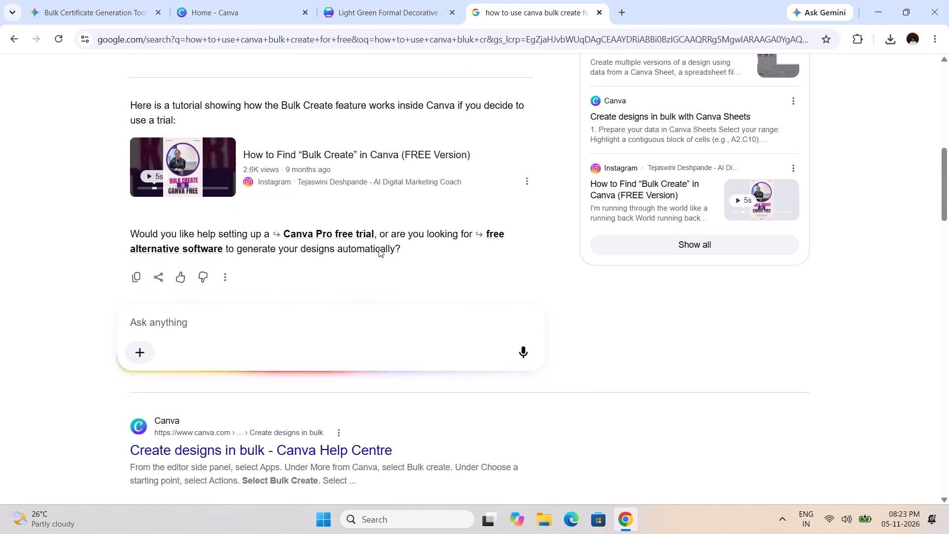
scroll(379, 249, down, 2)
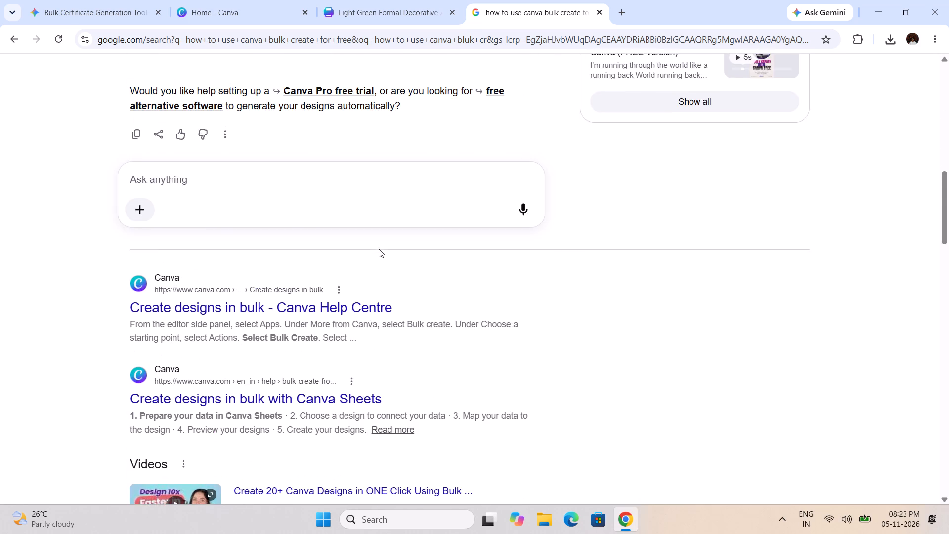
scroll(379, 249, down, 4)
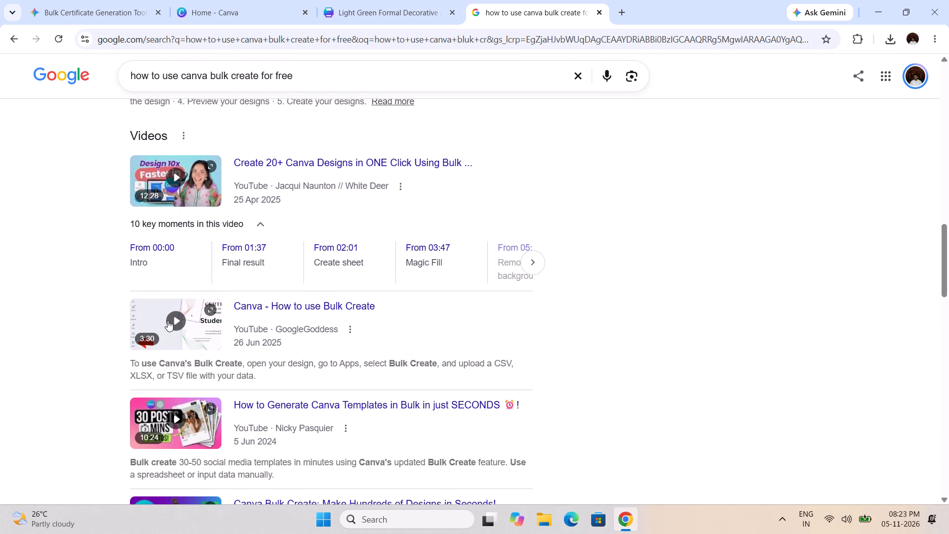
scroll(379, 261, down, 2)
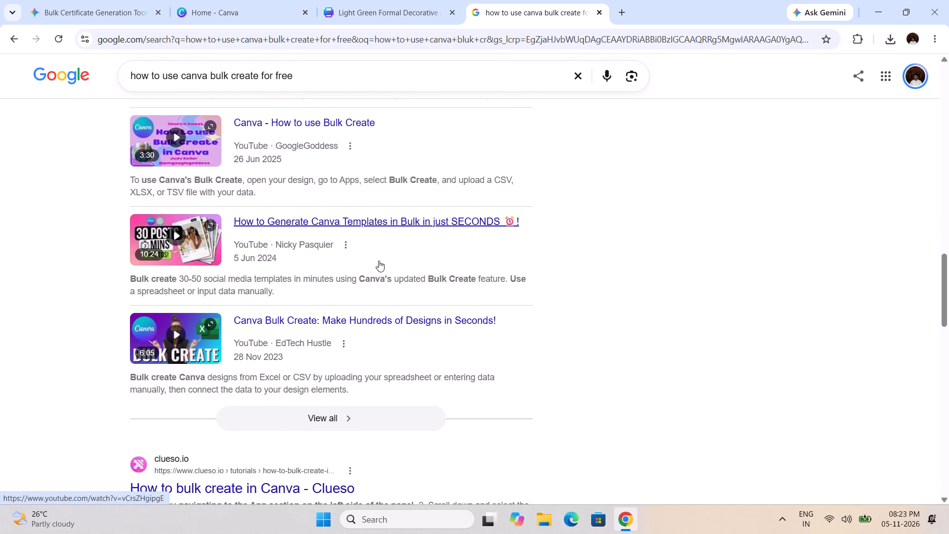
scroll(379, 261, down, 2)
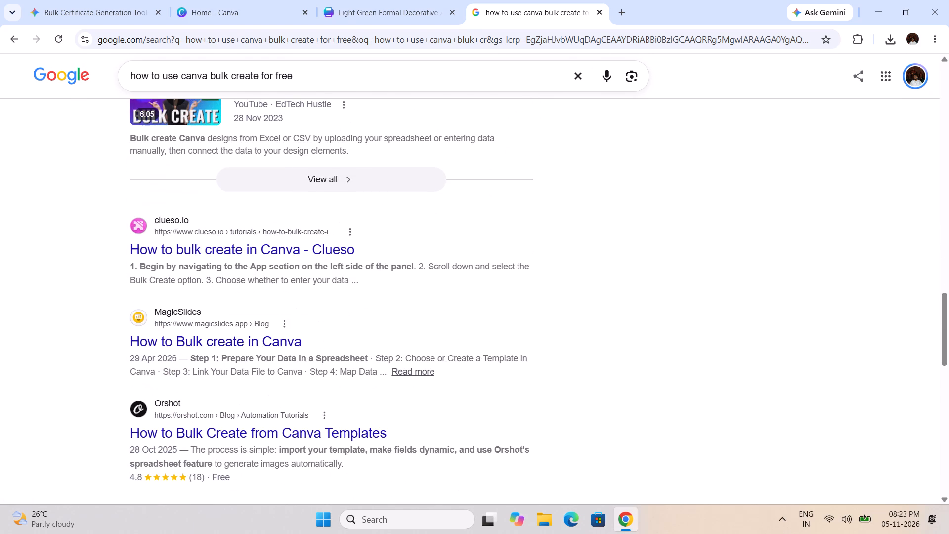
Return to the certificate design, leave the Bulk Create trial offer and look through the apps found for "Bulk create".
click(435, 0)
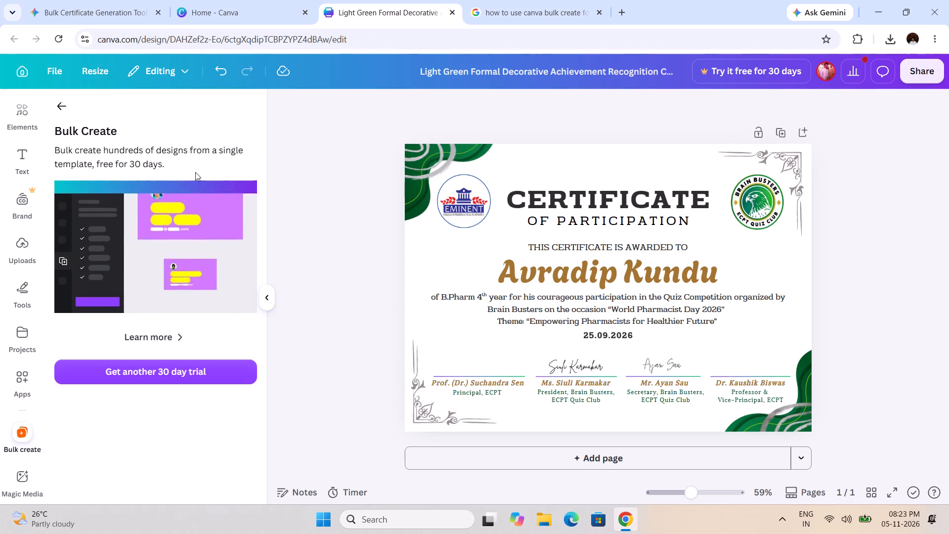
click(58, 102)
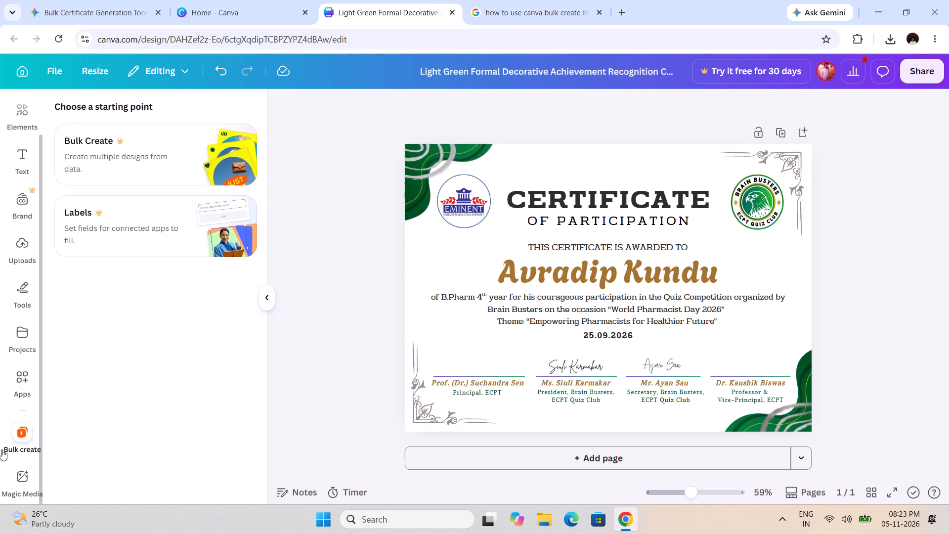
scroll(6, 475, down, 3)
click(18, 386)
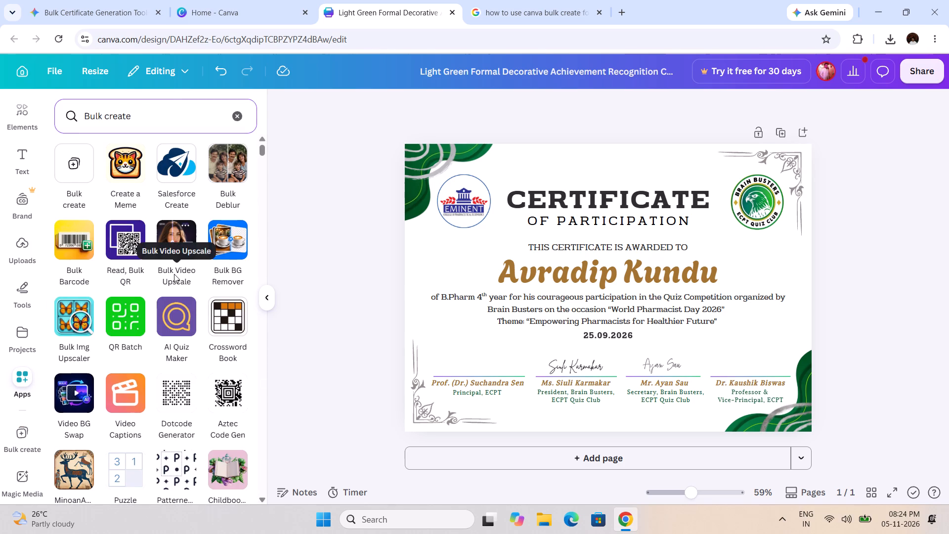
scroll(174, 274, down, 5)
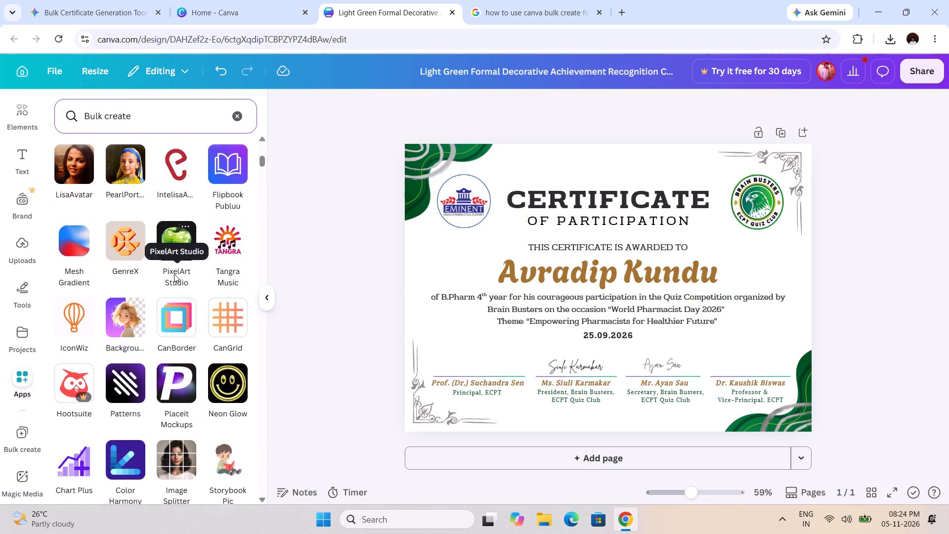
scroll(174, 274, down, 1)
scroll(227, 214, down, 2)
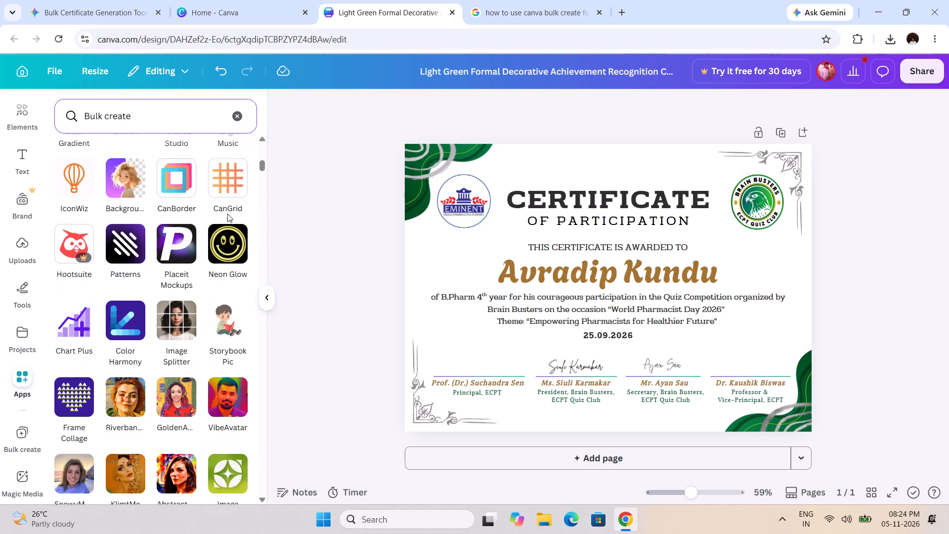
scroll(227, 214, down, 4)
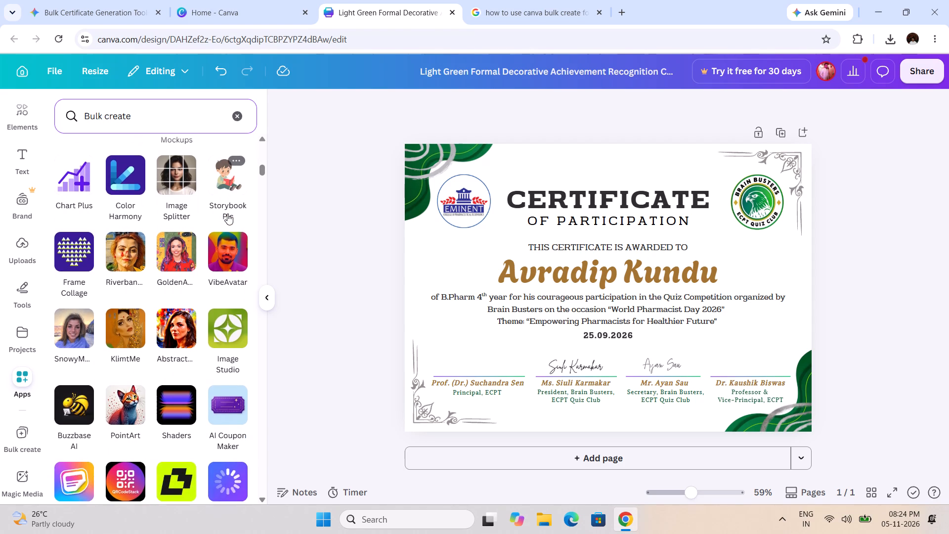
scroll(227, 214, down, 7)
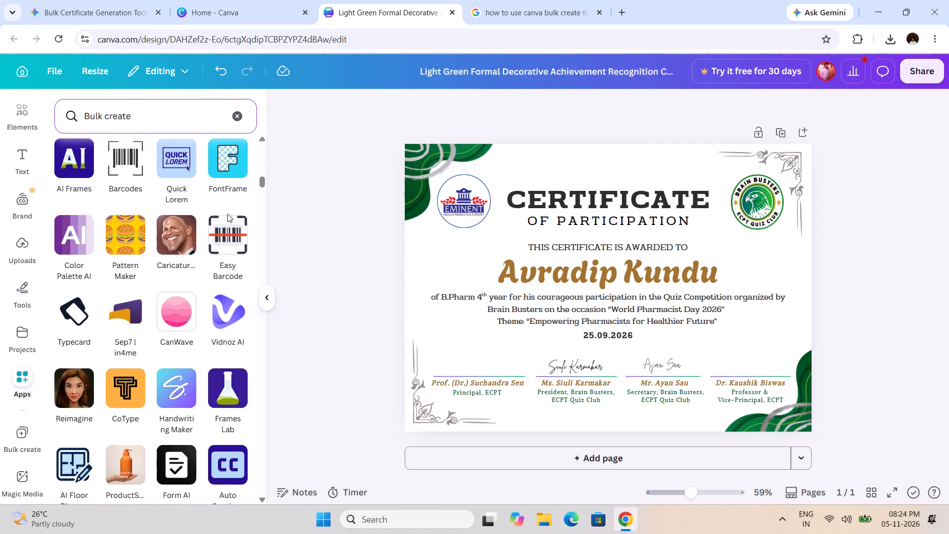
scroll(227, 214, down, 7)
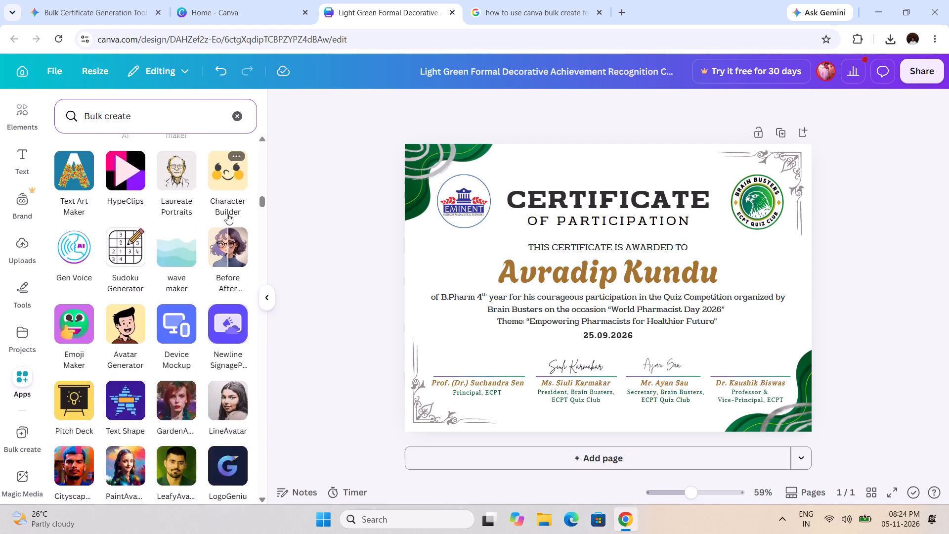
scroll(227, 214, down, 8)
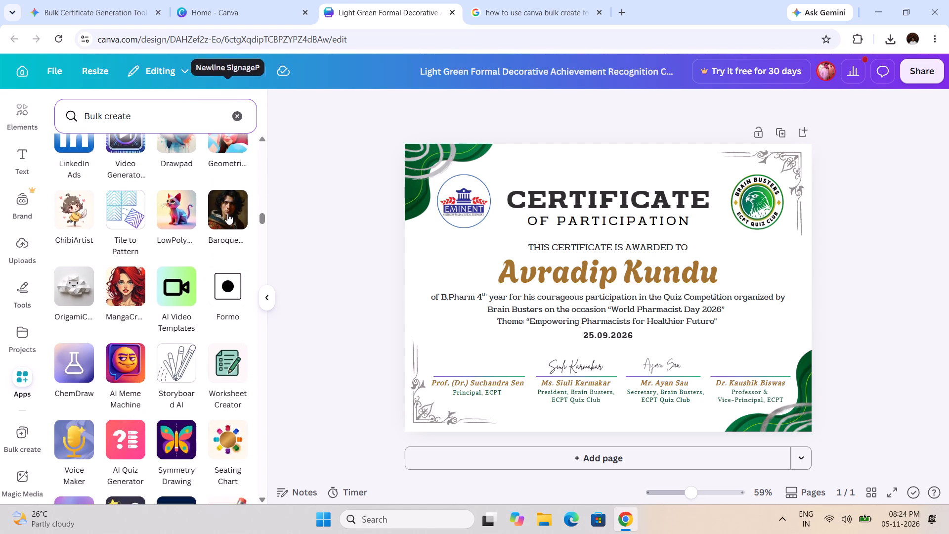
scroll(227, 214, down, 12)
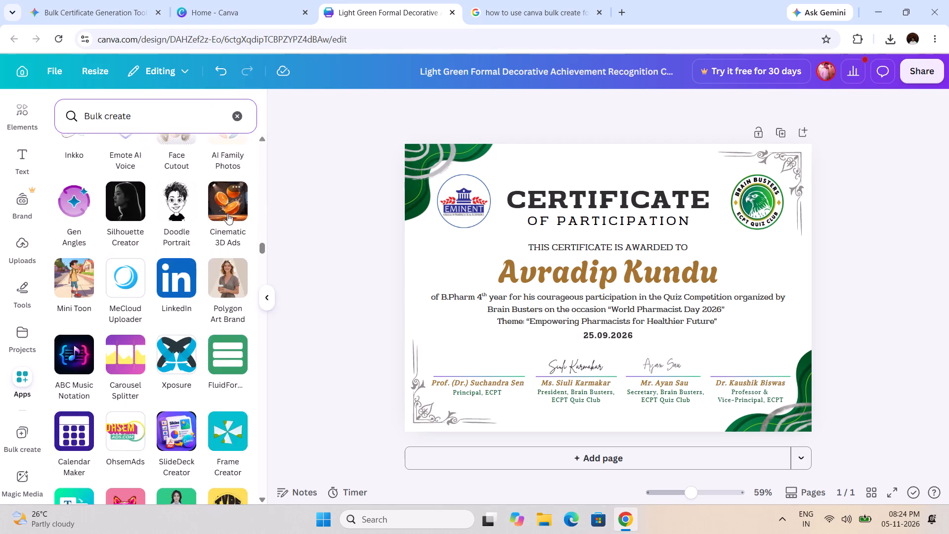
scroll(227, 214, down, 11)
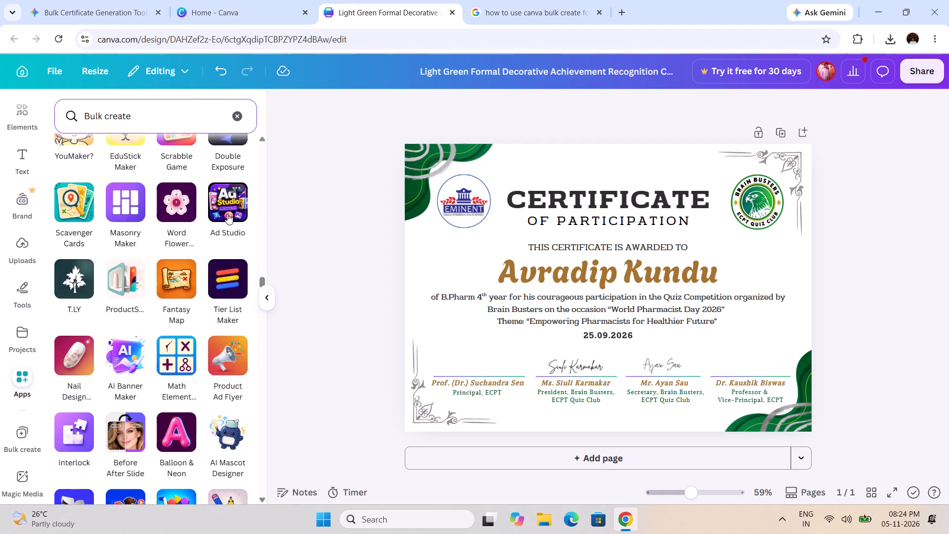
scroll(227, 214, down, 10)
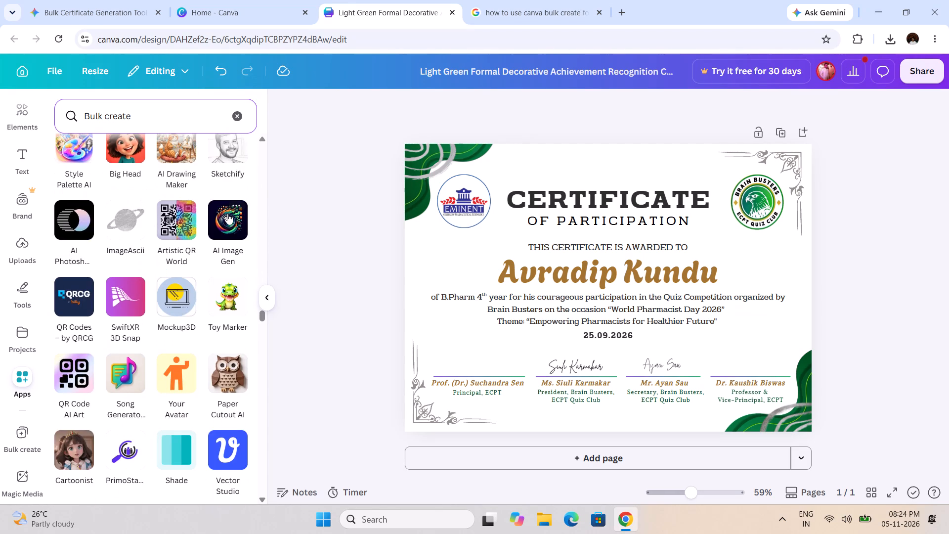
scroll(227, 214, down, 19)
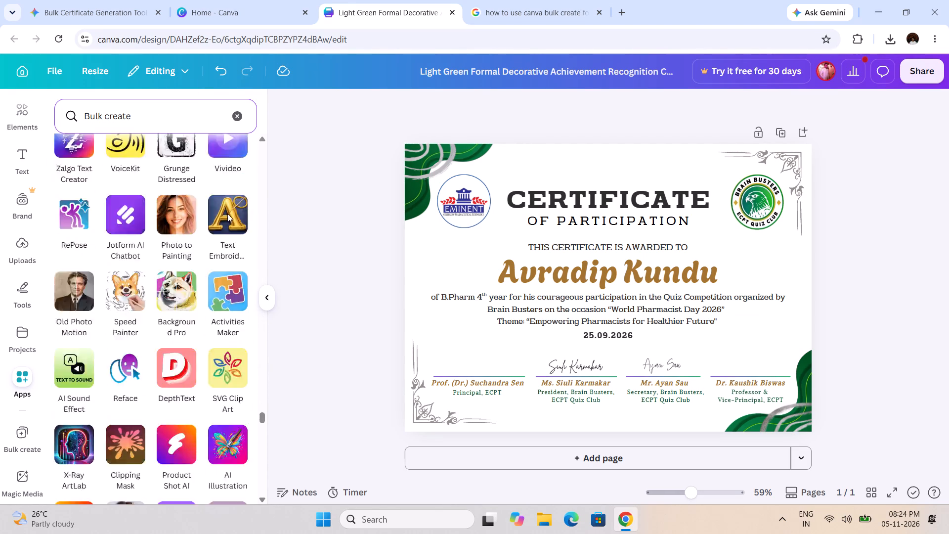
scroll(227, 214, down, 9)
scroll(227, 214, up, 20)
scroll(227, 214, up, 20)
scroll(227, 214, up, 5)
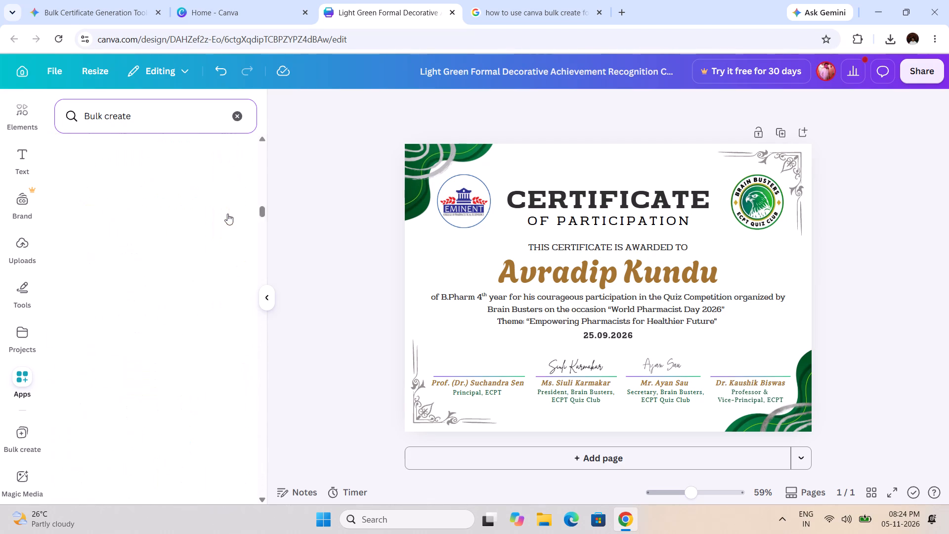
scroll(227, 214, up, 13)
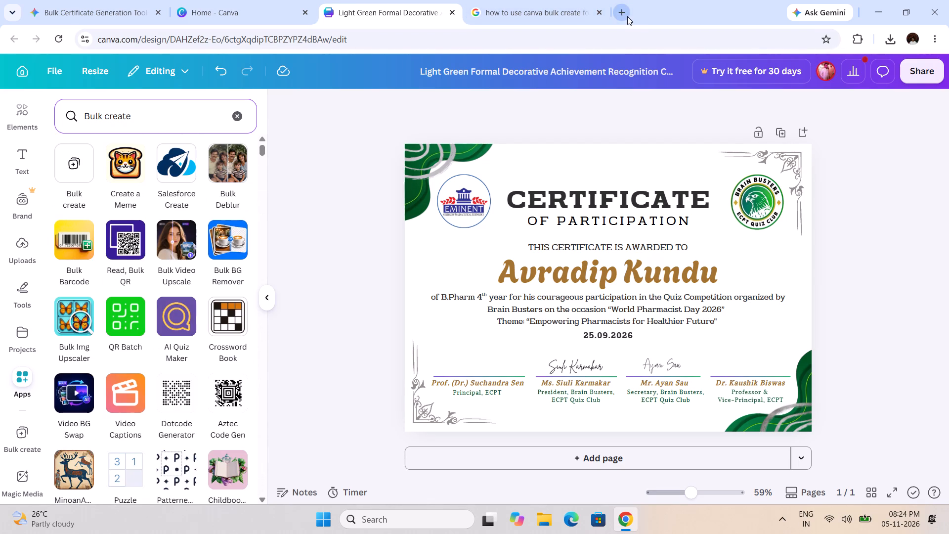
Search Google in a new tab for "autocrat" and open Autocrat's Google Workspace Marketplace listing.
click(627, 16)
text(auti)
key(BackSpace)
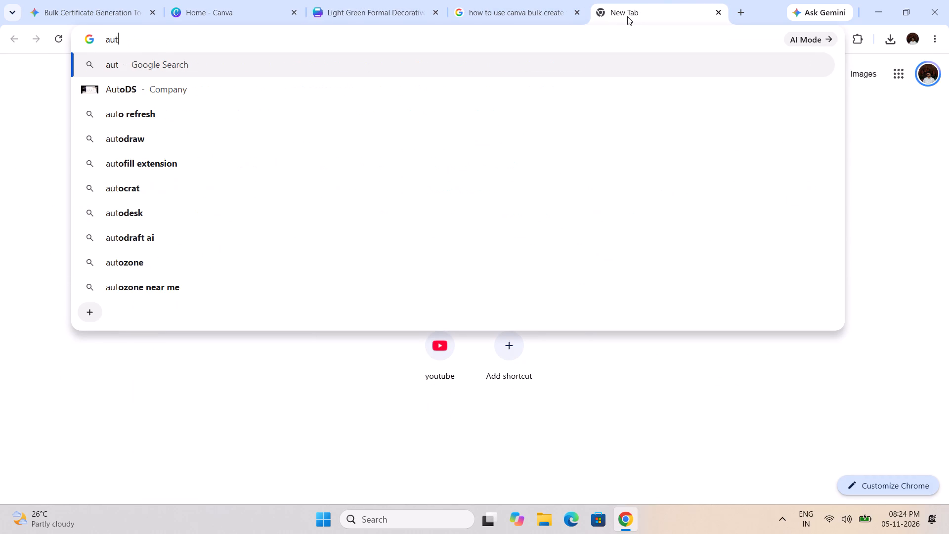
text(oc)
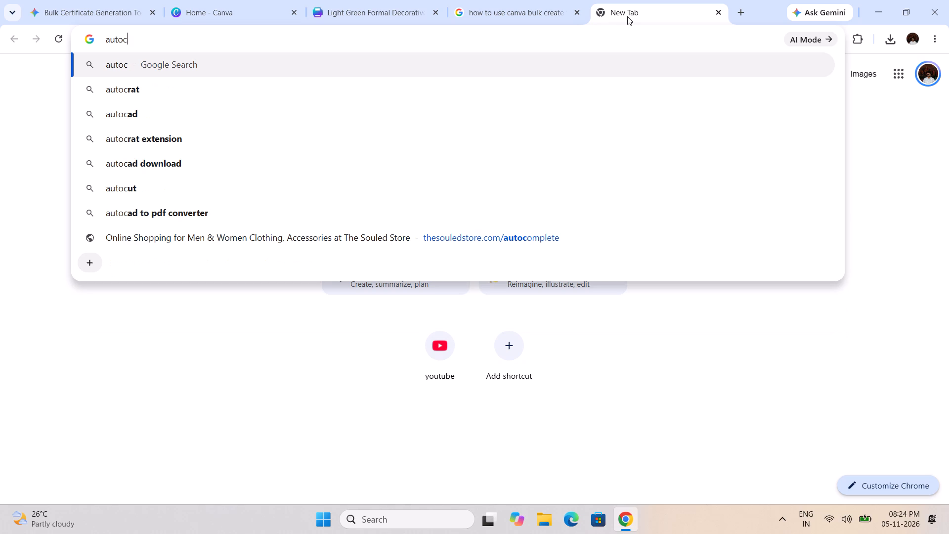
key(Down)
key(Return)
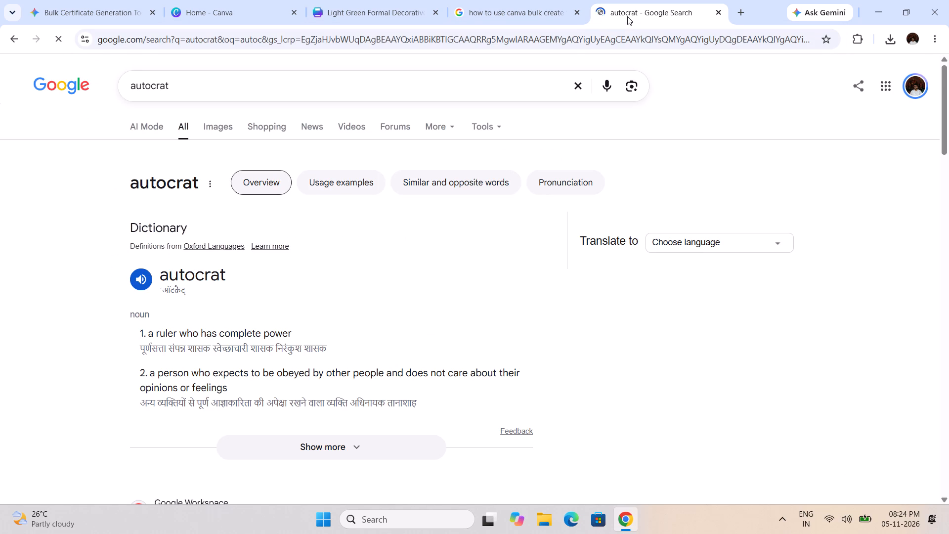
scroll(619, 217, down, 5)
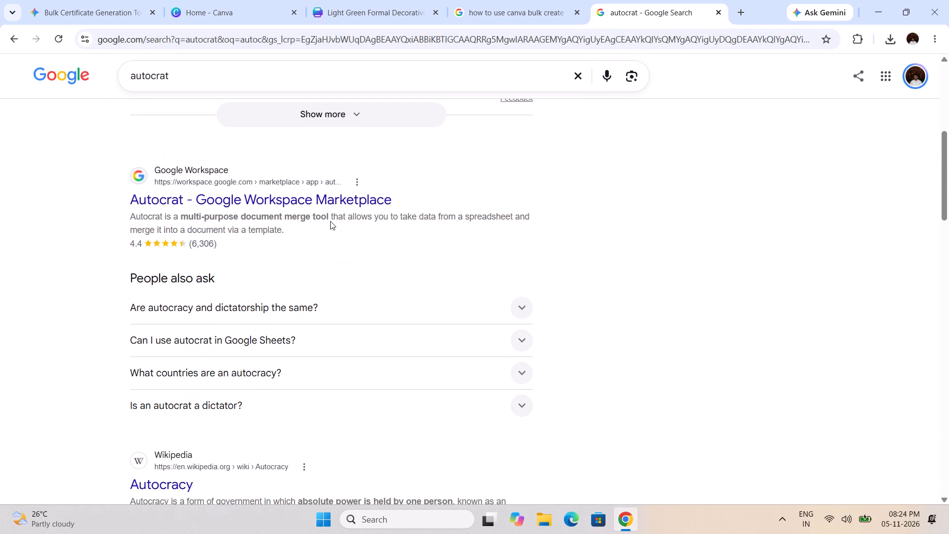
click(293, 192)
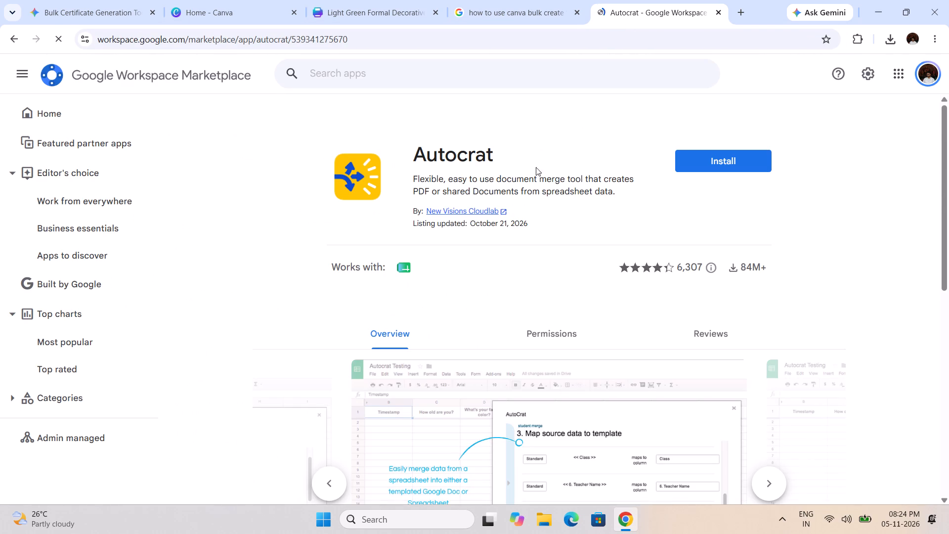
Start installing the Autocrat document merge add-on.
click(726, 154)
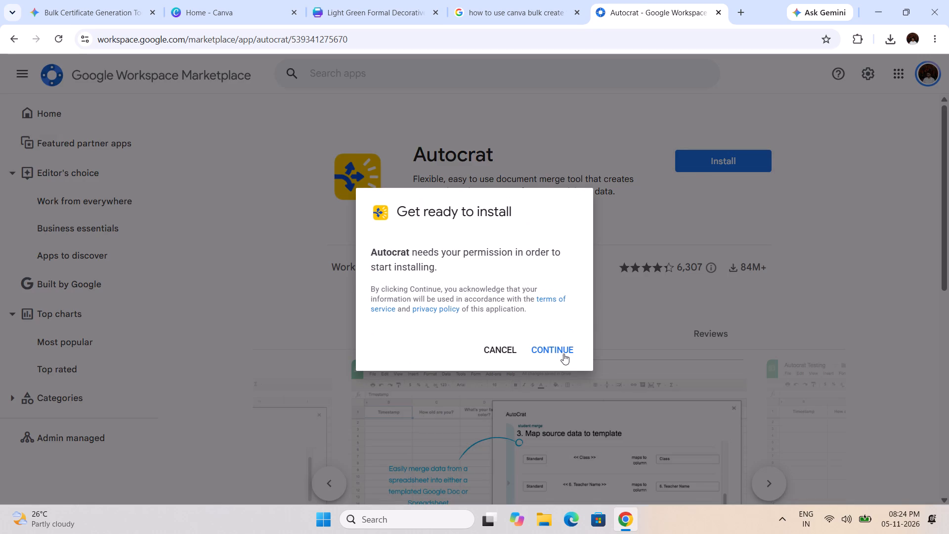
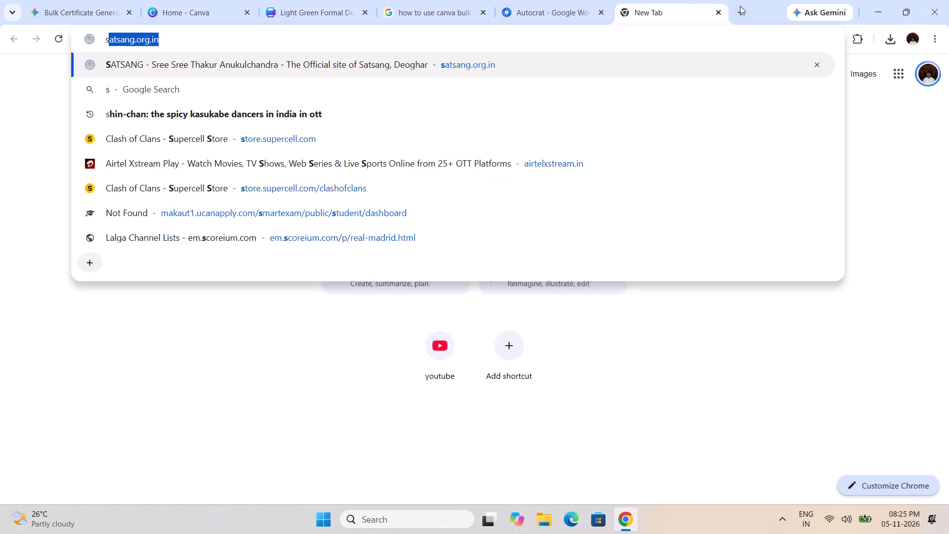
Search Google for "sheets", go to the Google Sheets home page and open the participant spreadsheet "Document1 (3)".
text(hee)
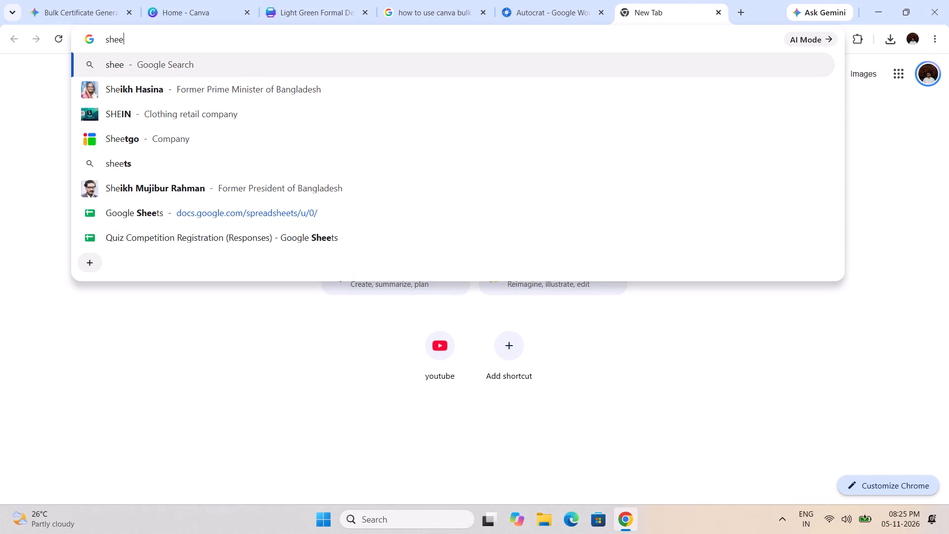
key(Down)
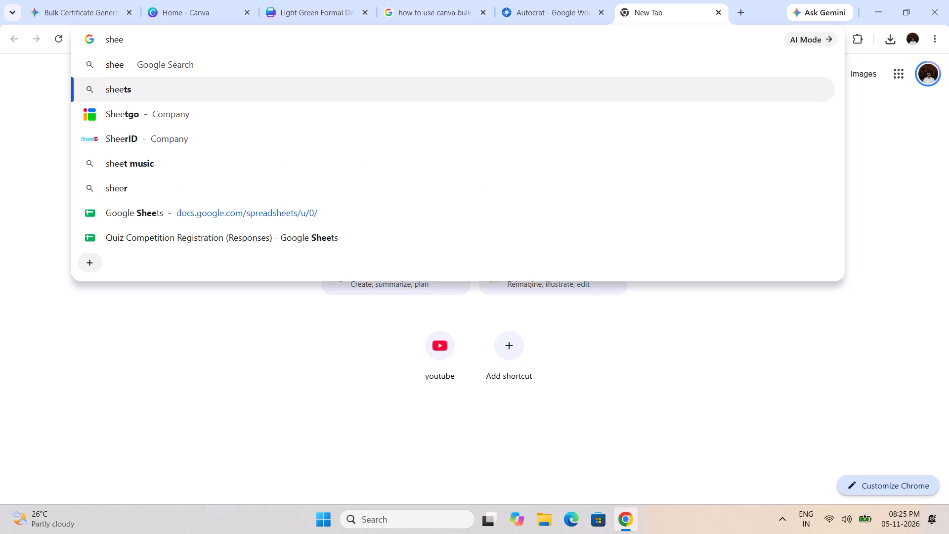
key(Return)
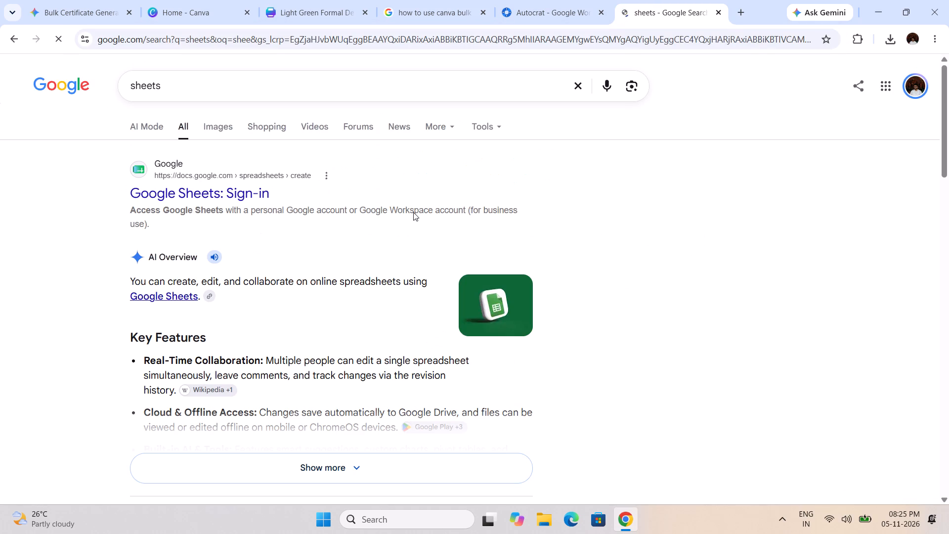
click(221, 186)
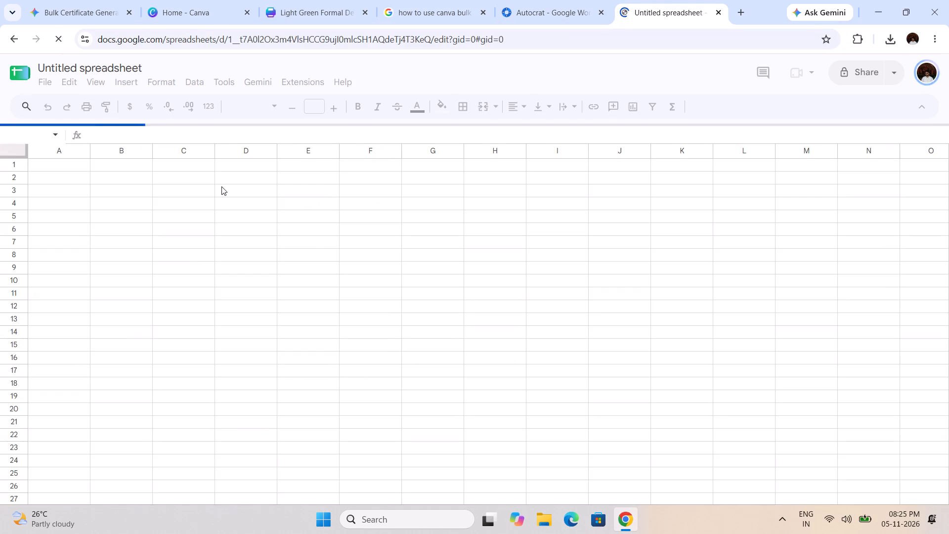
click(12, 43)
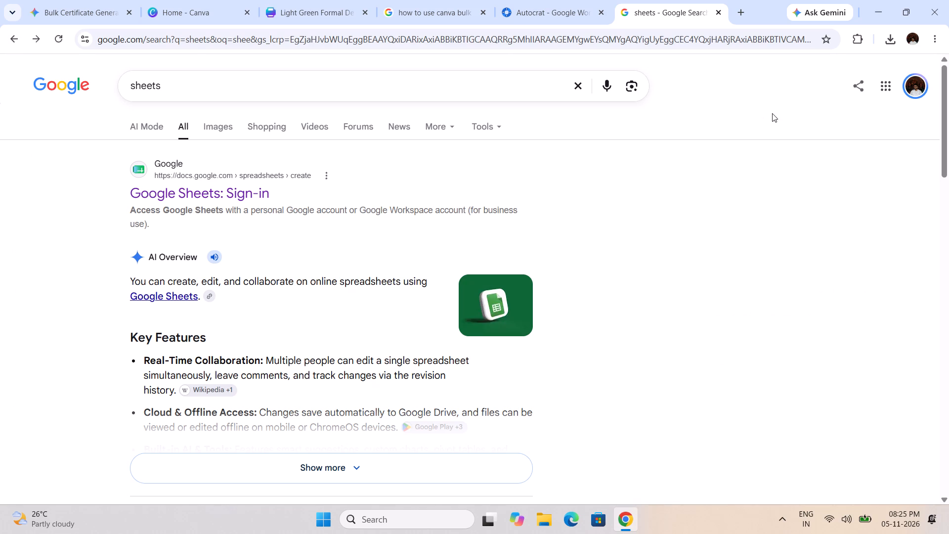
click(885, 97)
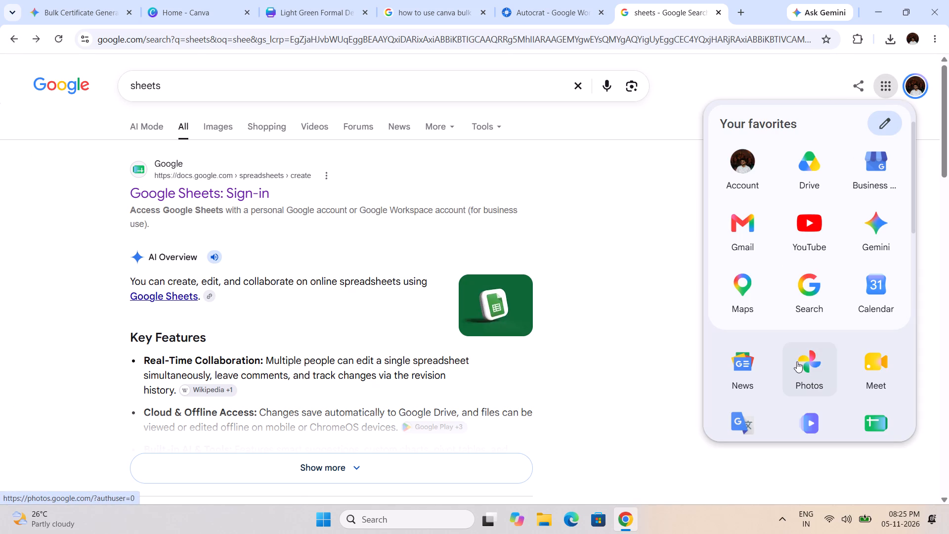
click(875, 418)
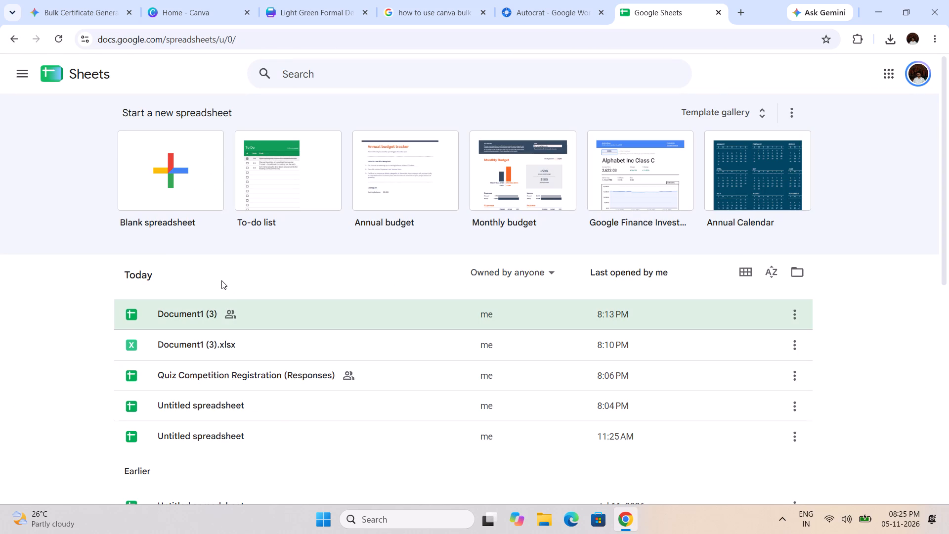
click(224, 311)
double_click(299, 312)
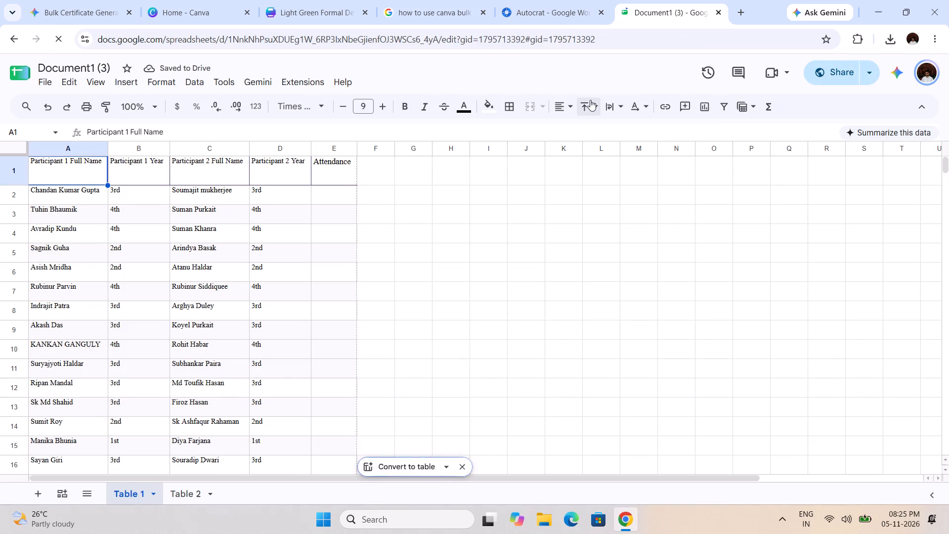
Try to launch the Autocrat add-on in the participant spreadsheet.
click(302, 84)
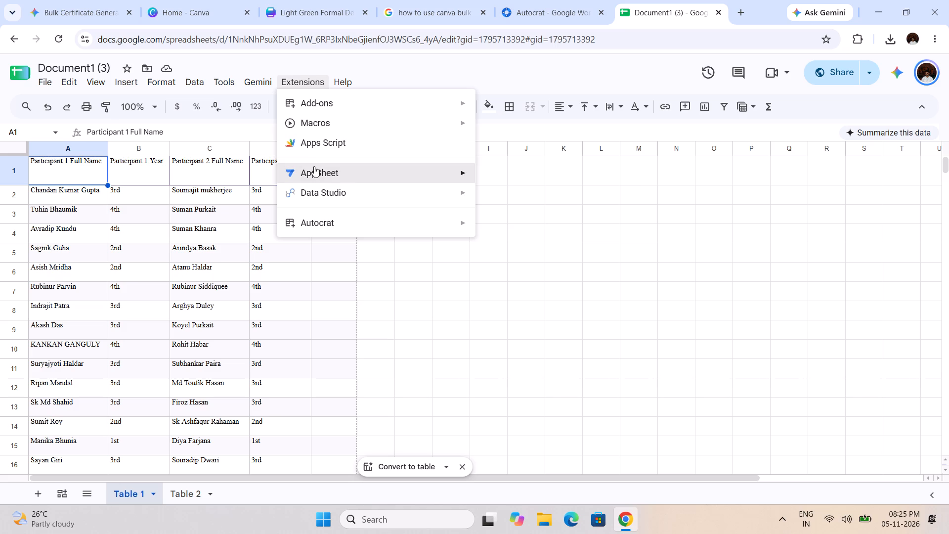
click(319, 218)
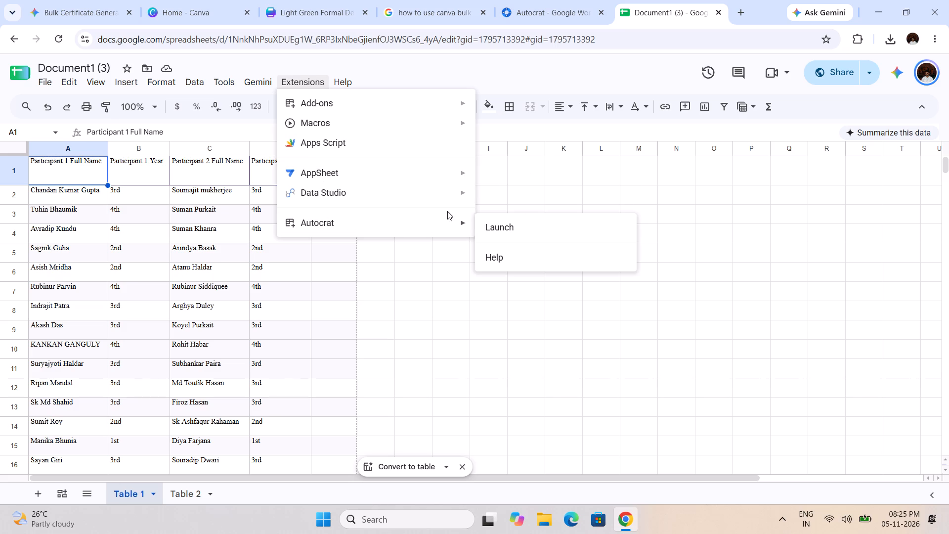
click(496, 229)
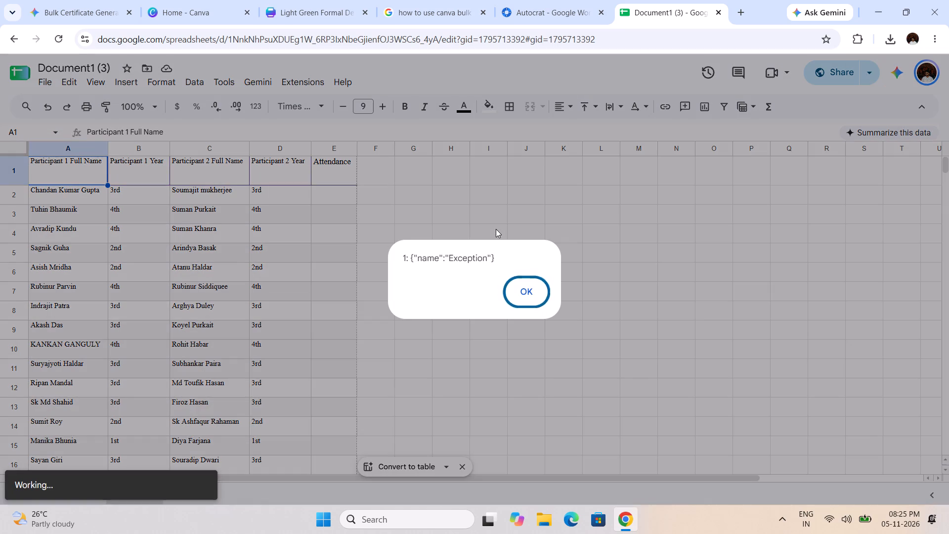
click(519, 295)
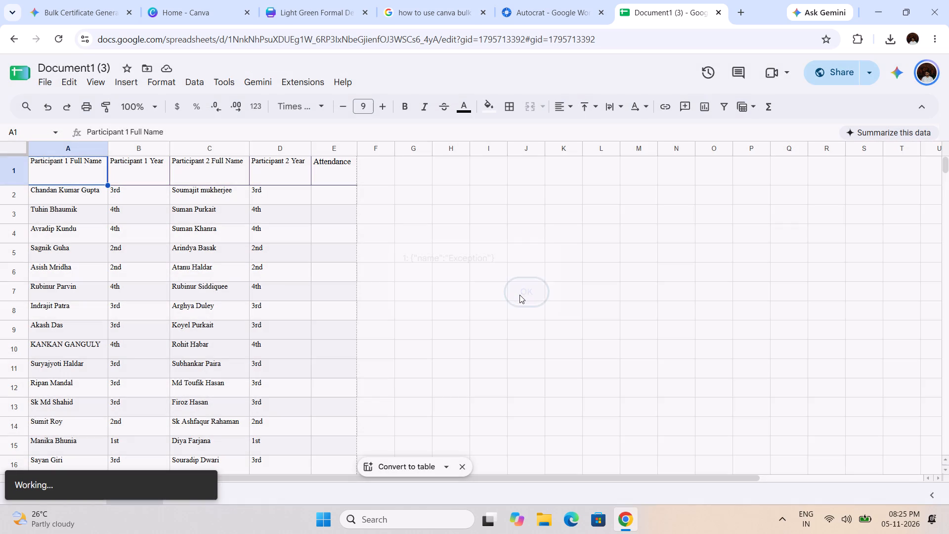
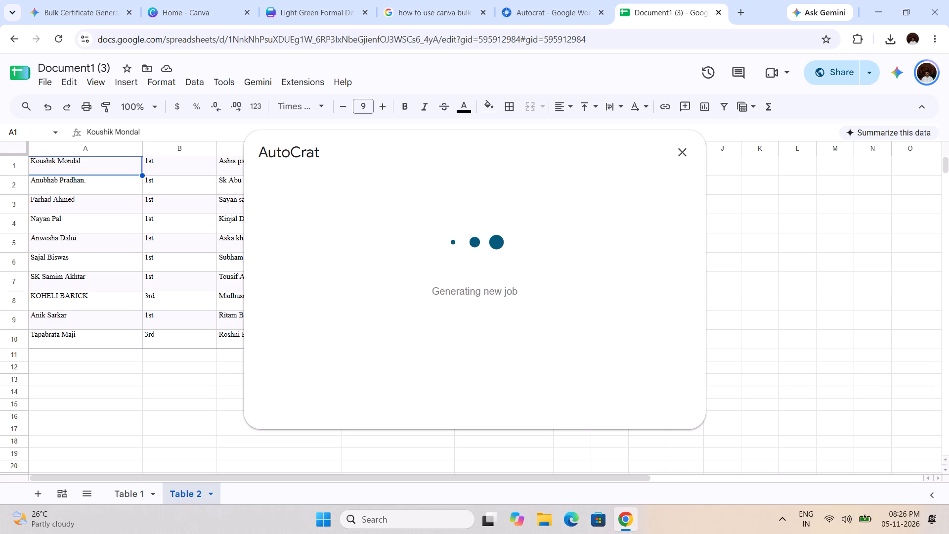
Name the new AutoCrat merge job "certificate" and try to save it, continuing to the template choice.
text(certificat)
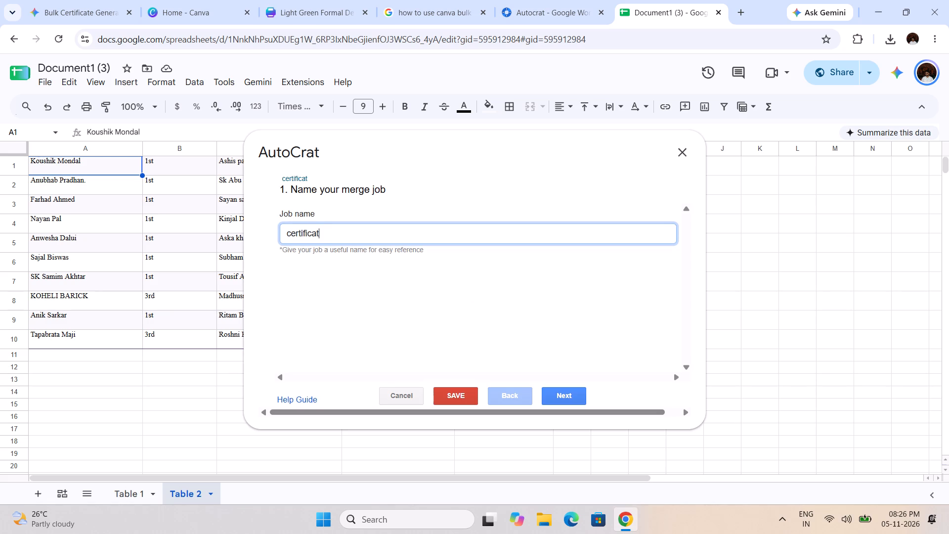
key(e)
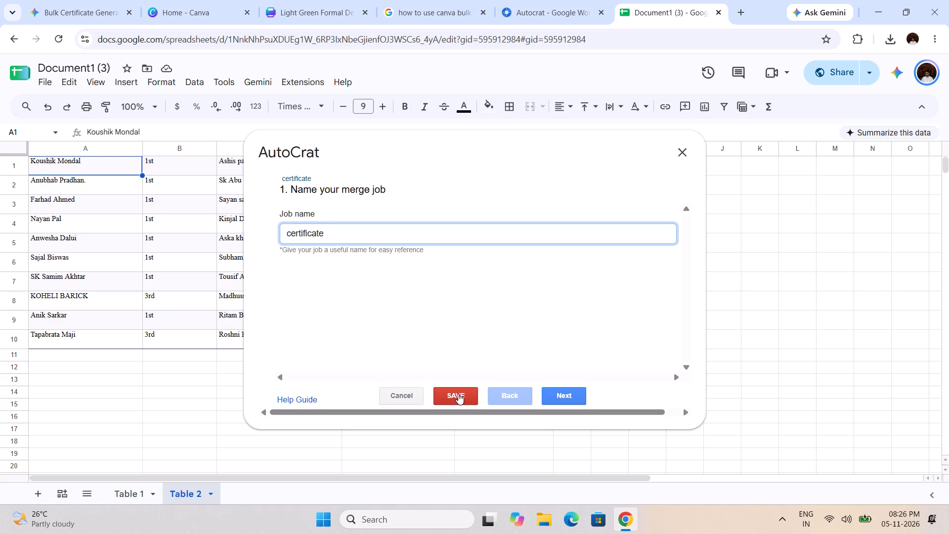
click(458, 394)
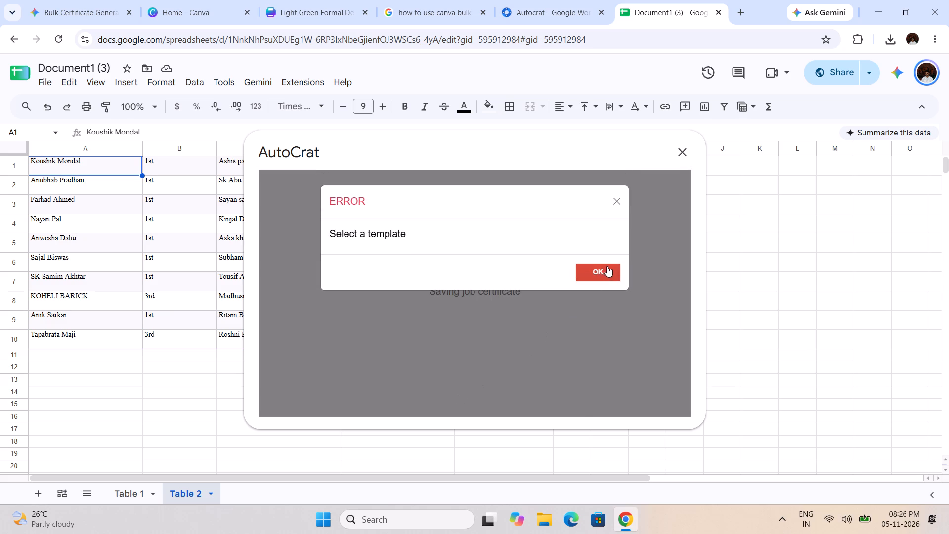
click(605, 269)
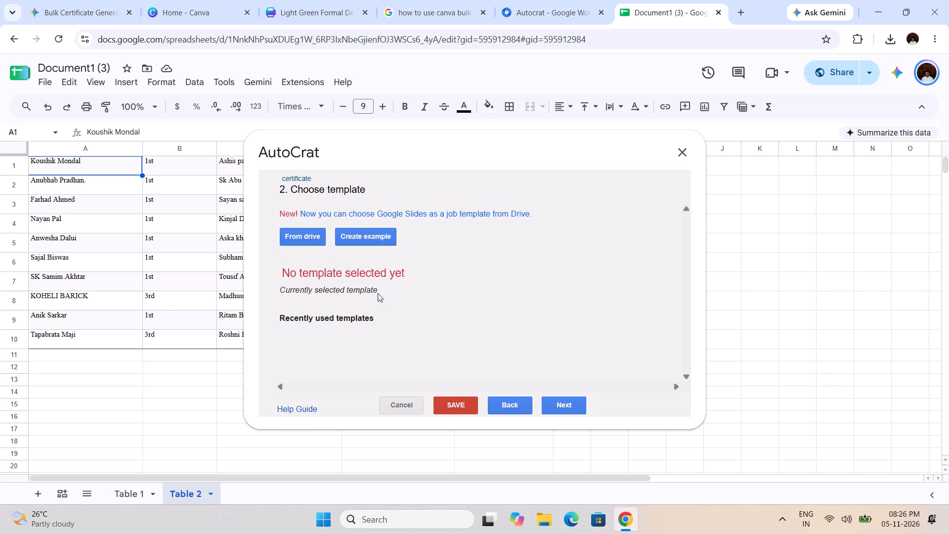
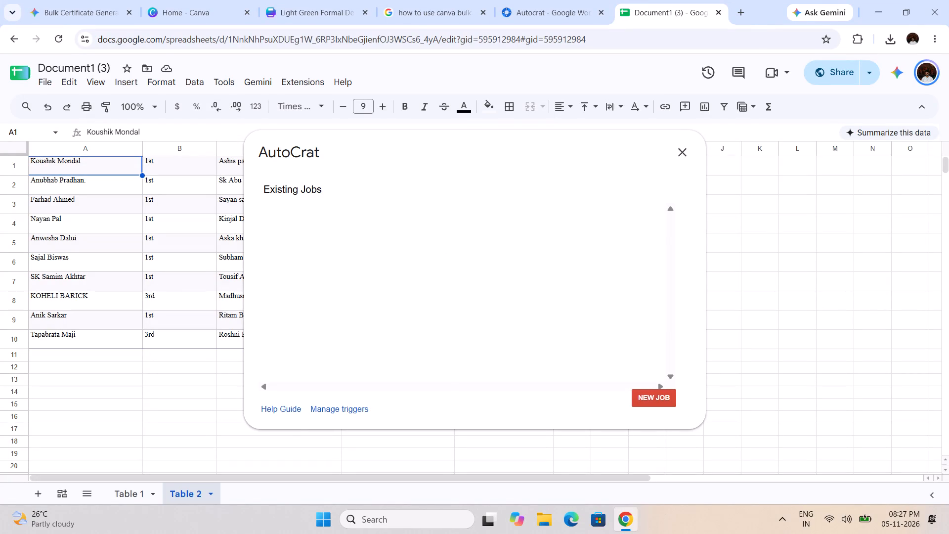
Start a new AutoCrat merge job and generate an example template at the template choice stage.
scroll(529, 170, down, 2)
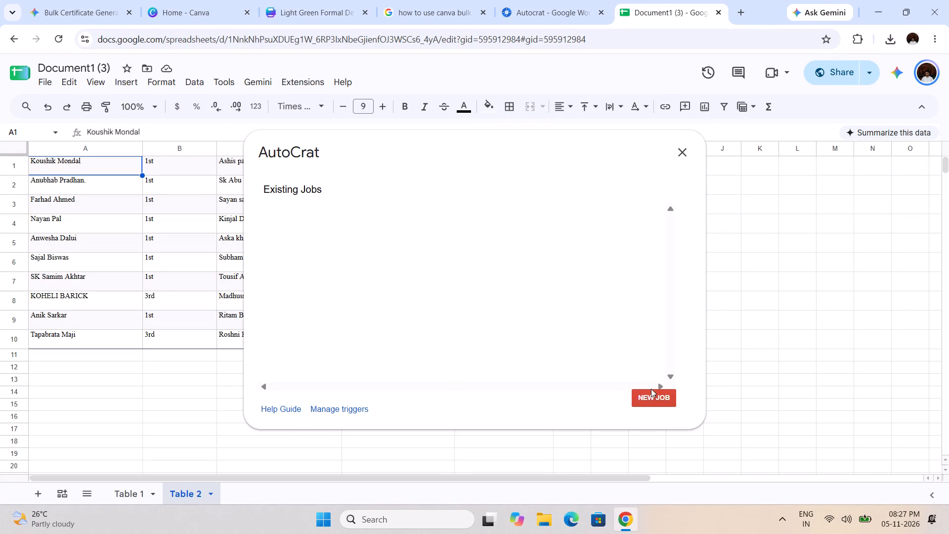
click(651, 393)
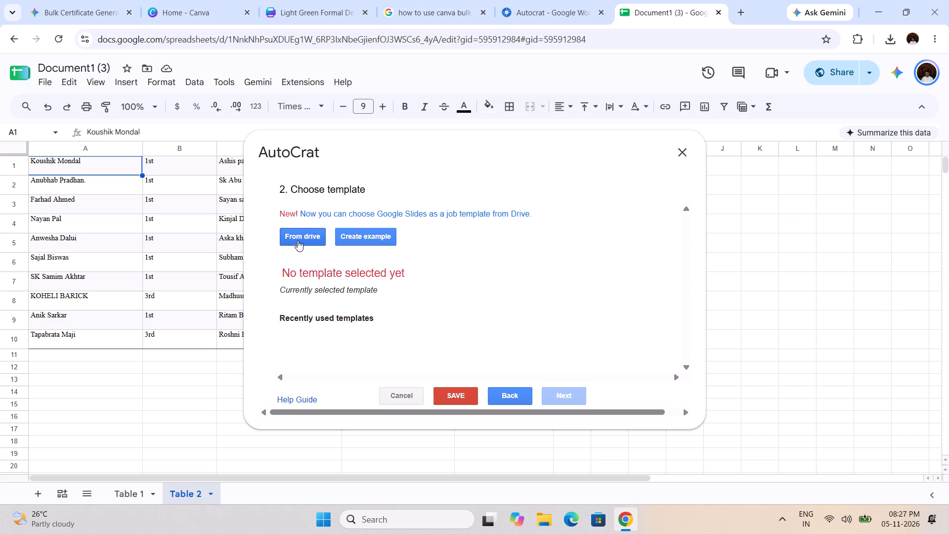
click(362, 244)
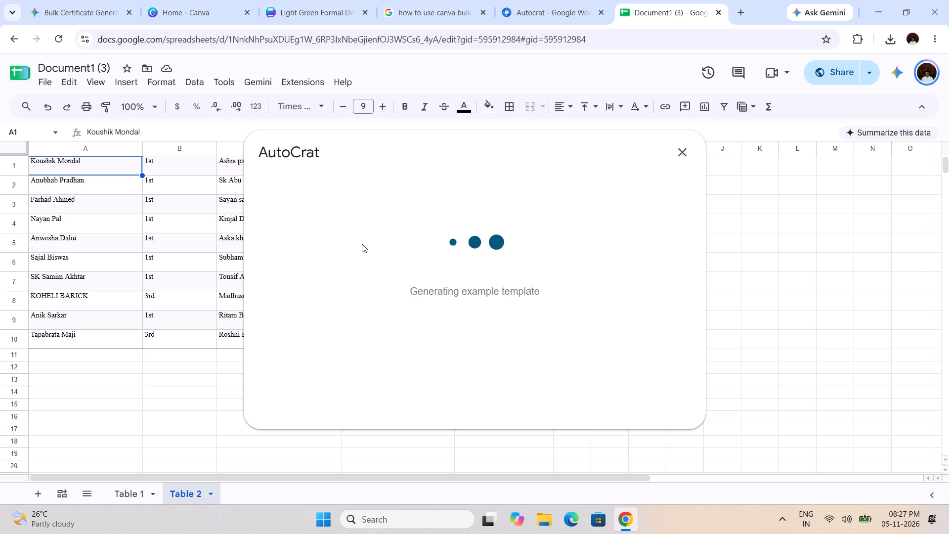
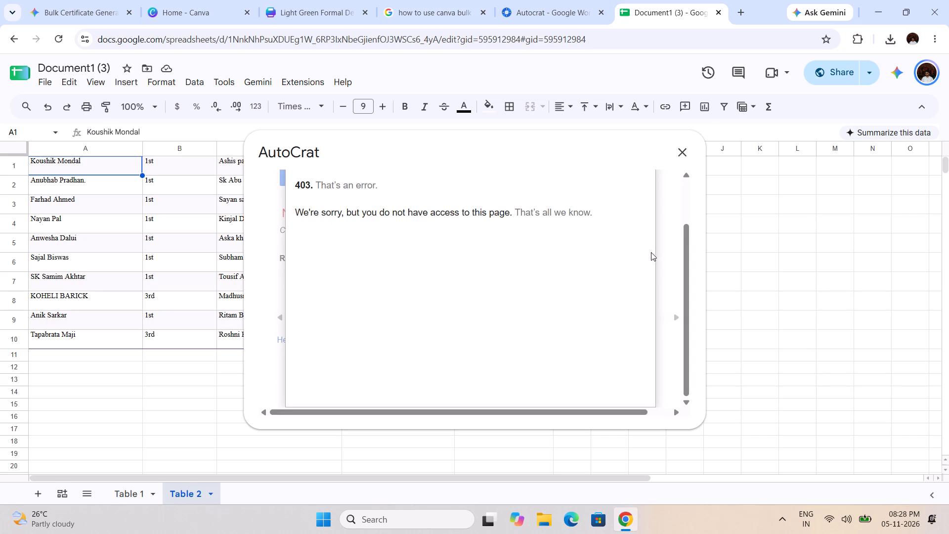
Close the AutoCrat dialog that is open over the participant spreadsheet.
click(683, 160)
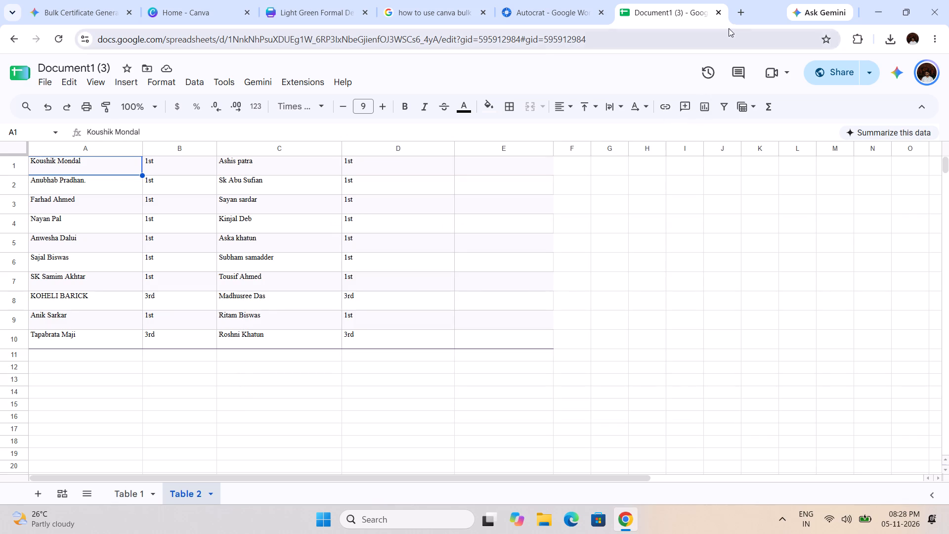
Search Google for autocrat in a new browser tab and open the add-on's Google Workspace Marketplace listing.
click(738, 9)
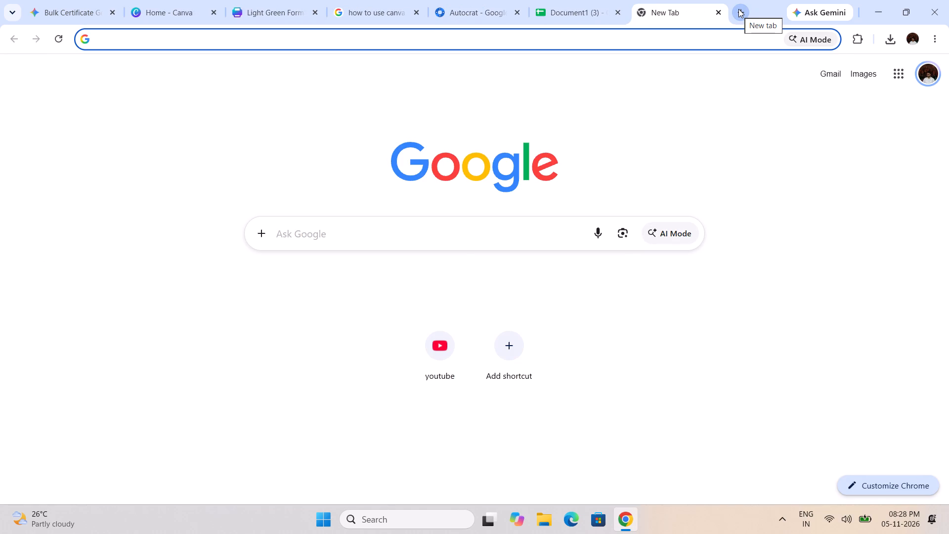
text(ex)
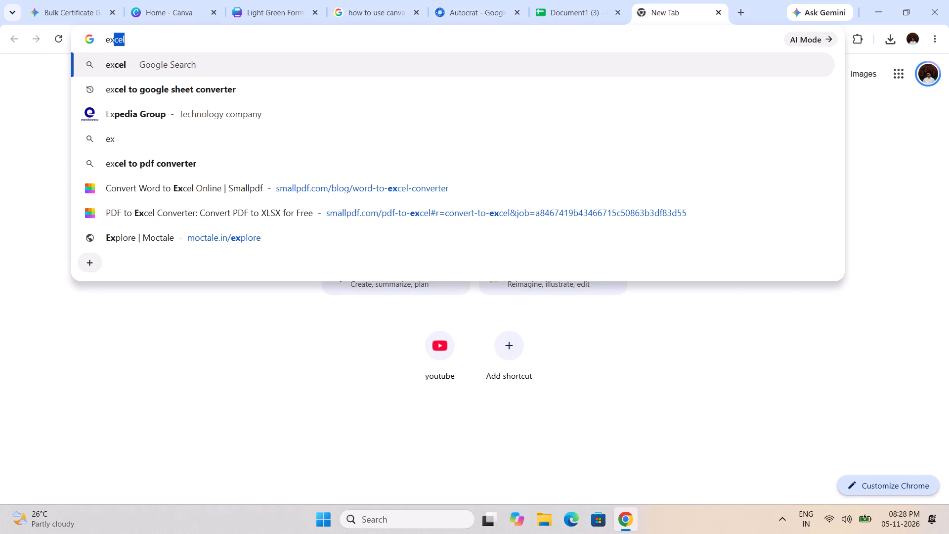
key(BackSpace)
key(BackSpace)
key(BackSpace)
text(auto)
key(Return)
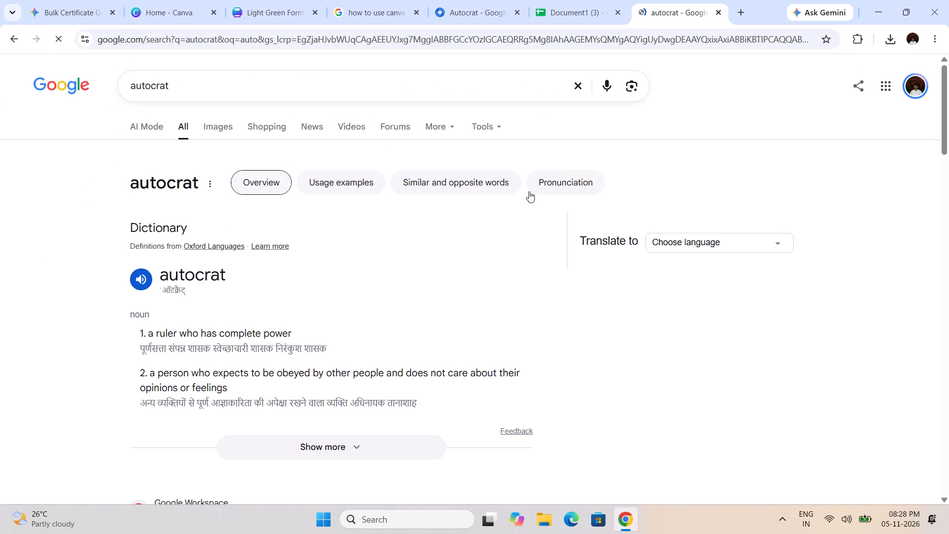
drag(530, 195, 479, 241)
scroll(479, 241, down, 2)
click(323, 300)
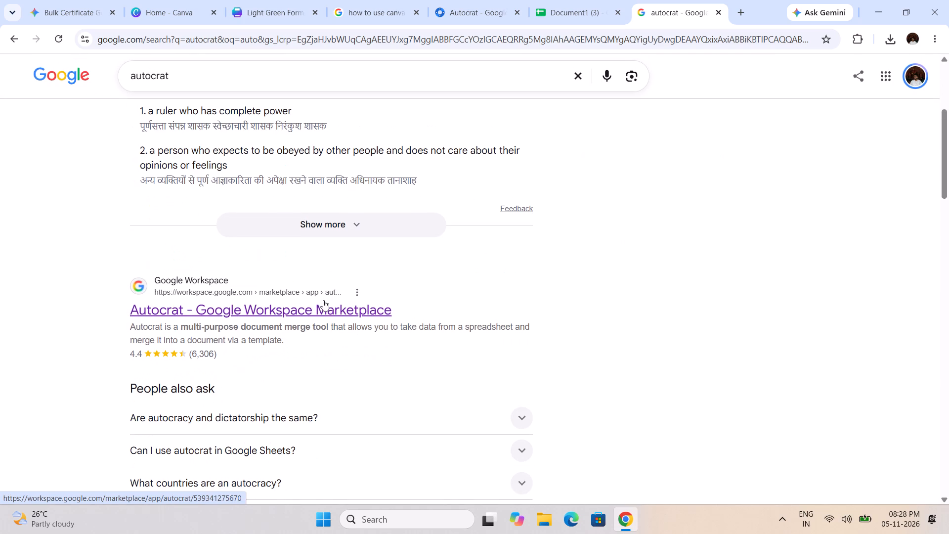
Uninstall the Autocrat add-on from its Google Workspace Marketplace page.
click(696, 163)
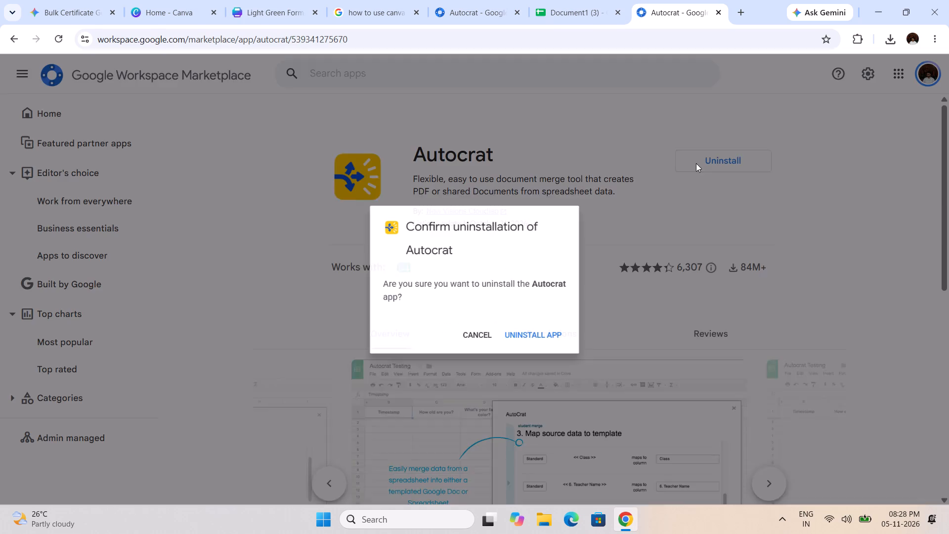
click(555, 345)
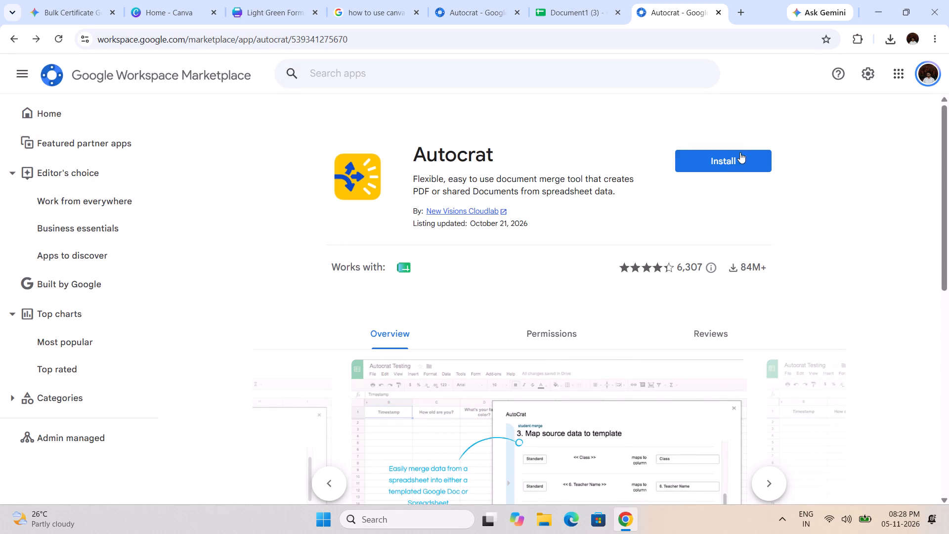
Reinstall the Autocrat add-on from its Google Workspace Marketplace page.
click(732, 157)
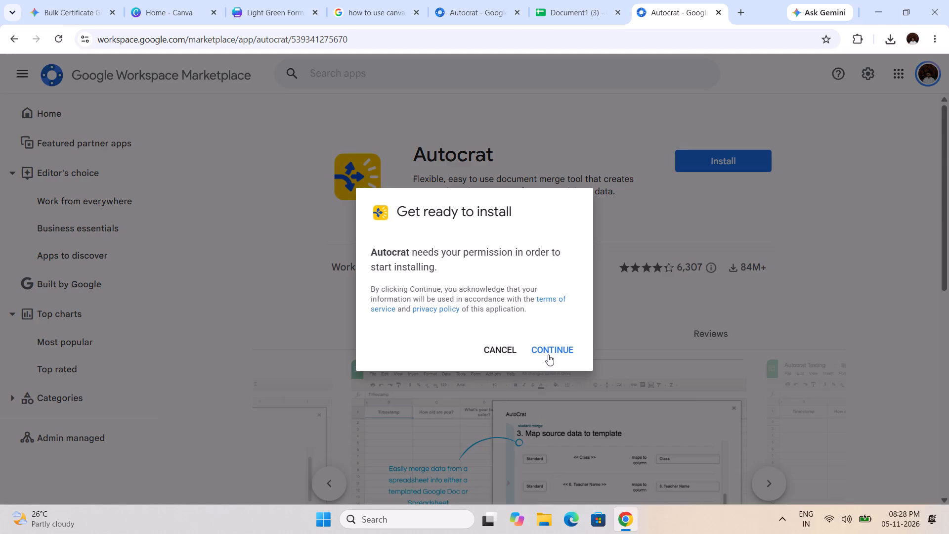
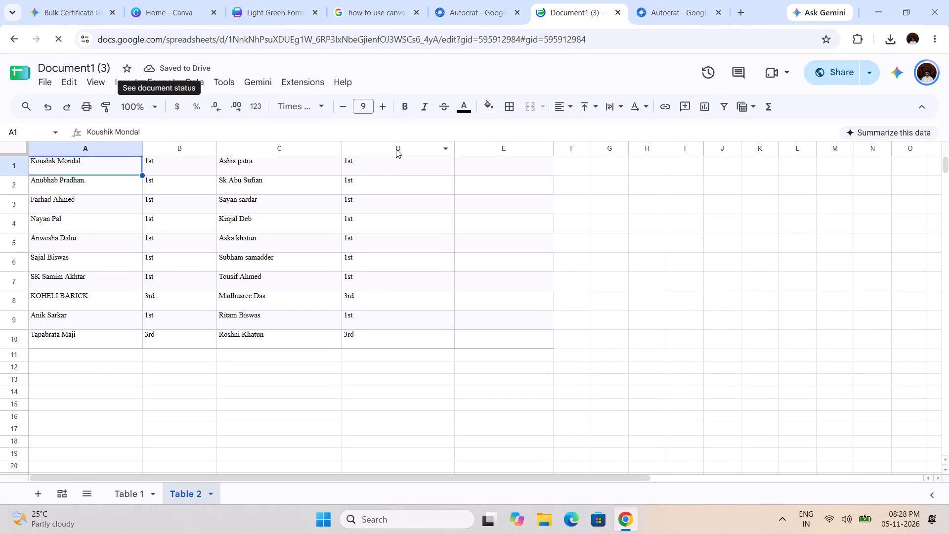
Return to the Table 1 sheet of the Document1 (3) participant spreadsheet.
scroll(404, 204, up, 7)
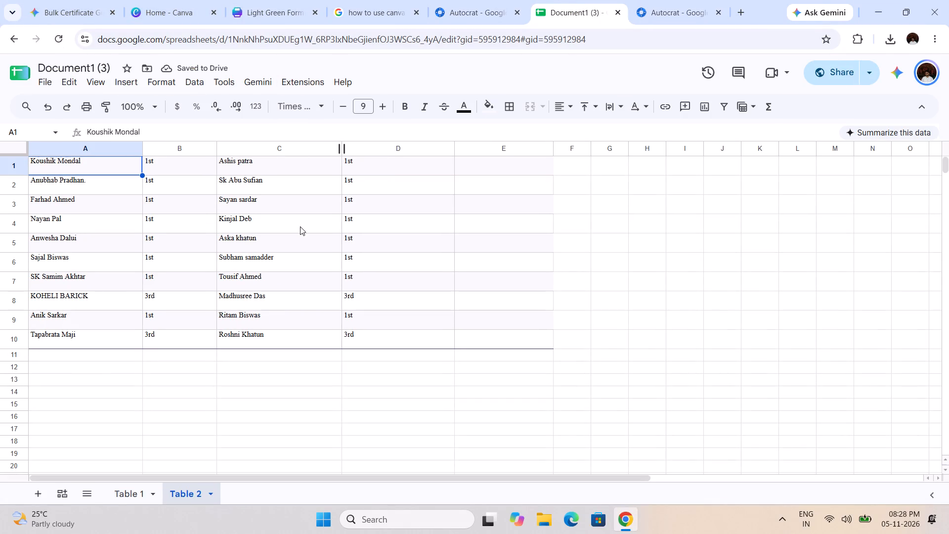
scroll(300, 248, up, 8)
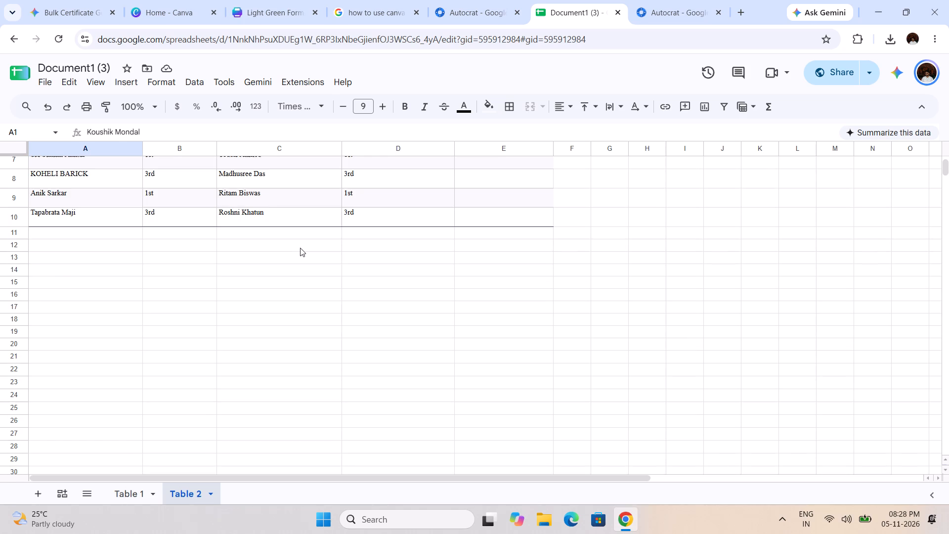
scroll(90, 290, up, 5)
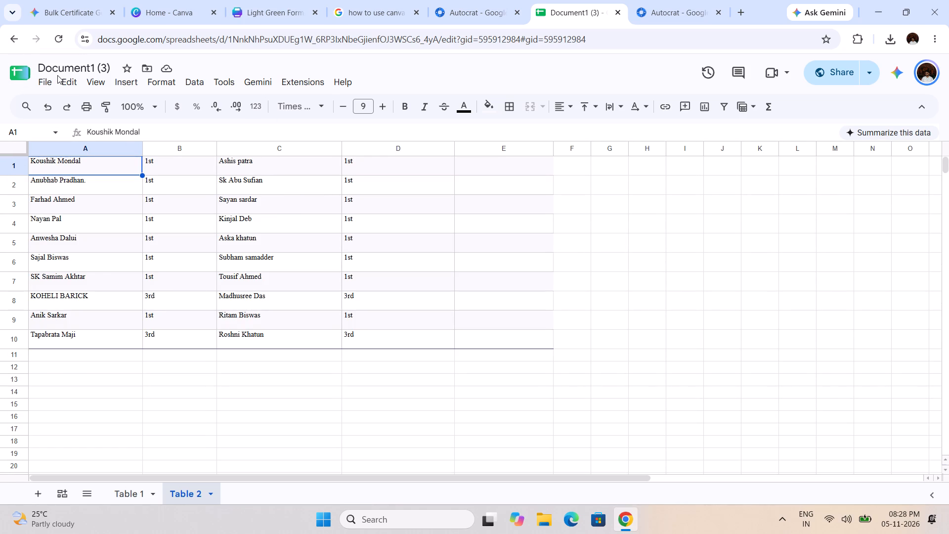
click(7, 37)
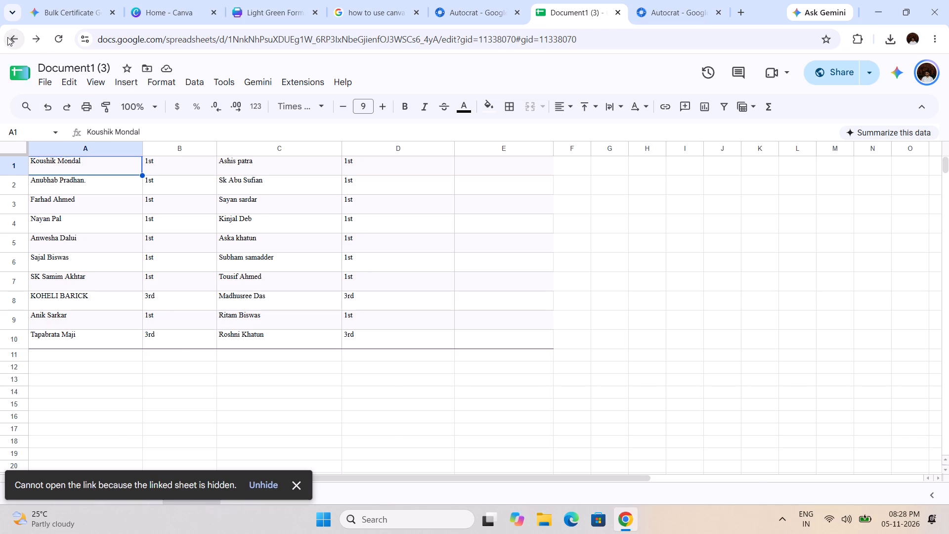
click(7, 37)
scroll(495, 281, down, 5)
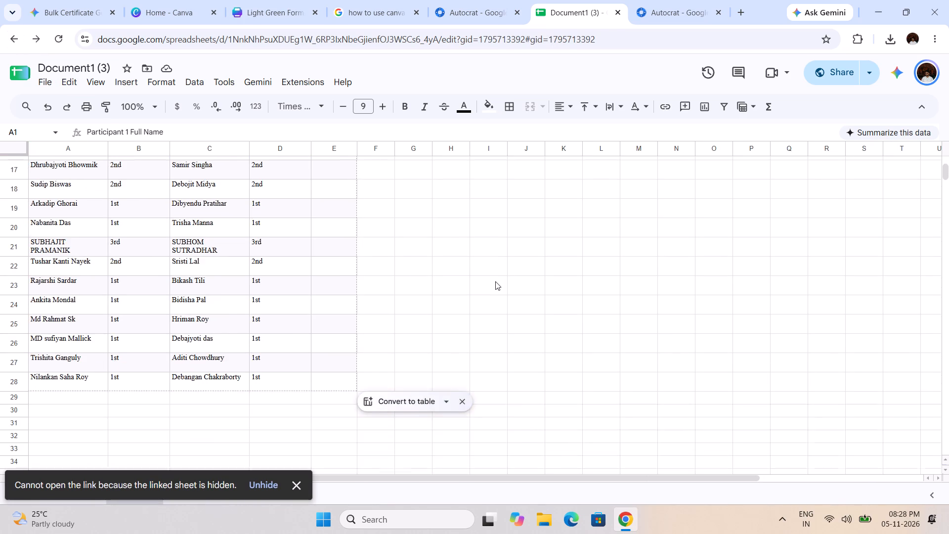
scroll(495, 281, up, 6)
scroll(495, 281, right, 5)
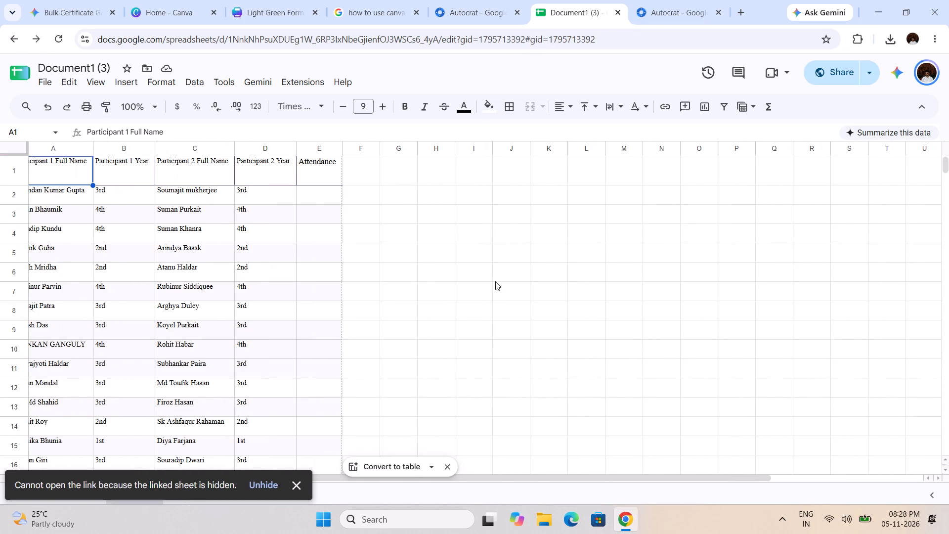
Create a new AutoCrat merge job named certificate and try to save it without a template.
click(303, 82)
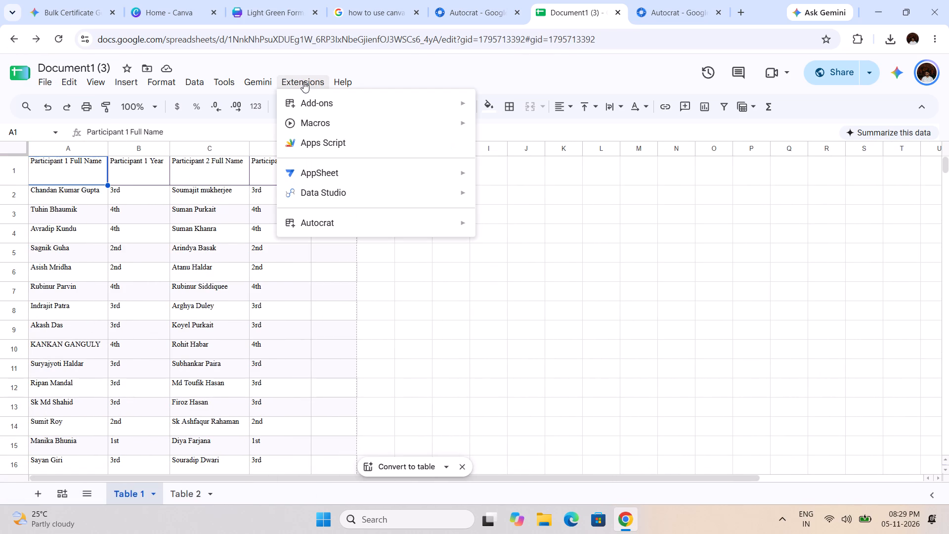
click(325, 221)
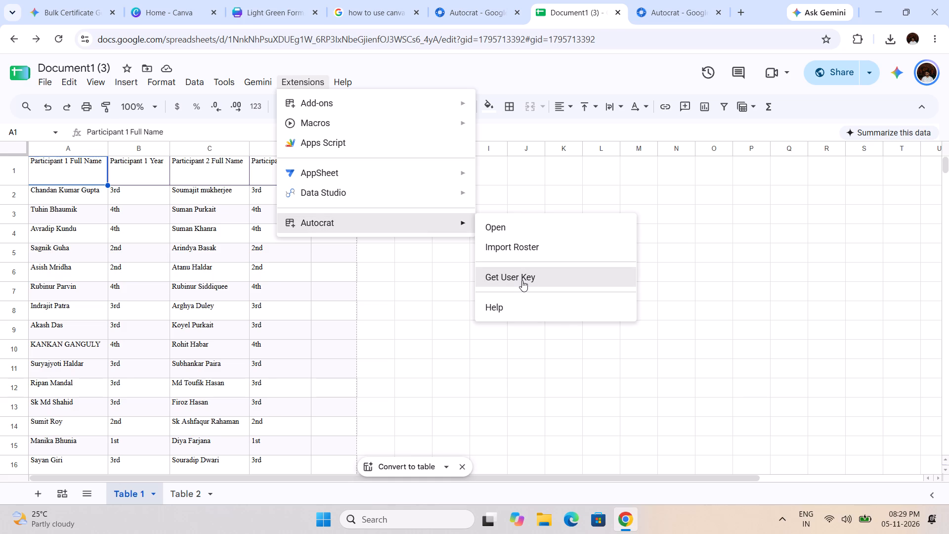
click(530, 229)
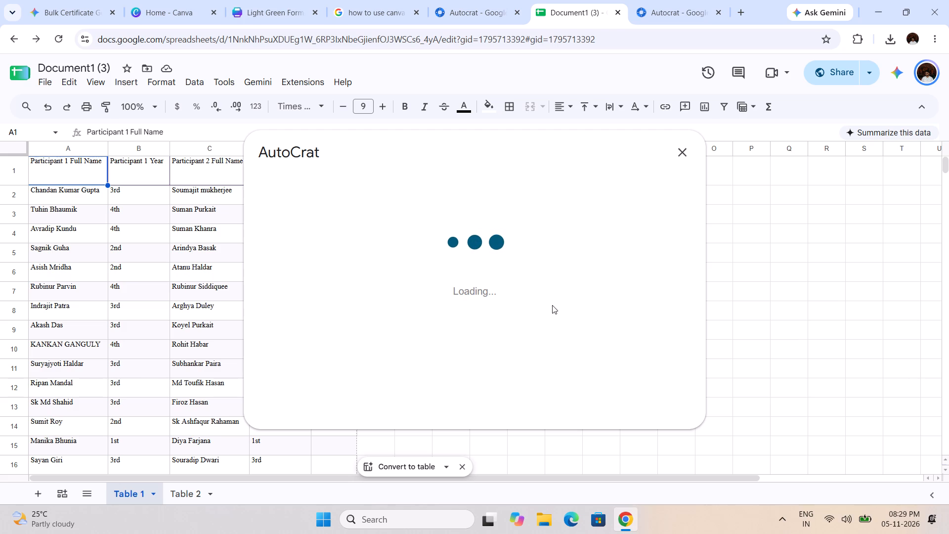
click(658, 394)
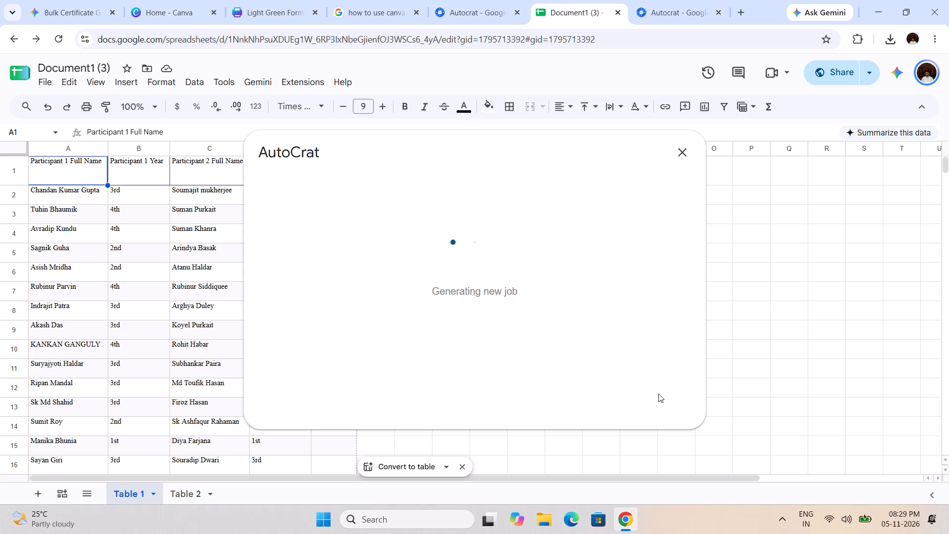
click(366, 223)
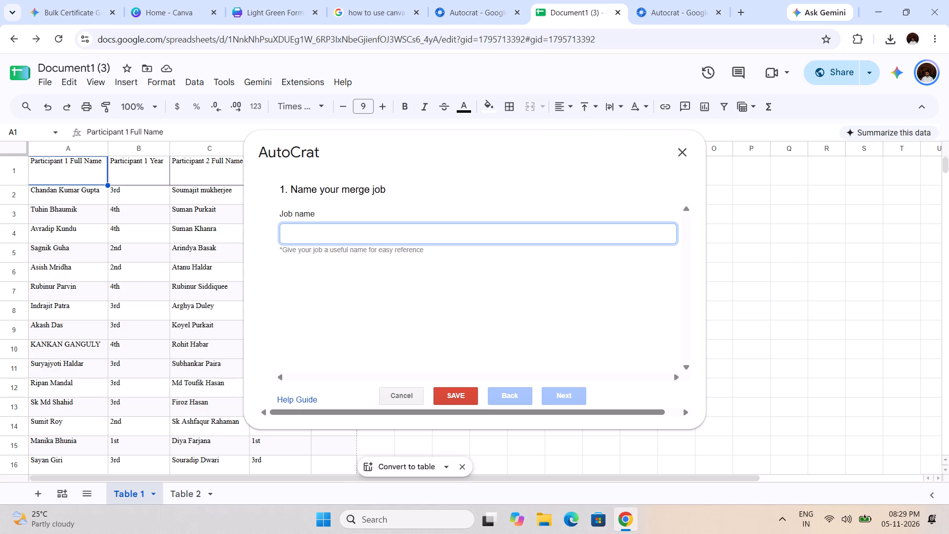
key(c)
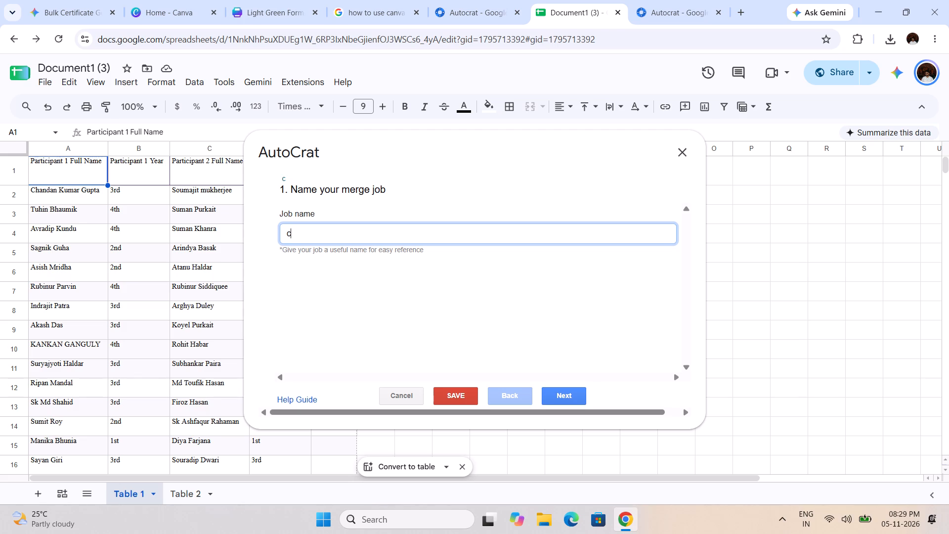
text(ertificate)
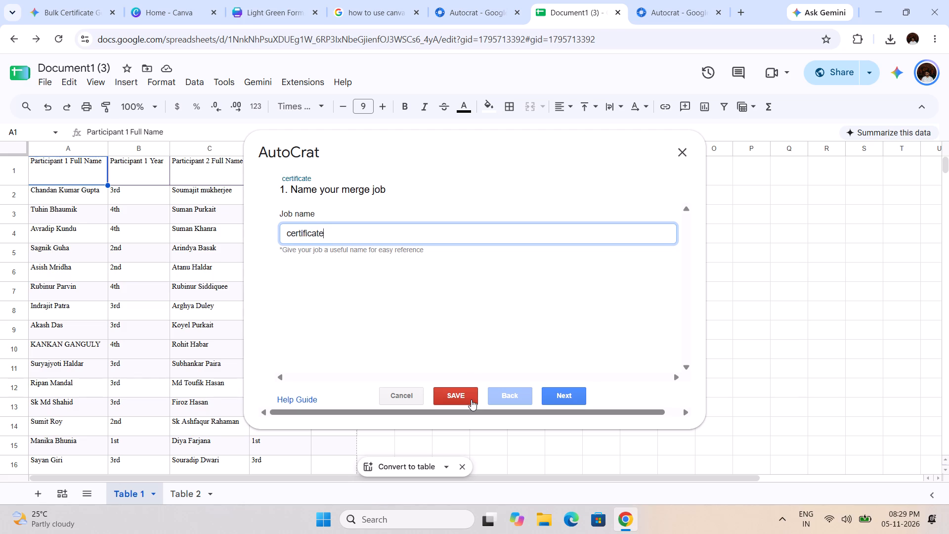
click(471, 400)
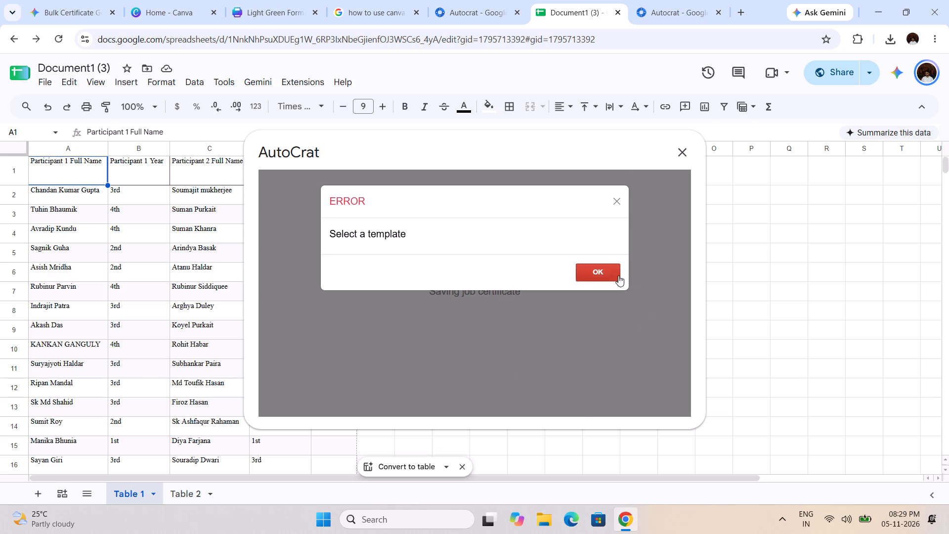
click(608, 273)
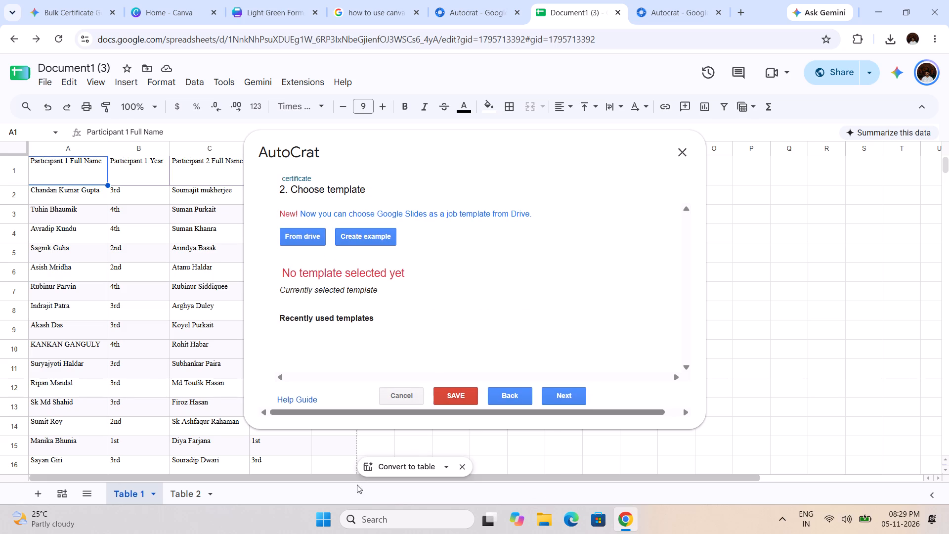
Close the two Autocrat Marketplace tabs and the Canva bulk-create search tab, keeping the spreadsheet open.
click(543, 521)
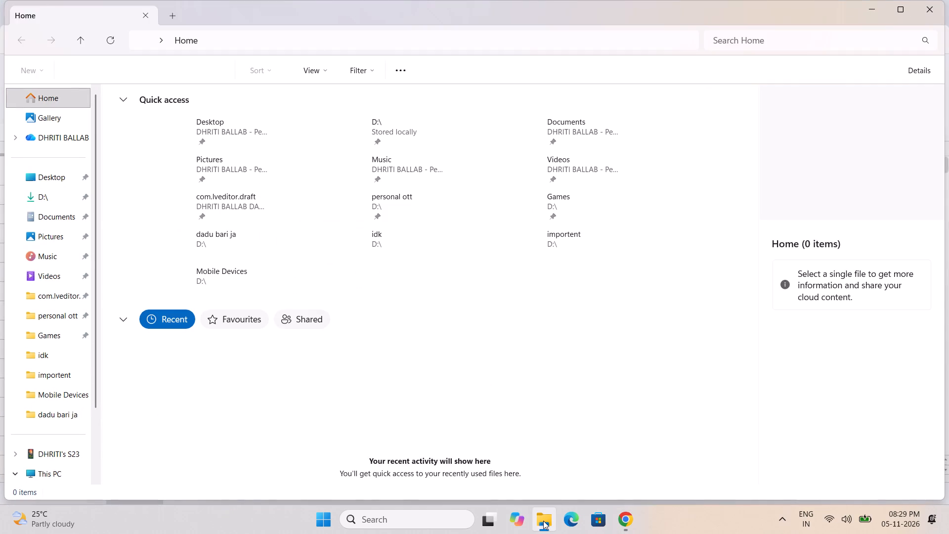
click(634, 533)
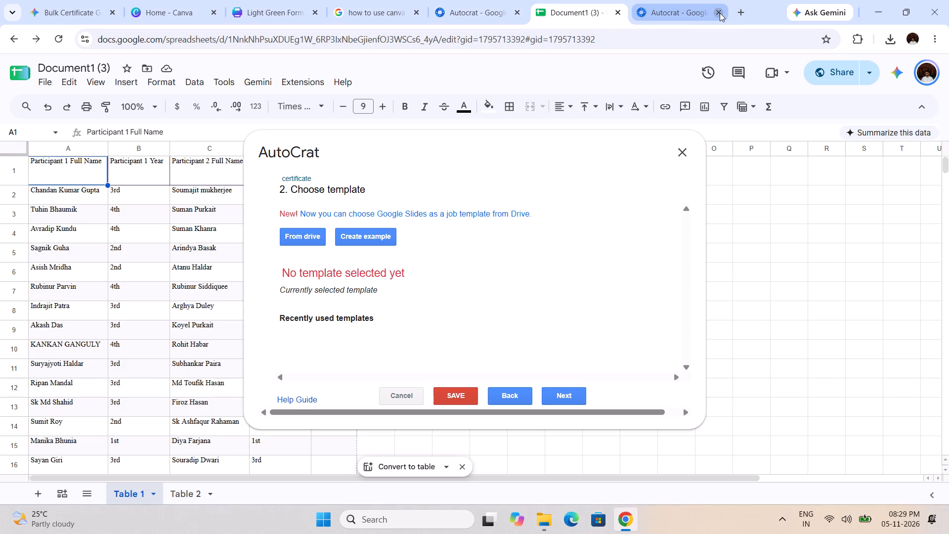
click(720, 13)
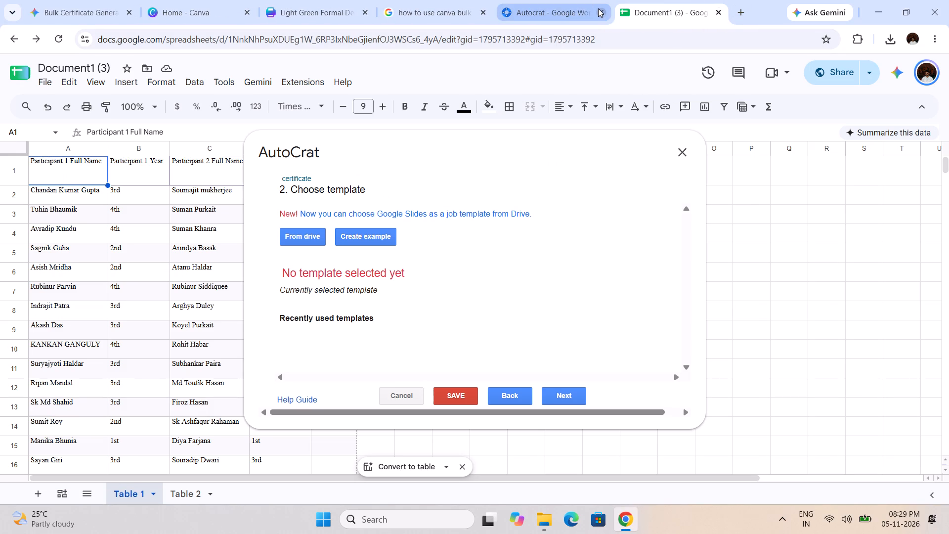
click(599, 9)
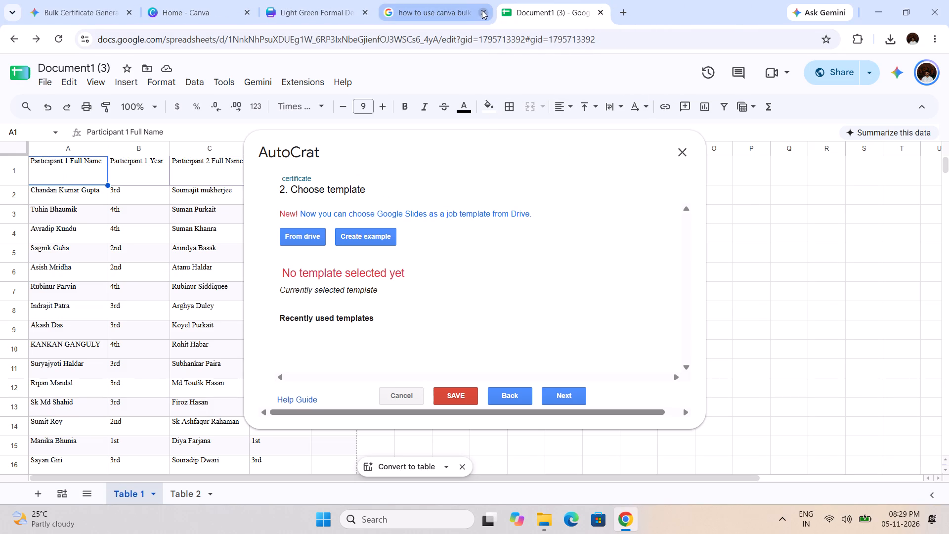
click(482, 10)
Open Google Drive in a new tab and upload the Light Green Formal Decorative Achievement Recognition Certificate image from the D: drive.
click(500, 15)
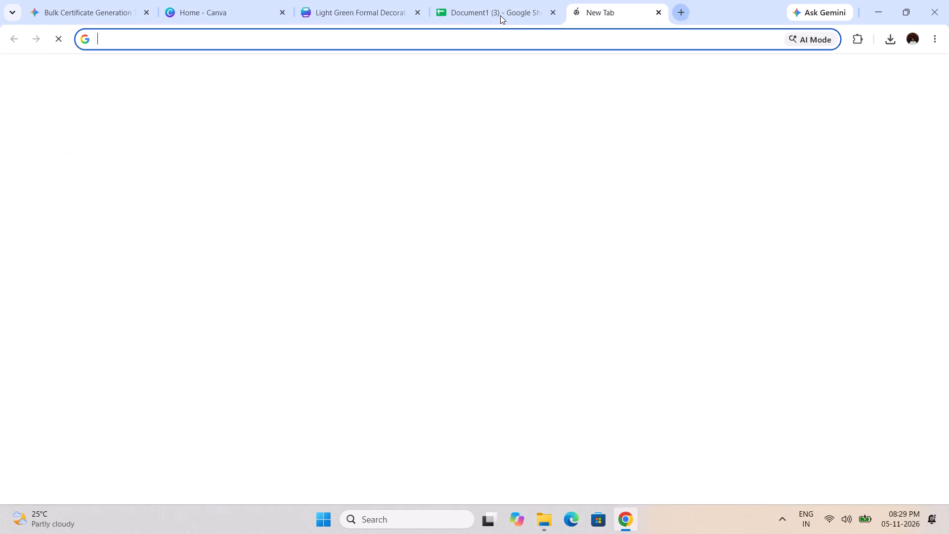
text(dr)
key(Return)
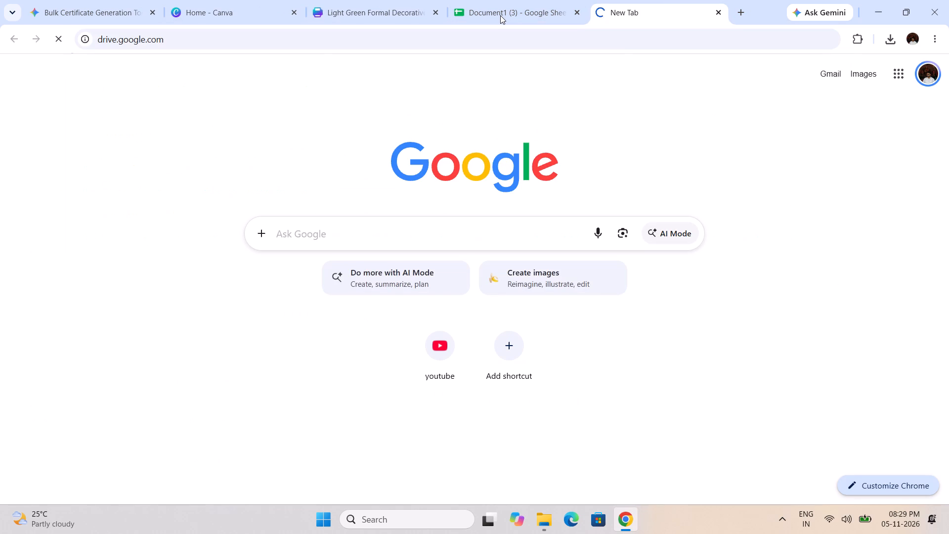
click(537, 525)
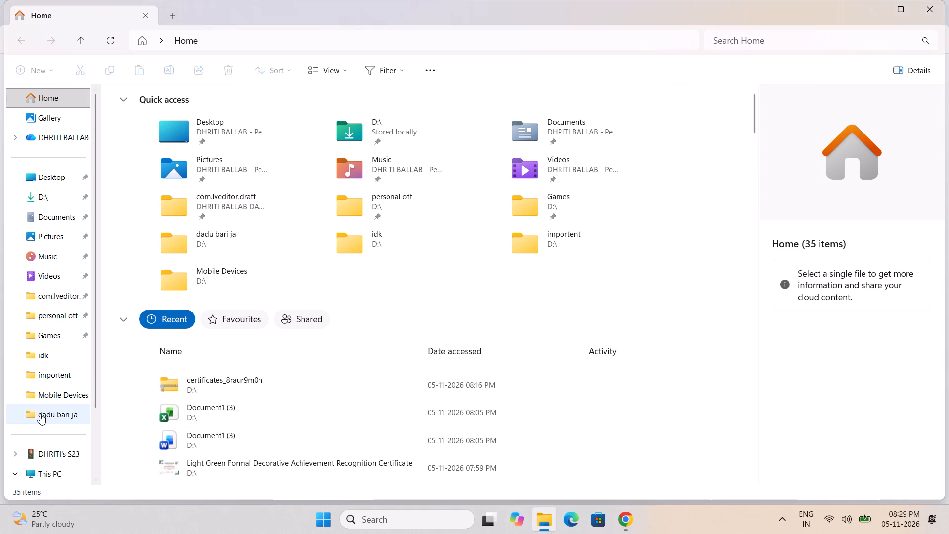
scroll(40, 414, down, 2)
click(70, 406)
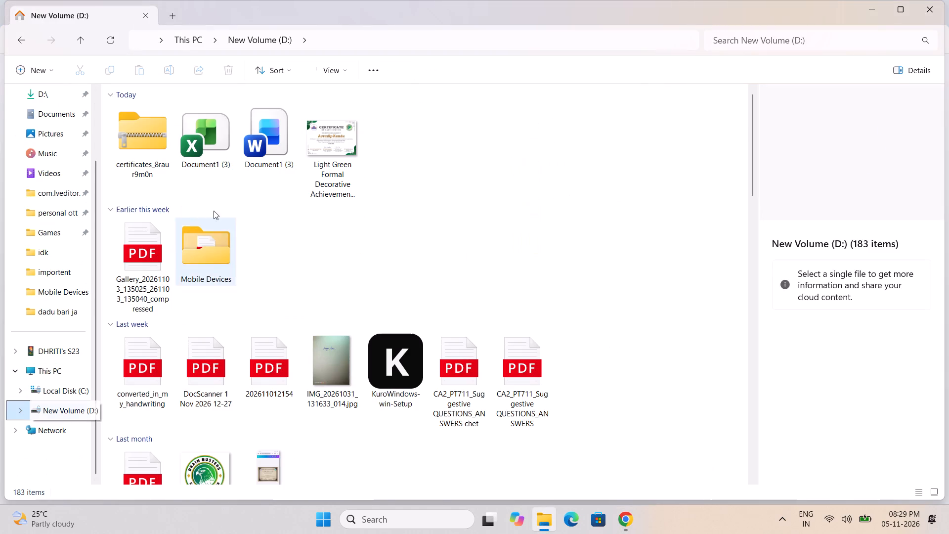
drag(333, 185, 615, 444)
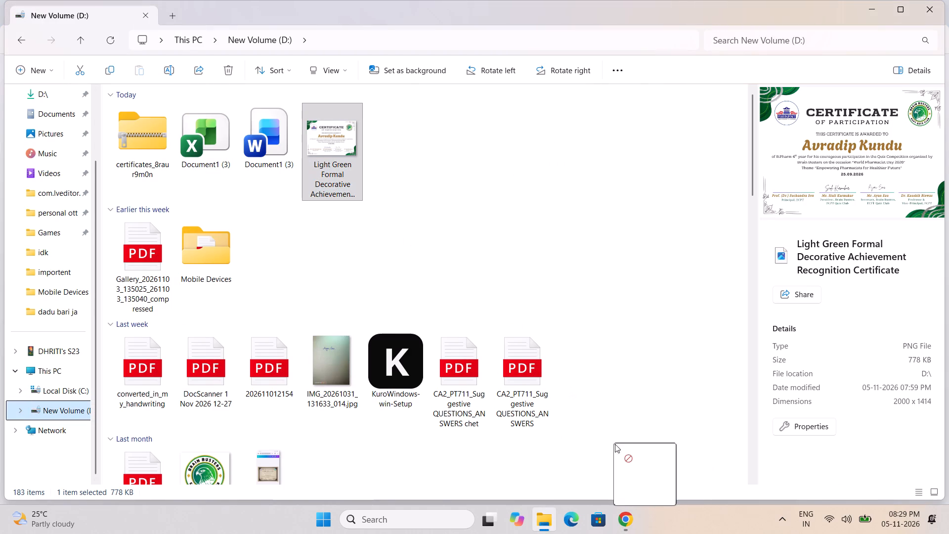
drag(615, 444, 545, 339)
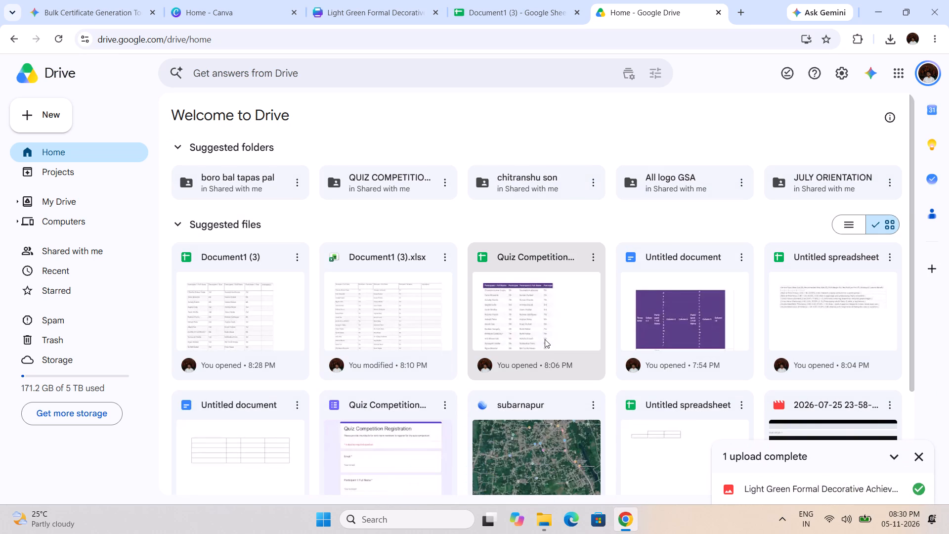
Browse the Drive files offered by AutoCrat's template picker for the uploaded certificate, and close the dialog.
click(535, 0)
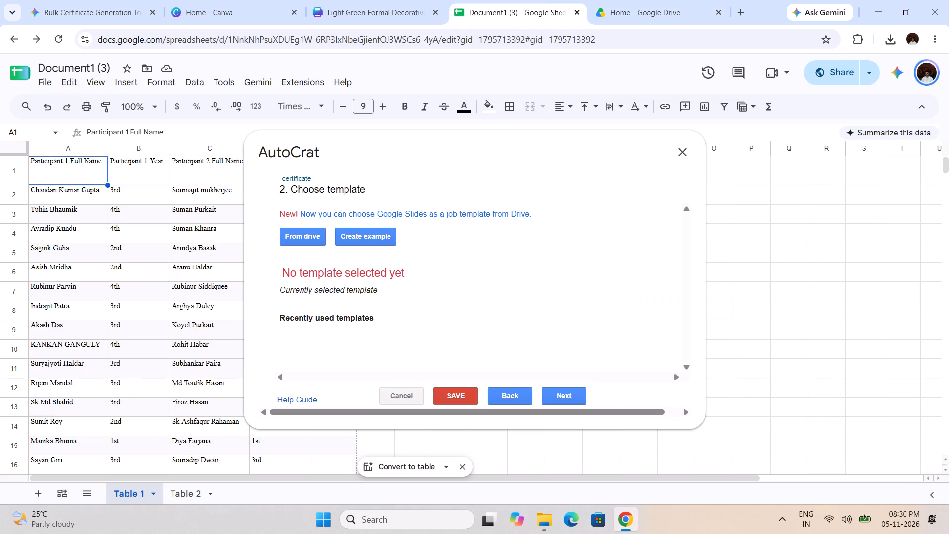
click(314, 235)
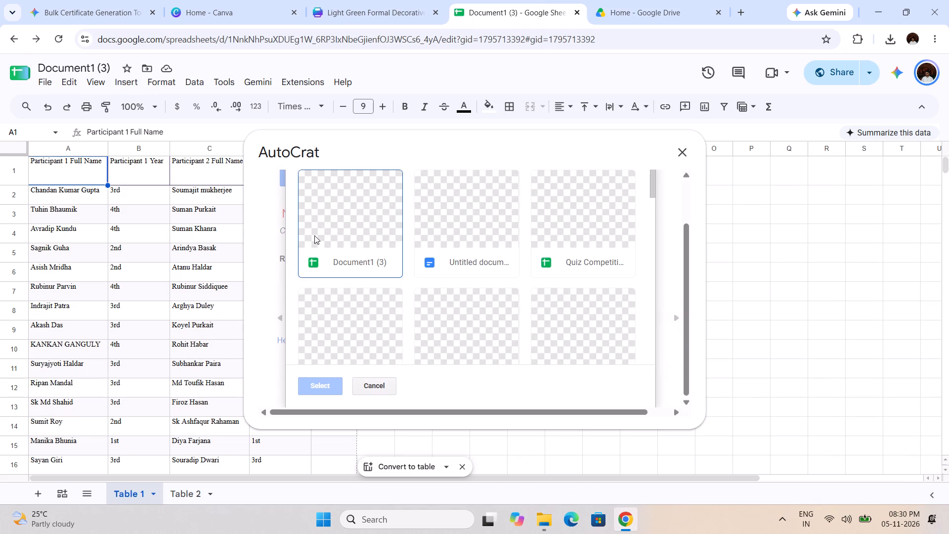
scroll(434, 272, up, 3)
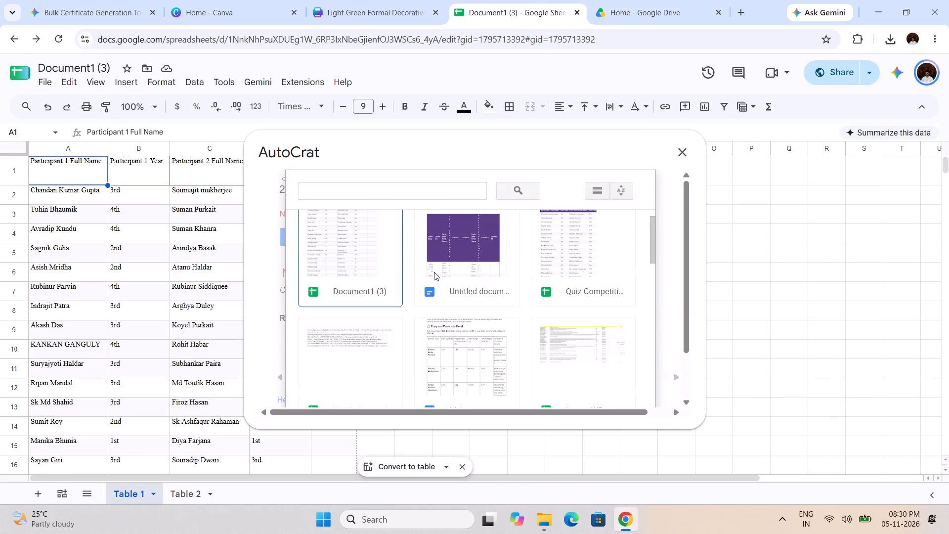
scroll(434, 272, up, 1)
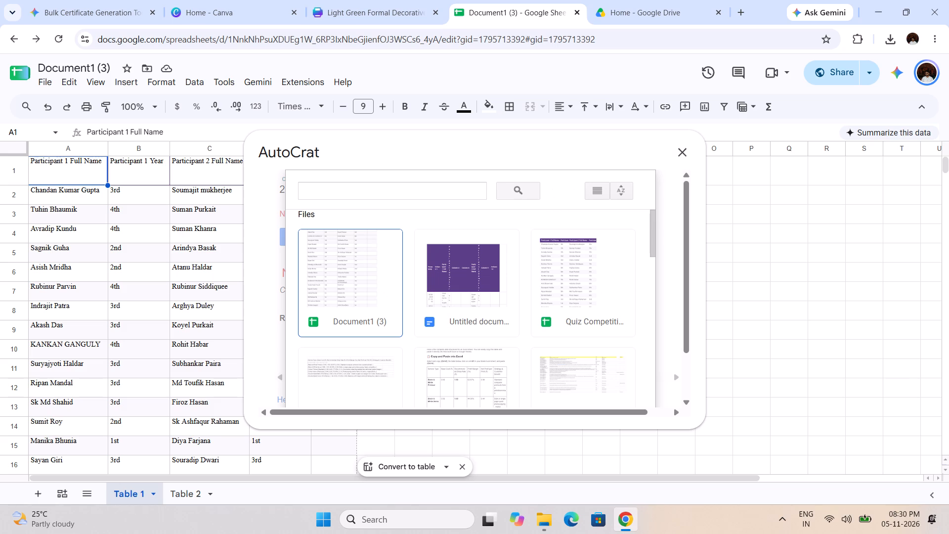
click(659, 165)
scroll(483, 398, down, 2)
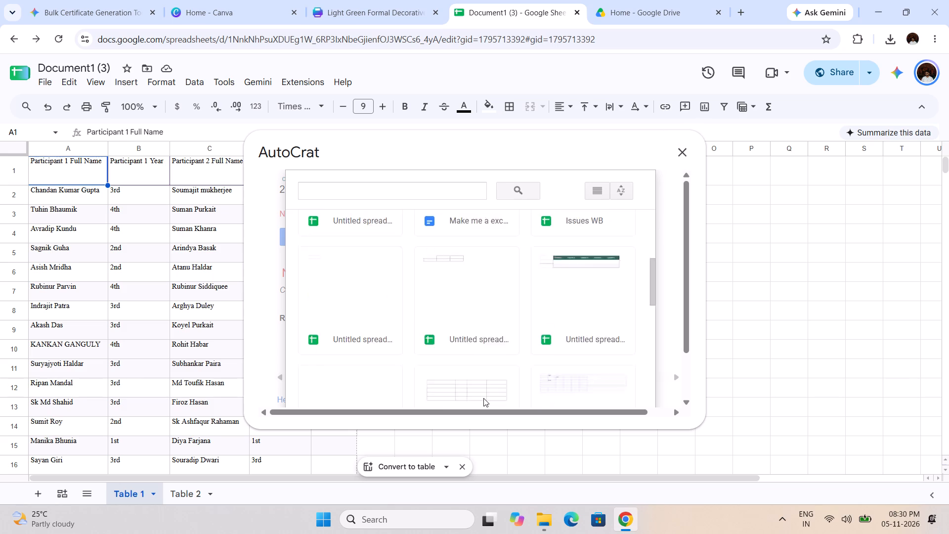
scroll(483, 398, down, 3)
scroll(483, 398, up, 11)
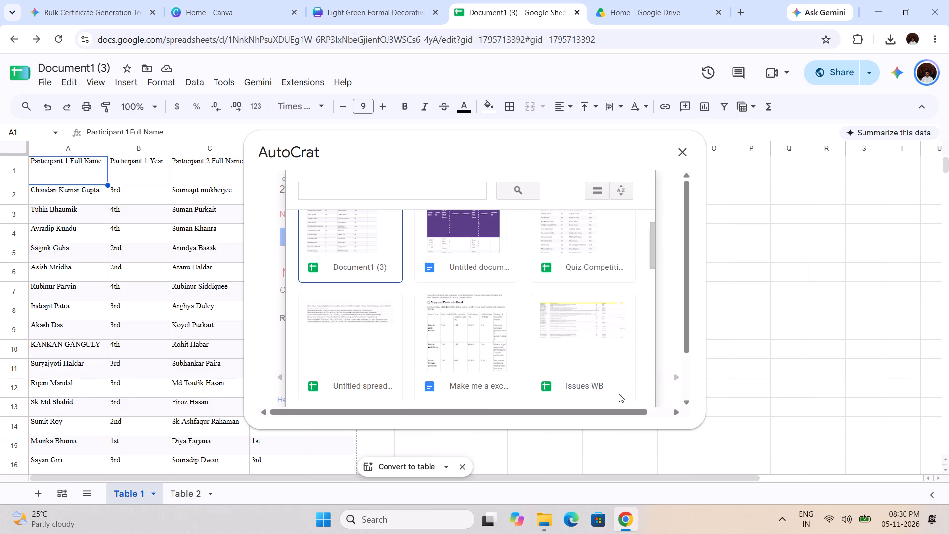
click(691, 375)
double_click(691, 375)
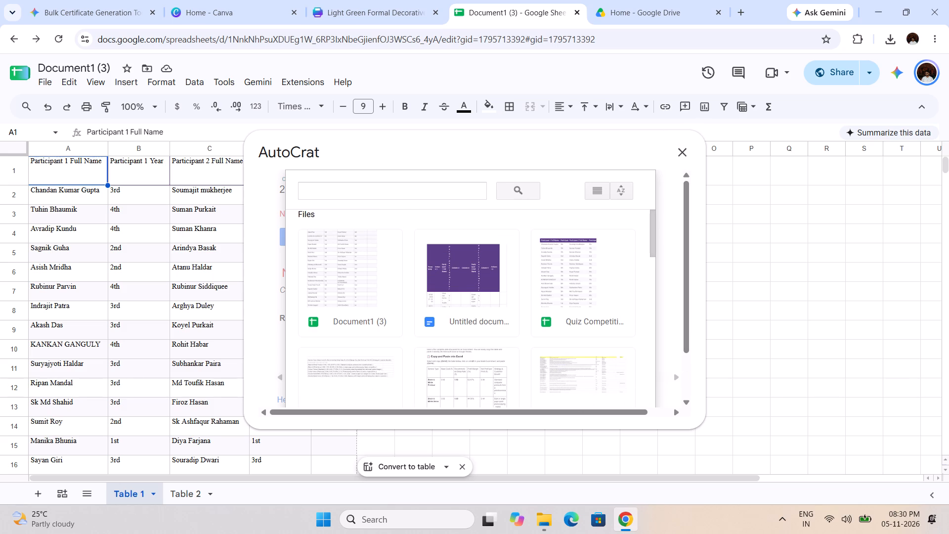
click(681, 155)
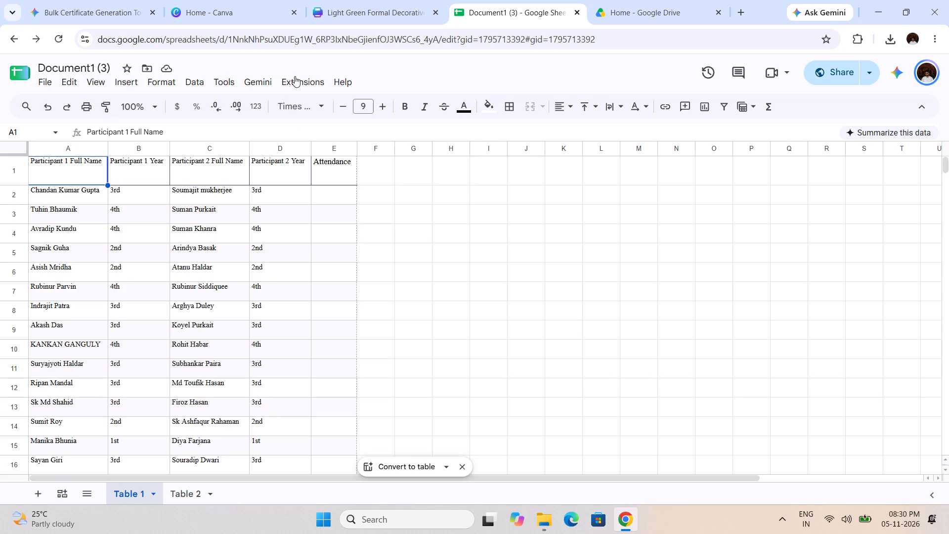
Open the AutoCrat add-on and create a new merge job named certificate.
click(295, 76)
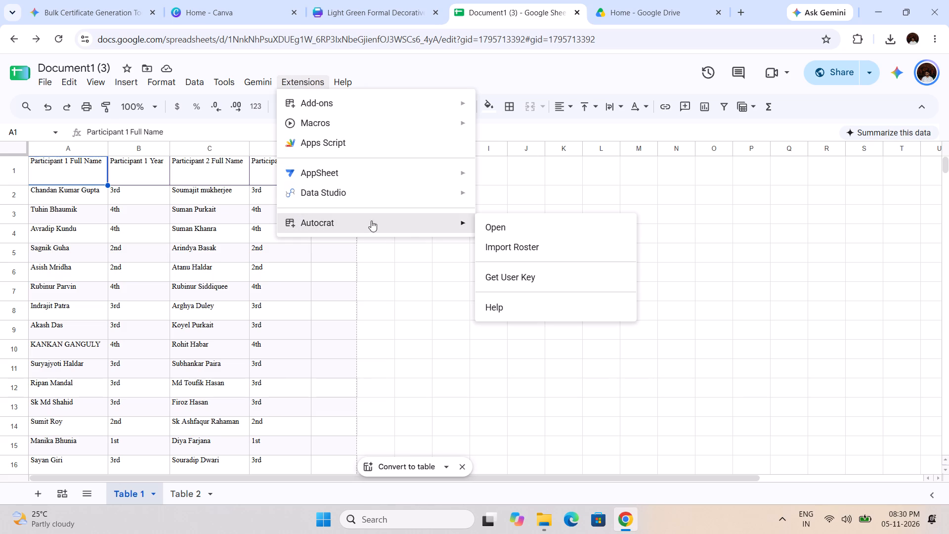
click(494, 223)
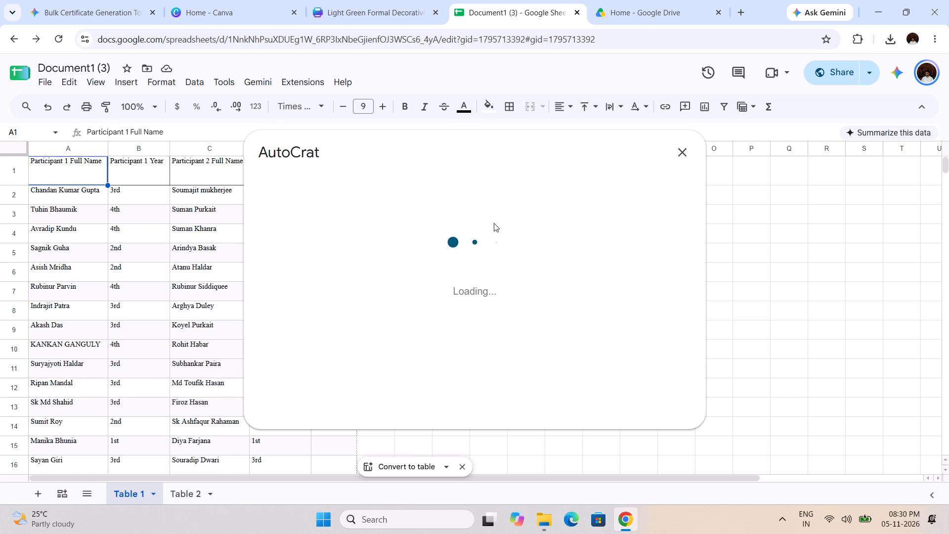
click(427, 254)
click(650, 398)
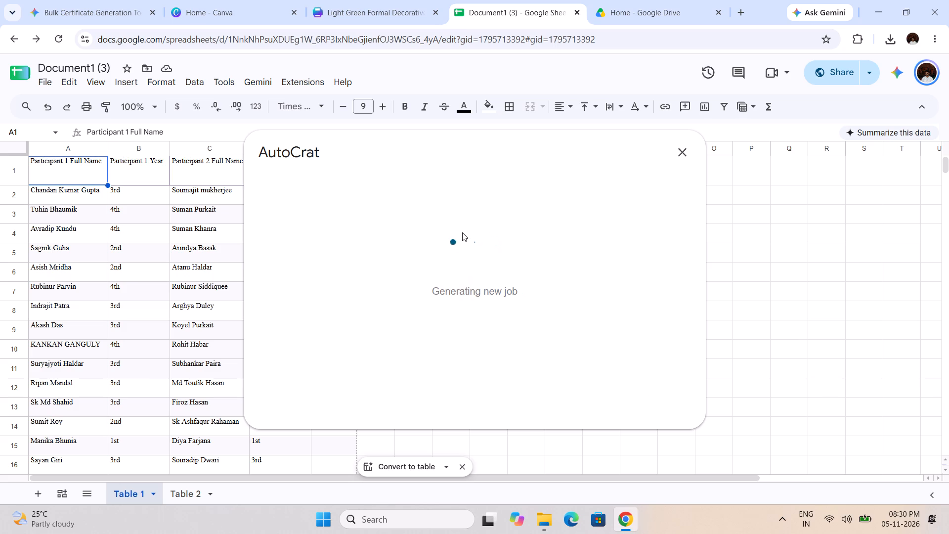
click(449, 234)
text(certifica)
text(te)
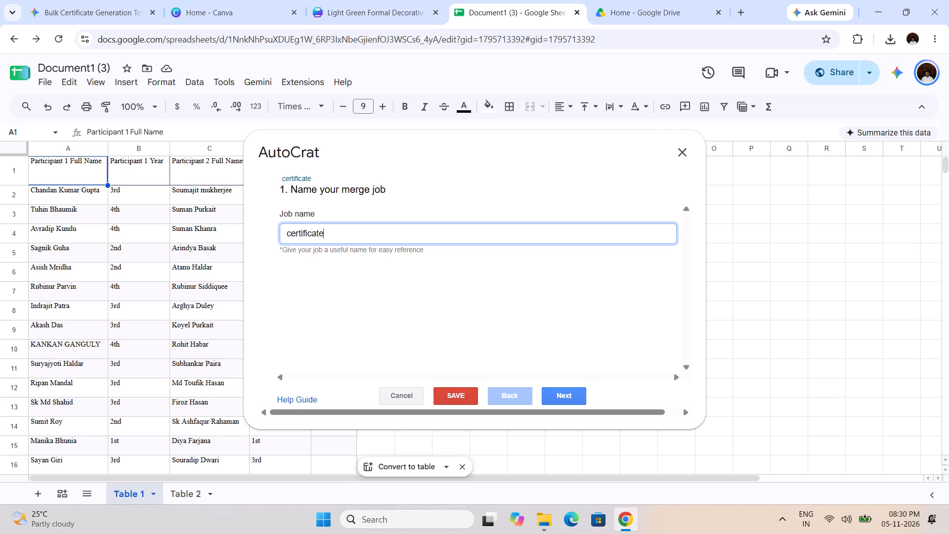
click(558, 396)
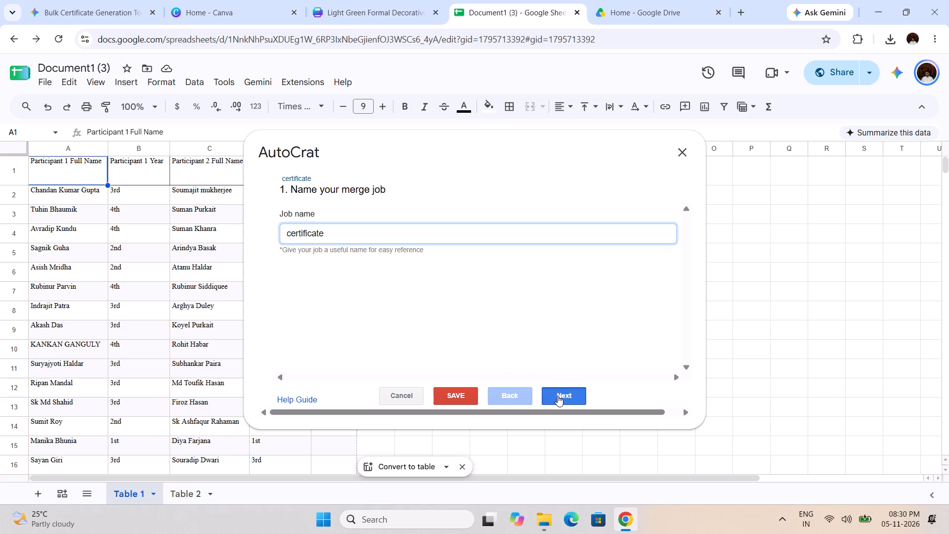
Choose the Document1 (3) spreadsheet from Drive as the certificate job's template.
click(311, 235)
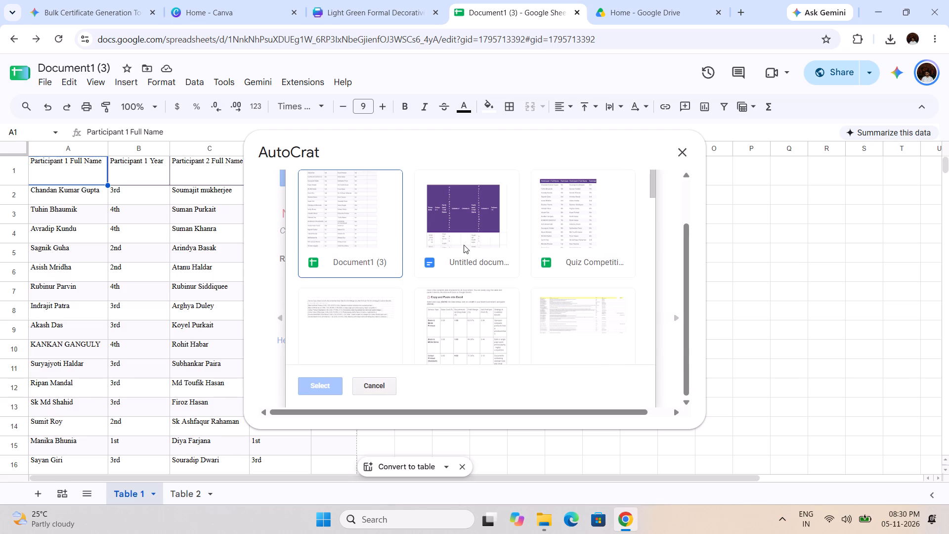
scroll(464, 245, down, 10)
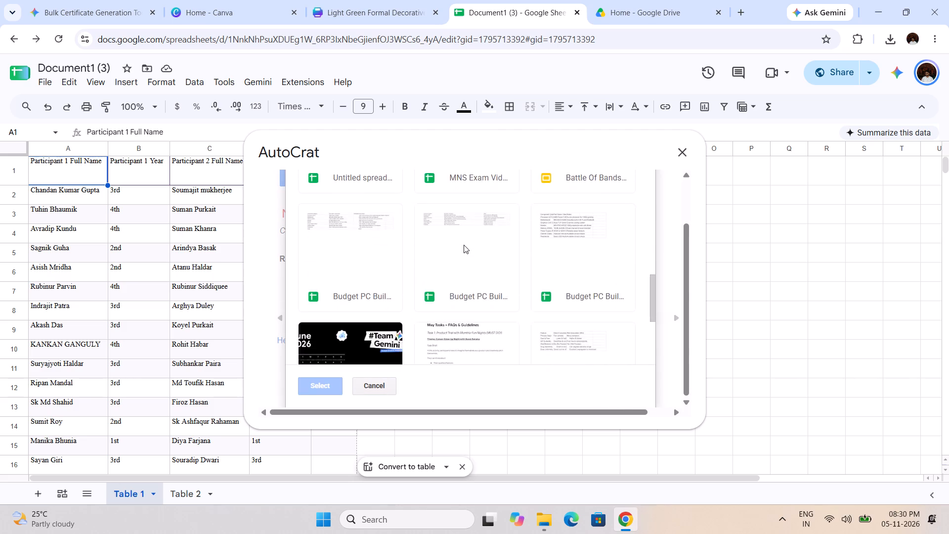
scroll(464, 245, down, 3)
scroll(464, 245, up, 14)
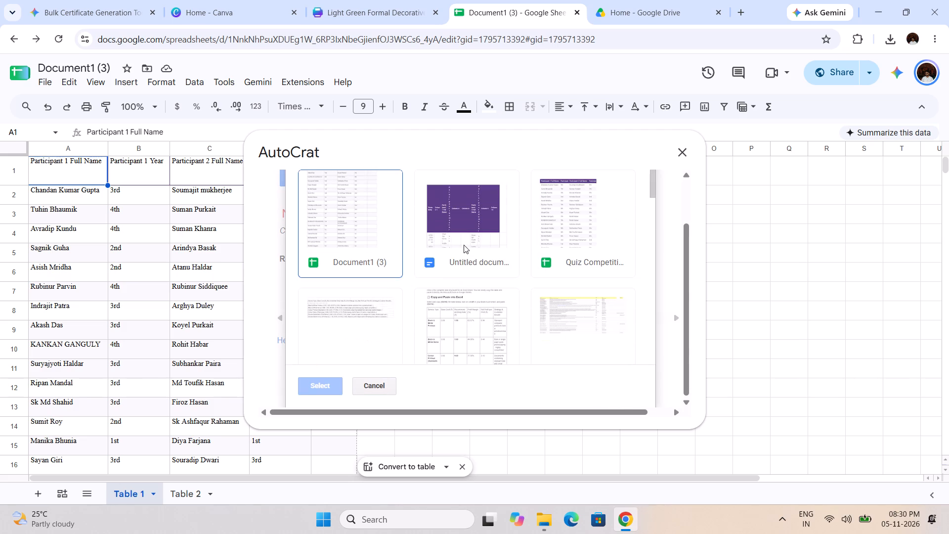
scroll(464, 245, down, 8)
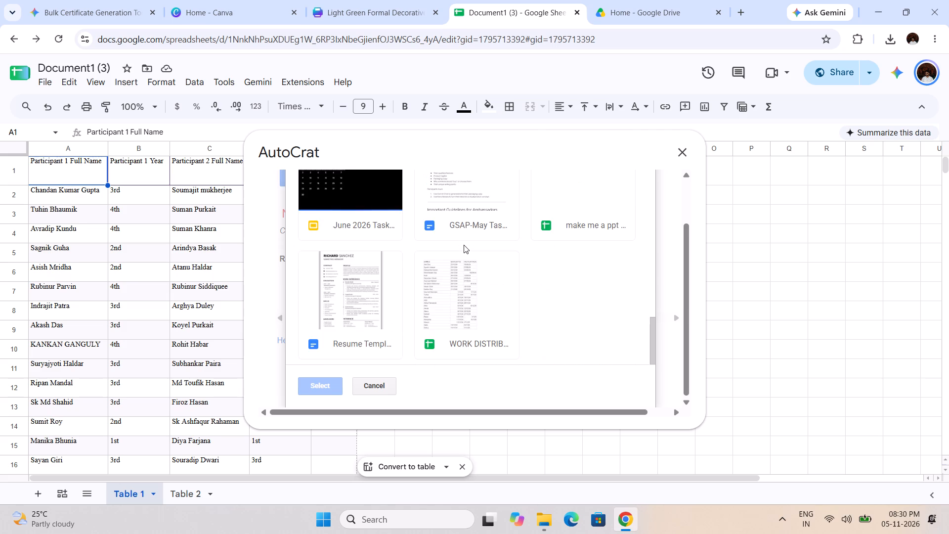
scroll(464, 245, up, 1)
scroll(464, 245, down, 4)
scroll(464, 245, up, 10)
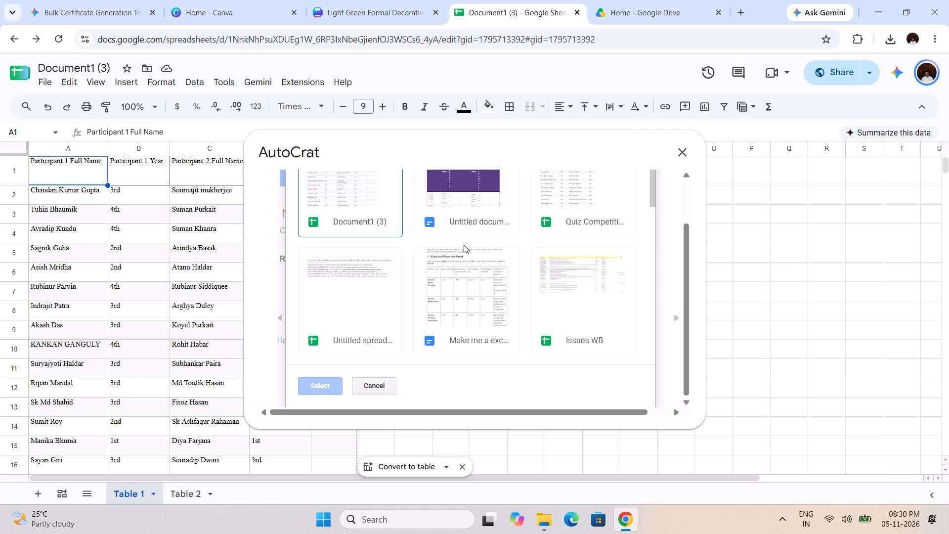
double_click(322, 224)
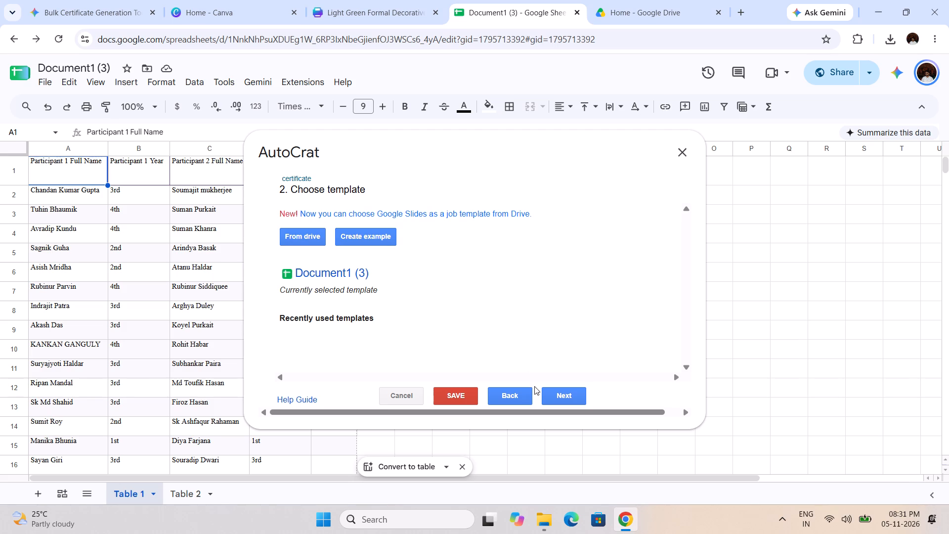
click(556, 393)
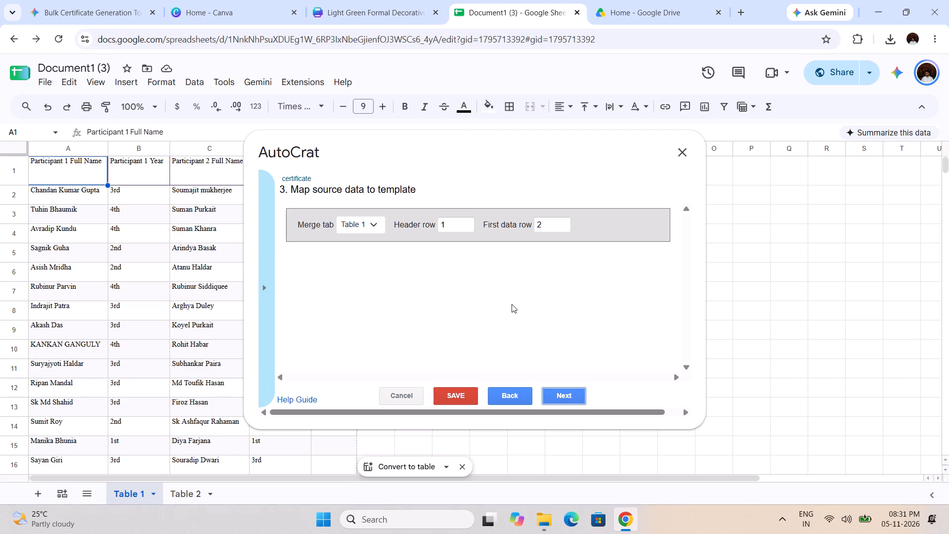
Accept the source data mapping with merge tab Table 1, header row 1 and first data row 2.
scroll(512, 304, down, 2)
scroll(512, 304, up, 2)
scroll(438, 273, up, 2)
scroll(438, 273, down, 4)
scroll(438, 273, up, 3)
click(569, 396)
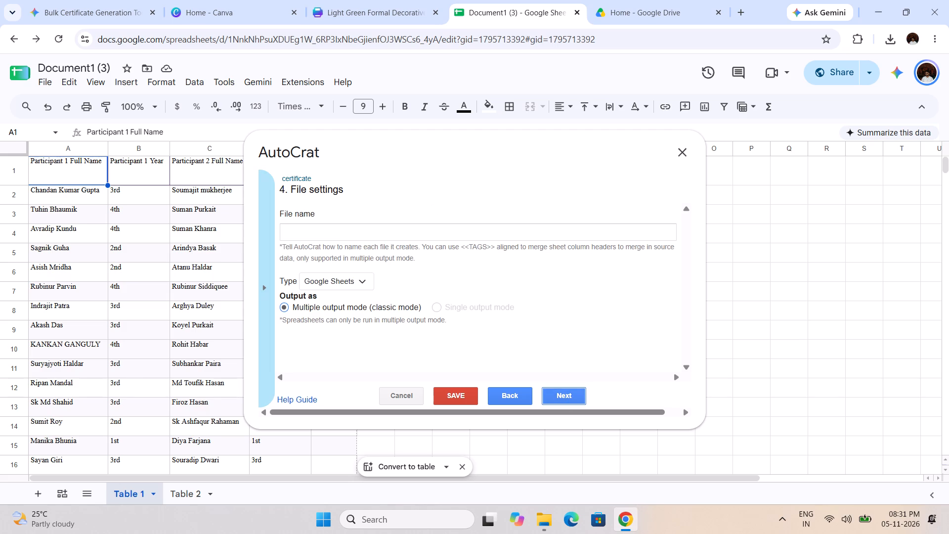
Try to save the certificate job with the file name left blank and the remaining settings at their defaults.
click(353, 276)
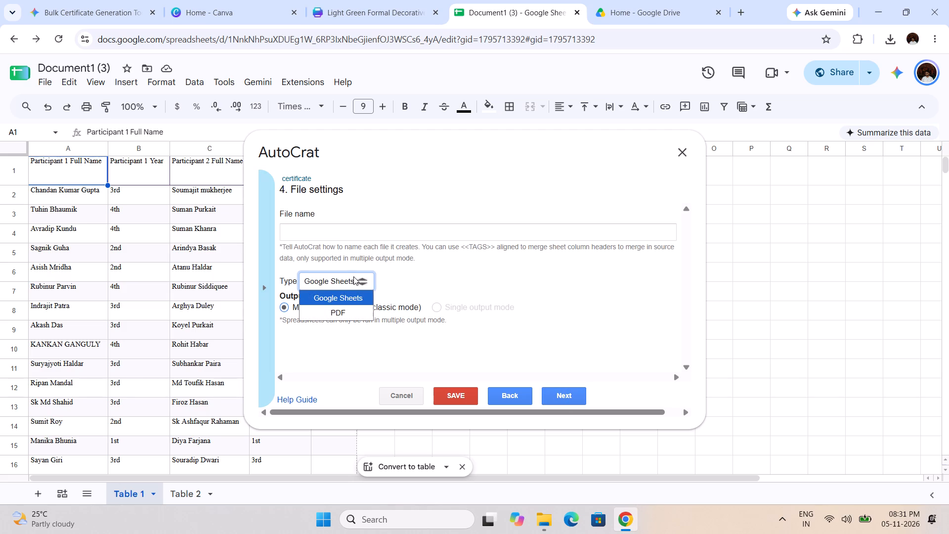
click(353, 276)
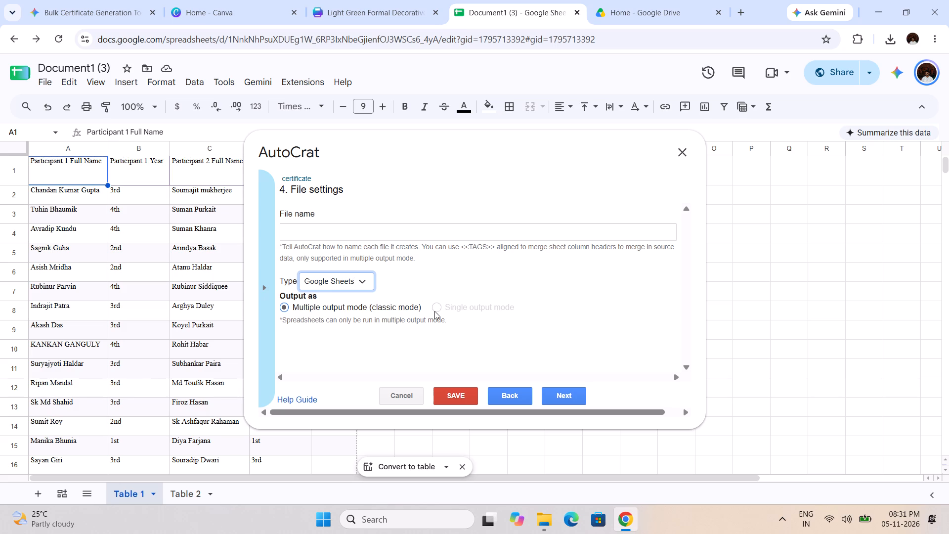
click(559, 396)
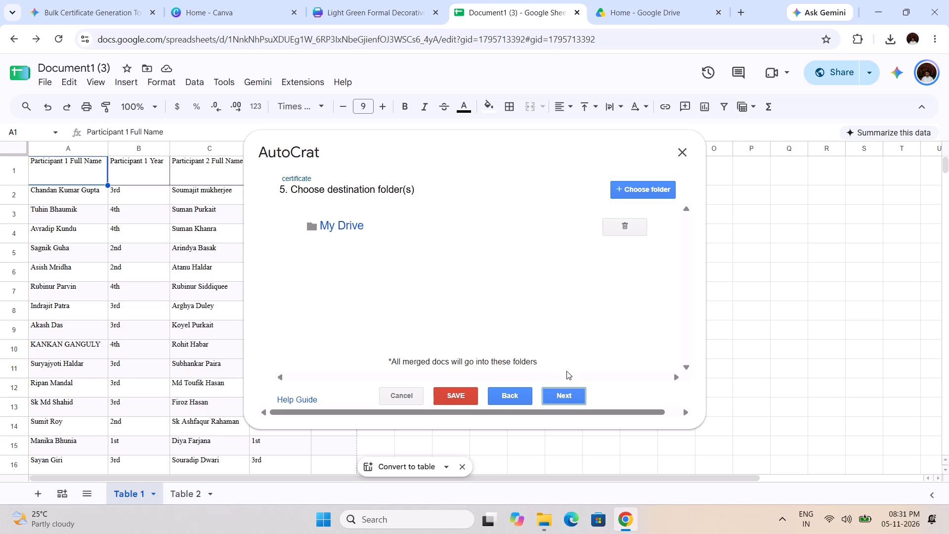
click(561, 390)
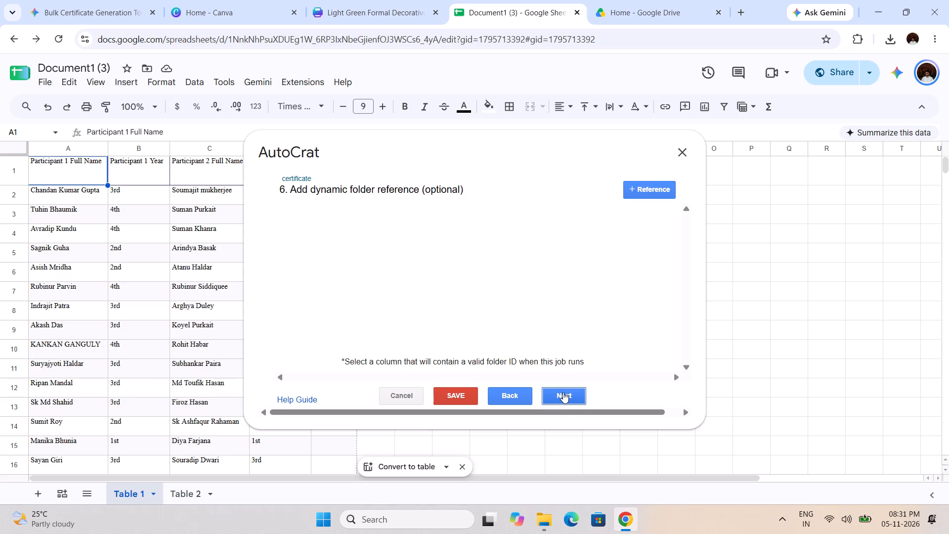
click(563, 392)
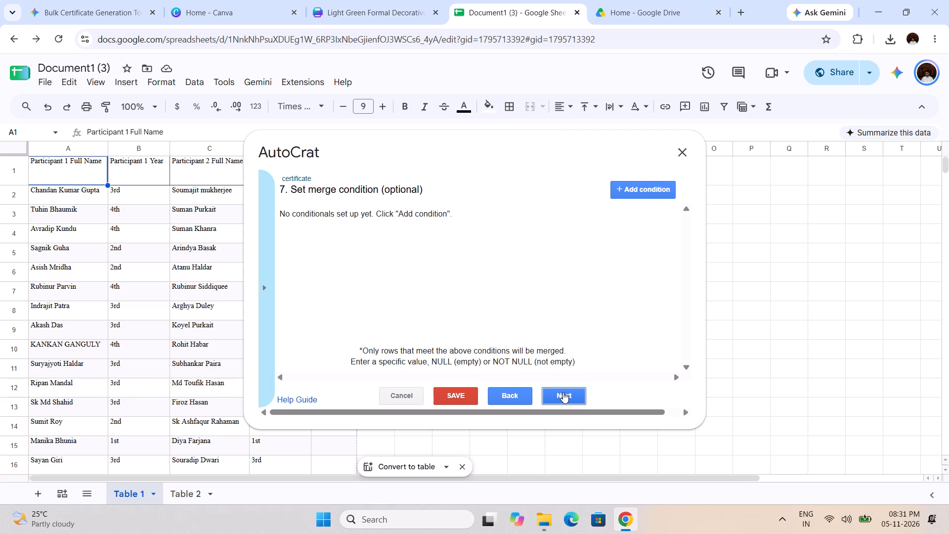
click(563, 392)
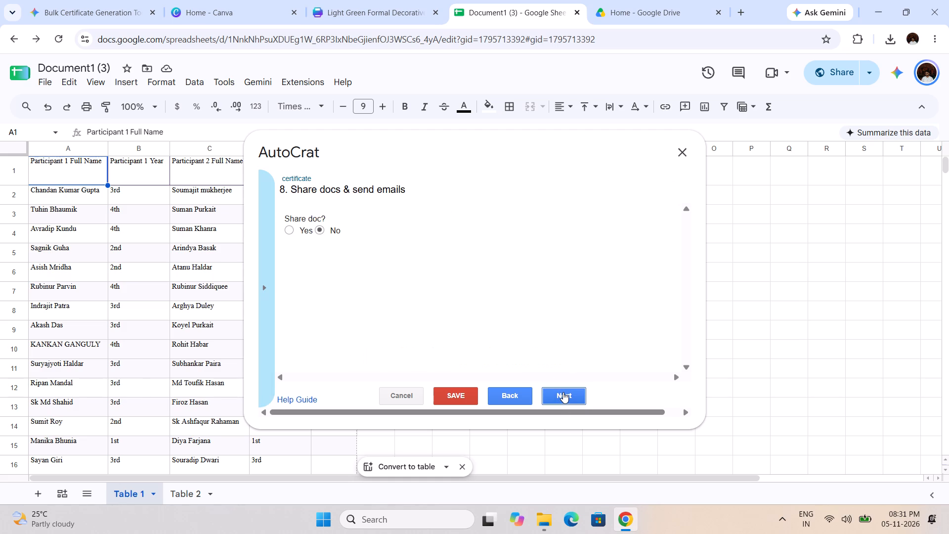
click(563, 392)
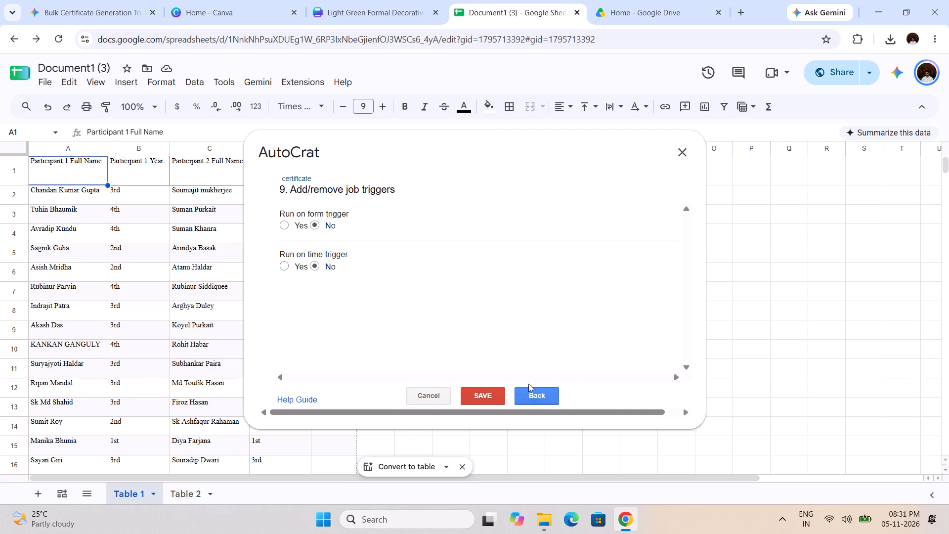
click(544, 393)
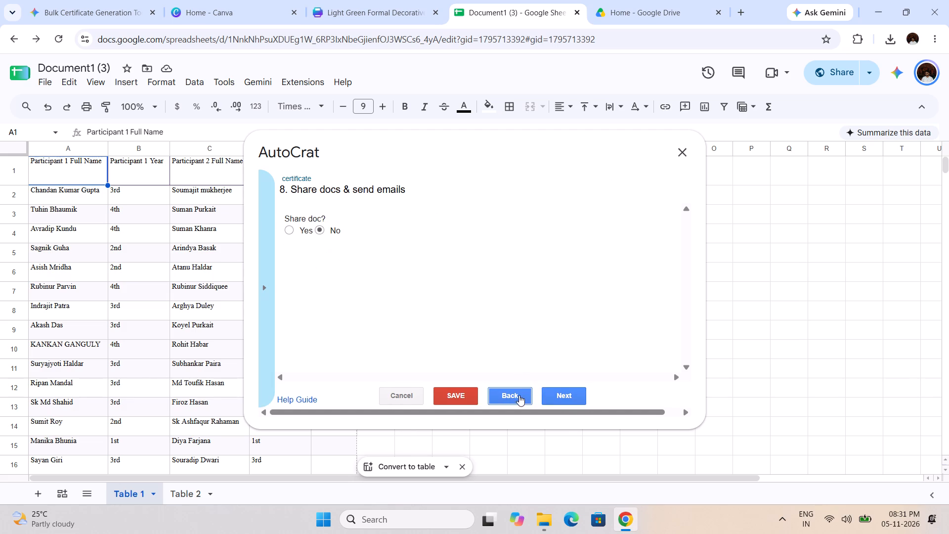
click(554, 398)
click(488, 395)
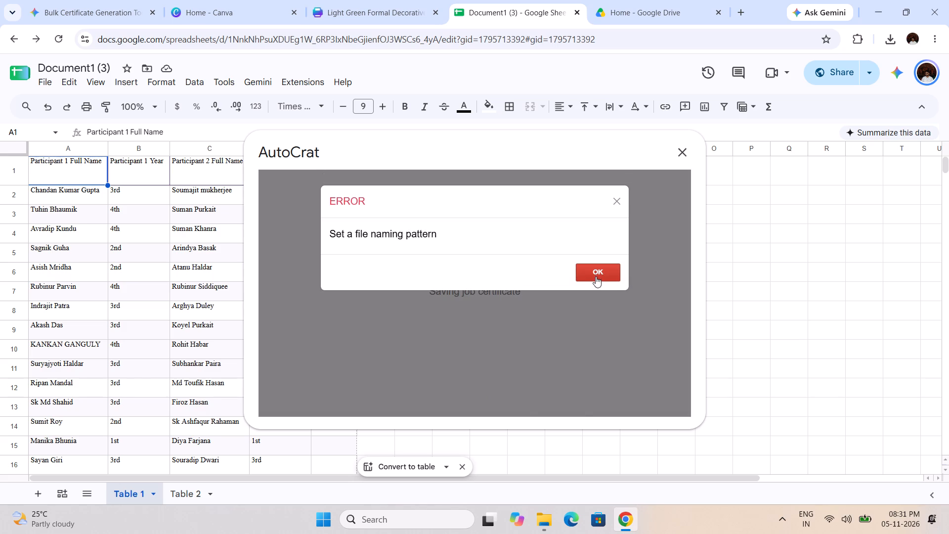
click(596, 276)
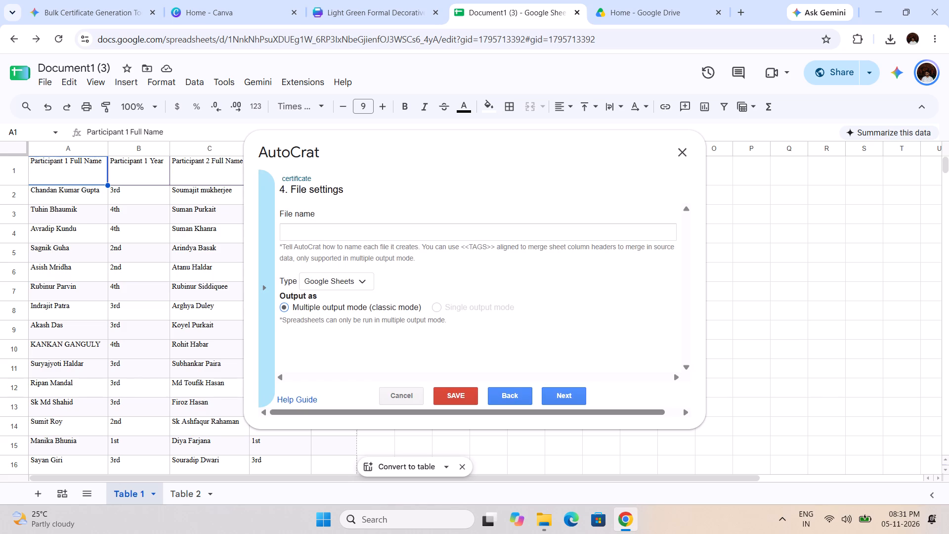
Set the output file name to row 4's first participant's name in capitals, keep the other defaults, and save the certificate job.
click(332, 231)
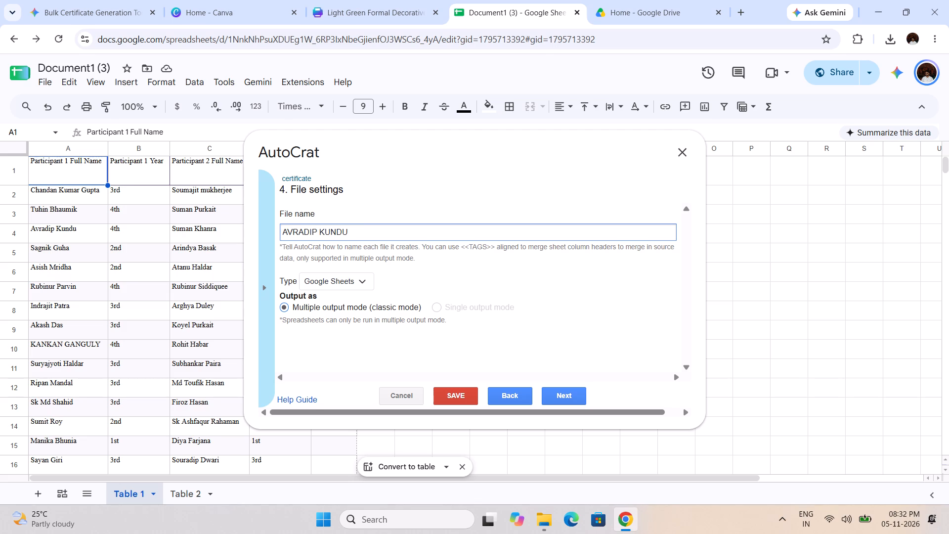
click(571, 399)
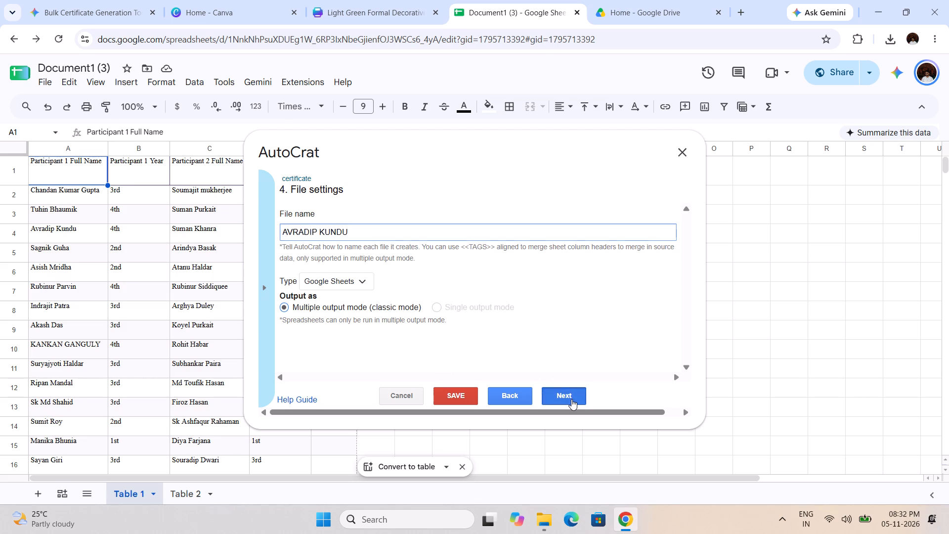
click(571, 399)
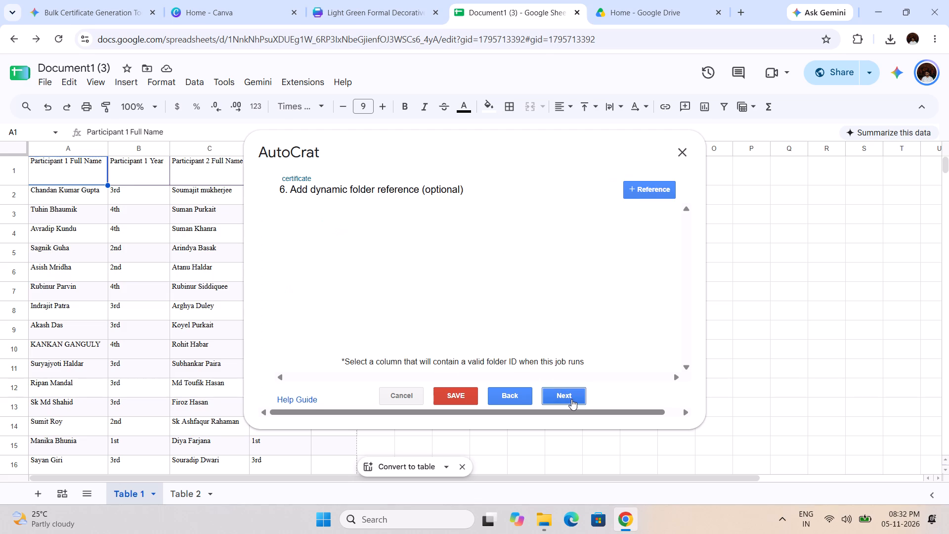
click(571, 399)
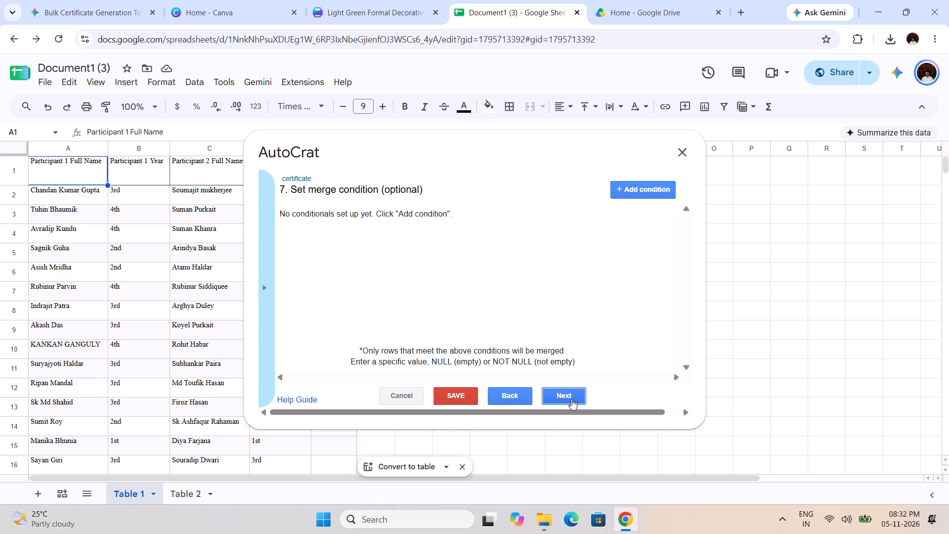
click(571, 399)
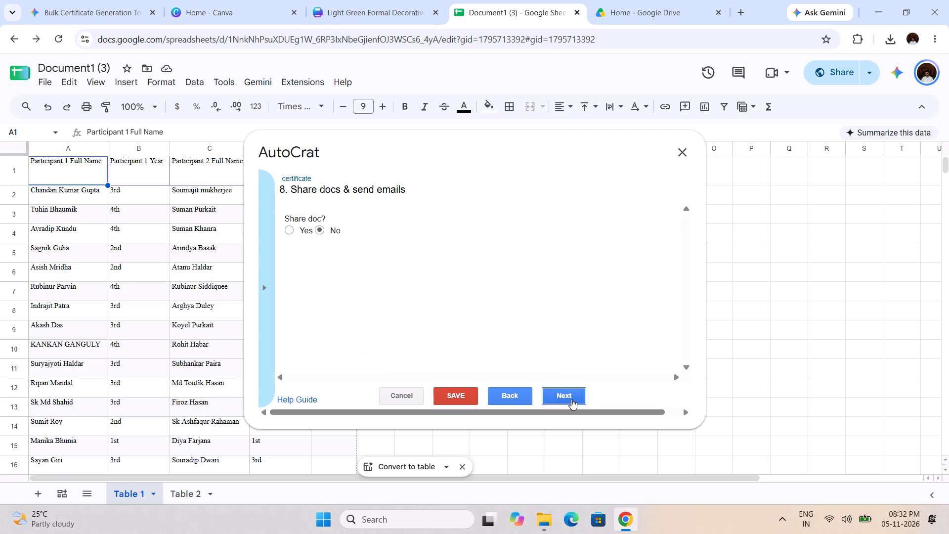
click(571, 399)
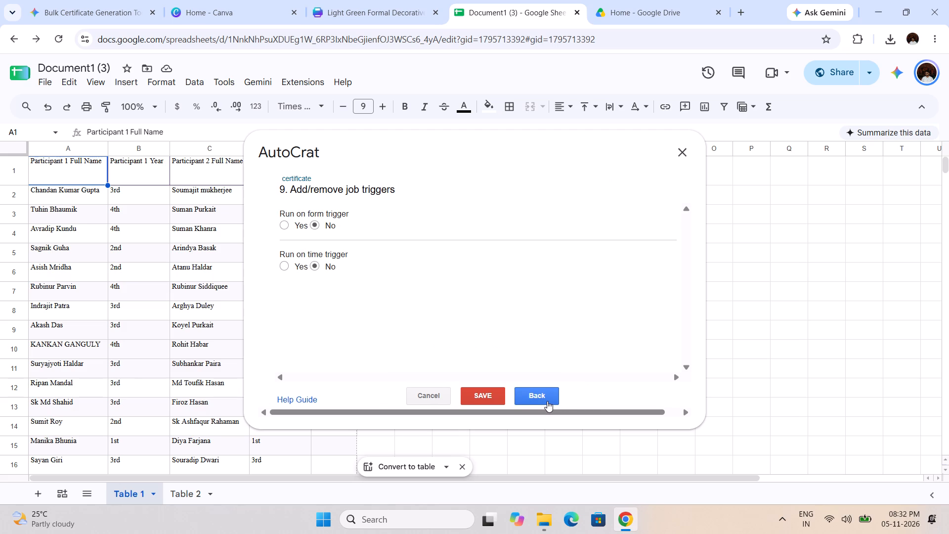
click(494, 397)
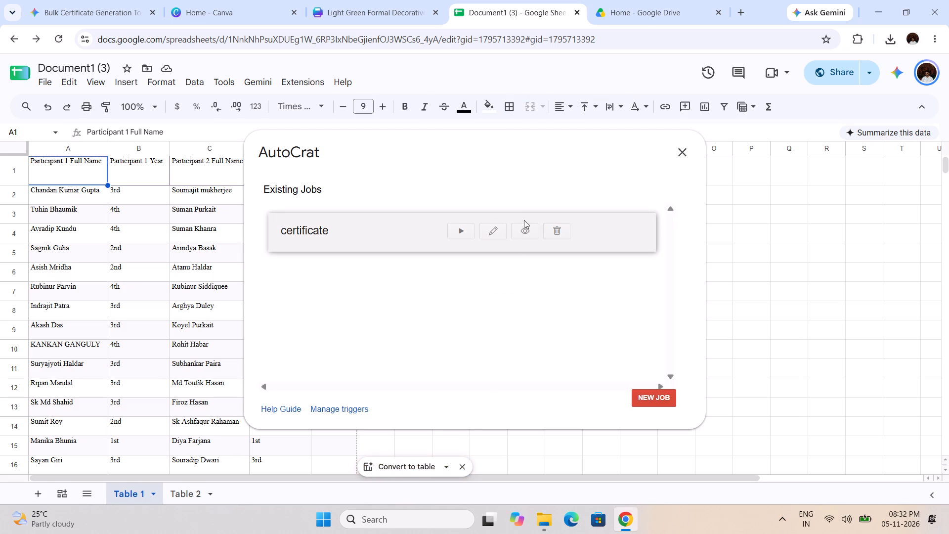
Review the saved certificate job's details, including the rows to merge, and close them.
click(523, 227)
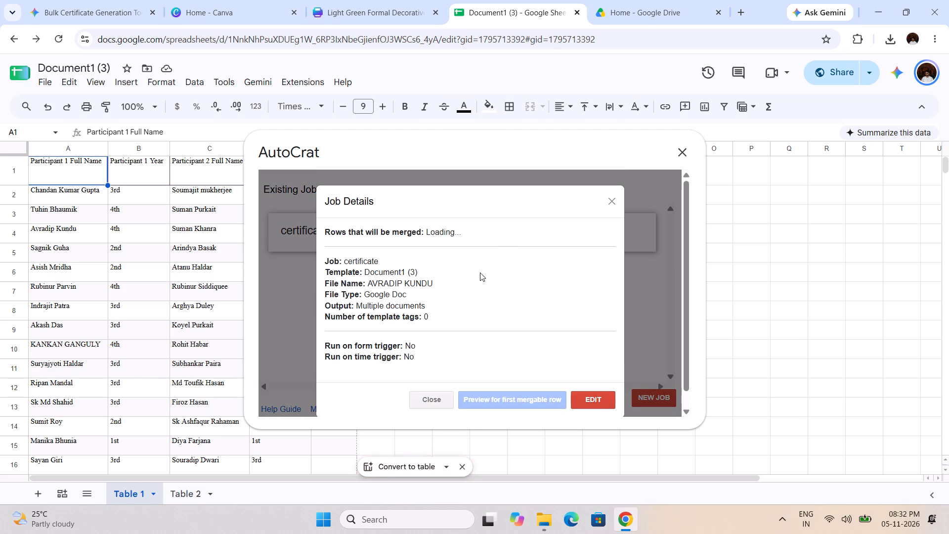
scroll(464, 294, down, 4)
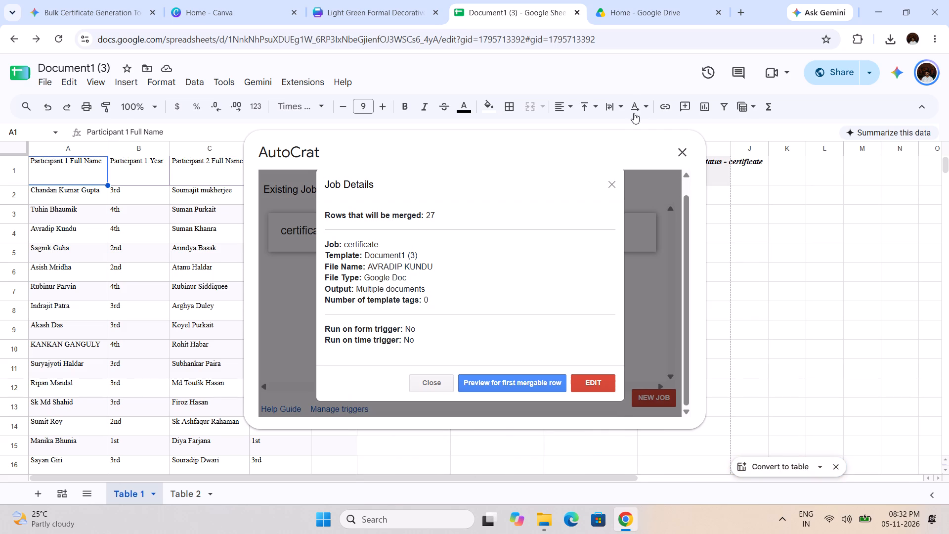
click(612, 185)
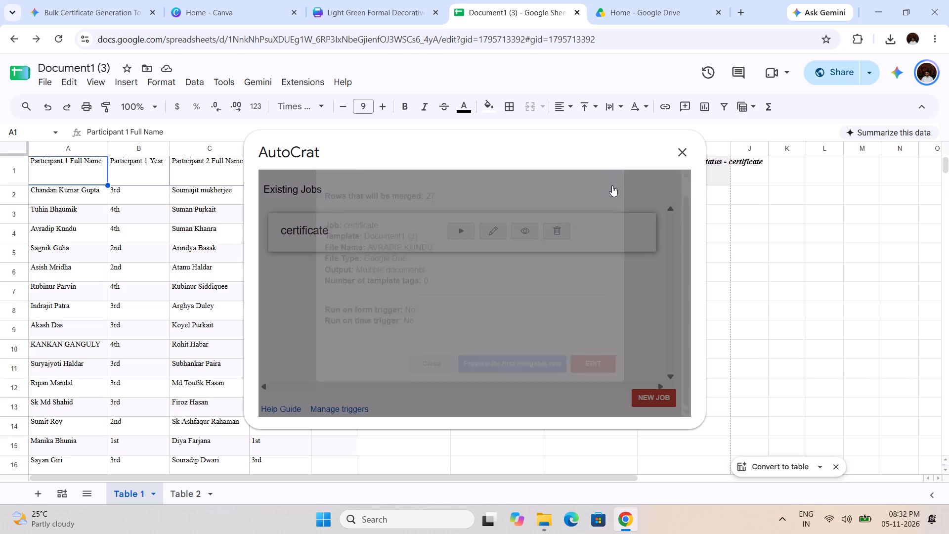
Delete the certificate merge job from AutoCrat's existing jobs.
click(557, 231)
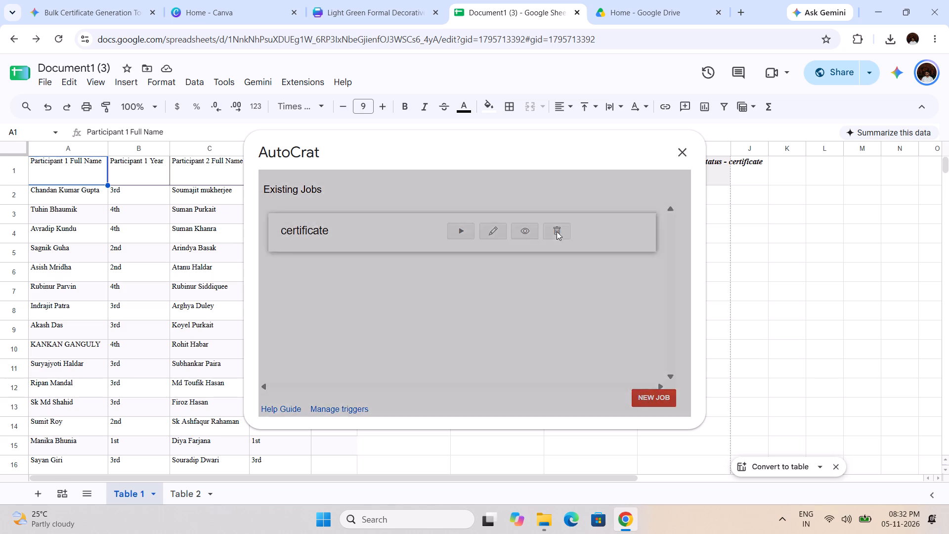
click(599, 269)
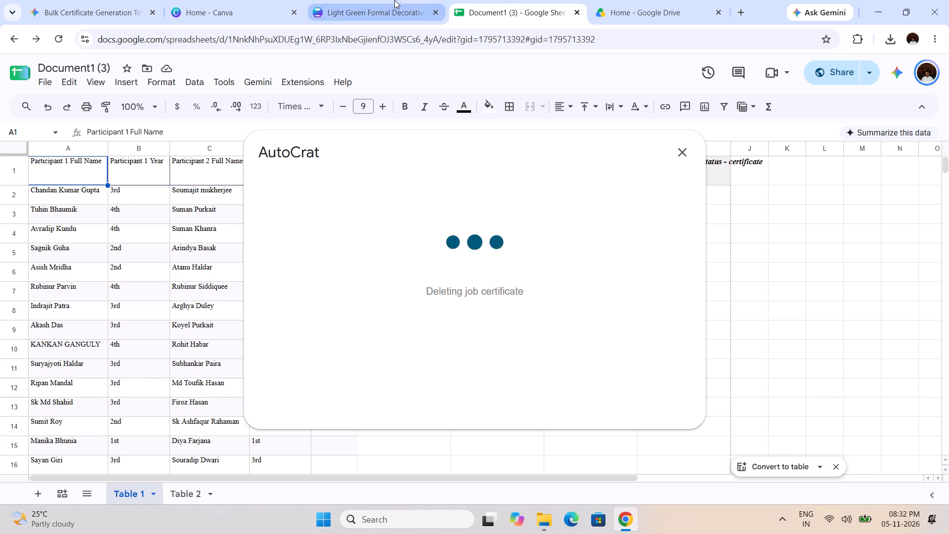
Switch to the Canva certificate design and open the Bulk Create feature for making multiple designs from data.
click(394, 0)
scroll(126, 447, down, 3)
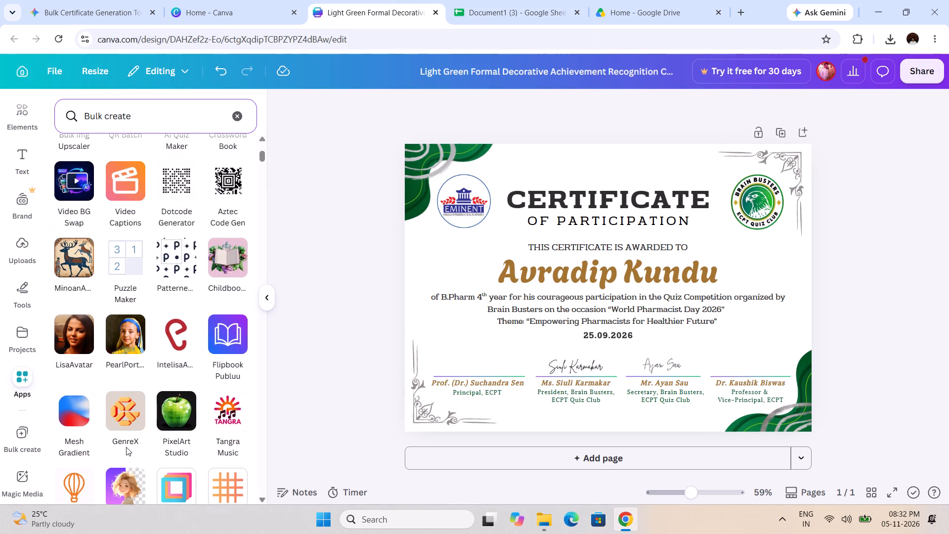
click(16, 440)
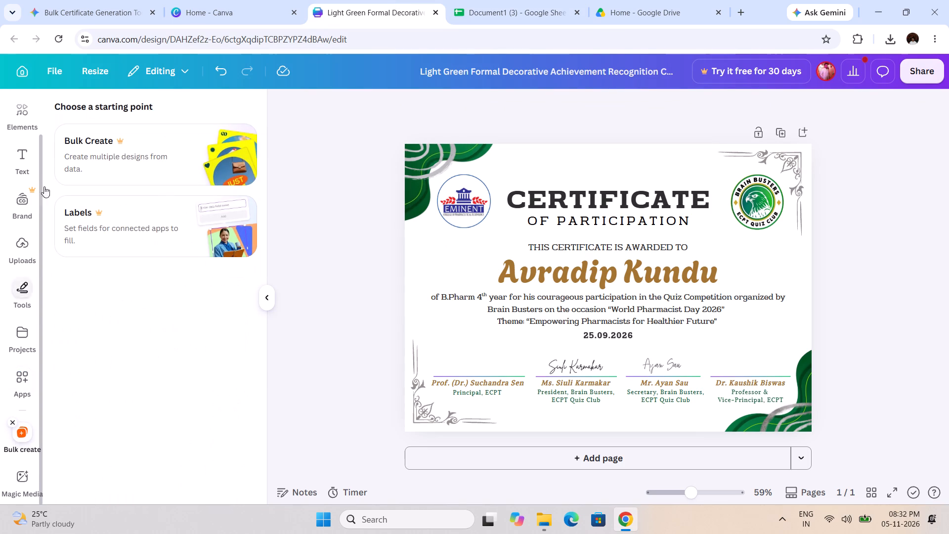
click(102, 140)
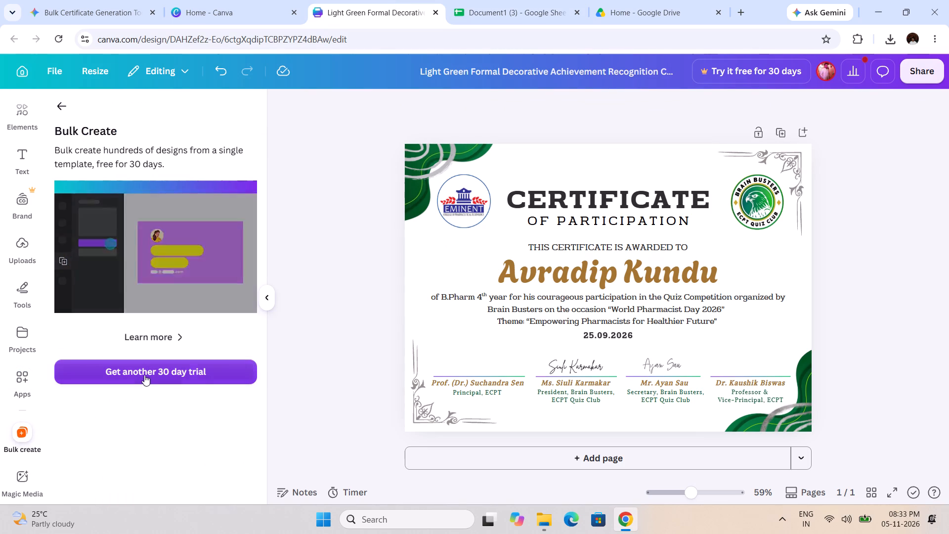
Request the free 30-day Canva Business trial with the Monthly plan and continue to the checkout.
click(145, 374)
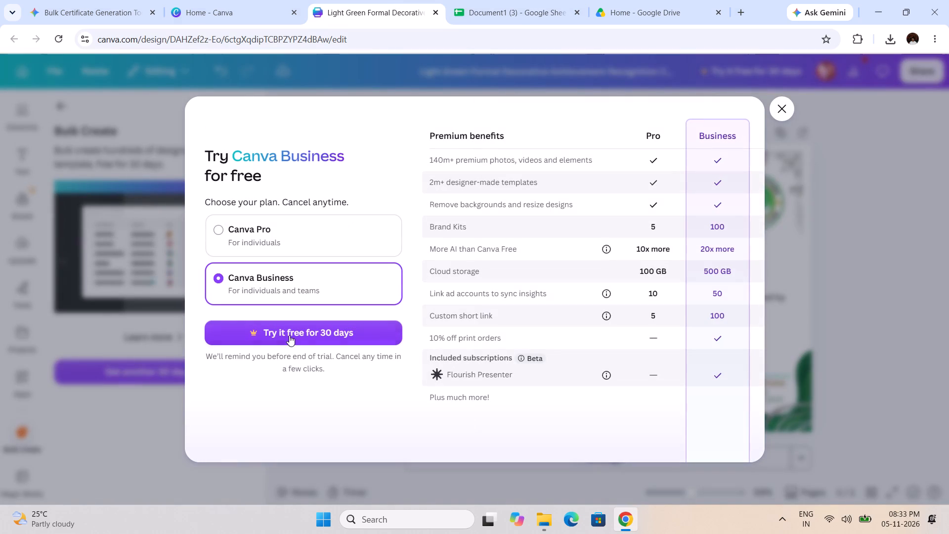
click(294, 335)
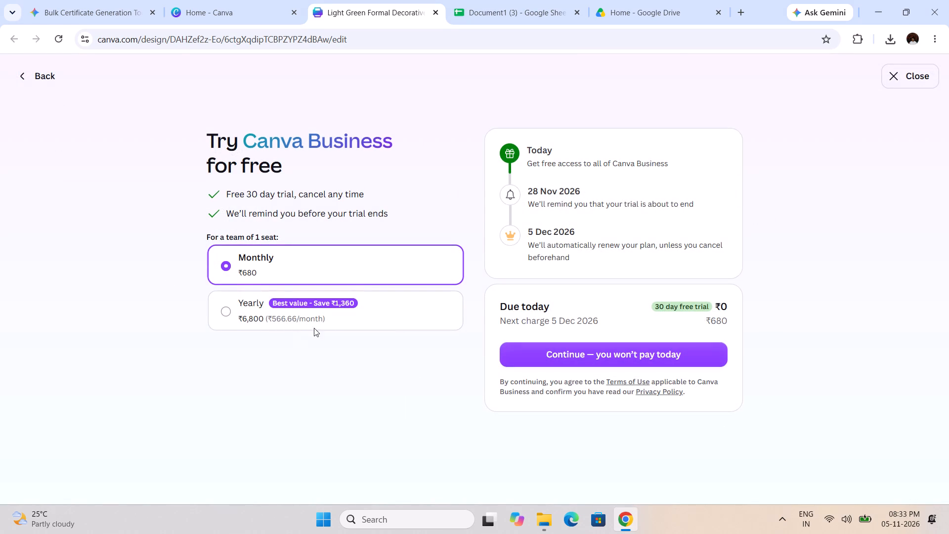
click(573, 356)
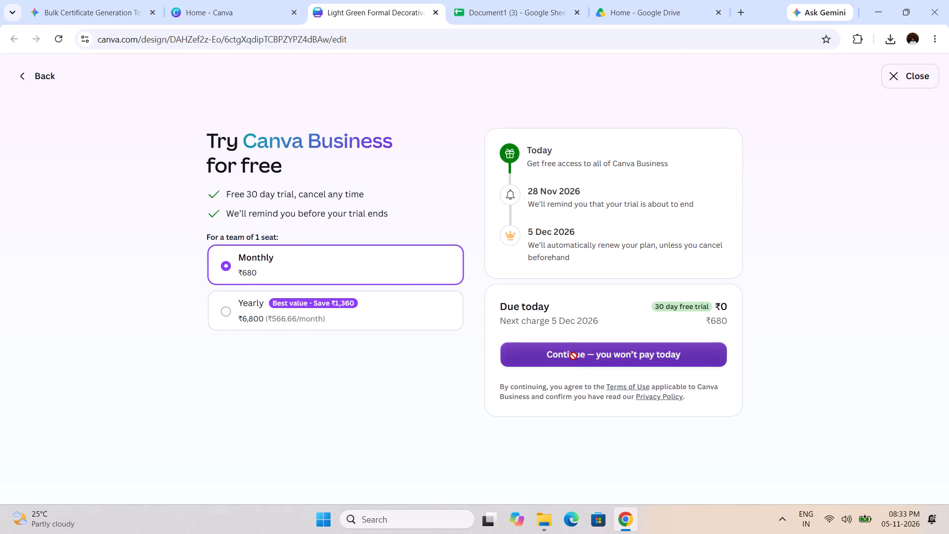
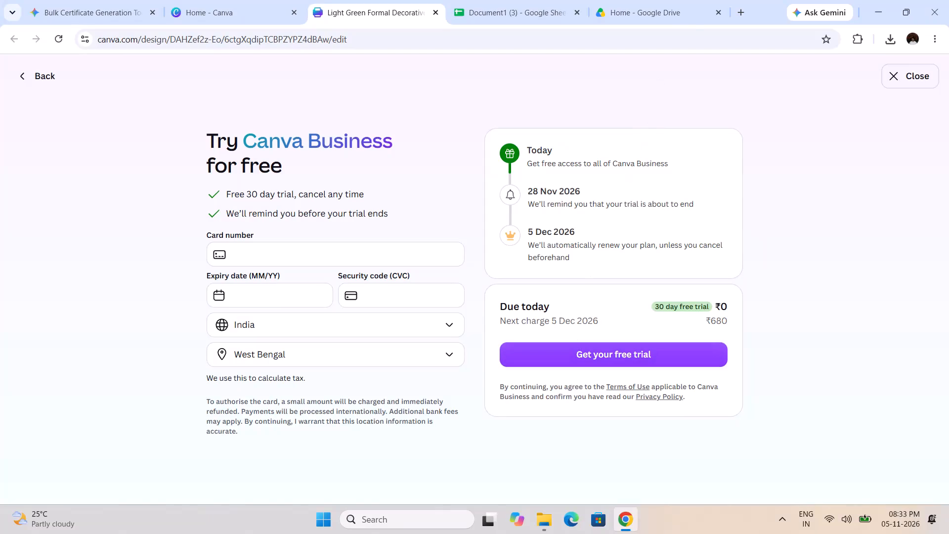
Search Google in a new tab for "how to cancel free trial subscription from pnb debit card".
click(741, 12)
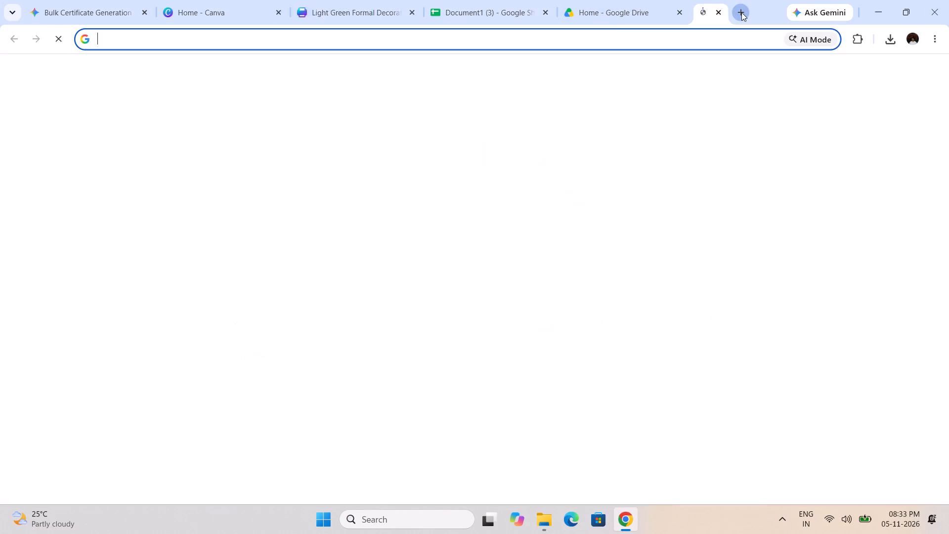
text(how to remove free trial sub)
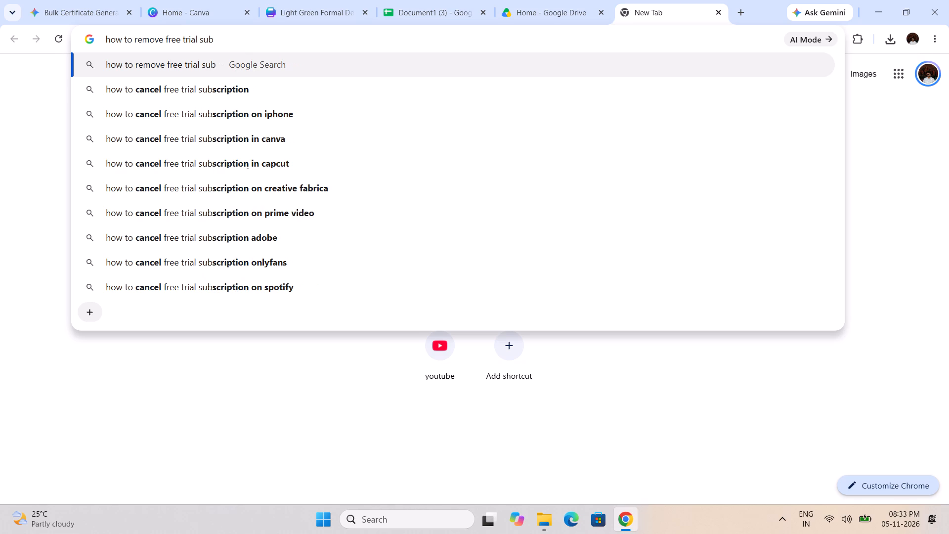
key(Down)
key(space)
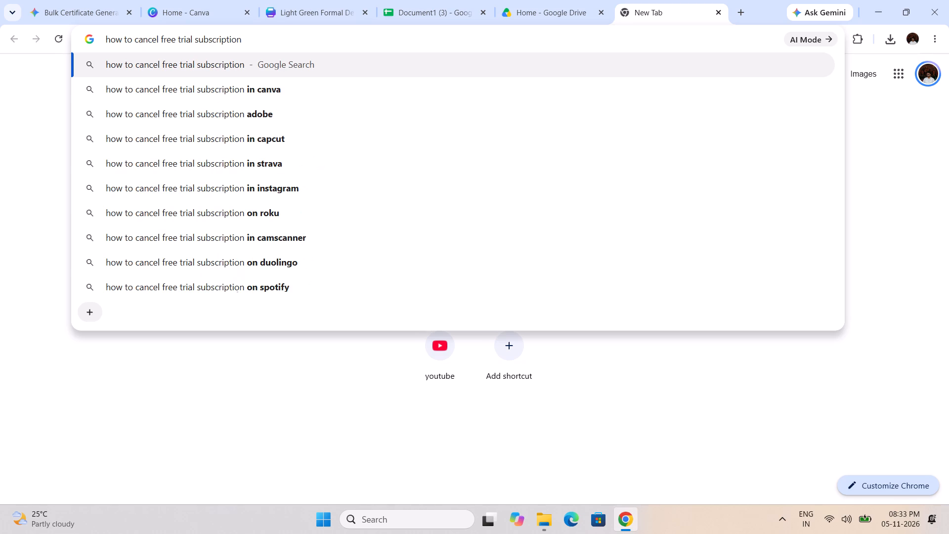
text(from)
key(space)
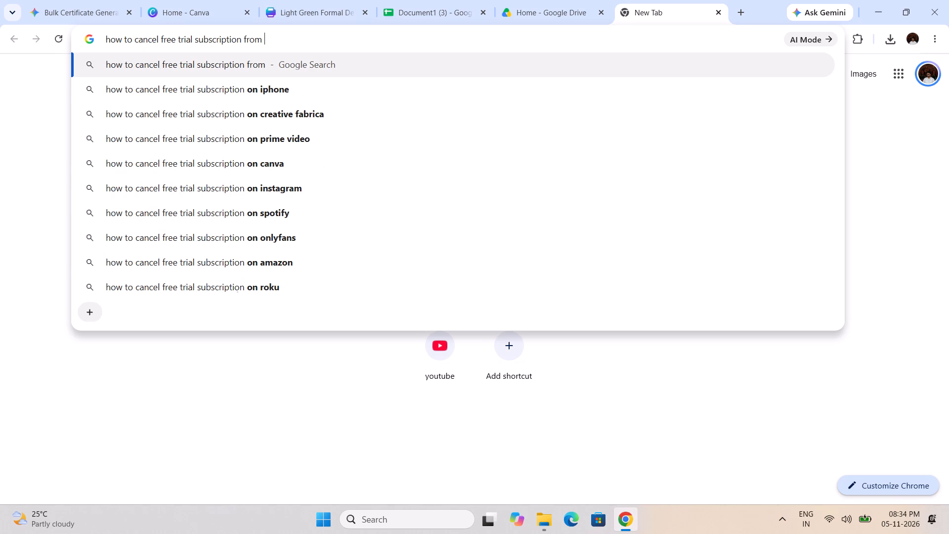
text(pnb de)
key(Down)
key(Return)
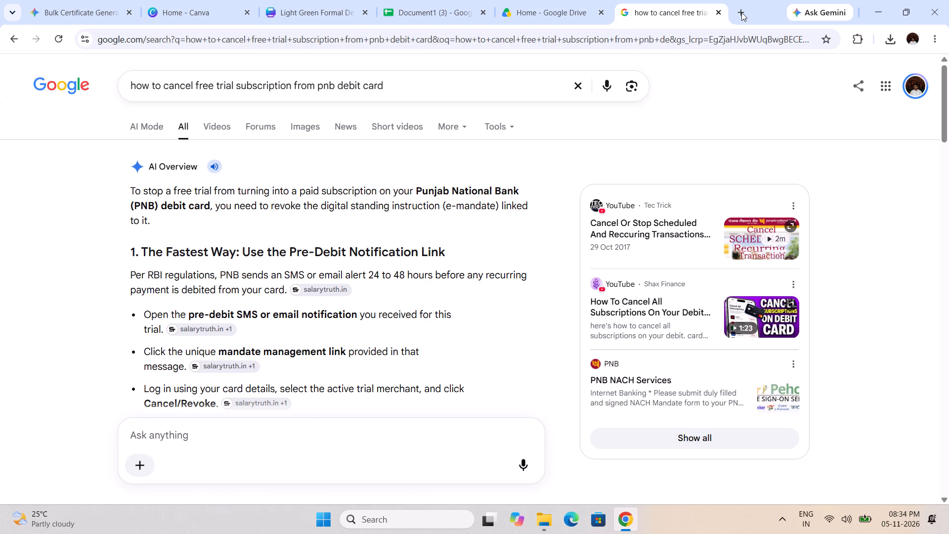
Read the overview of ways to cancel a trial subscription on a PNB debit card, and return to the Canva Business checkout.
scroll(388, 314, down, 4)
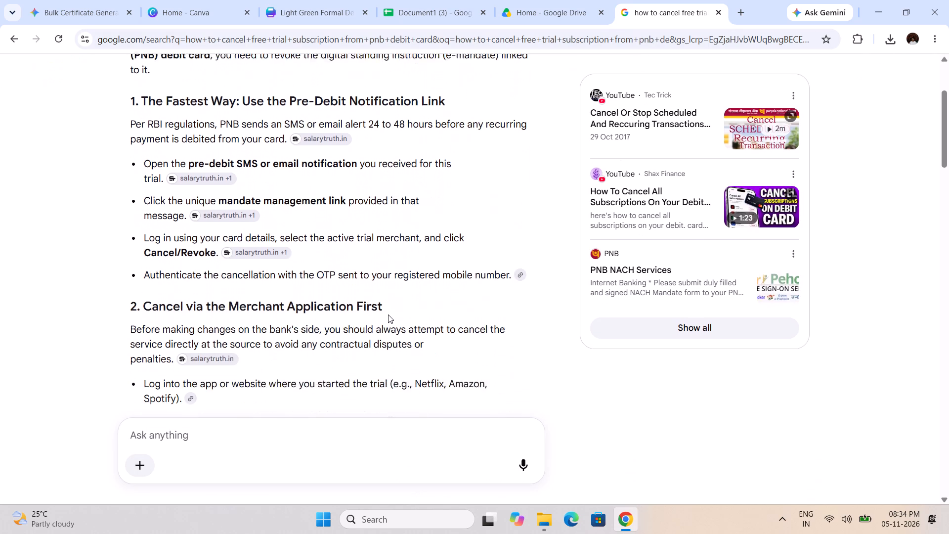
scroll(388, 314, down, 2)
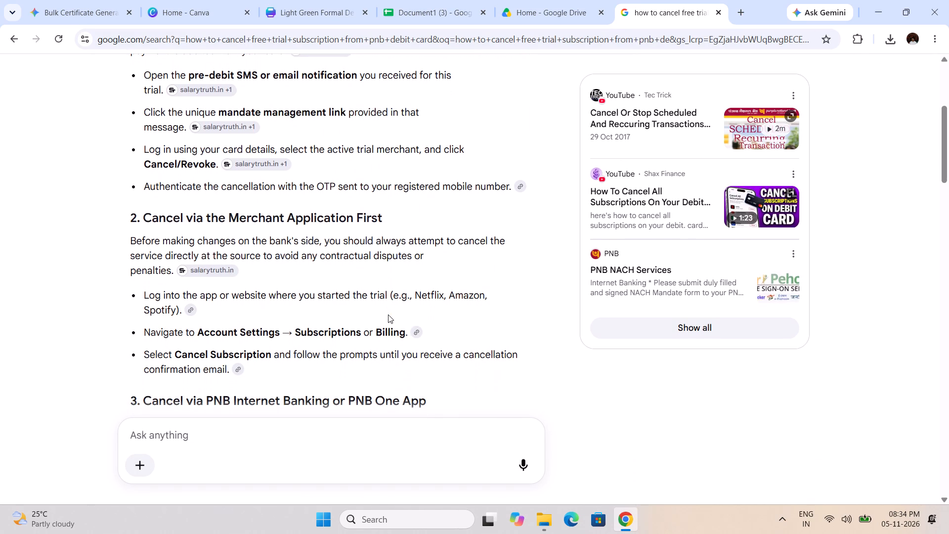
scroll(388, 314, down, 1)
scroll(351, 263, down, 2)
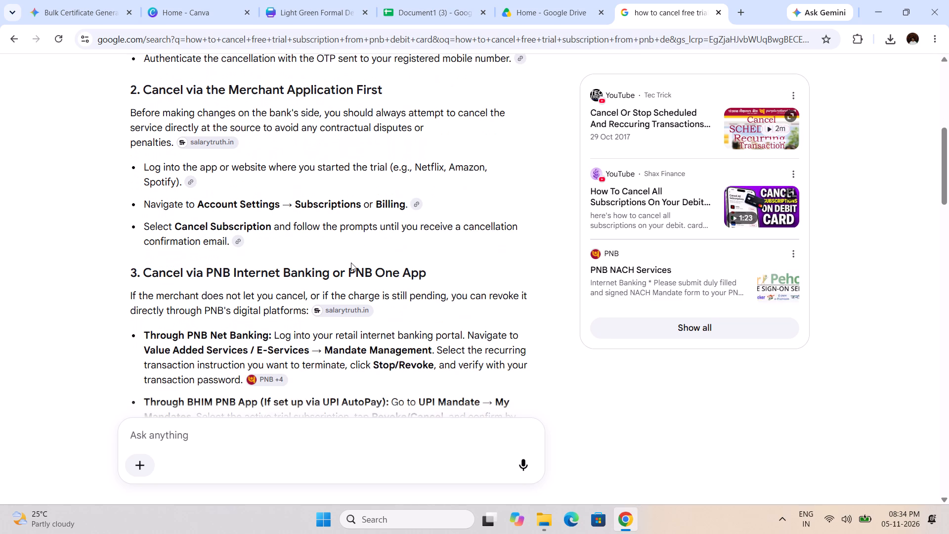
scroll(351, 263, down, 3)
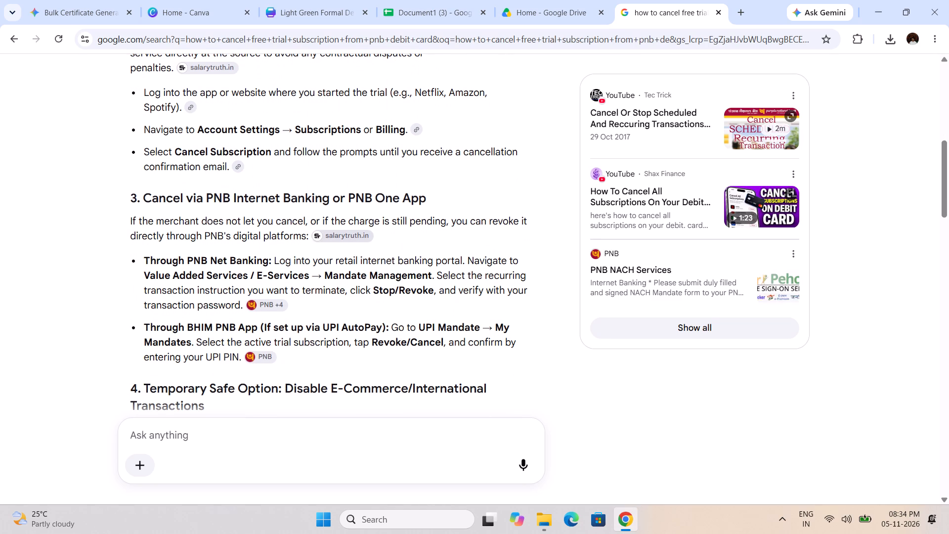
scroll(382, 249, down, 1)
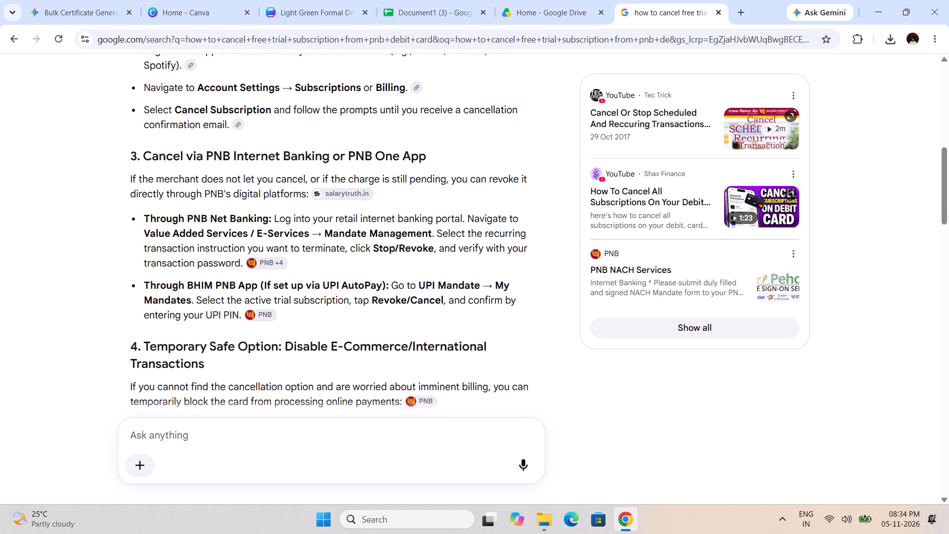
scroll(382, 249, down, 1)
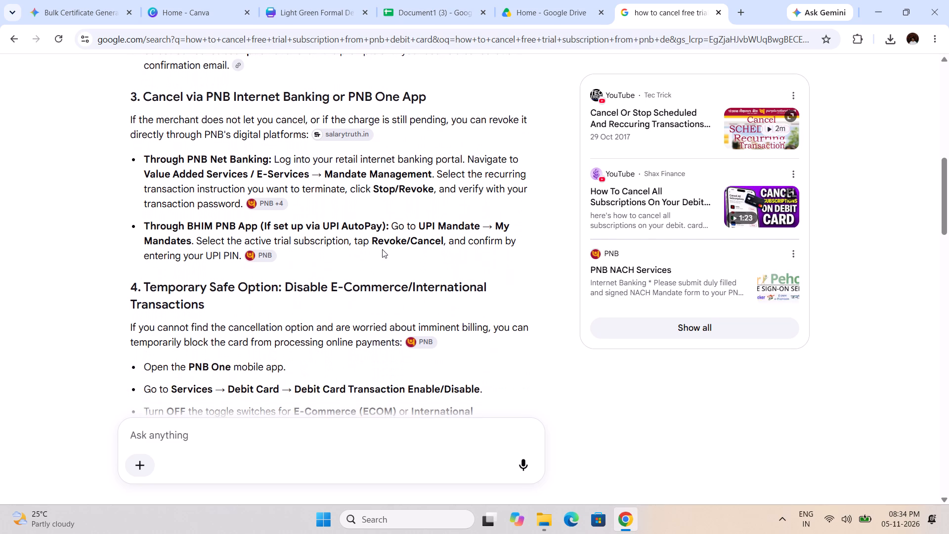
scroll(283, 287, down, 1)
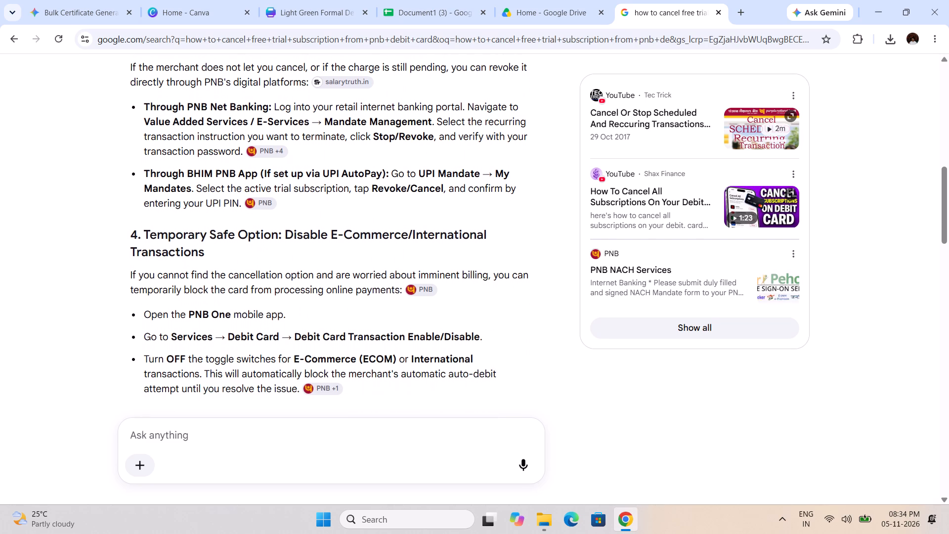
scroll(283, 287, down, 1)
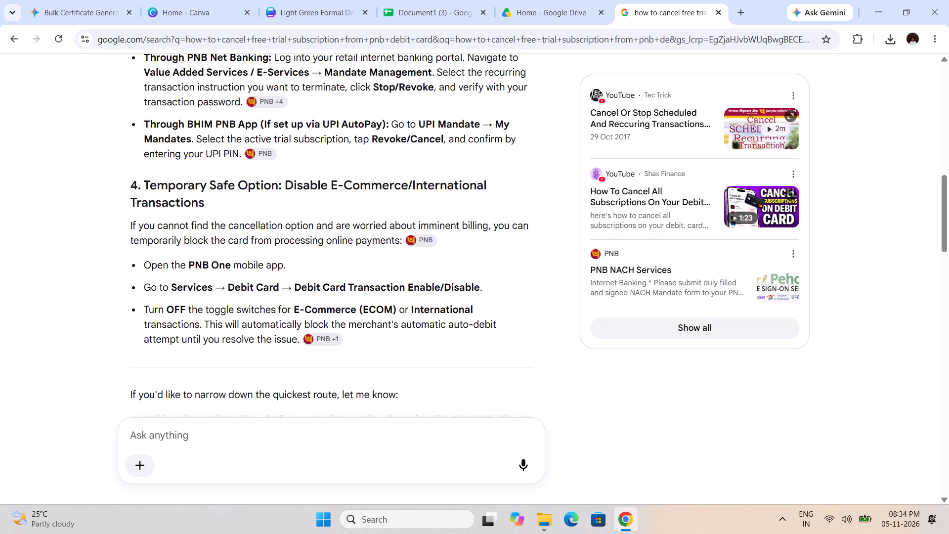
click(264, 0)
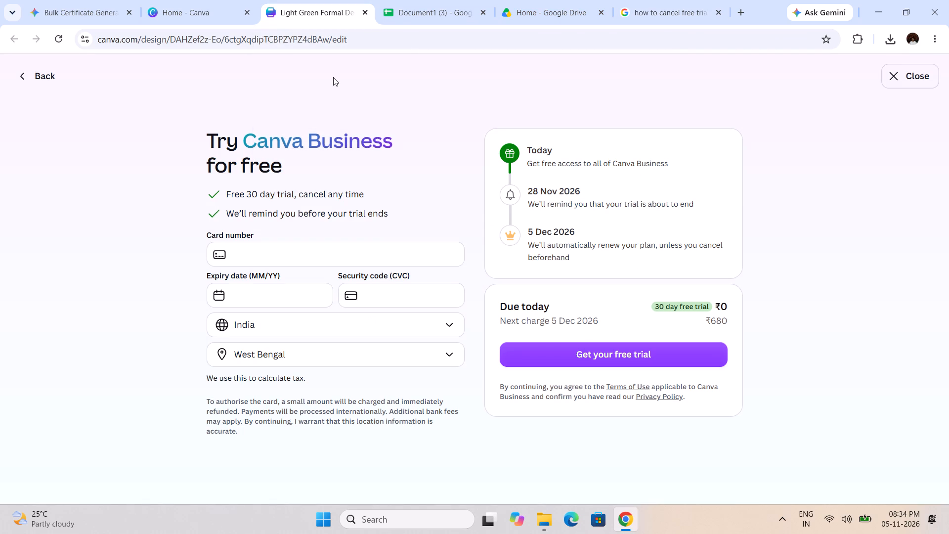
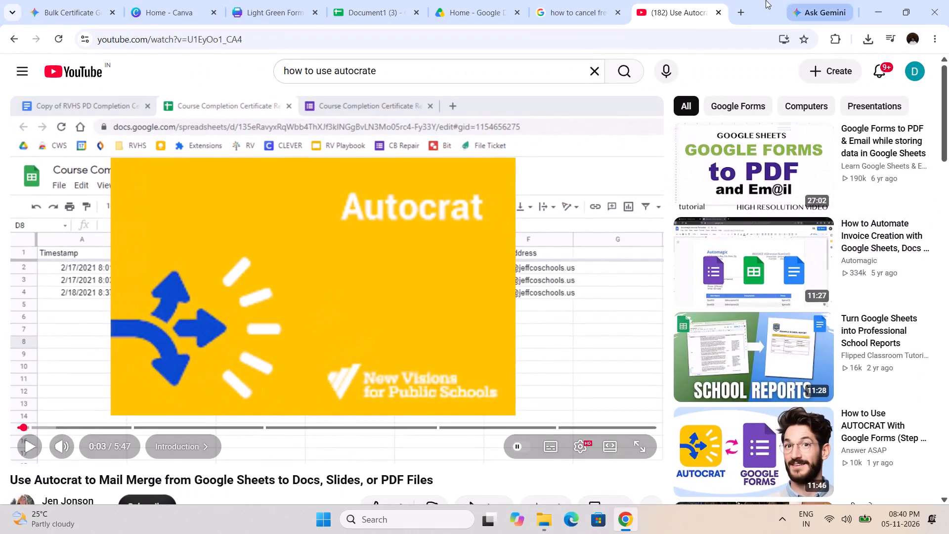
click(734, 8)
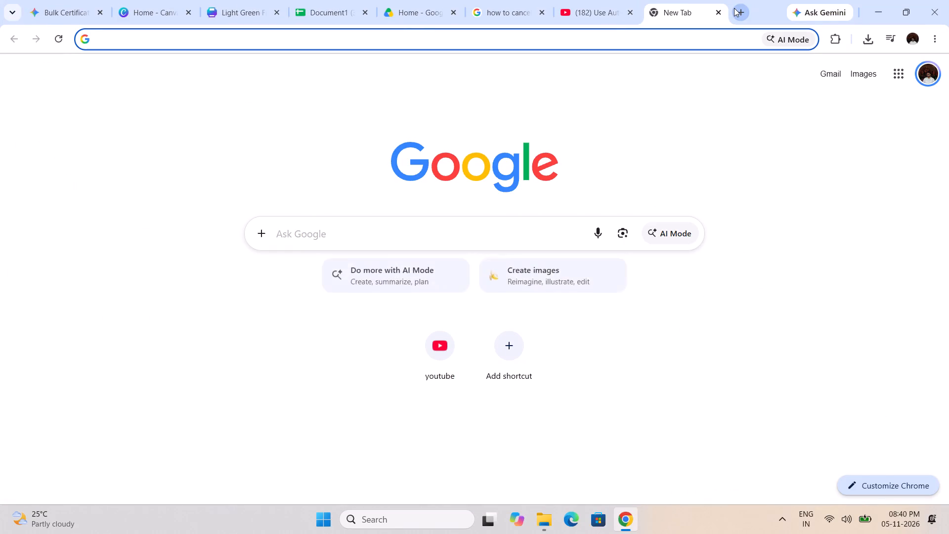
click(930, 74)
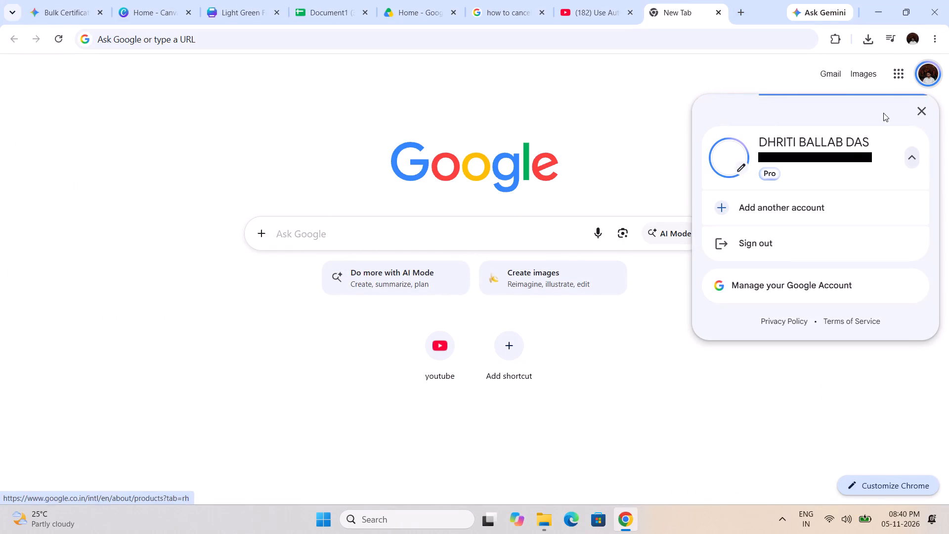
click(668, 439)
Add a new Chrome profile and choose to sign in to it with a Google account.
right_click(629, 523)
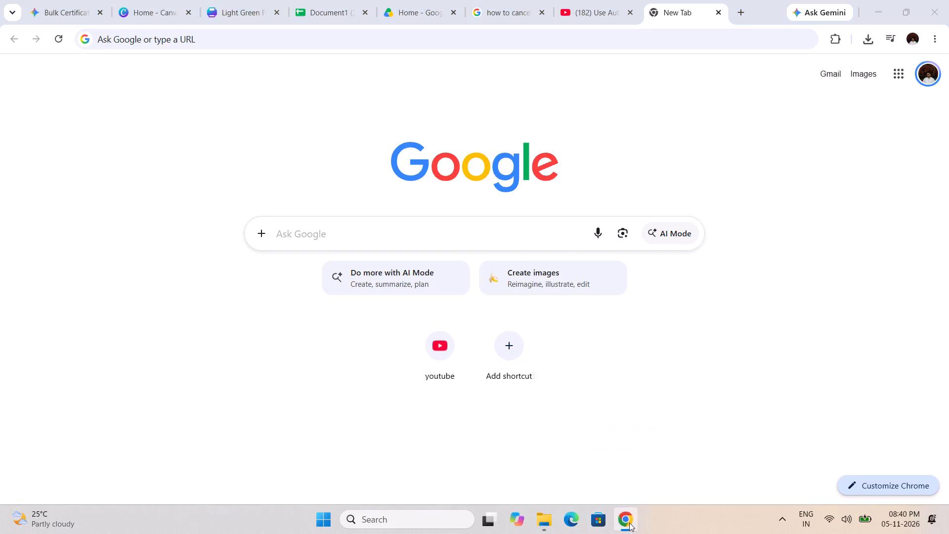
click(622, 451)
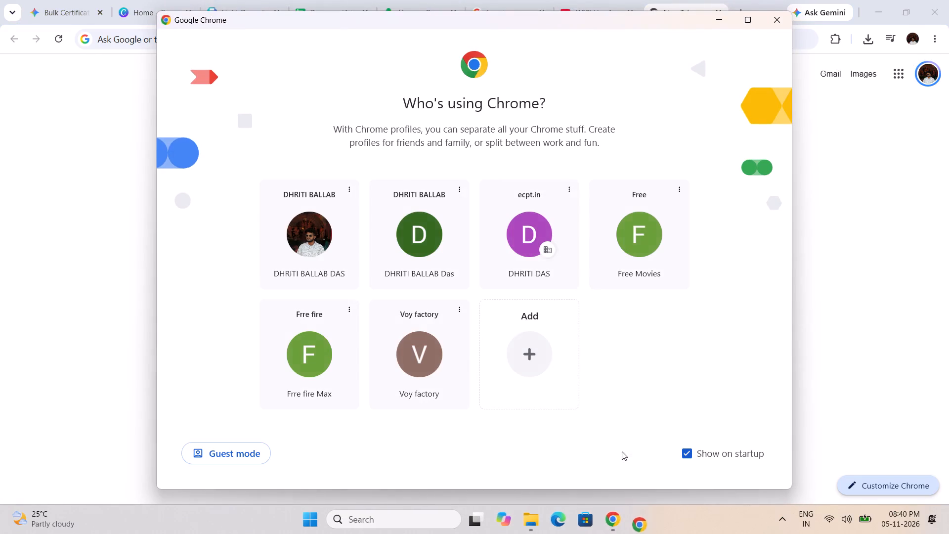
click(523, 342)
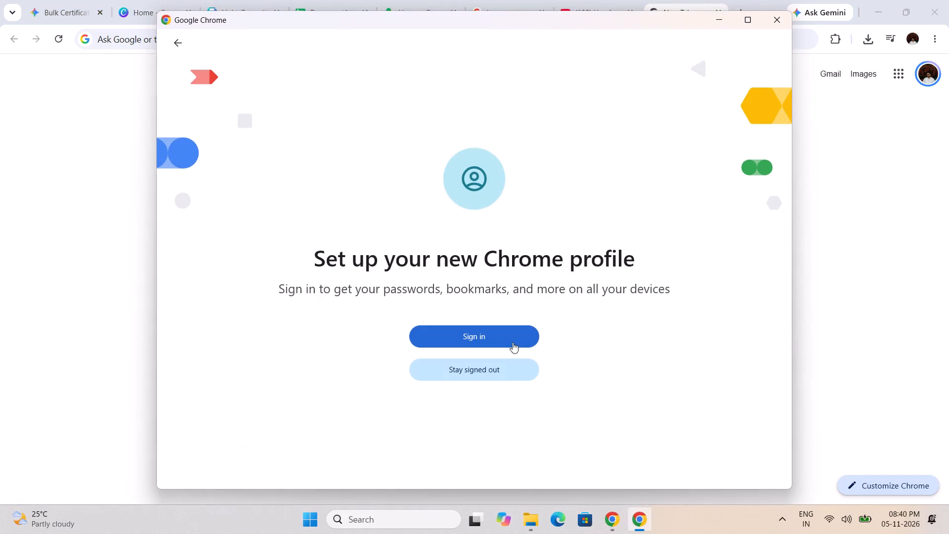
click(505, 341)
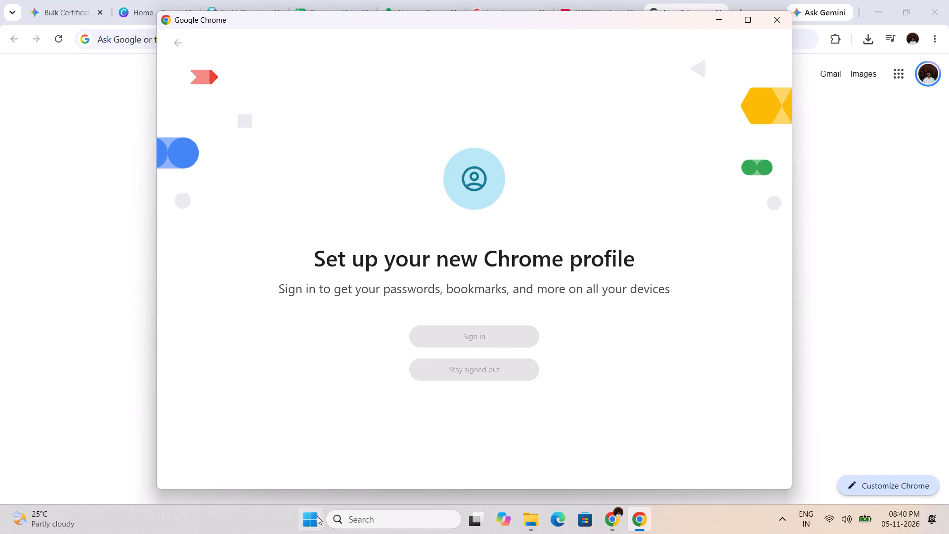
click(306, 523)
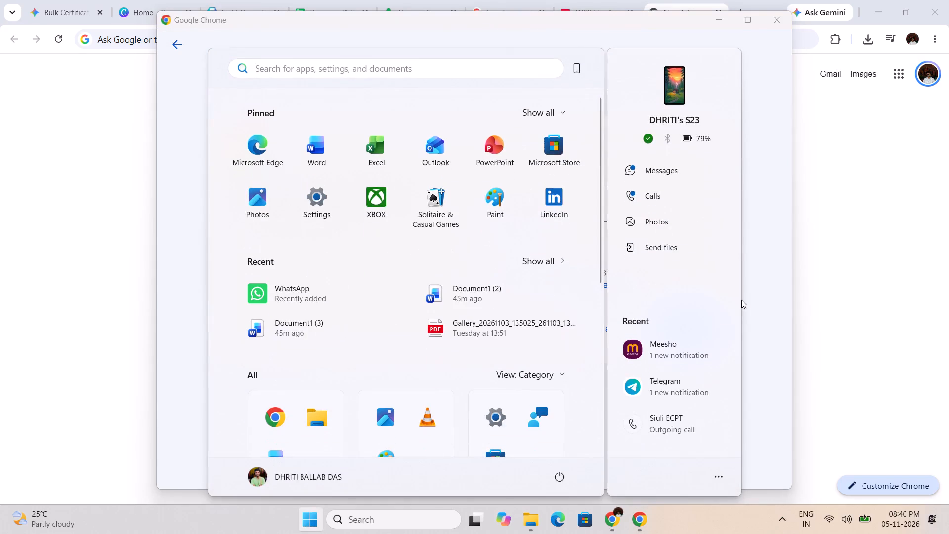
click(772, 287)
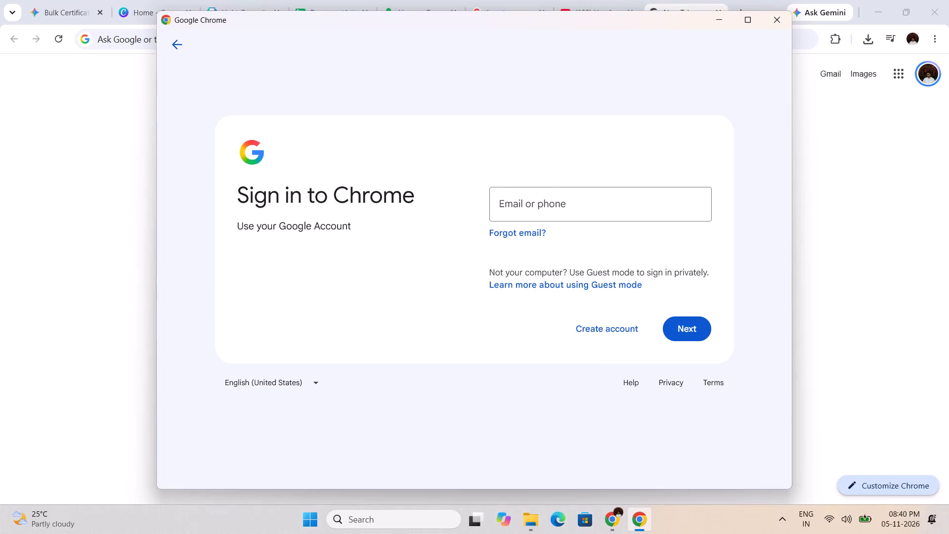
Enter the other Google account's email address on the Chrome sign-in page.
click(596, 210)
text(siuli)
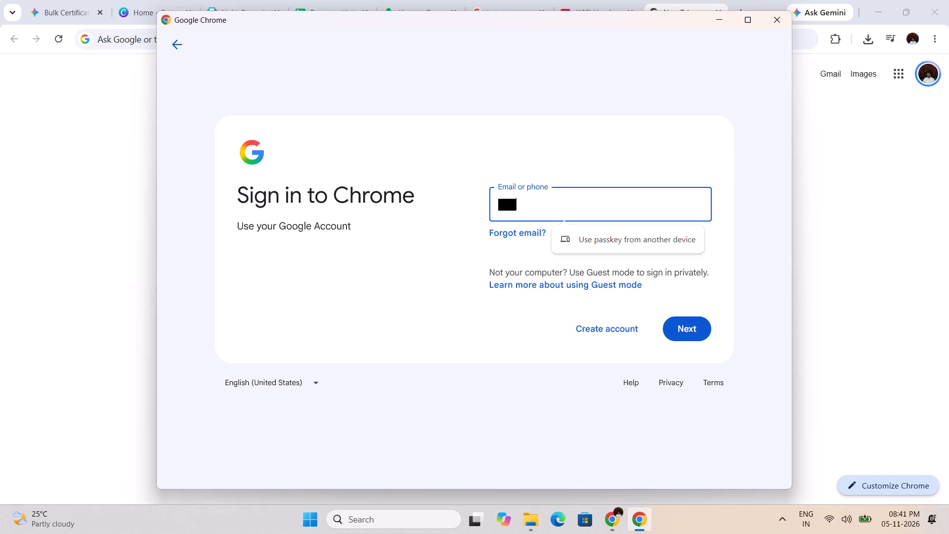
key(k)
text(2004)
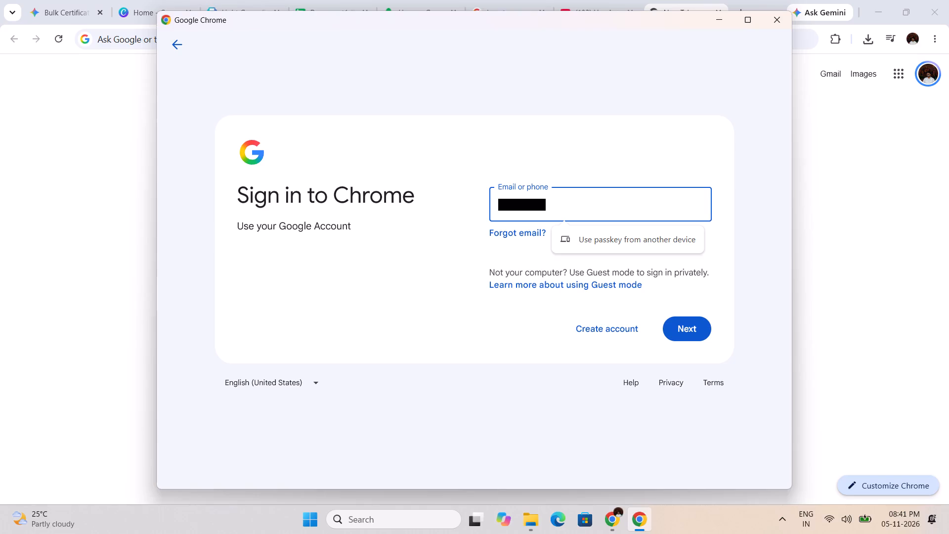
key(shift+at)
Submit the entered Google account identifier to continue signing in to the new Chrome profile.
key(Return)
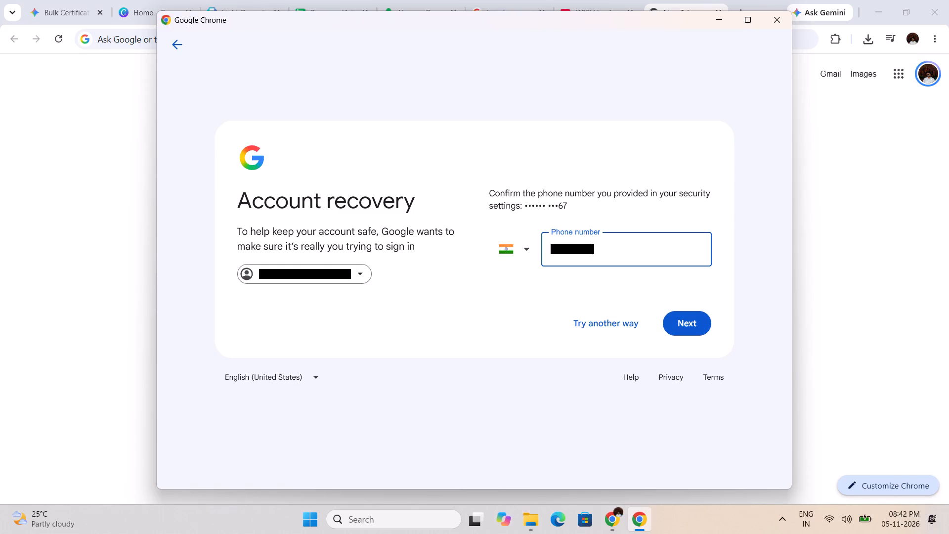
Correct and complete the recovery phone number for the account, and submit it for verification.
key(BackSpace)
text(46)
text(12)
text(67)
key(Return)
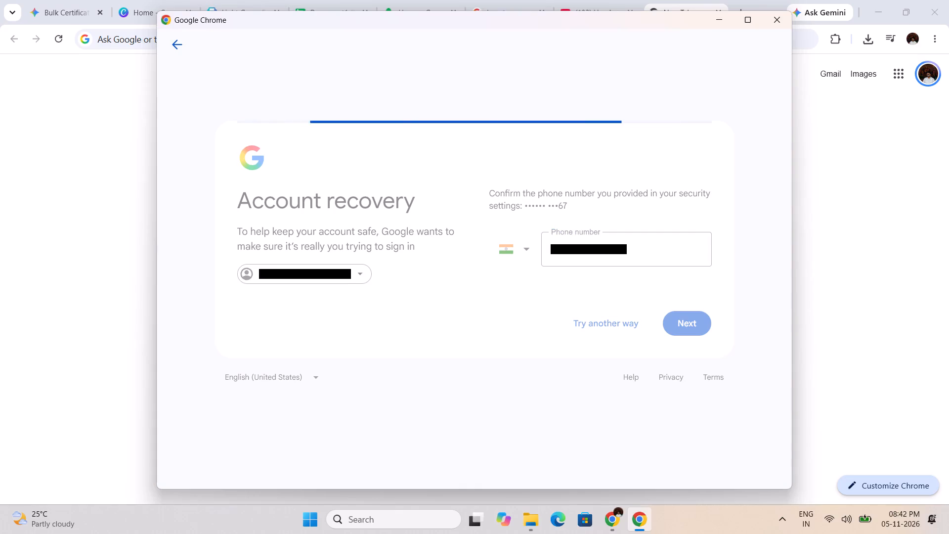
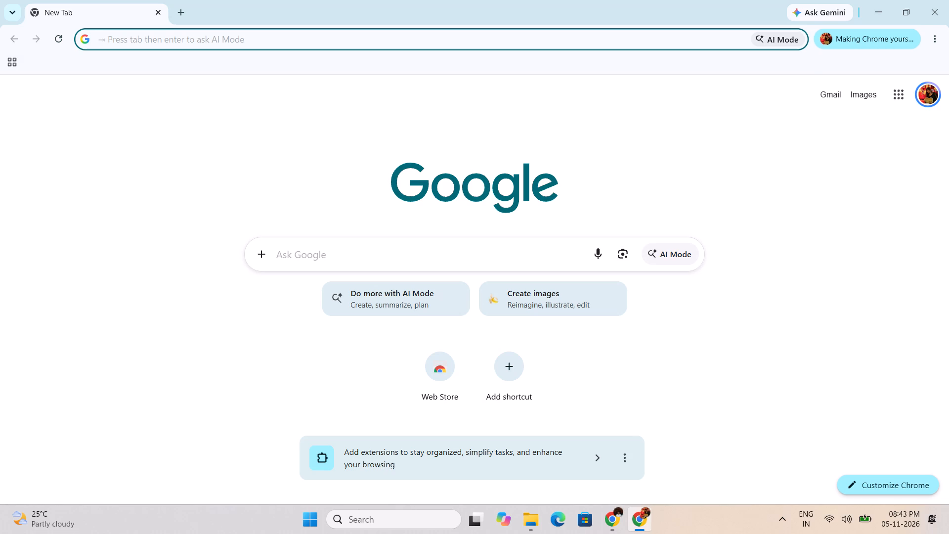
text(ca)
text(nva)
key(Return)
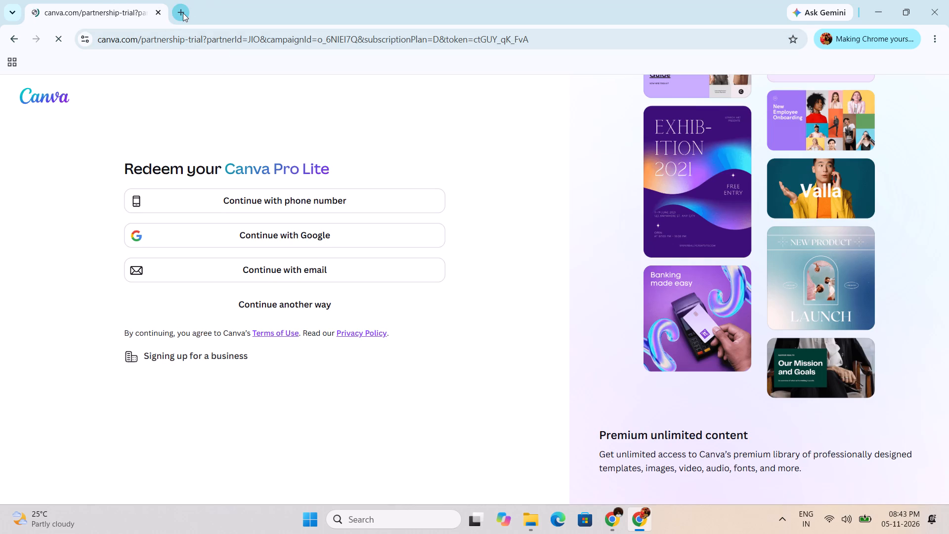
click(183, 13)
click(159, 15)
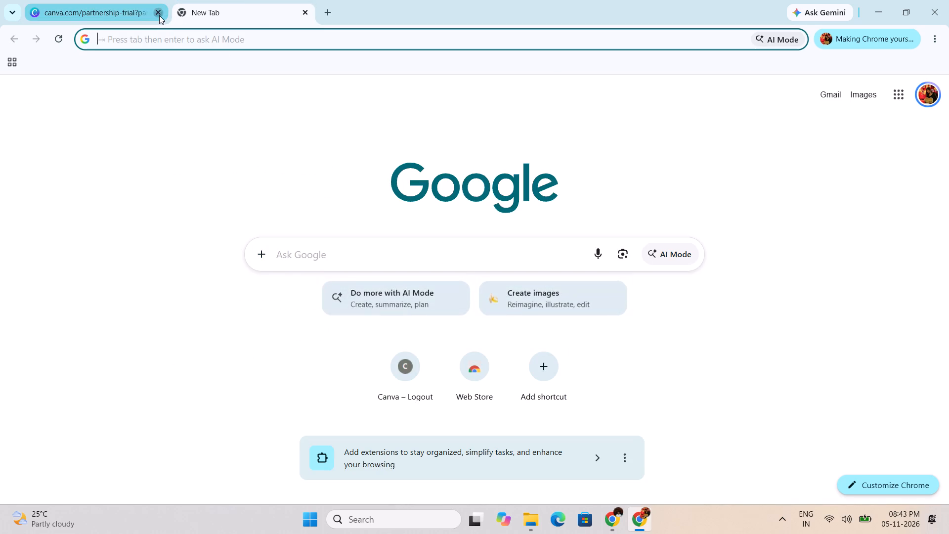
Search Google for Canva and open the "Log into your Canva account" result.
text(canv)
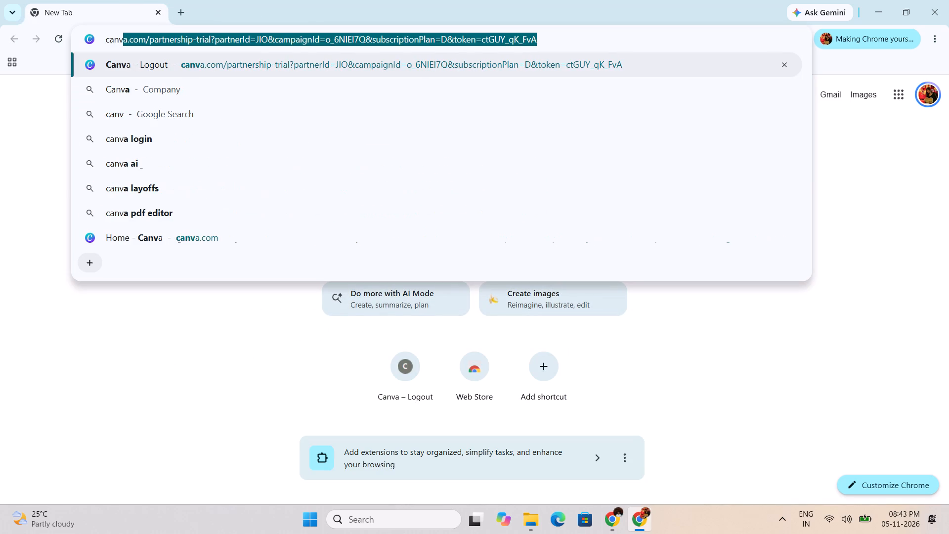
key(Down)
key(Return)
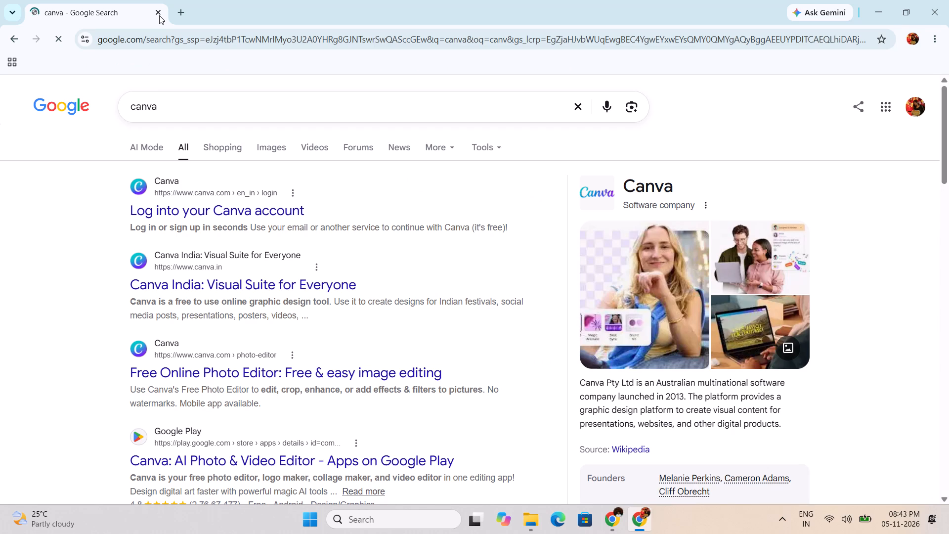
click(173, 204)
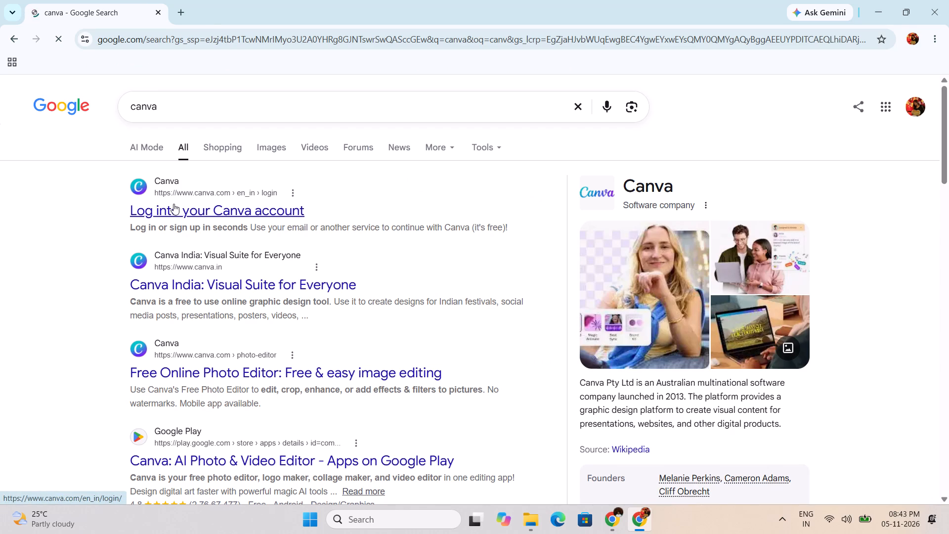
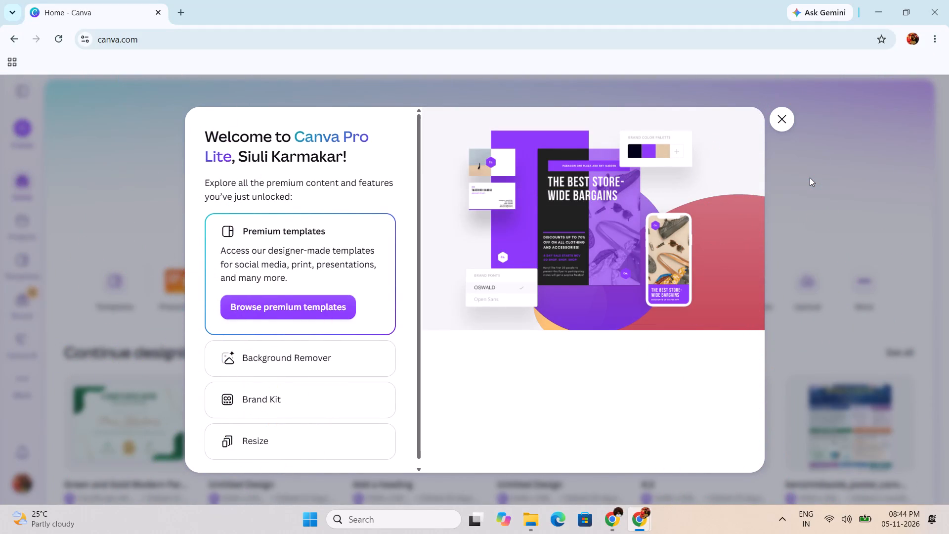
Dismiss the Canva Pro Lite welcome pop-up and bring up the recent designs under Continue designing.
click(786, 120)
scroll(558, 208, down, 2)
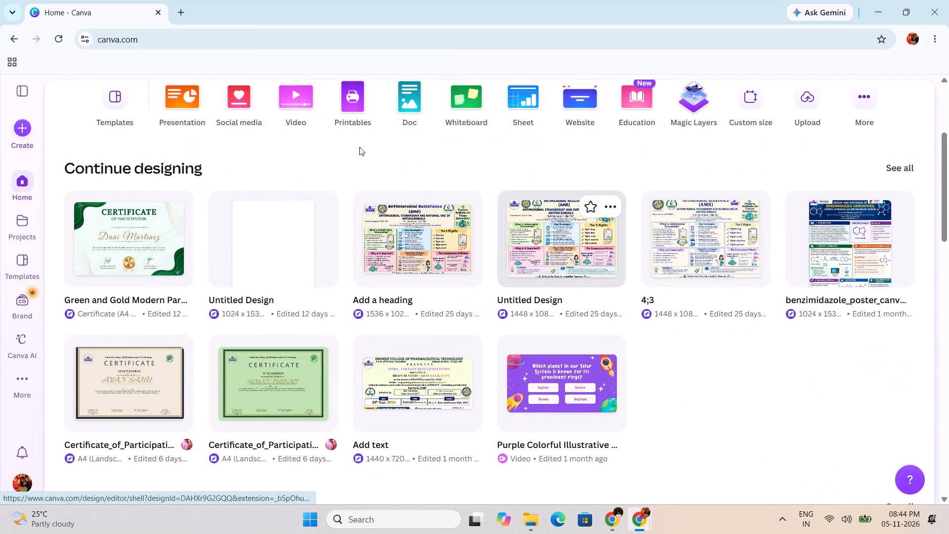
Open the WhatsApp desktop app.
click(309, 521)
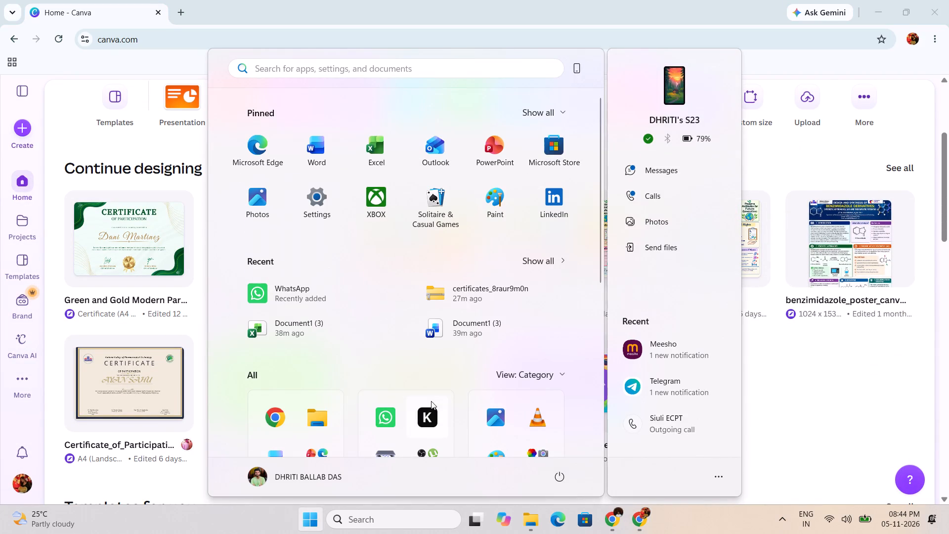
click(295, 288)
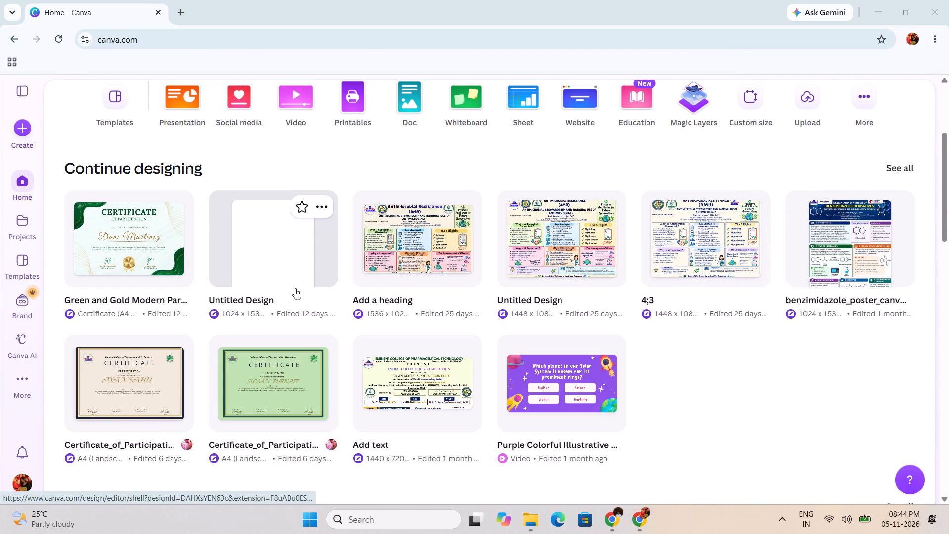
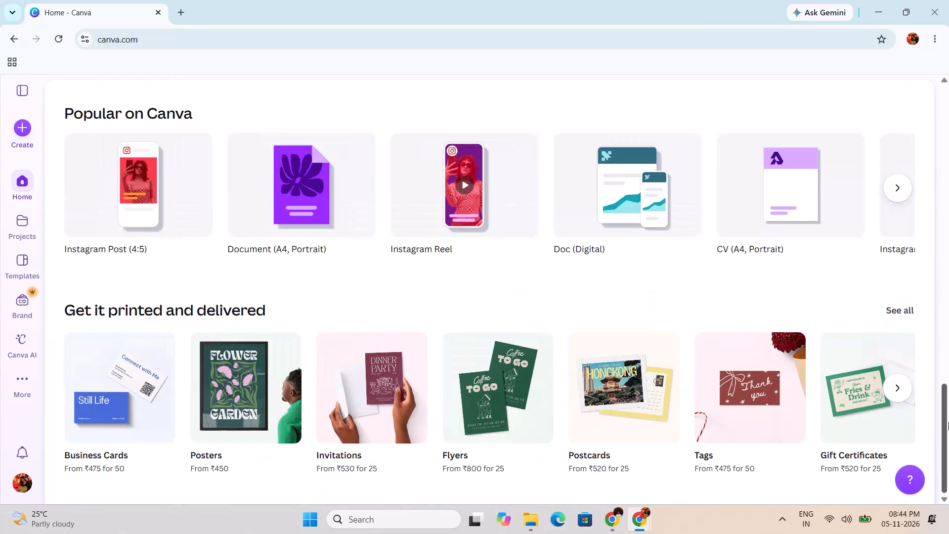
Look through the Canva home page's recent designs, frequently used formats and full list of design types.
scroll(948, 422, up, 13)
scroll(948, 422, up, 9)
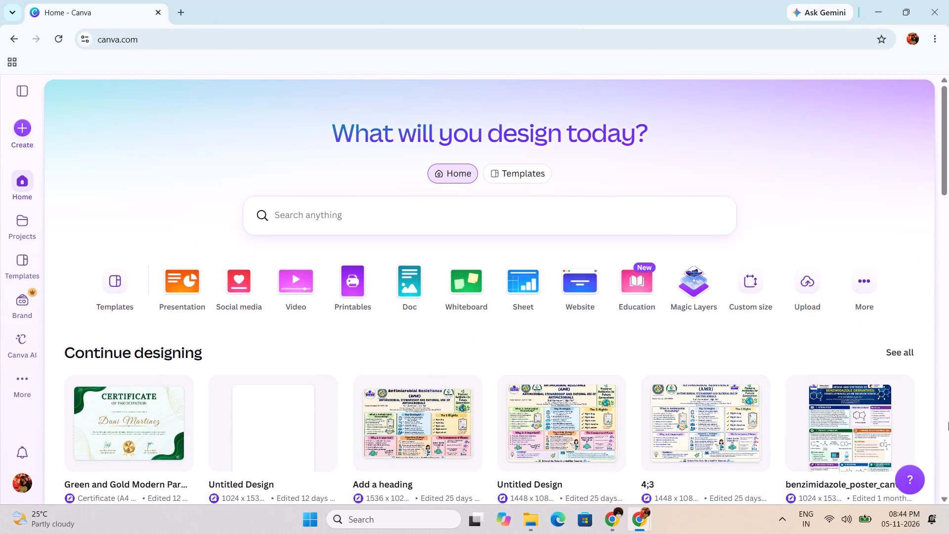
scroll(948, 422, down, 15)
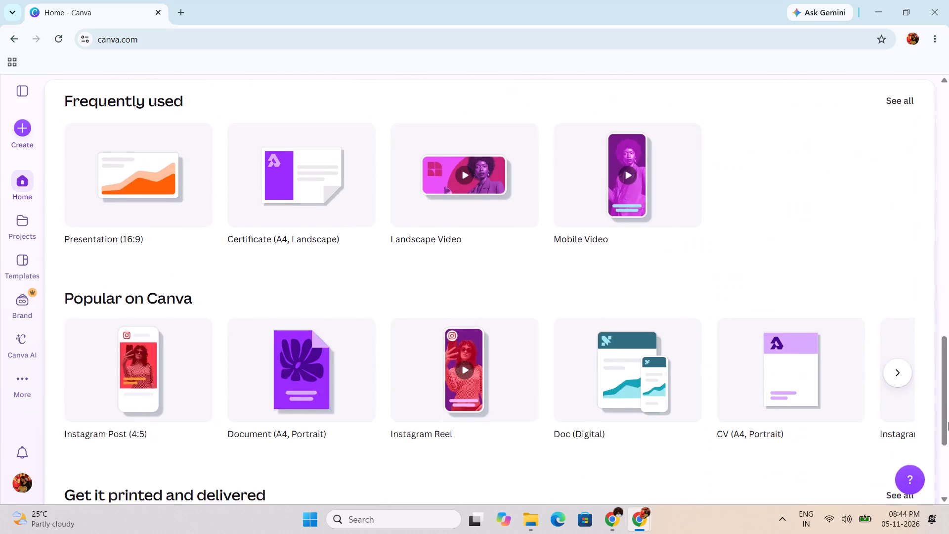
scroll(948, 422, down, 5)
scroll(948, 422, up, 20)
scroll(948, 422, up, 1)
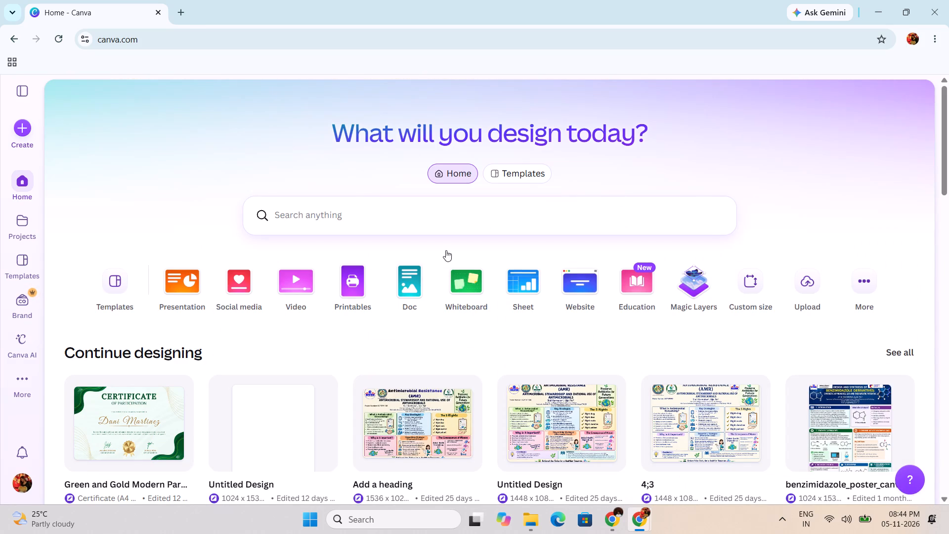
scroll(508, 276, left, 3)
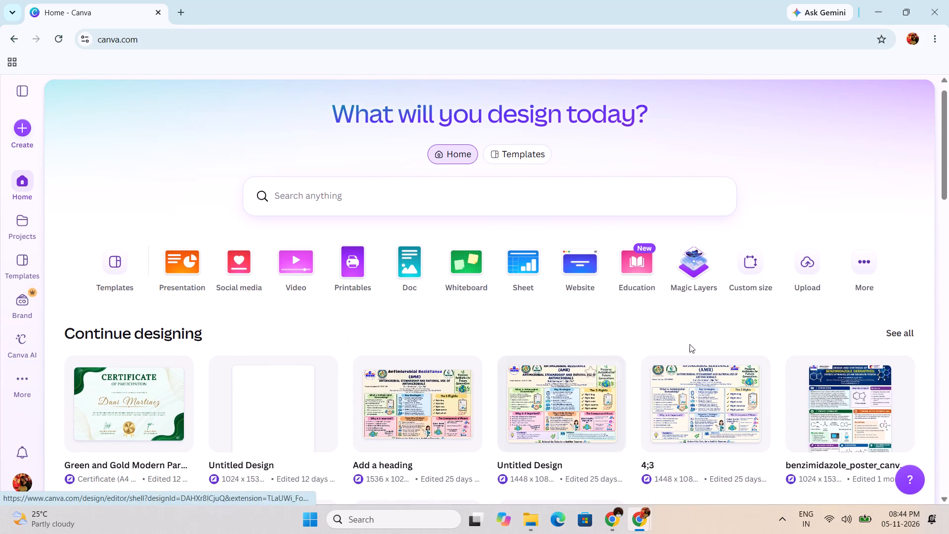
scroll(948, 400, down, 13)
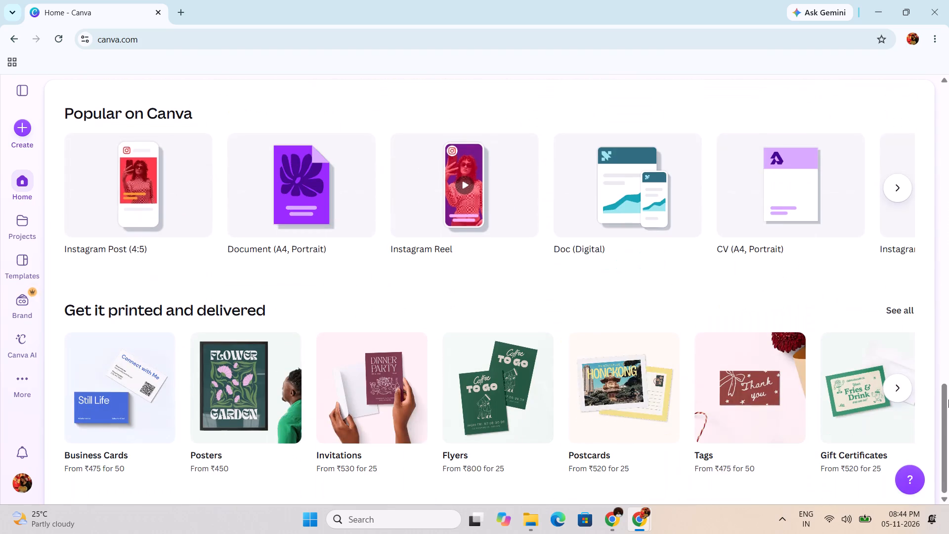
scroll(948, 400, down, 3)
scroll(948, 400, up, 16)
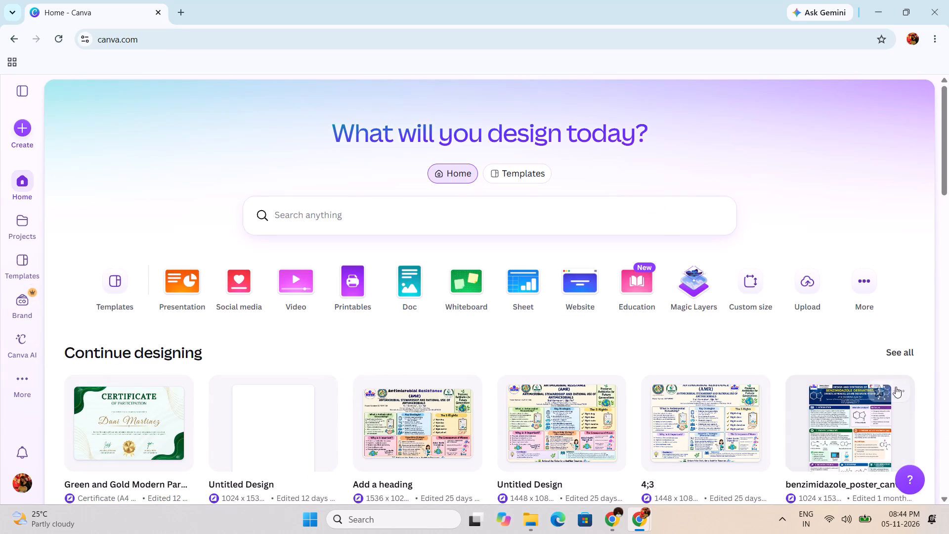
click(868, 290)
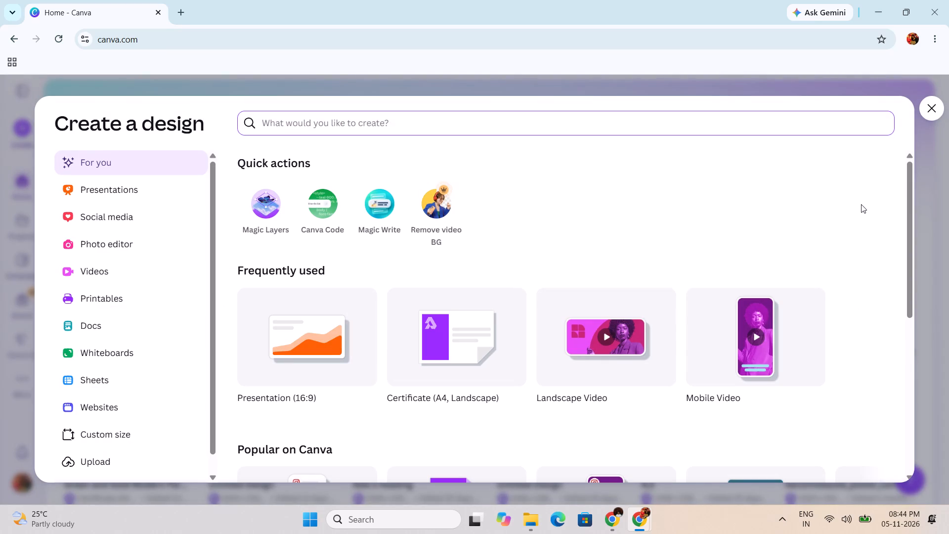
click(932, 110)
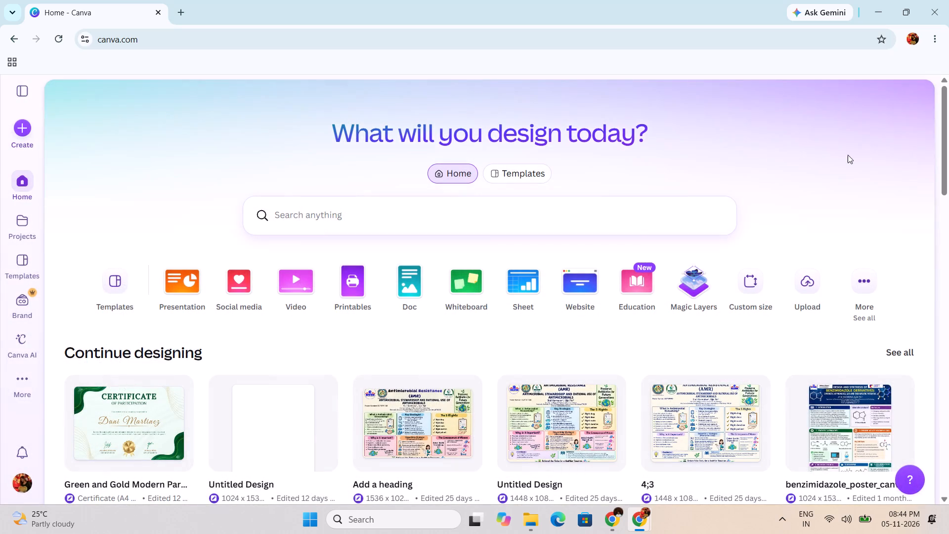
click(614, 523)
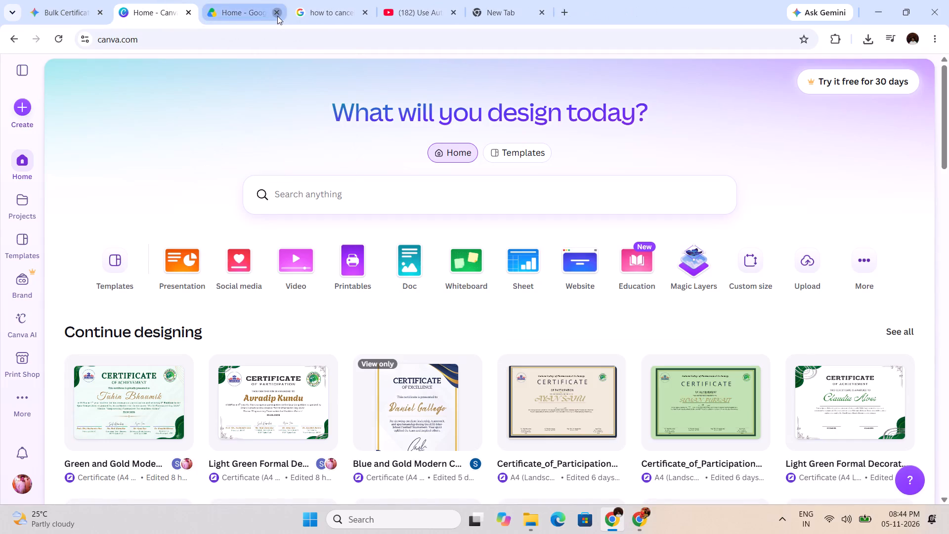
click(277, 16)
click(277, 16)
click(277, 16)
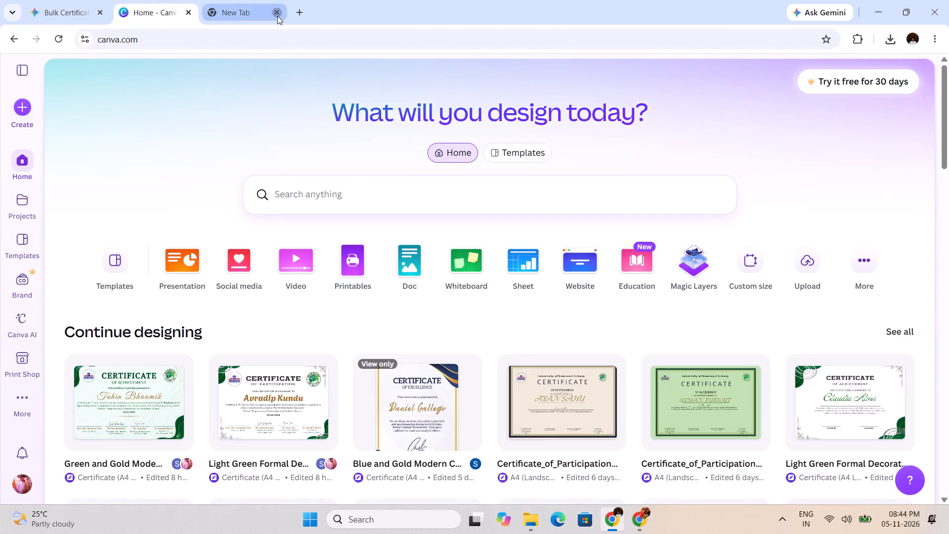
Open the Green and Gold Modern Participation Certificate design for a look, then return to the Canva home page.
click(114, 411)
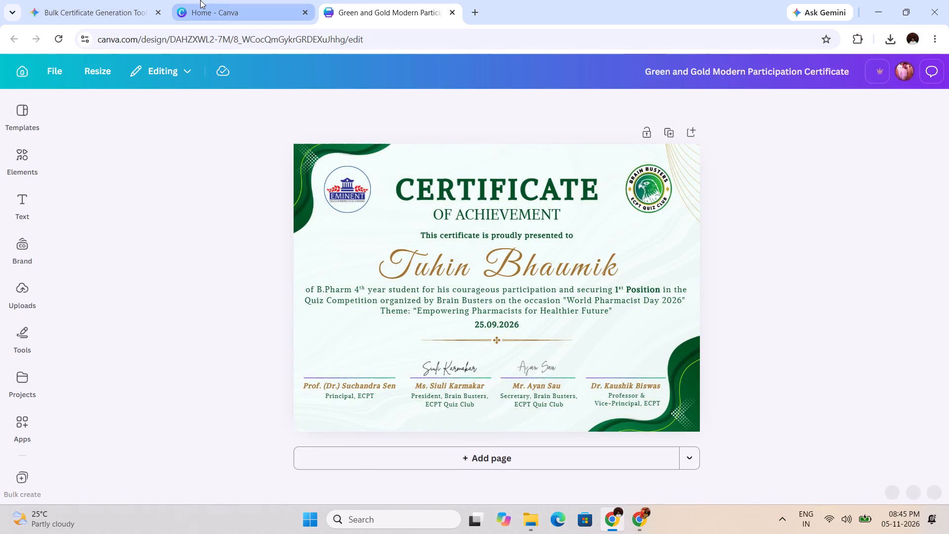
click(253, 0)
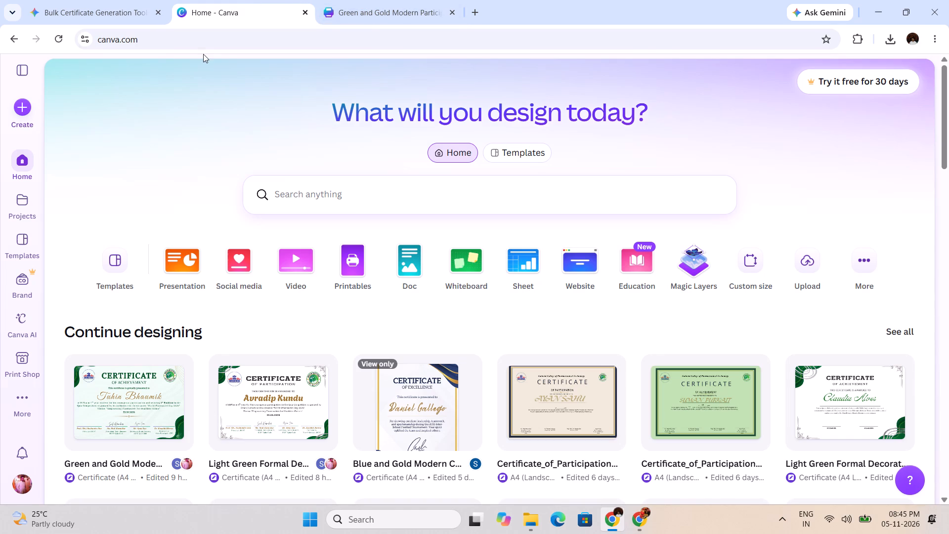
Open the Light Green Formal Decorative certificate of participation design and copy its share link.
click(262, 407)
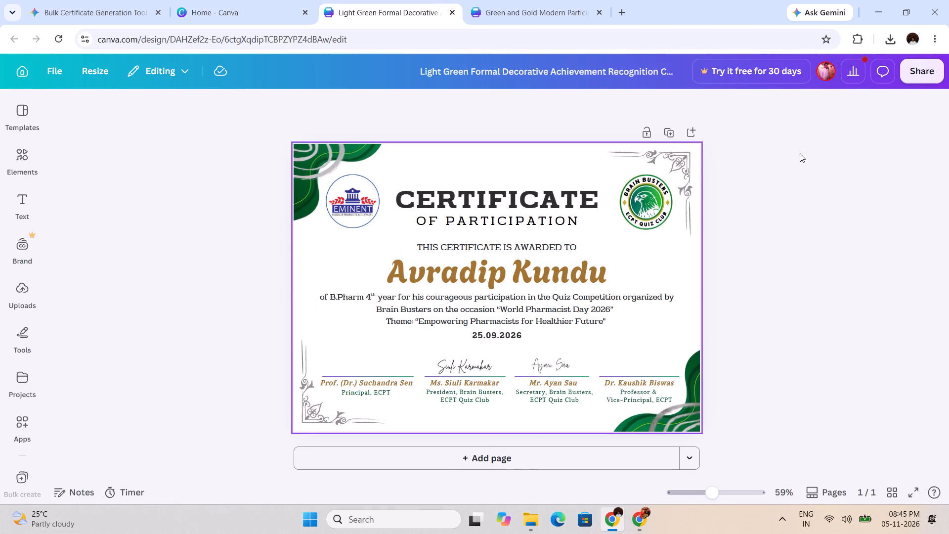
click(921, 80)
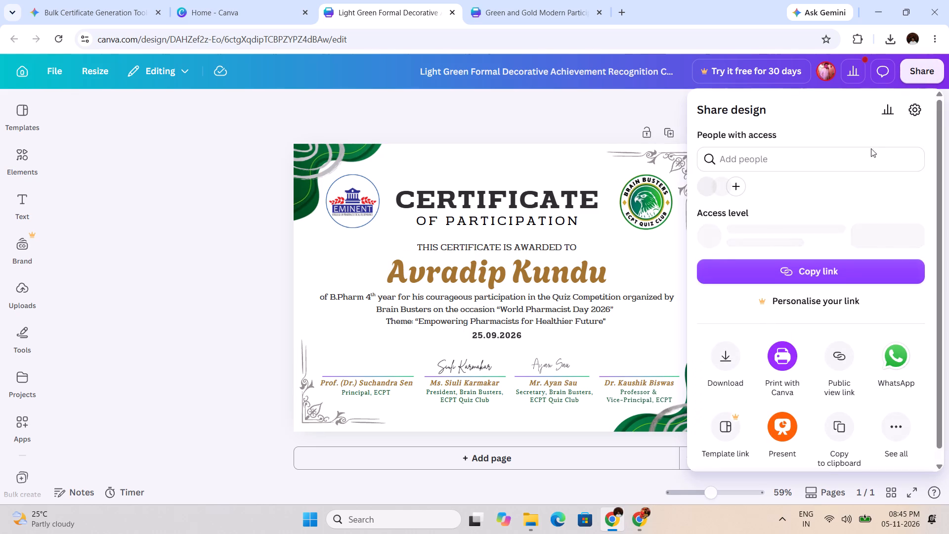
click(800, 276)
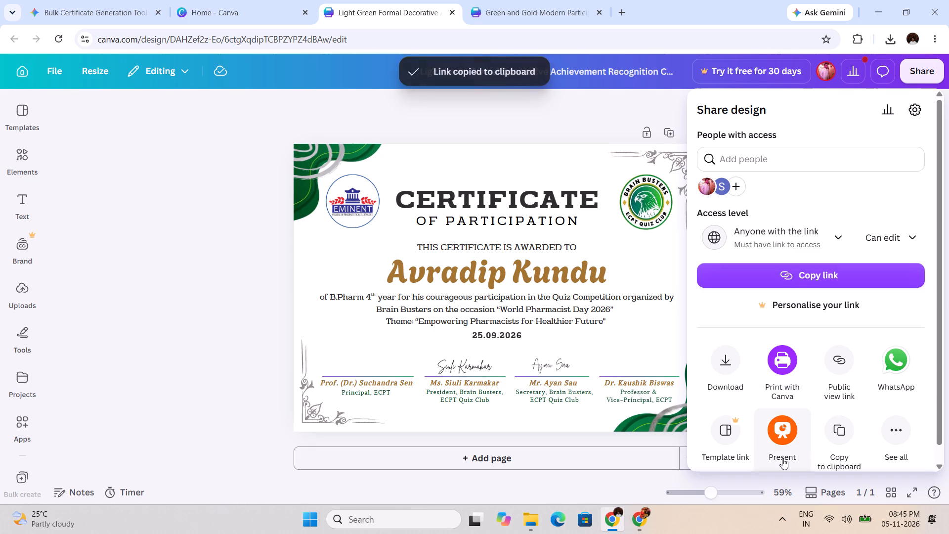
Switch to the new Chrome profile's Canva window and close that profile's leftover Google account window.
click(645, 519)
click(645, 519)
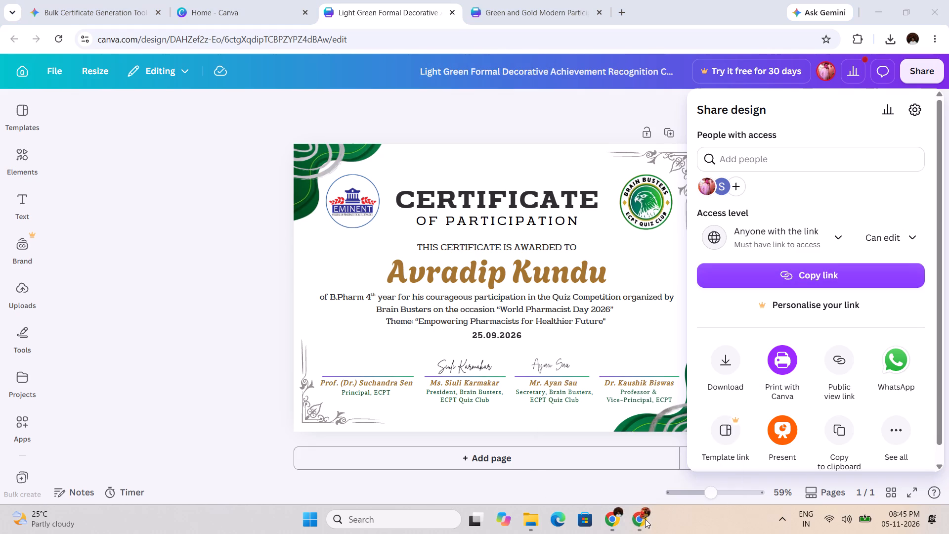
click(628, 483)
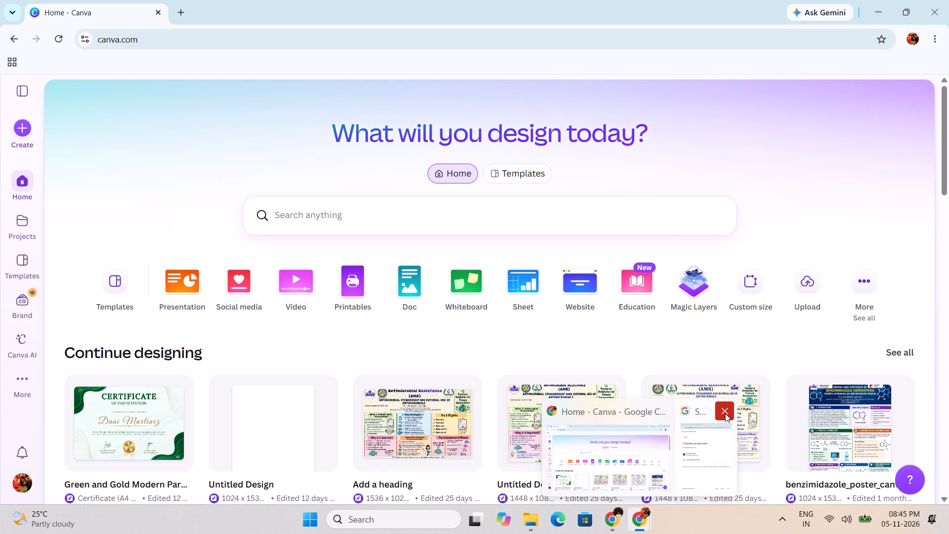
click(725, 413)
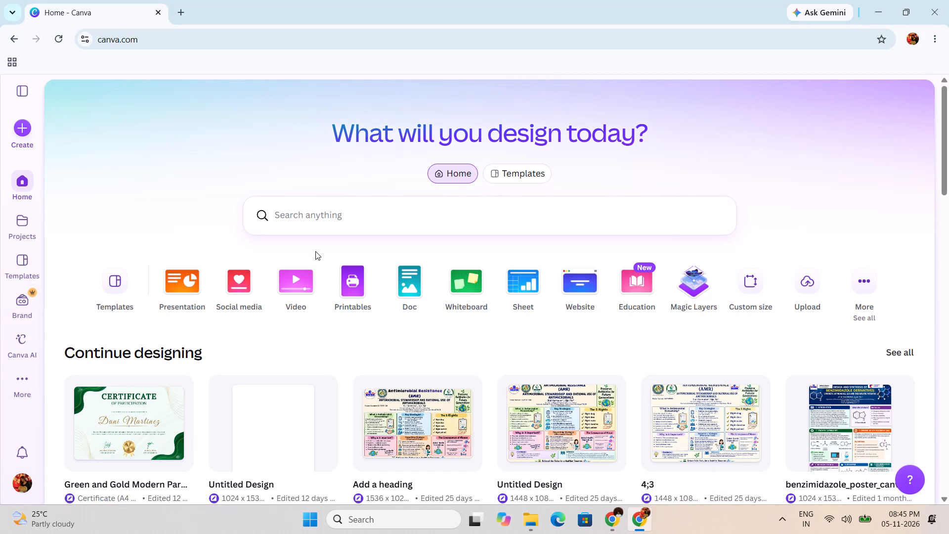
Open the copied certificate link in a new browser tab and close the Canva home tab.
click(181, 14)
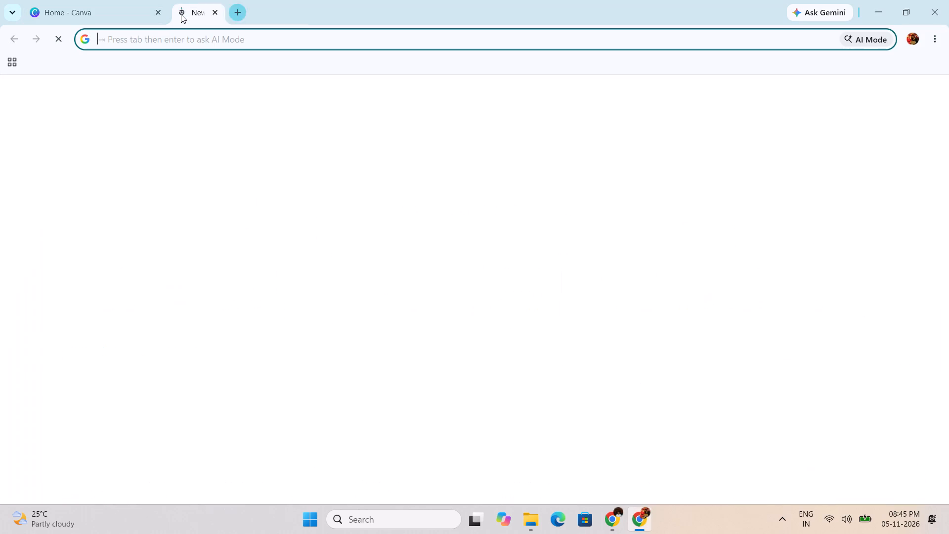
key(ctrl+v)
key(Return)
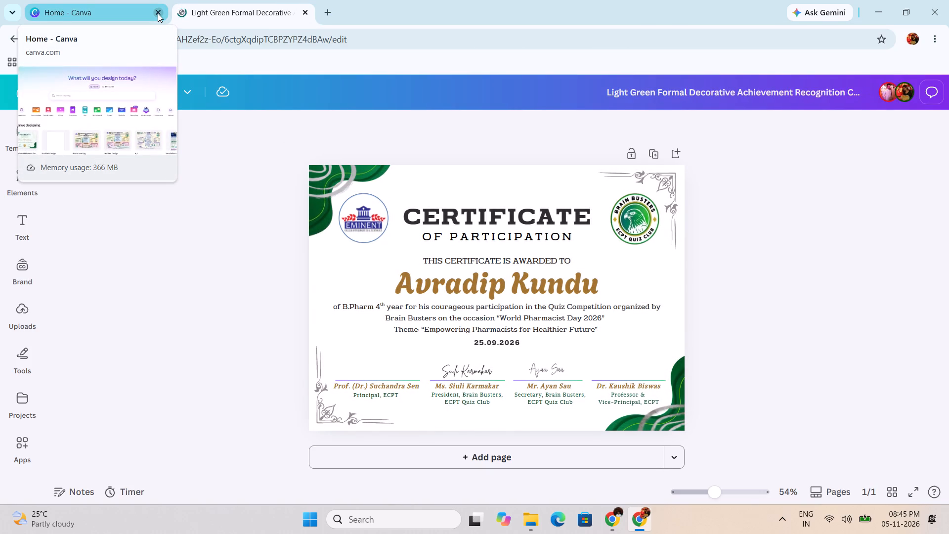
click(158, 13)
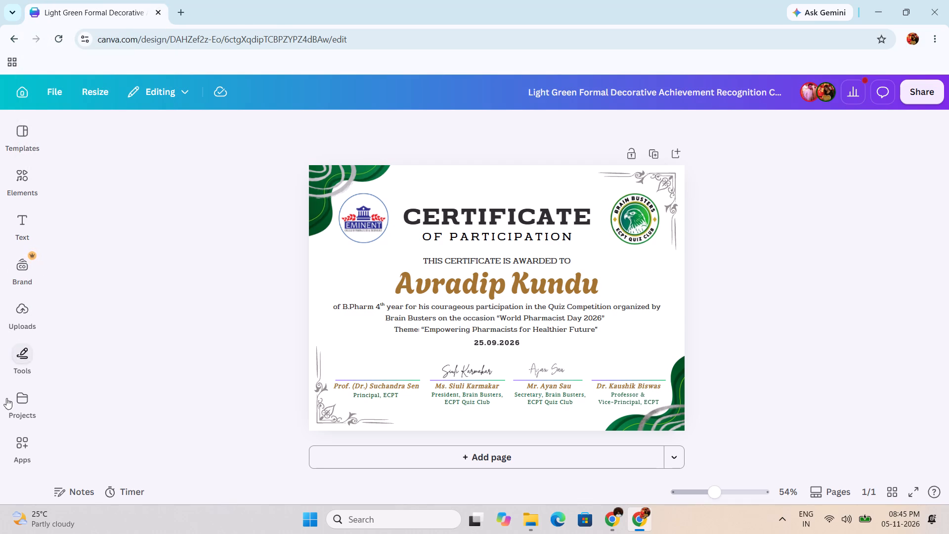
Open the Canva apps library beside the certificate and go to its app search.
click(21, 435)
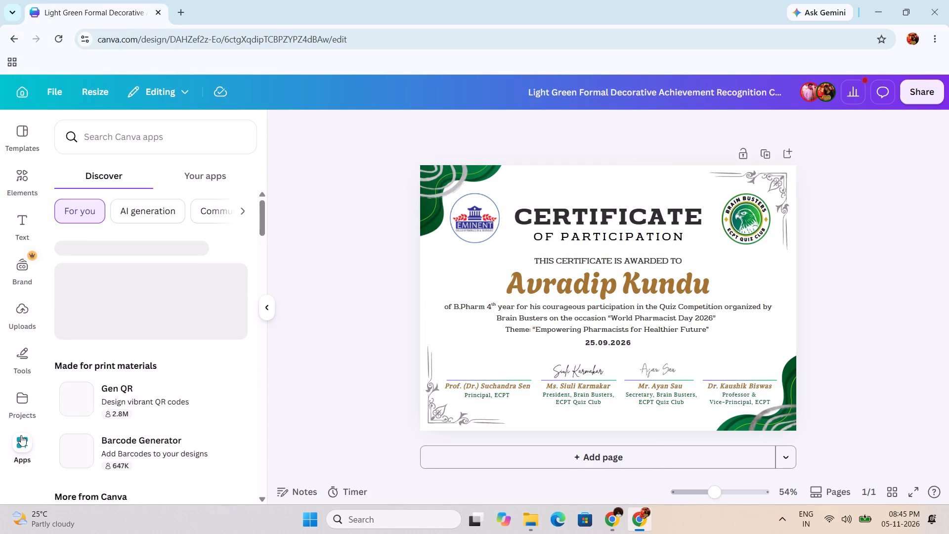
scroll(22, 414, down, 1)
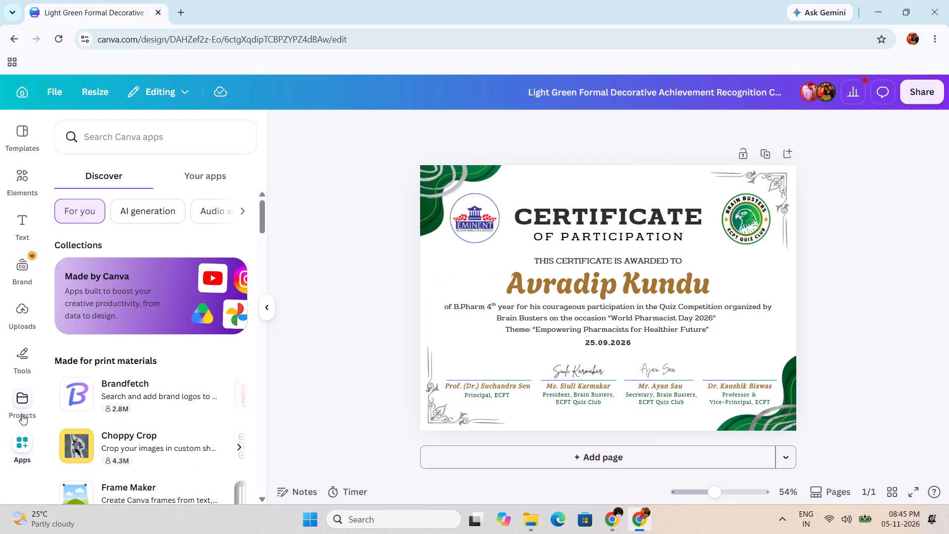
scroll(22, 414, down, 1)
click(207, 170)
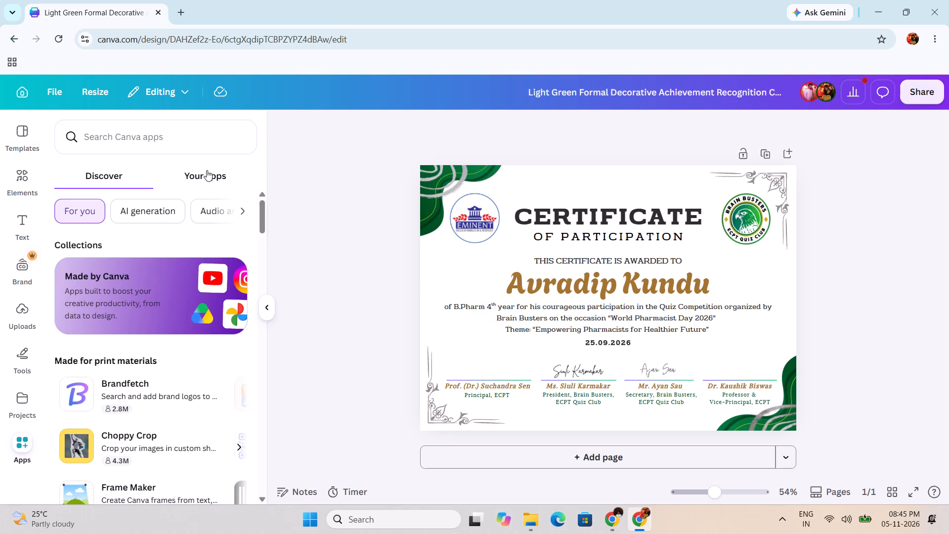
click(128, 184)
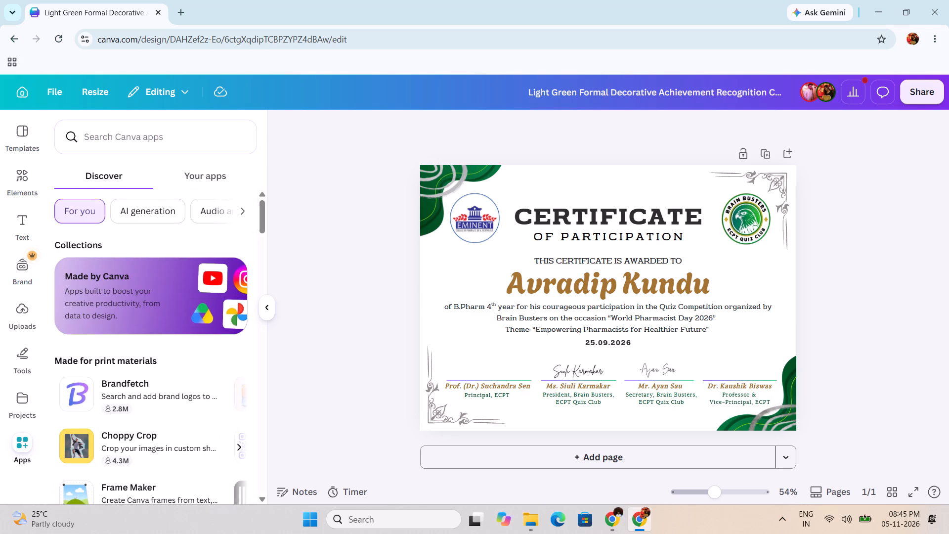
click(127, 143)
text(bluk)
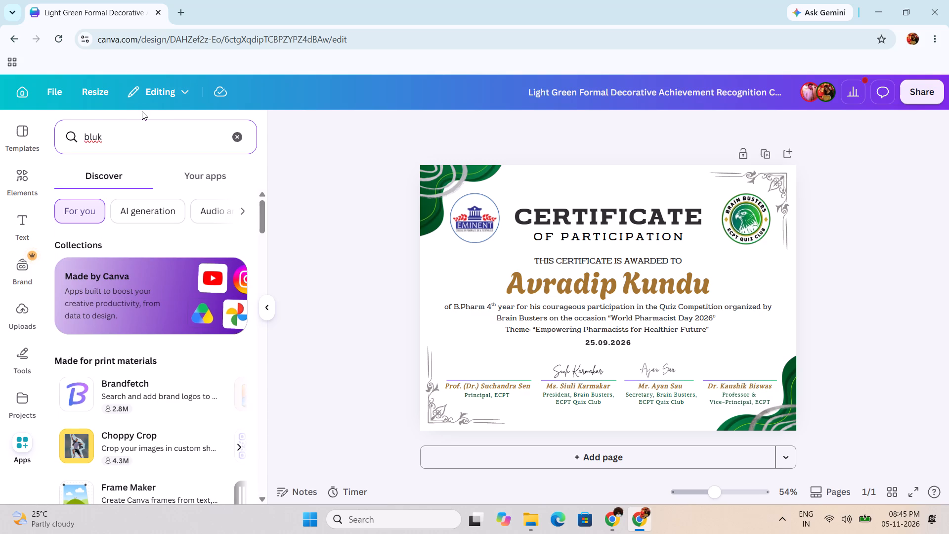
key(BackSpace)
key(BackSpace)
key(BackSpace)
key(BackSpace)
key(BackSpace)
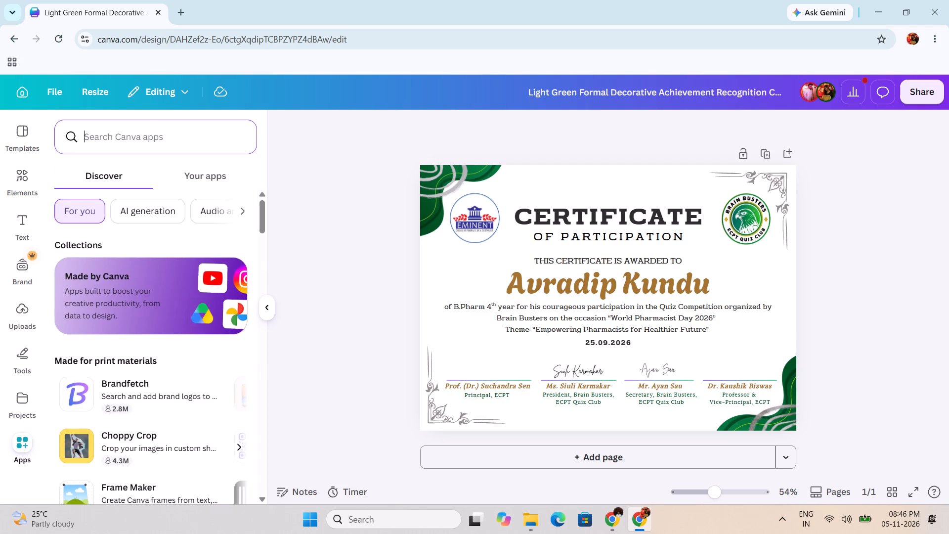
Search the Canva apps for "Bulk Create", inserting the term from the clipboard history.
key(super+v)
key(super+v)
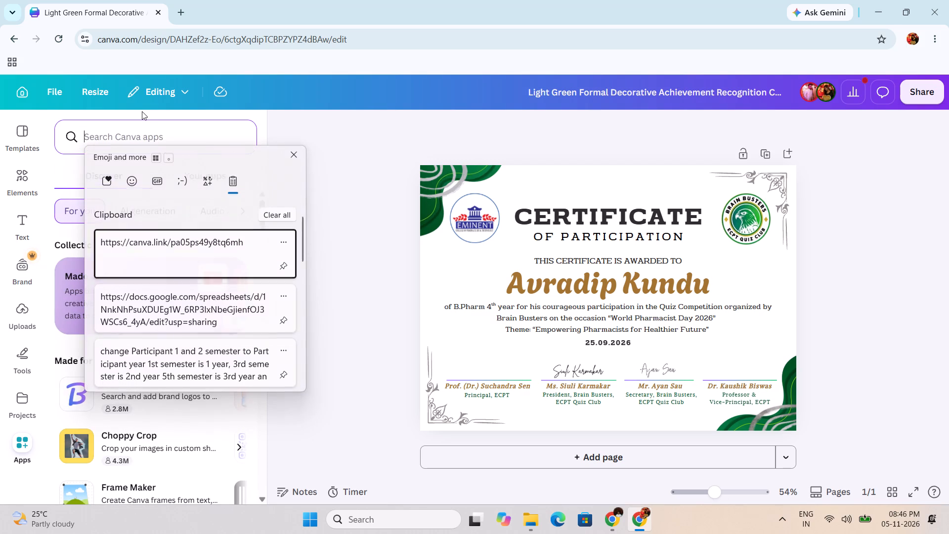
scroll(158, 340, down, 1)
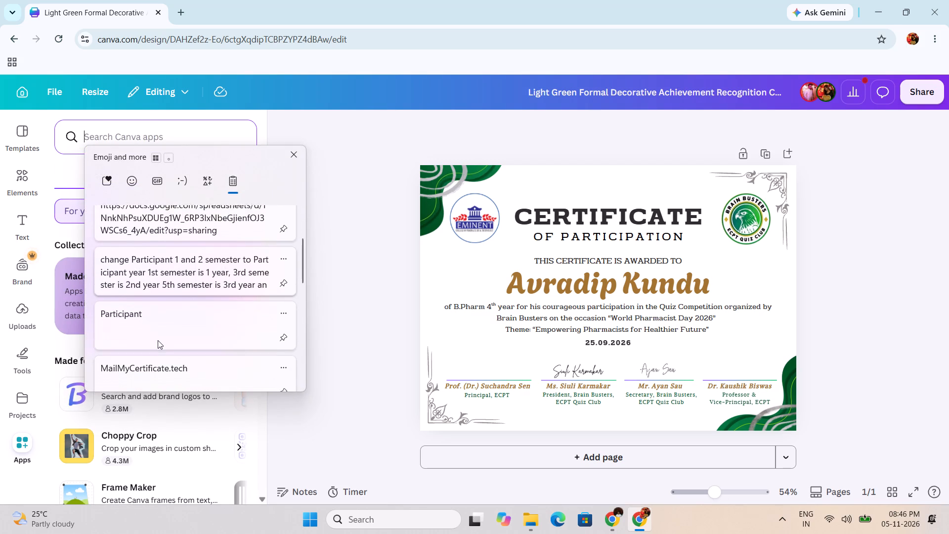
scroll(158, 340, down, 3)
click(155, 334)
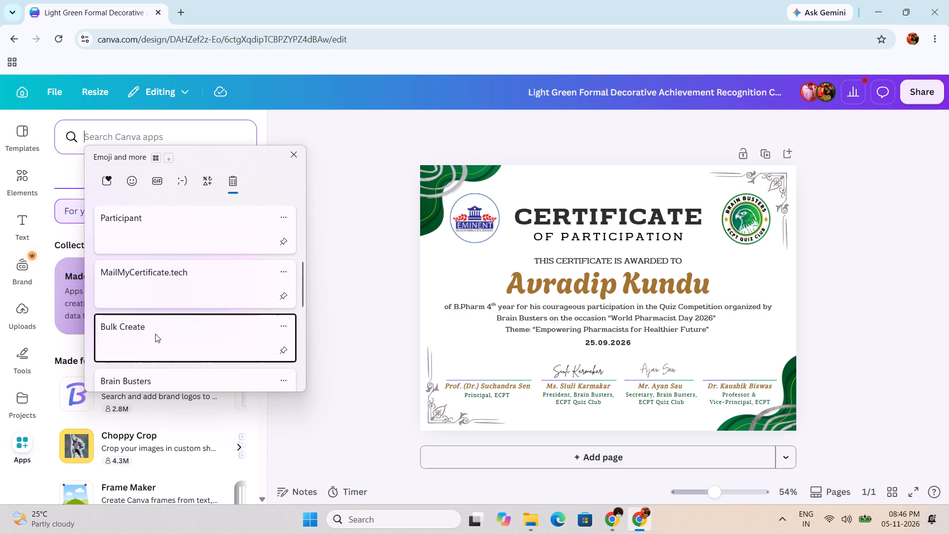
key(ctrl+v)
key(shift+Return)
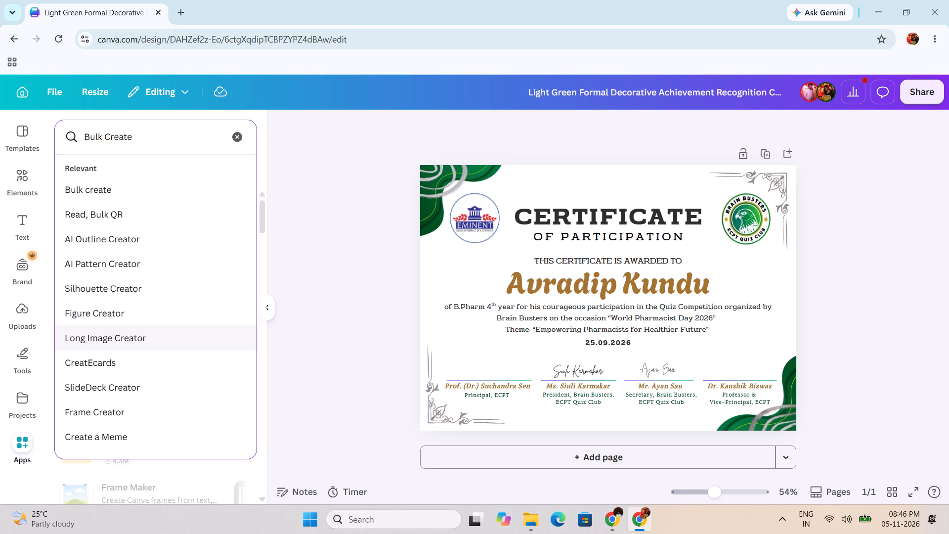
Pick the Bulk create suggestion and open the Bulk create app beside the certificate.
click(103, 186)
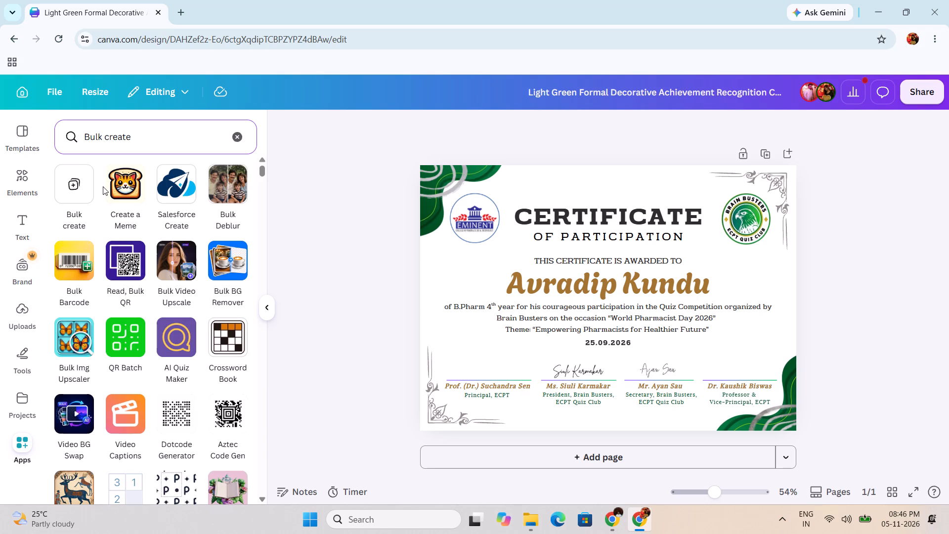
click(86, 189)
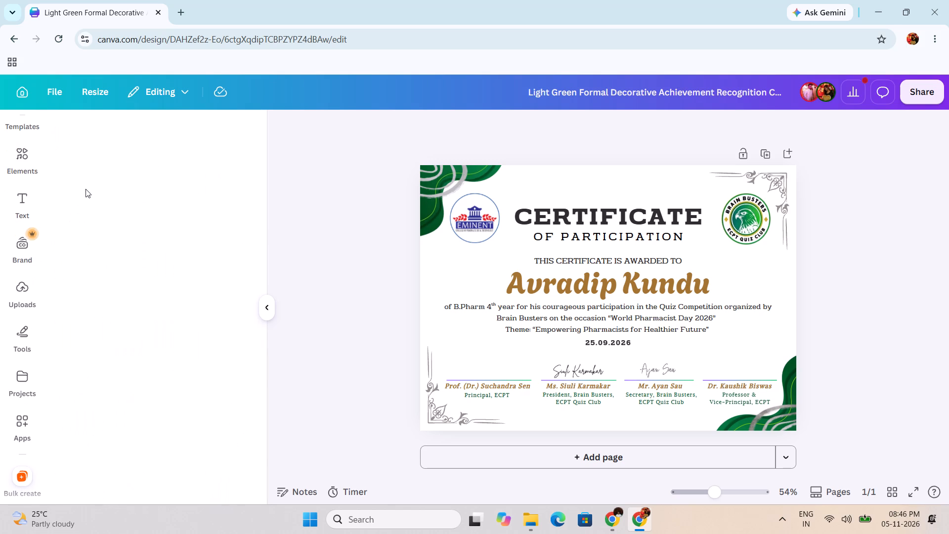
click(116, 186)
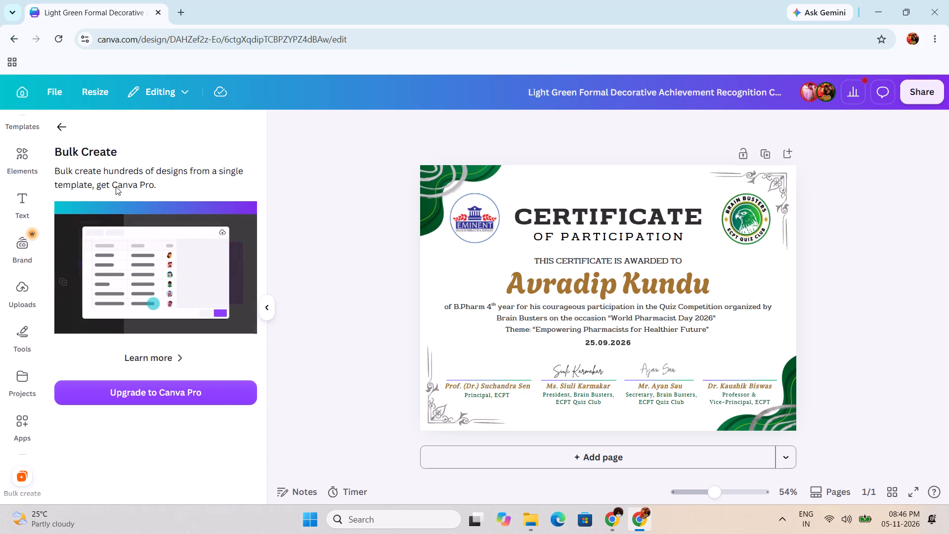
Review the Canva Pro upgrade checkout with UPI as the payment method, and leave it without paying.
click(188, 400)
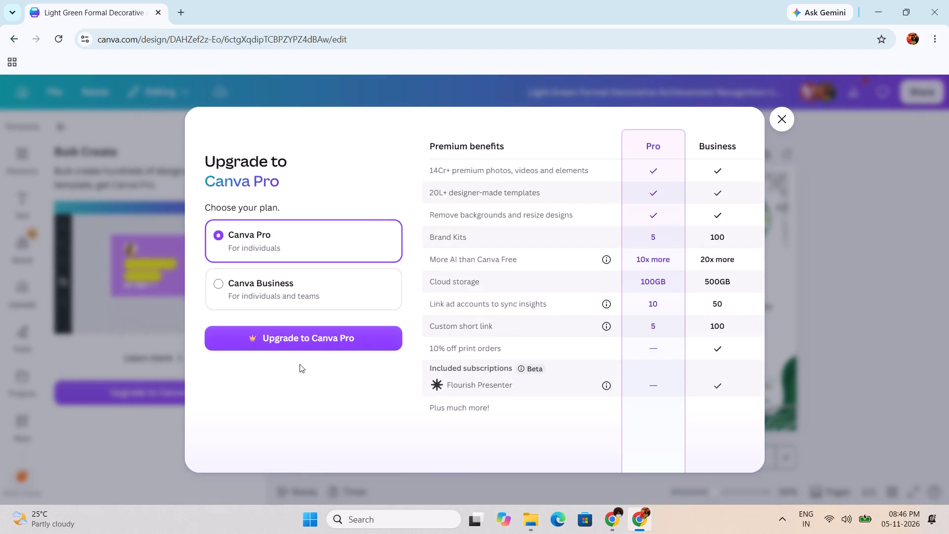
click(318, 346)
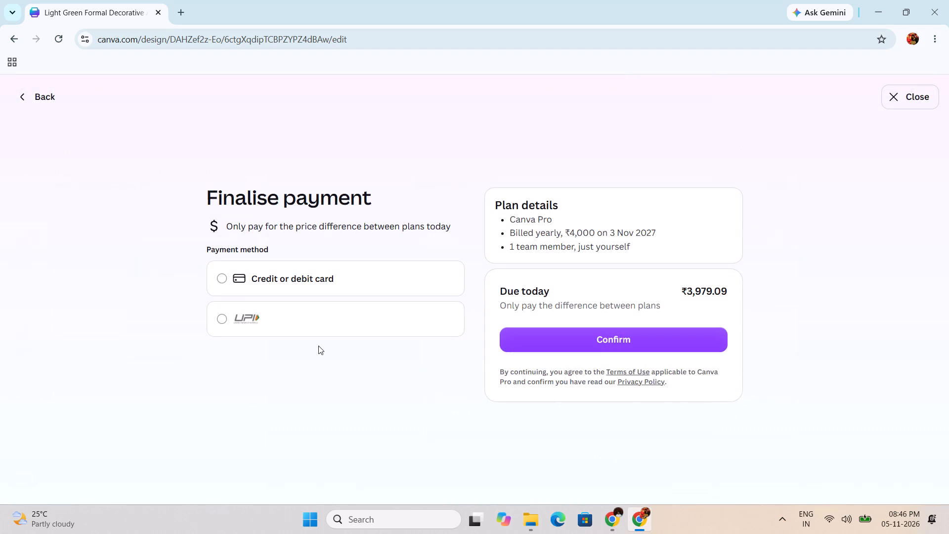
click(276, 318)
scroll(325, 307, down, 3)
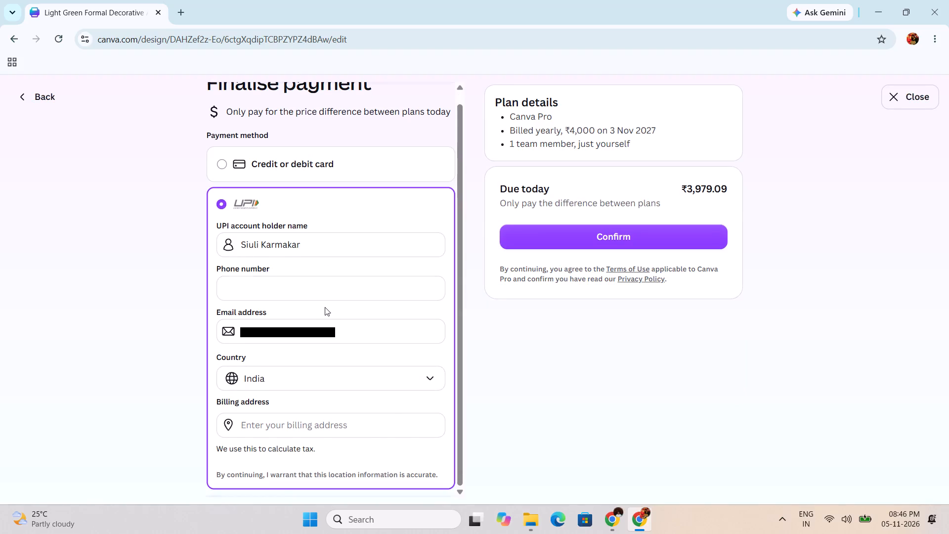
scroll(325, 307, down, 4)
scroll(325, 307, up, 5)
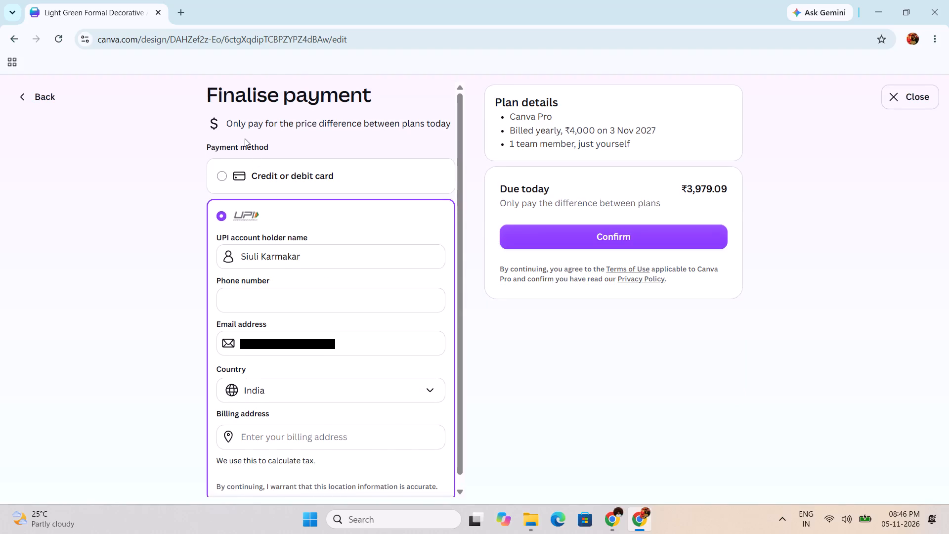
click(43, 102)
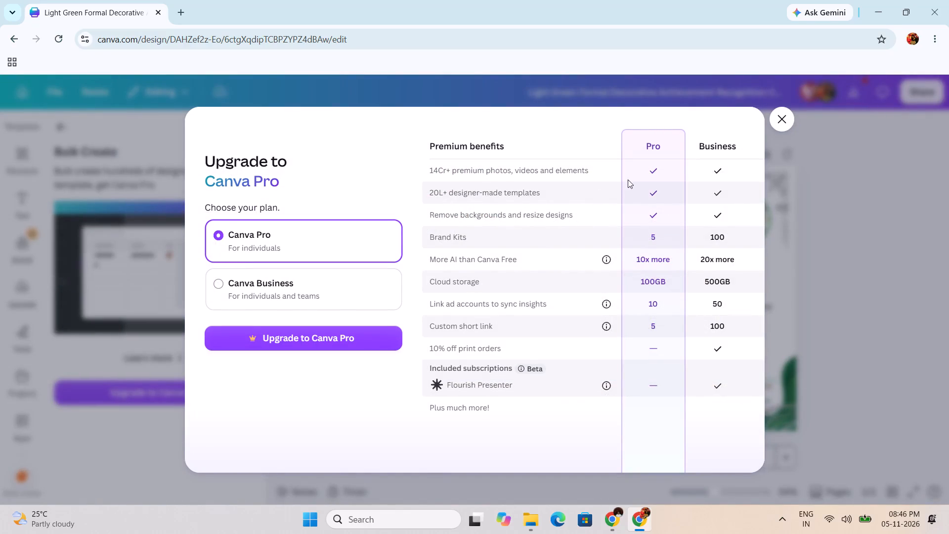
click(780, 124)
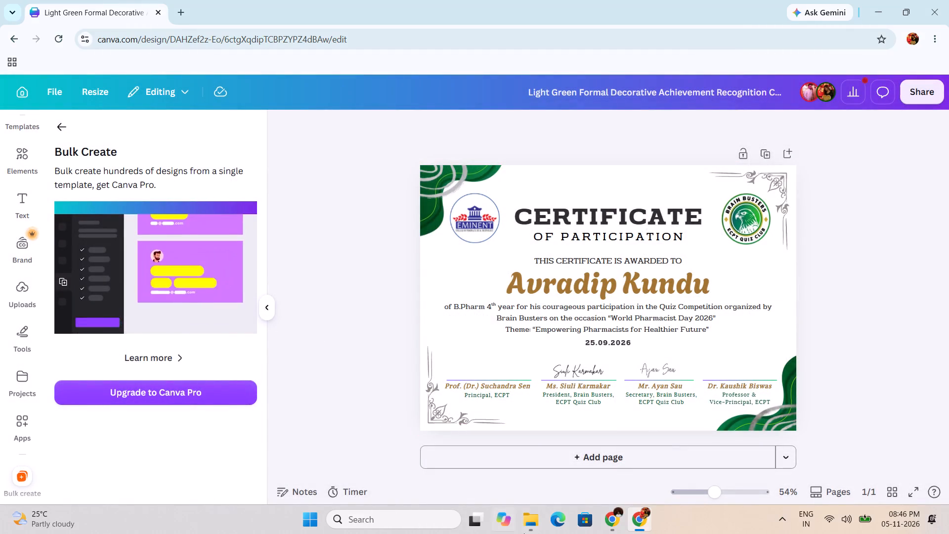
Switch to the other Chrome profile's window, dismiss the share options, and open Bulk create on the Light Green certificate.
click(621, 521)
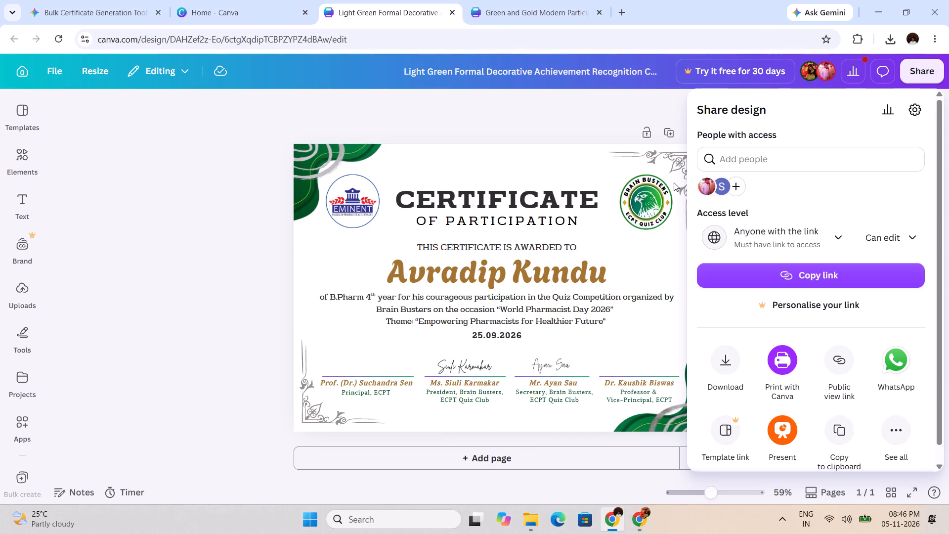
click(543, 122)
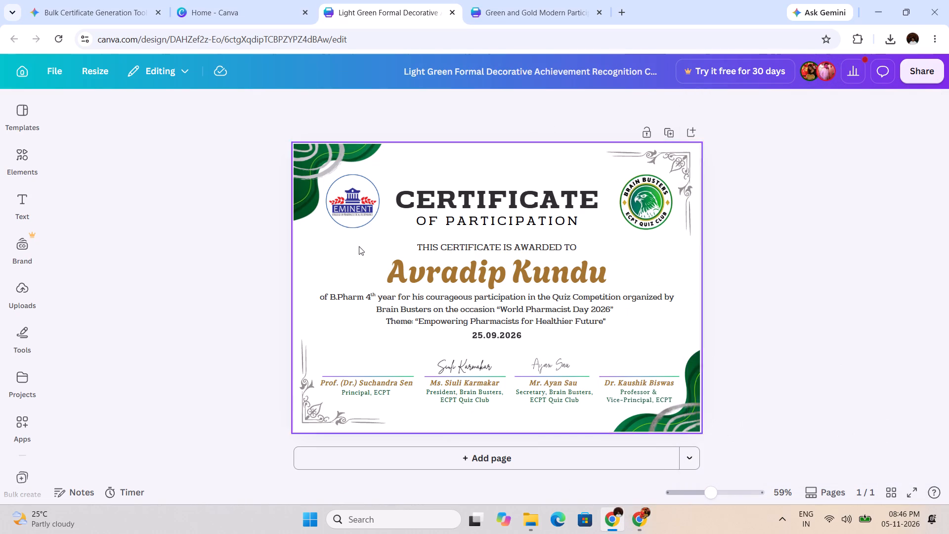
click(16, 483)
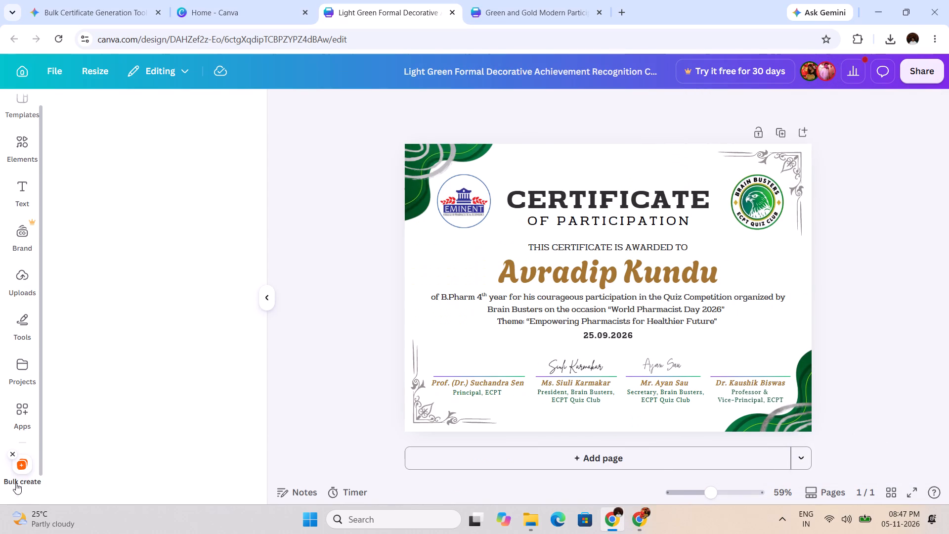
click(182, 164)
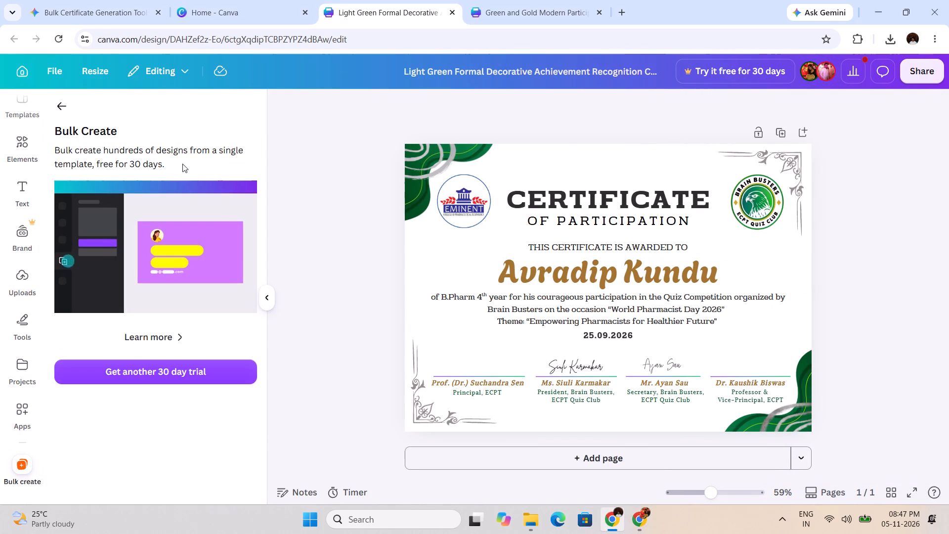
Check the Canva Business 30-day free trial offered by Bulk create, comparing its Yearly and Monthly billing.
click(207, 371)
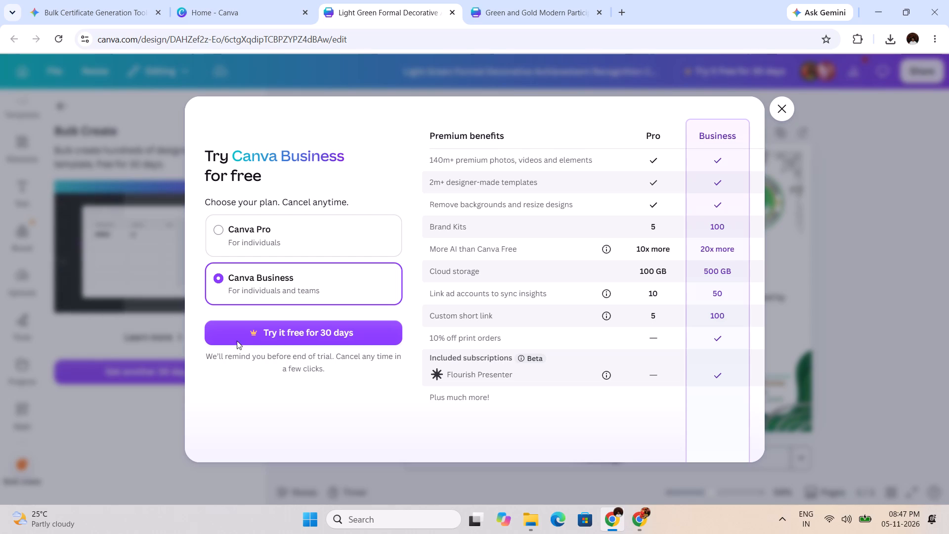
click(304, 334)
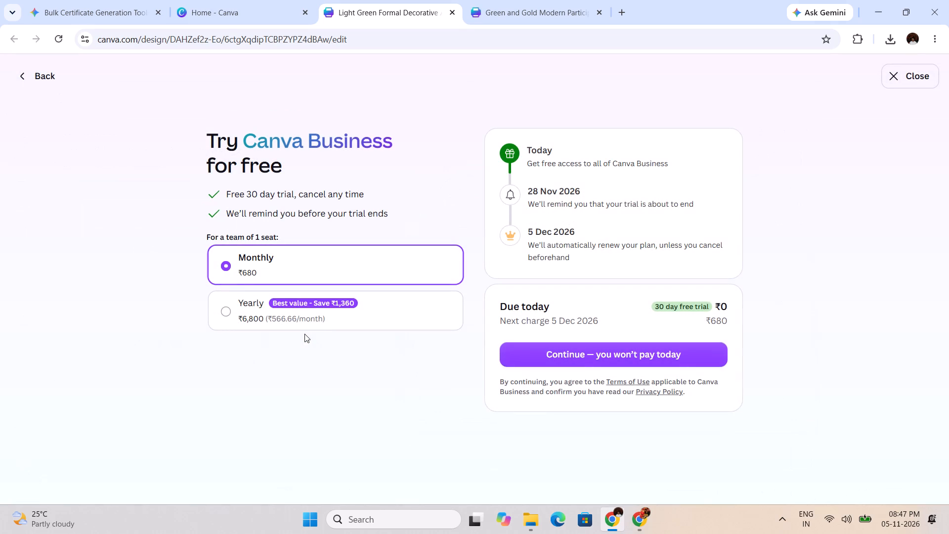
click(298, 307)
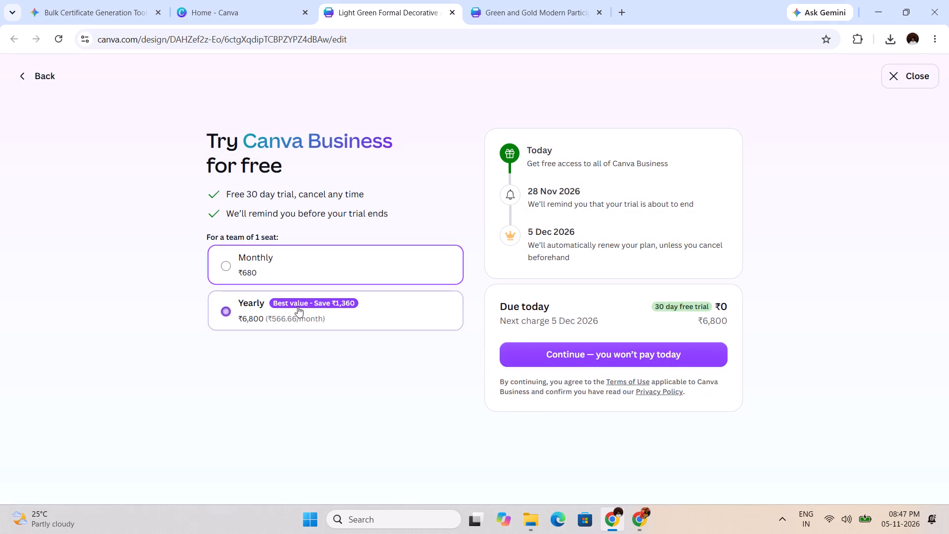
click(291, 267)
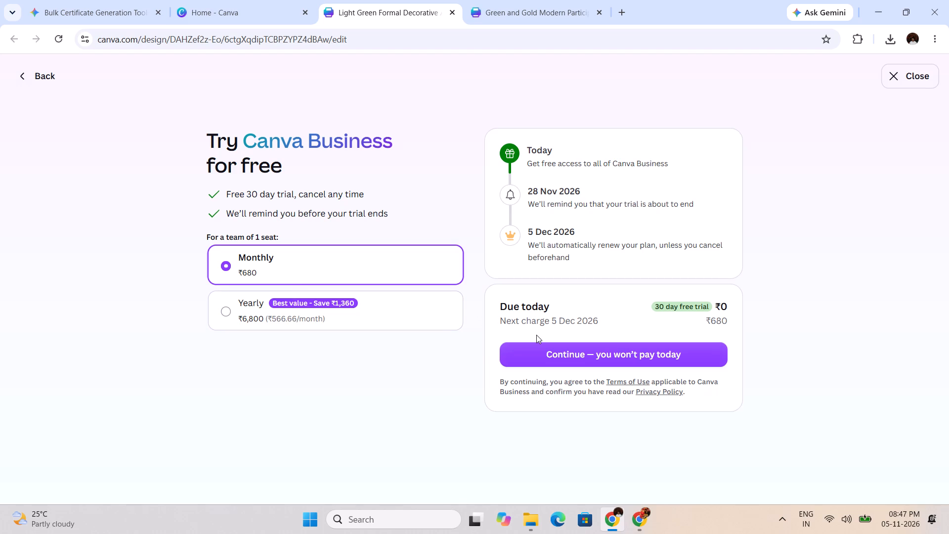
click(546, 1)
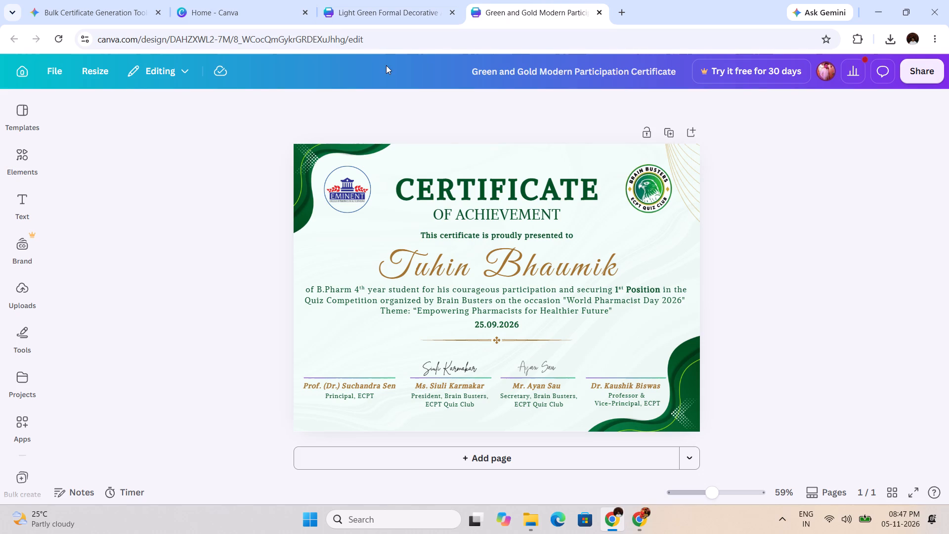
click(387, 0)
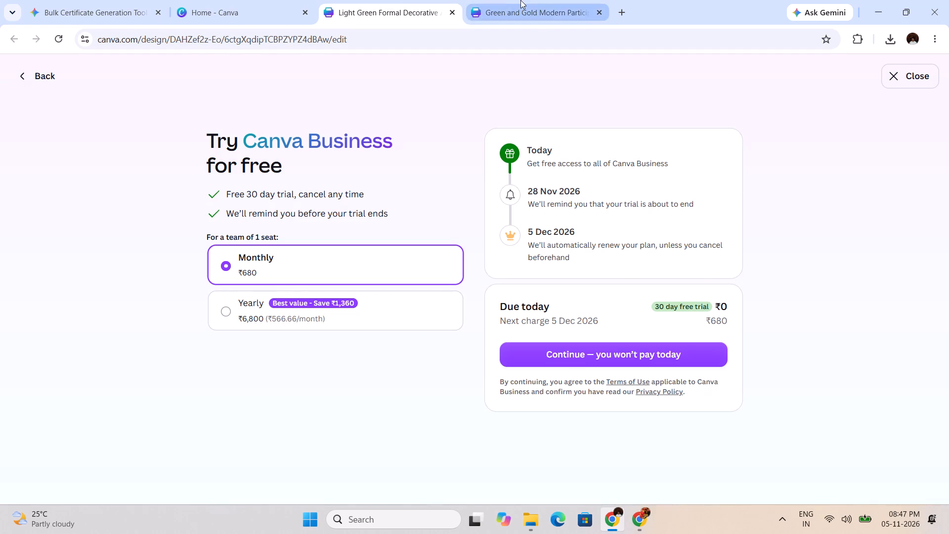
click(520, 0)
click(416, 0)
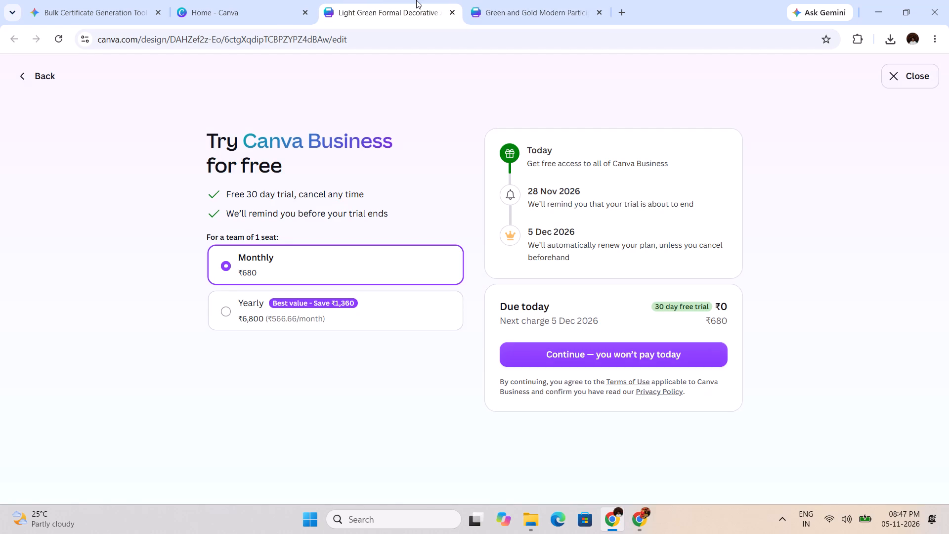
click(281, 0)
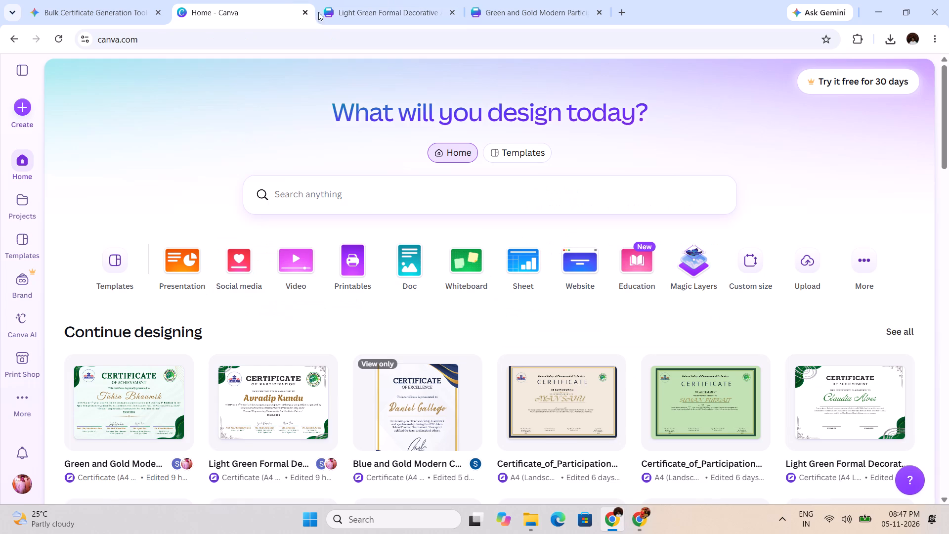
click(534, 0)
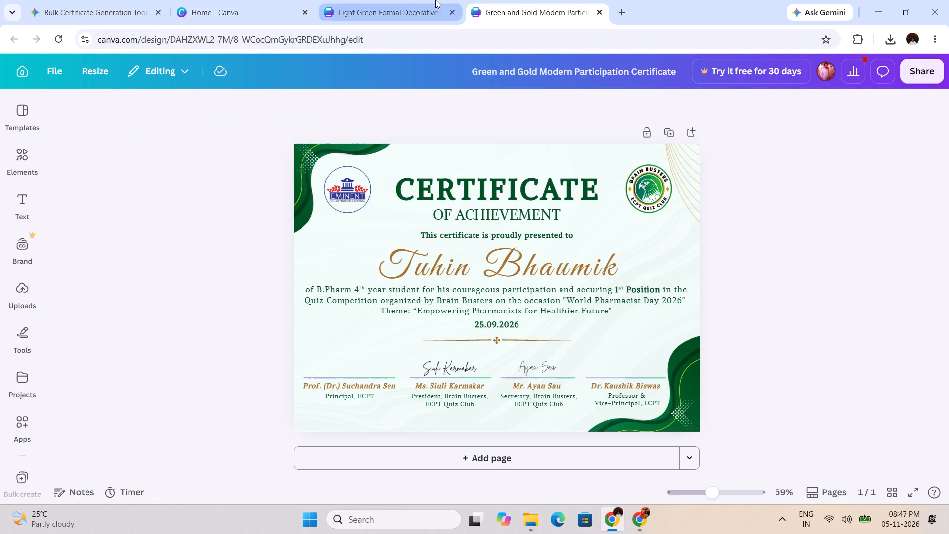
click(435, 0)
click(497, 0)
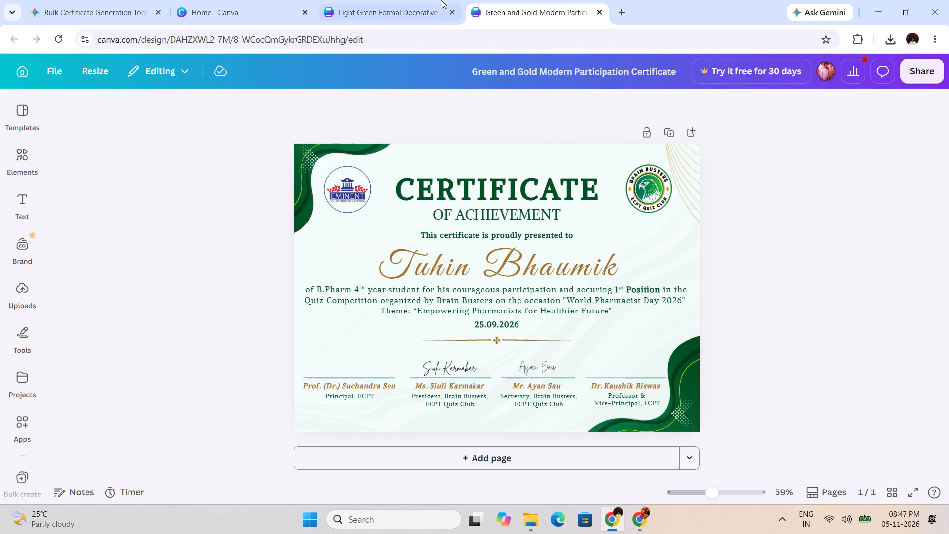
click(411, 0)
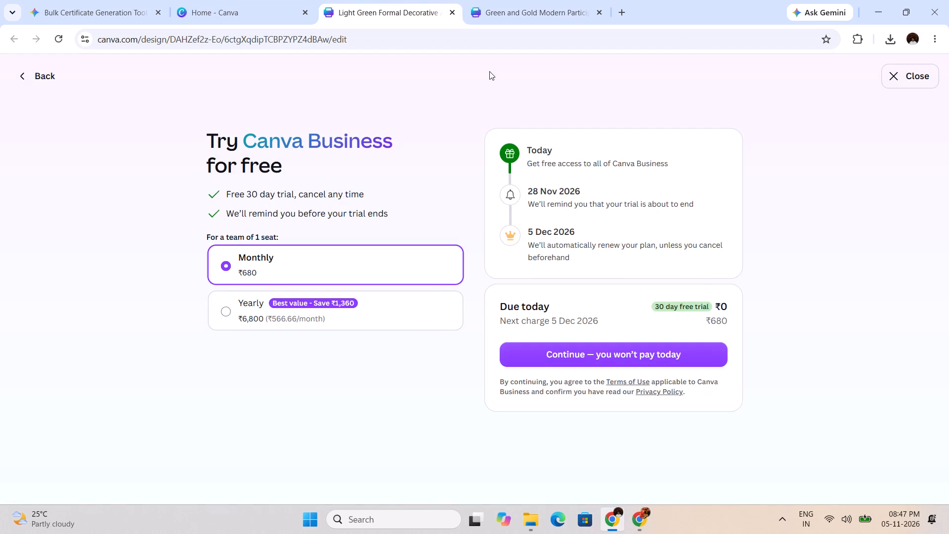
Open the 30-day free trial offer from the Green and Gold certificate and examine the Pro Lite, Pro and Business benefits.
click(507, 0)
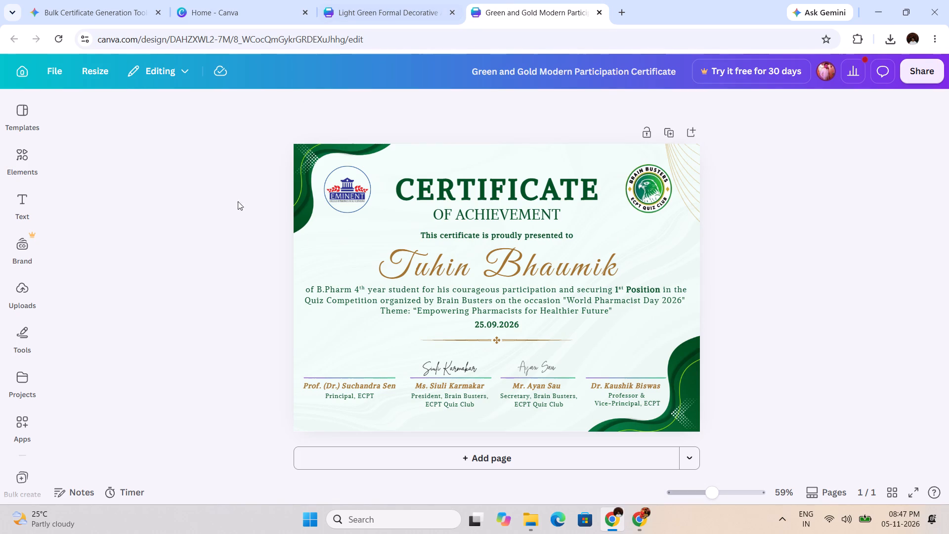
scroll(10, 454, down, 4)
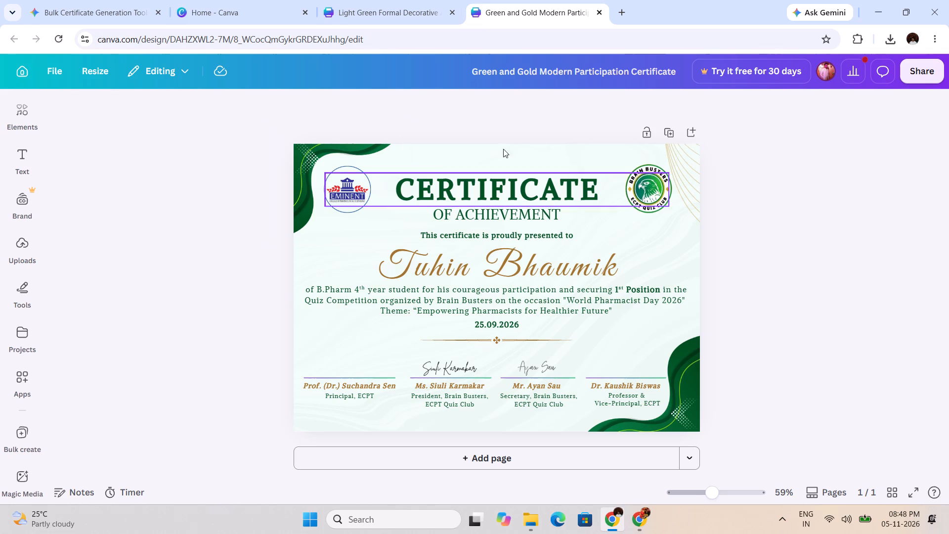
click(742, 76)
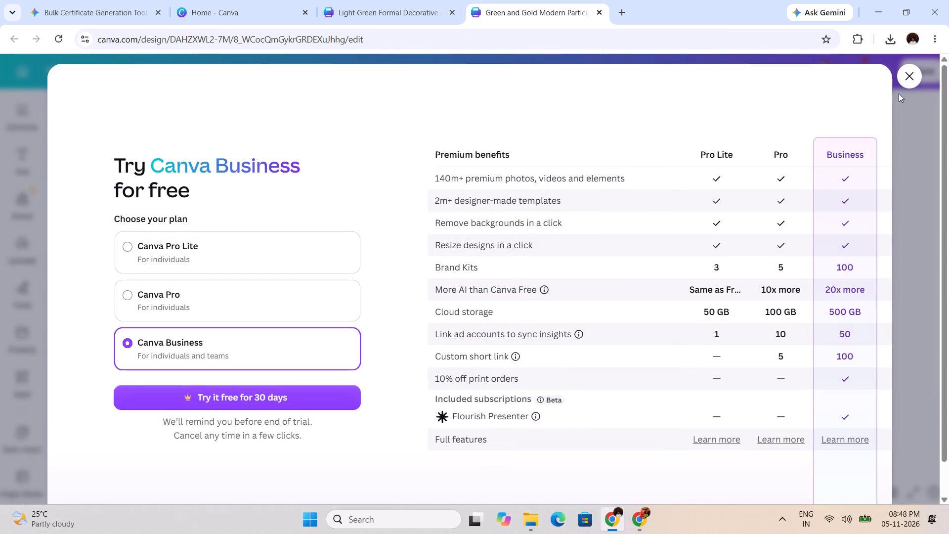
scroll(745, 152, left, 2)
scroll(745, 152, right, 1)
scroll(808, 151, right, 1)
scroll(820, 149, left, 2)
scroll(820, 149, right, 1)
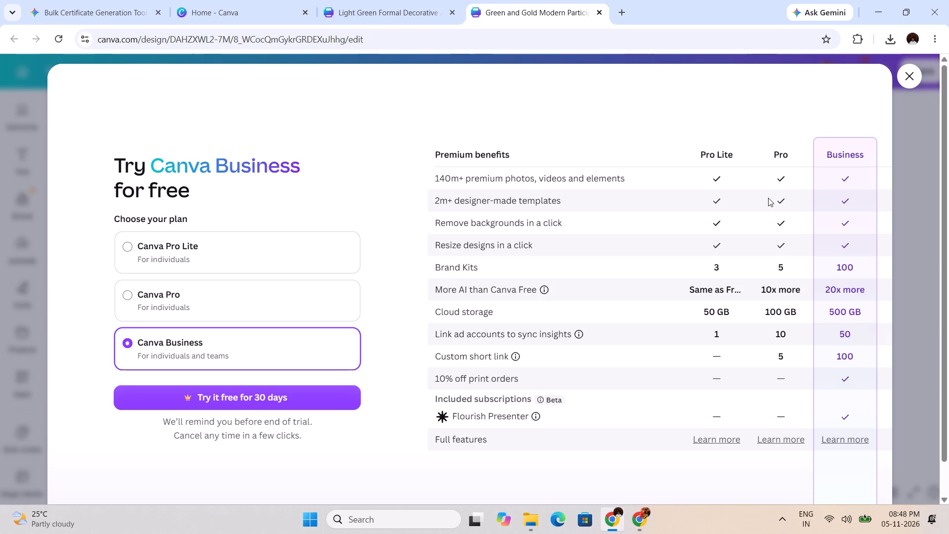
click(769, 249)
Choose the Canva Pro plan and proceed to its billing choices.
click(262, 300)
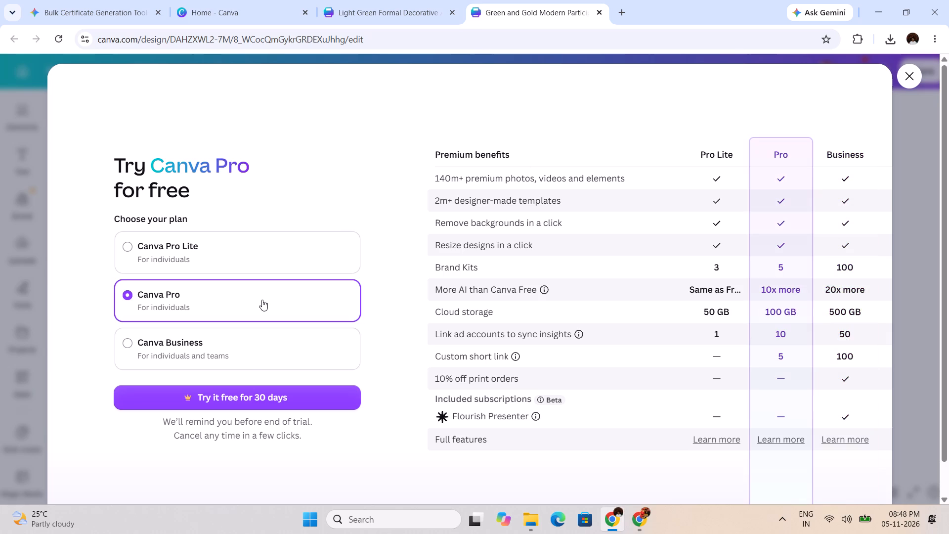
click(537, 419)
click(537, 419)
click(271, 392)
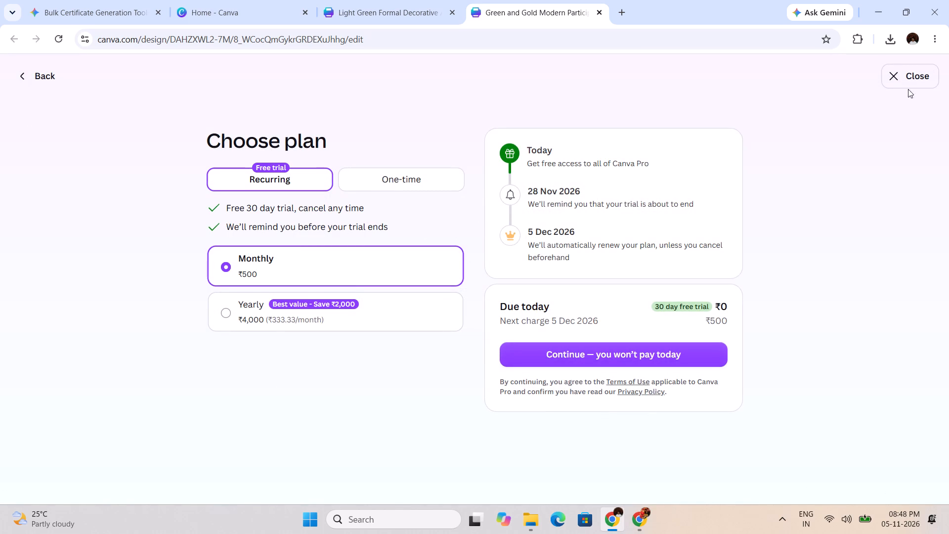
Set Canva Pro billing to One-time with the 1 day option at ₹69.
click(396, 188)
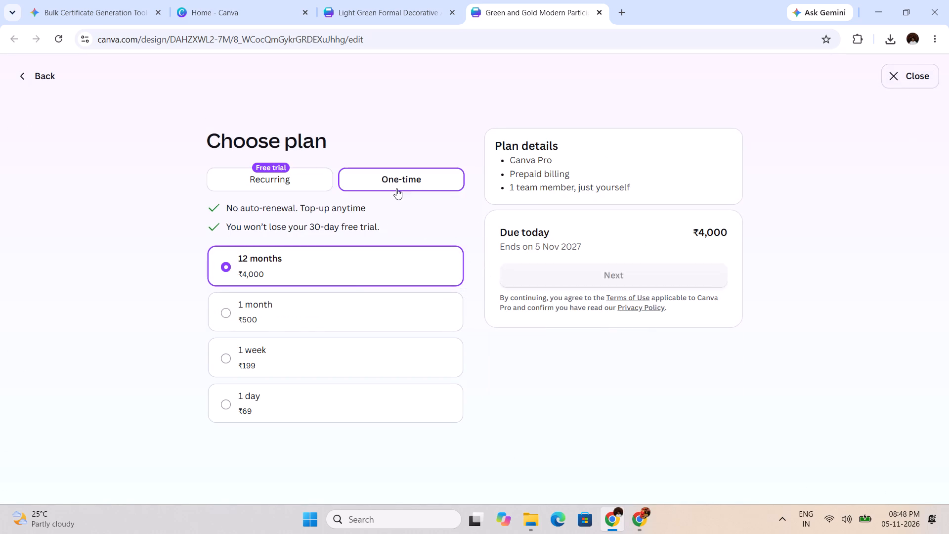
click(296, 401)
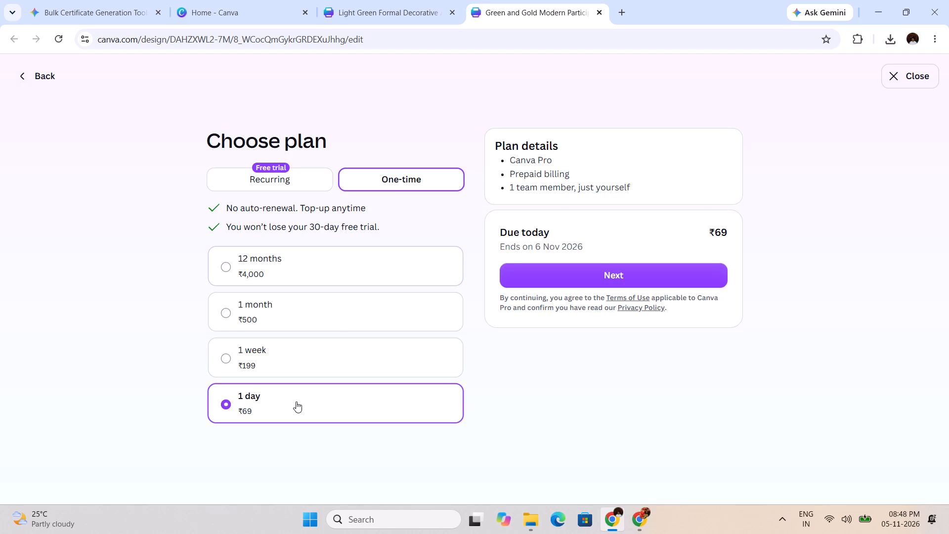
Compare Canva Pro's Recurring free-trial billing, Monthly and Yearly, with the One-time prepaid durations and their prices.
click(247, 179)
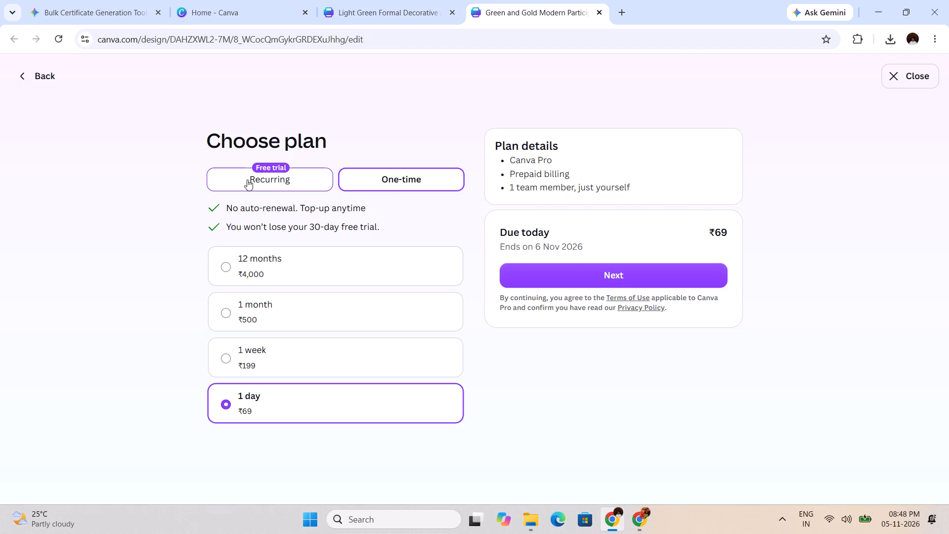
click(371, 177)
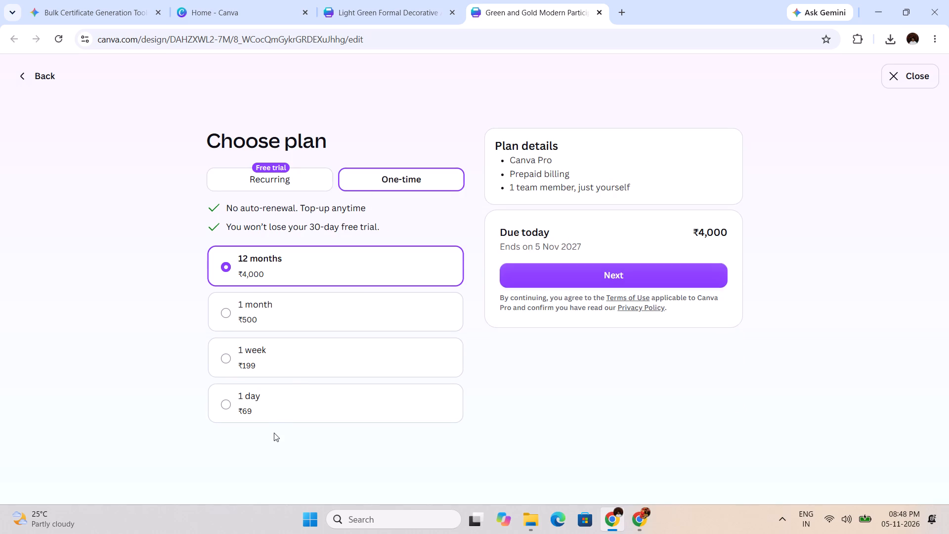
click(264, 398)
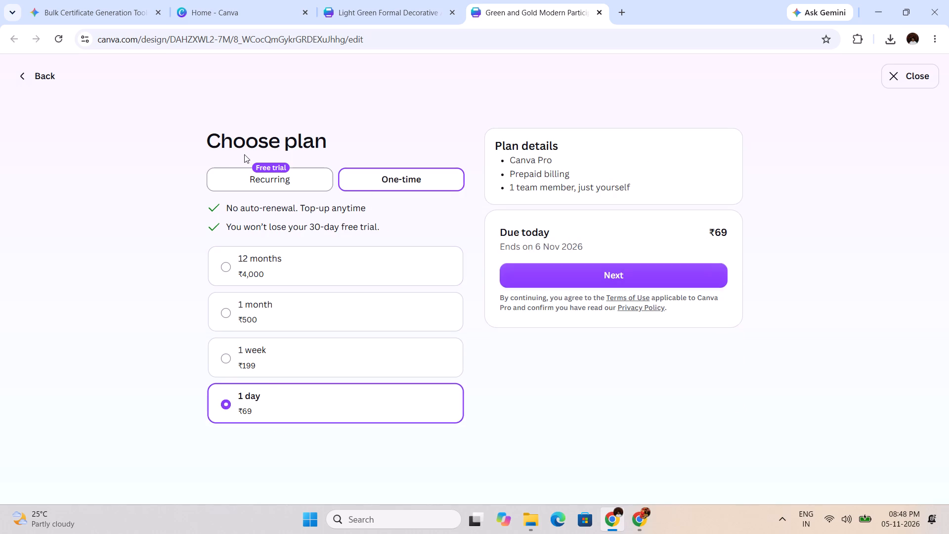
click(269, 180)
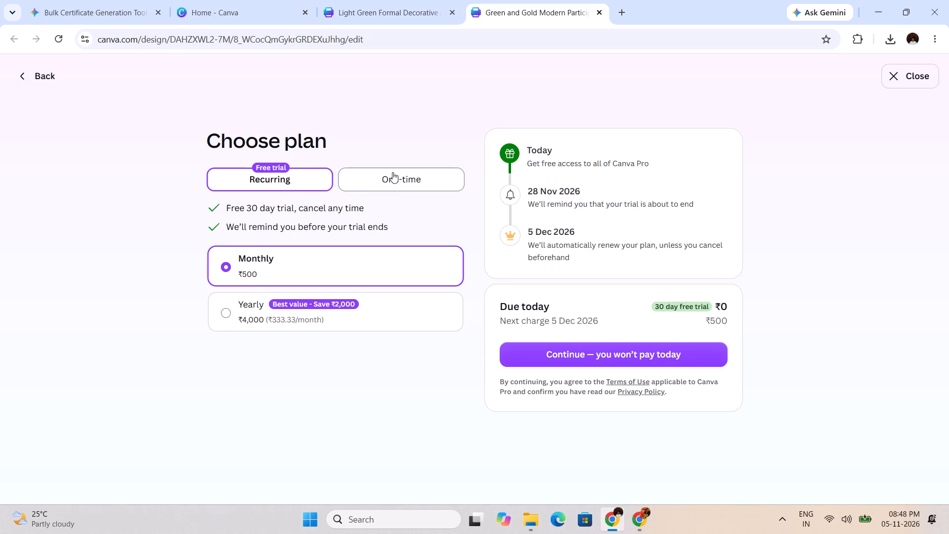
click(511, 200)
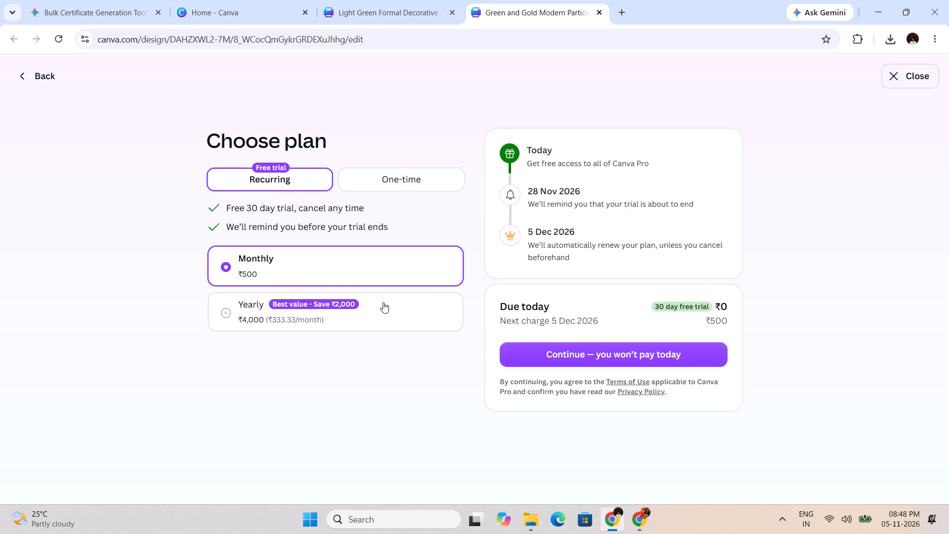
click(381, 307)
click(402, 182)
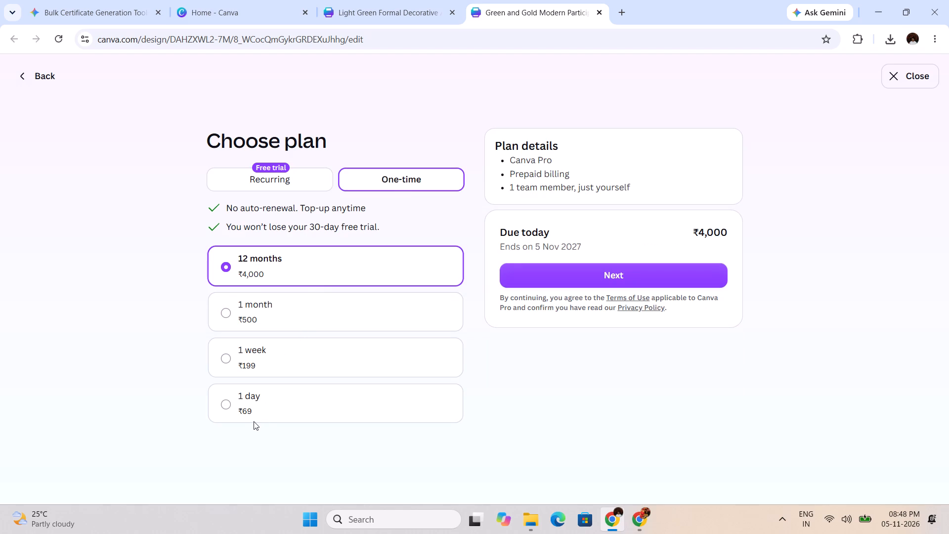
click(264, 180)
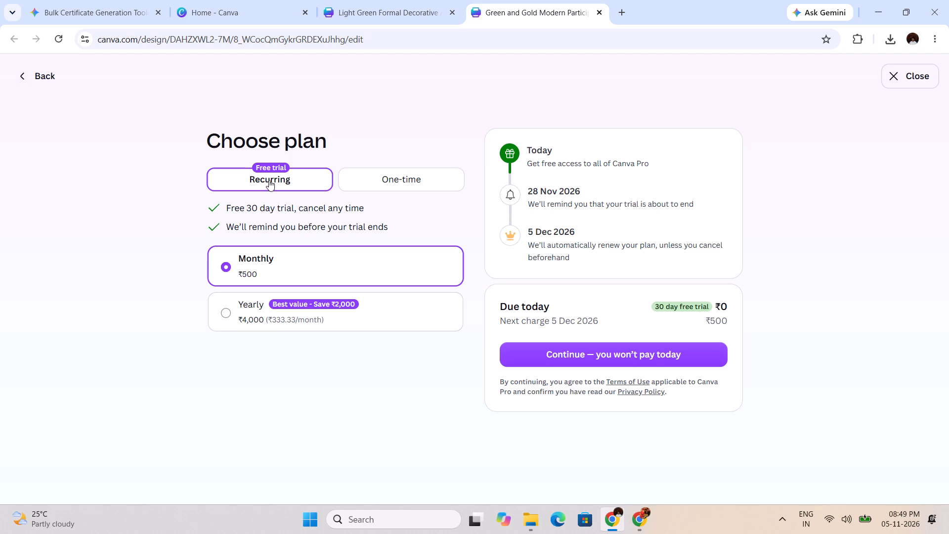
click(389, 174)
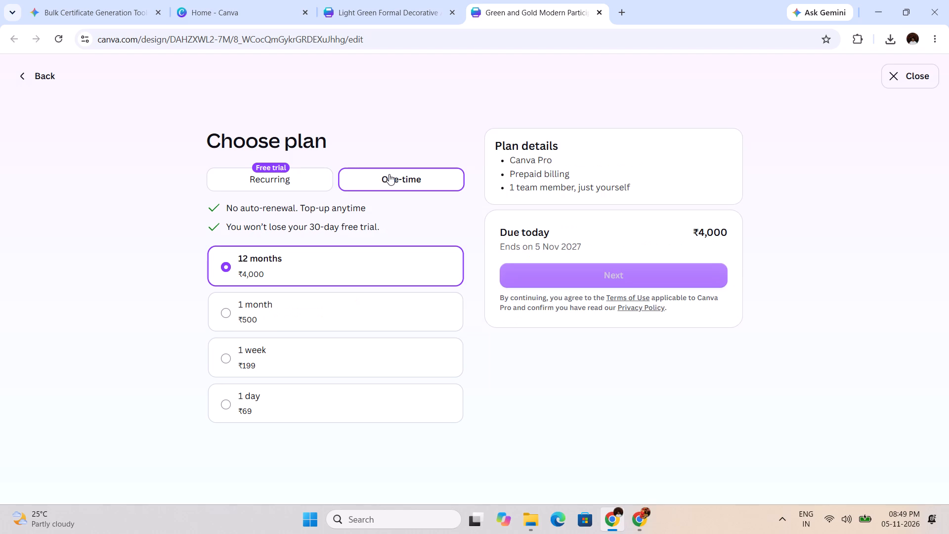
click(299, 178)
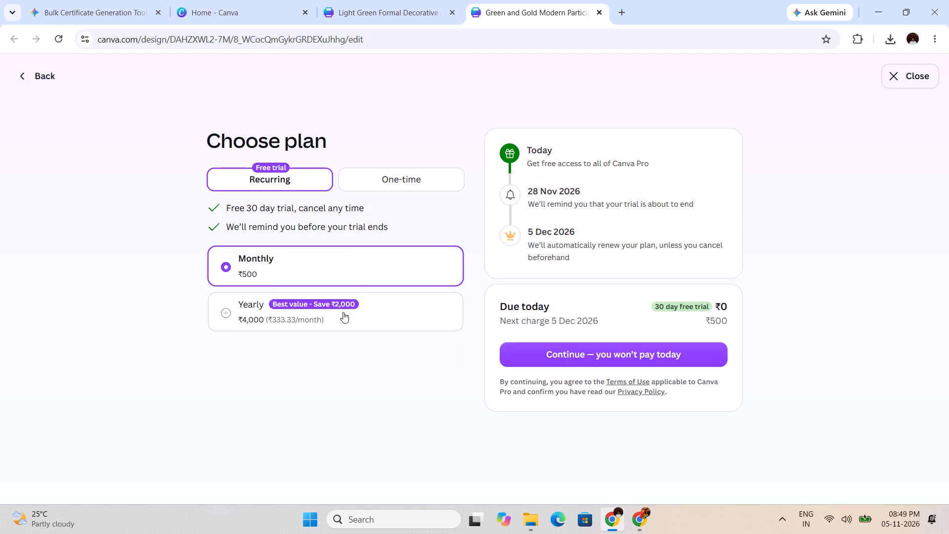
click(388, 182)
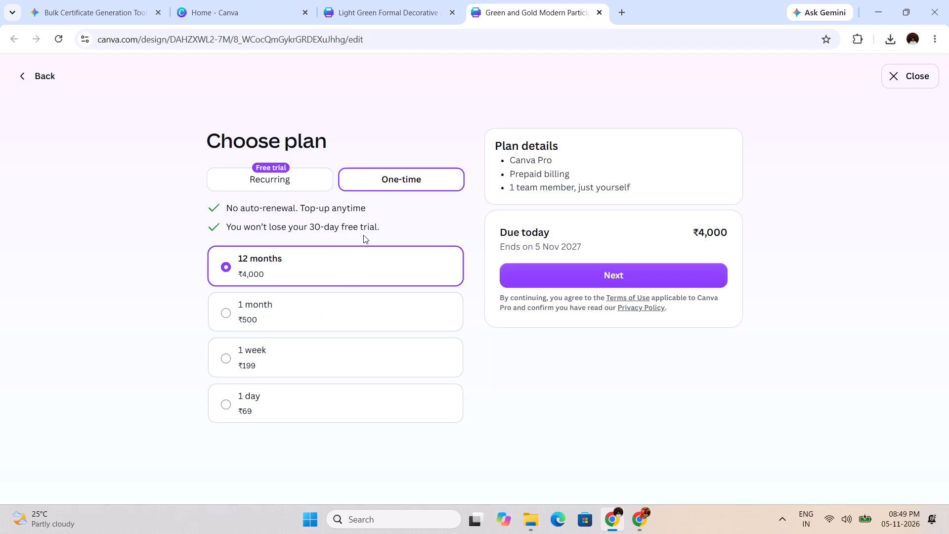
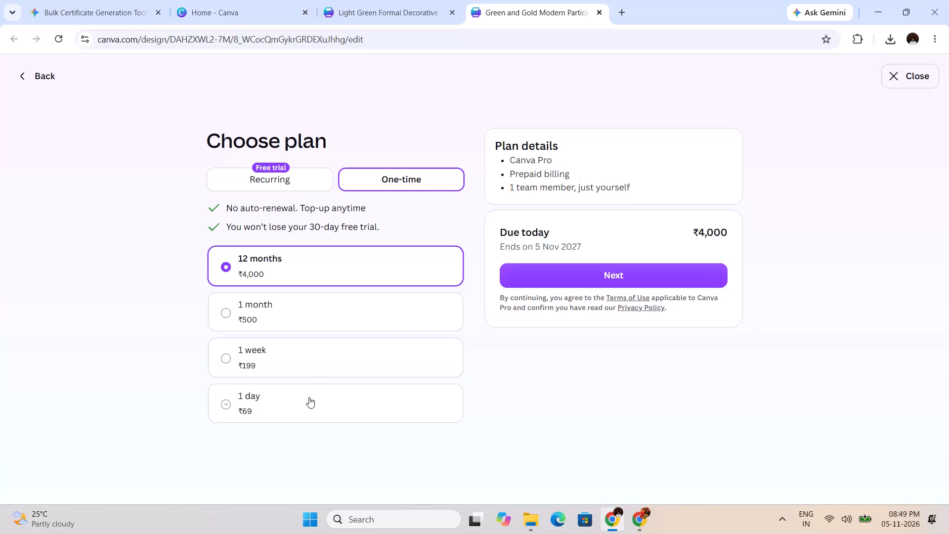
Compare the Canva Business free-trial billing on the Light Green certificate with Canva Pro's Recurring and One-time options on the Green and Gold certificate.
click(275, 188)
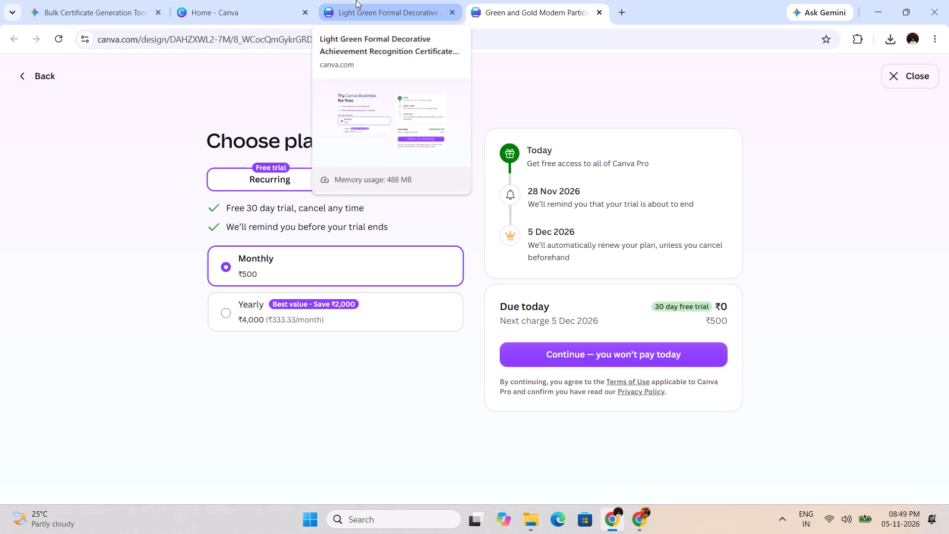
click(356, 0)
click(578, 2)
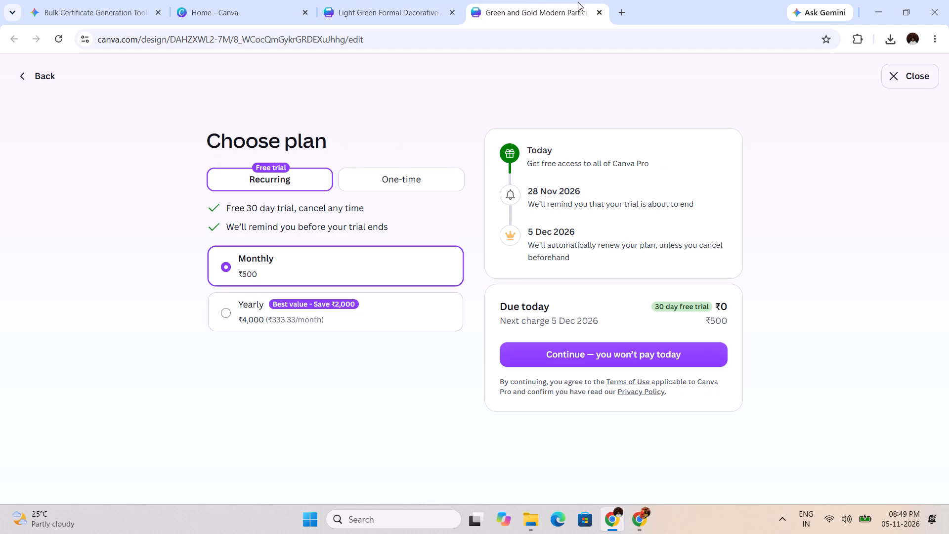
click(432, 180)
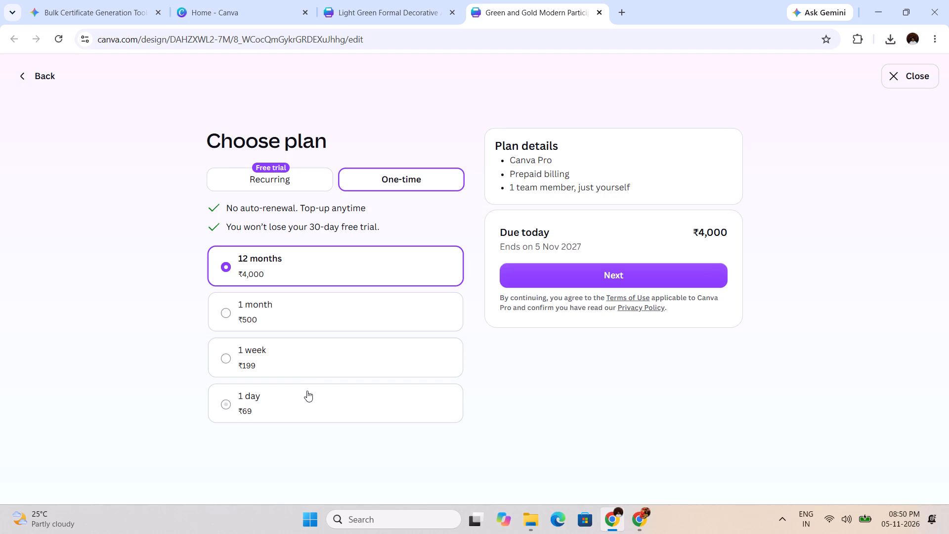
click(357, 0)
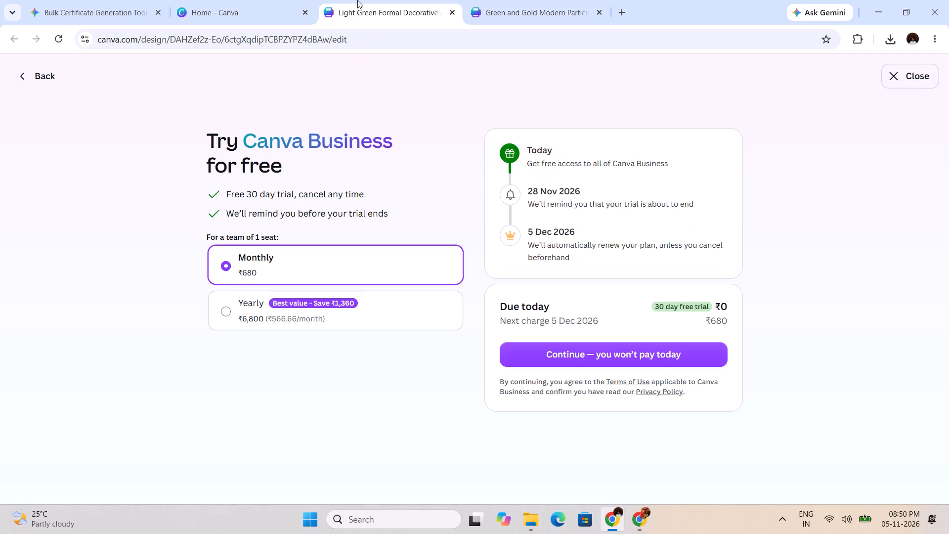
click(496, 0)
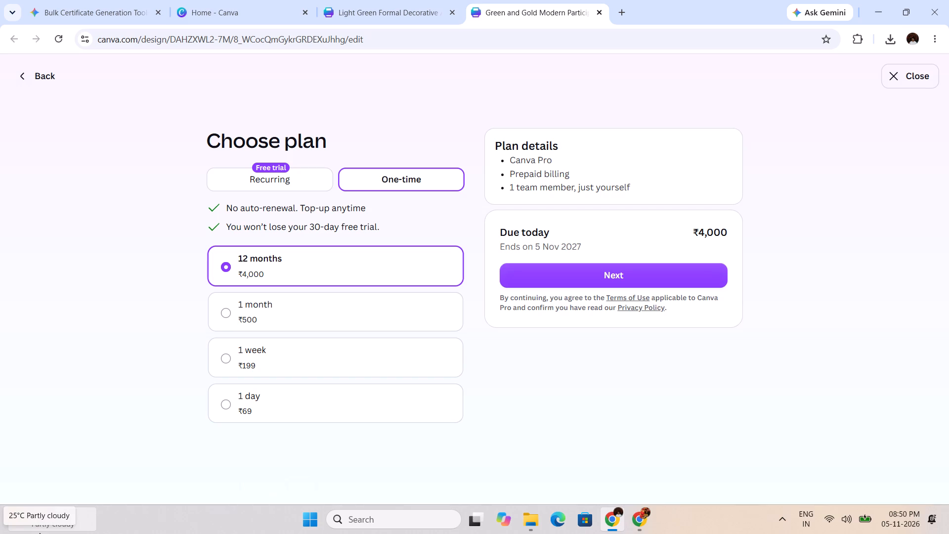
click(396, 2)
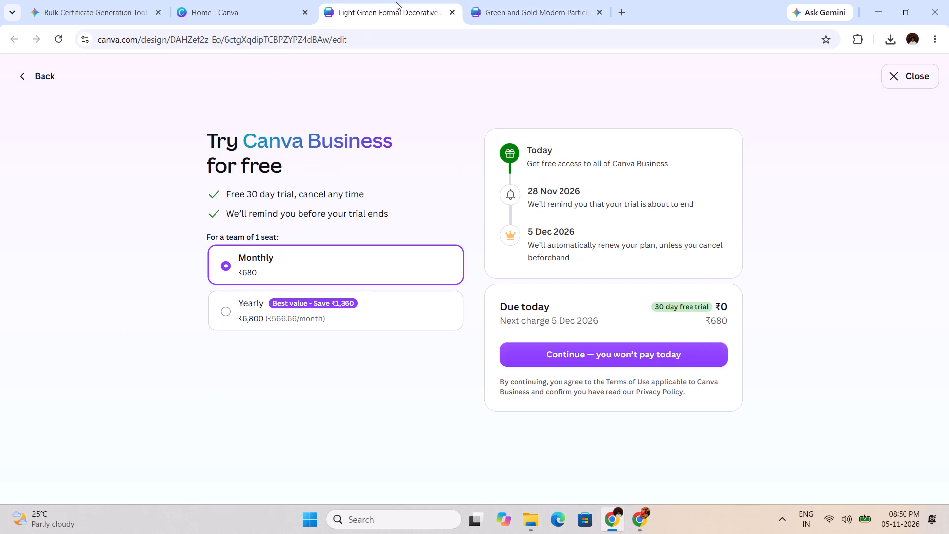
click(522, 0)
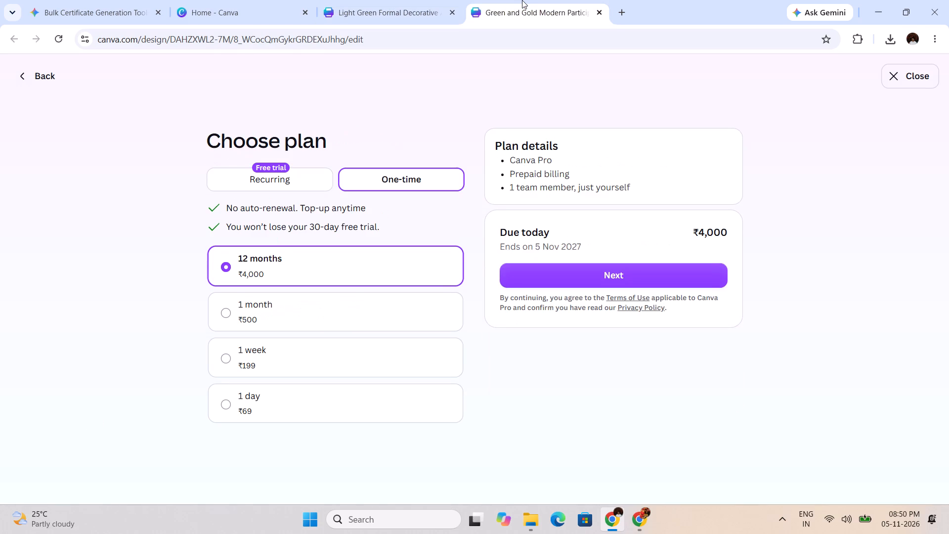
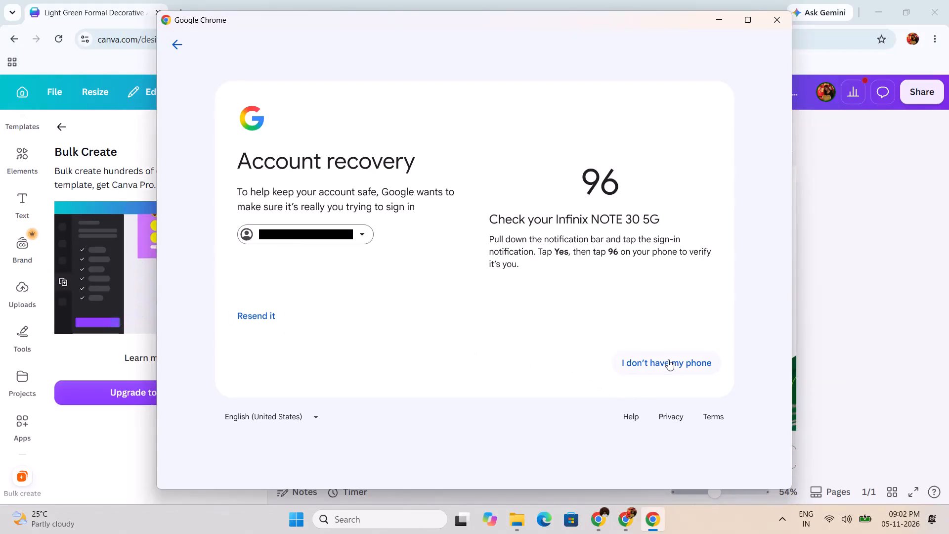
Choose to continue the Google account recovery without having the phone.
click(668, 359)
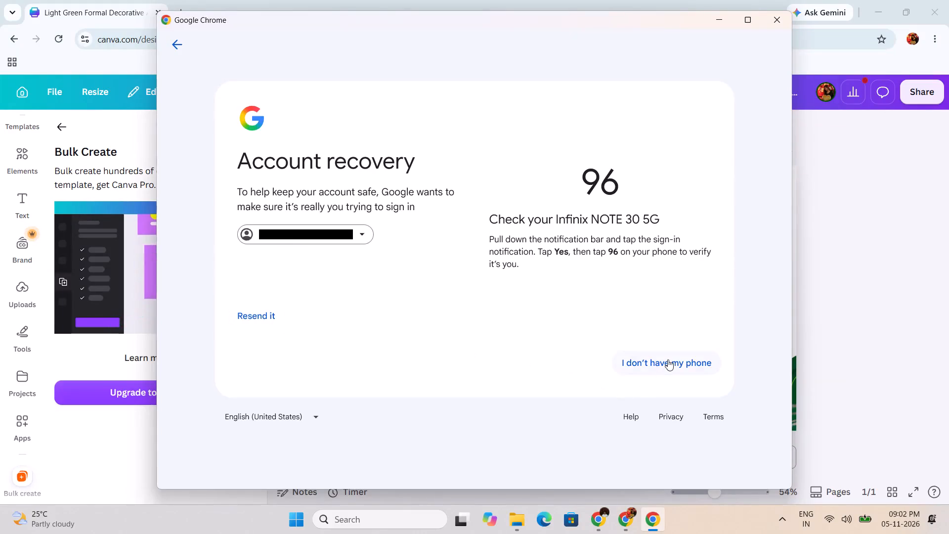
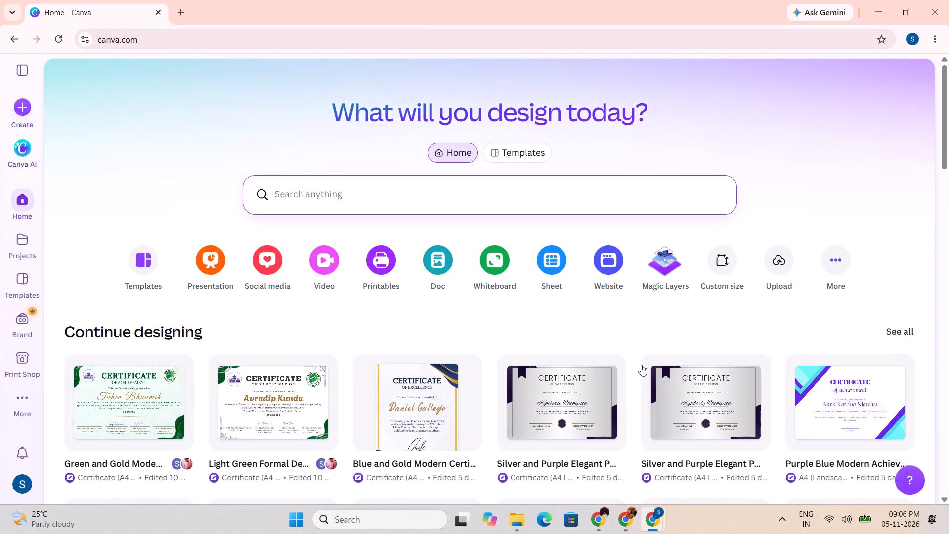
Open the Light Green Formal Decorative certificate of participation design for editing.
click(282, 396)
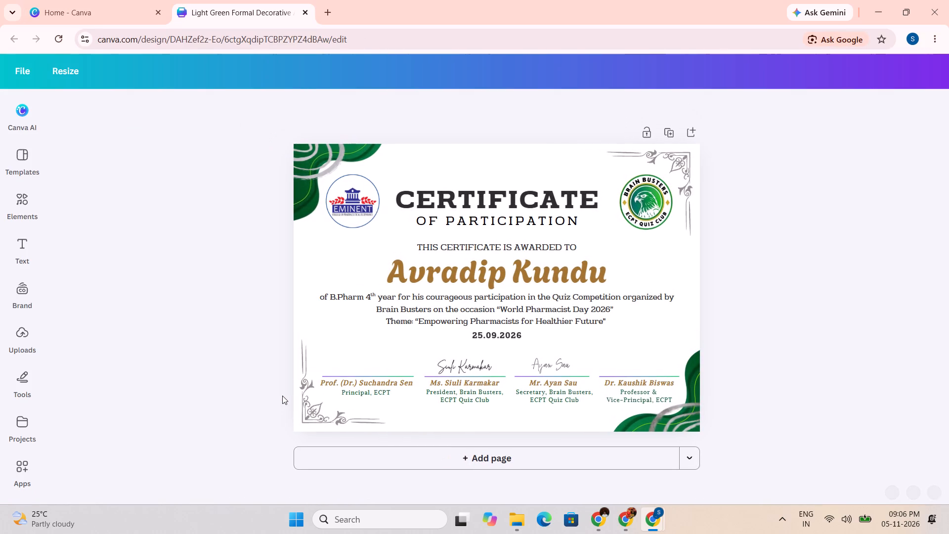
Bring up the other open Chrome profile window and close it.
click(620, 525)
click(948, 0)
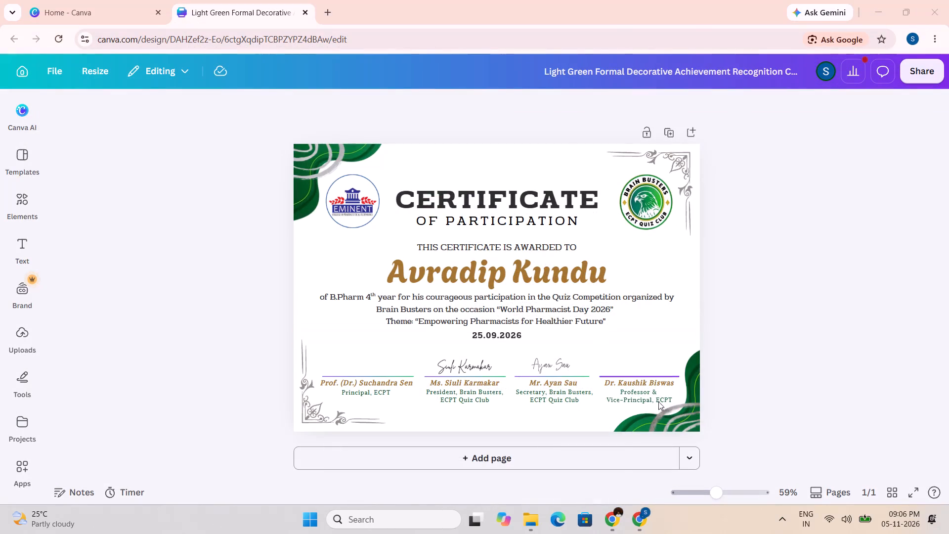
Search the Canva apps for "Bulk Create" using the copied text from clipboard history and open the Bulk create app.
click(10, 475)
click(196, 117)
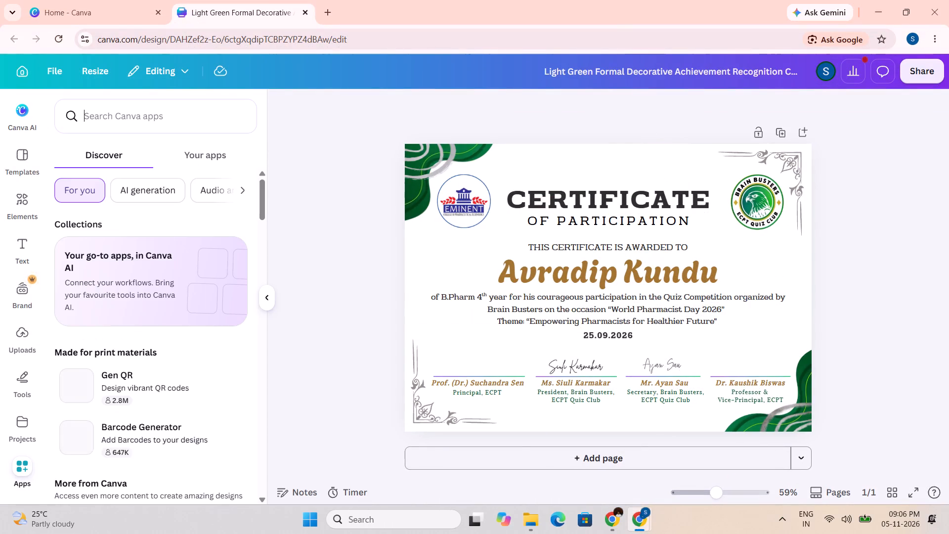
key(super+v)
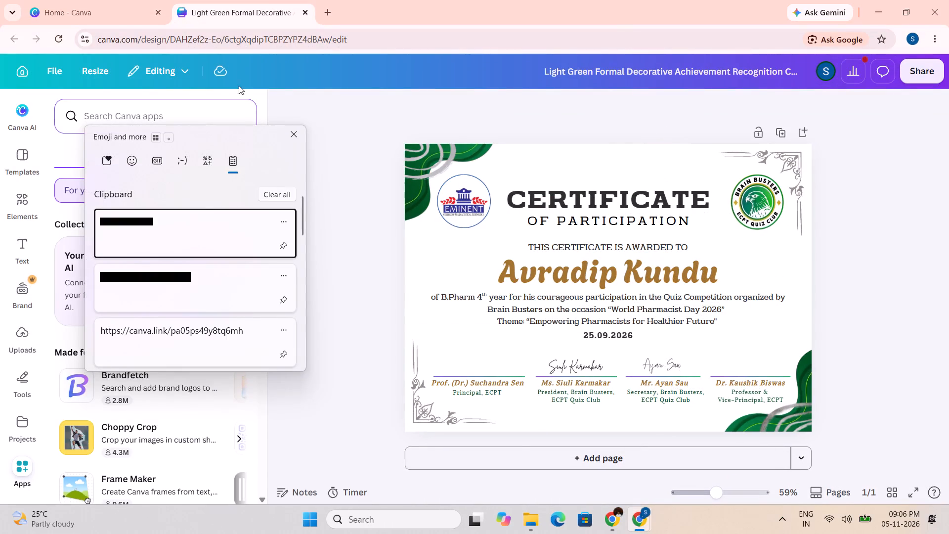
scroll(188, 266, down, 5)
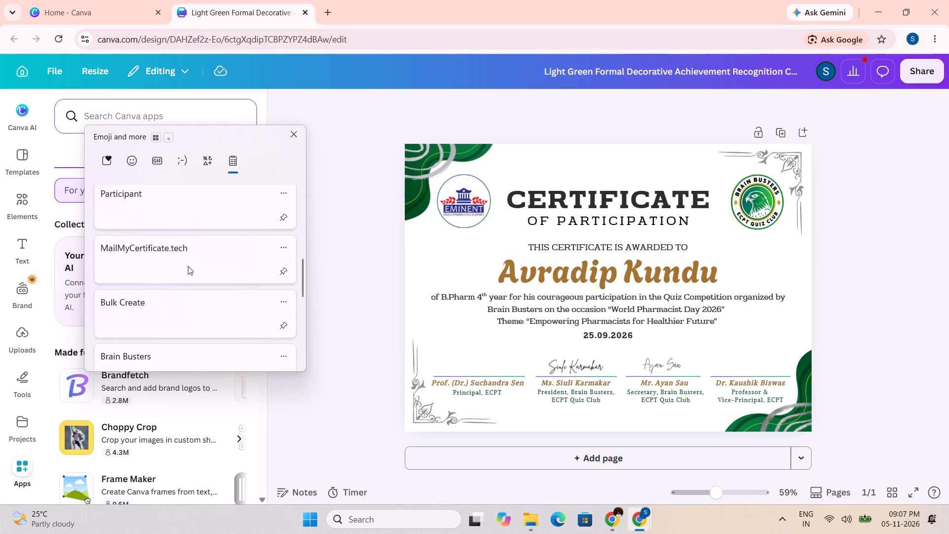
scroll(188, 266, down, 1)
click(166, 301)
key(ctrl+v)
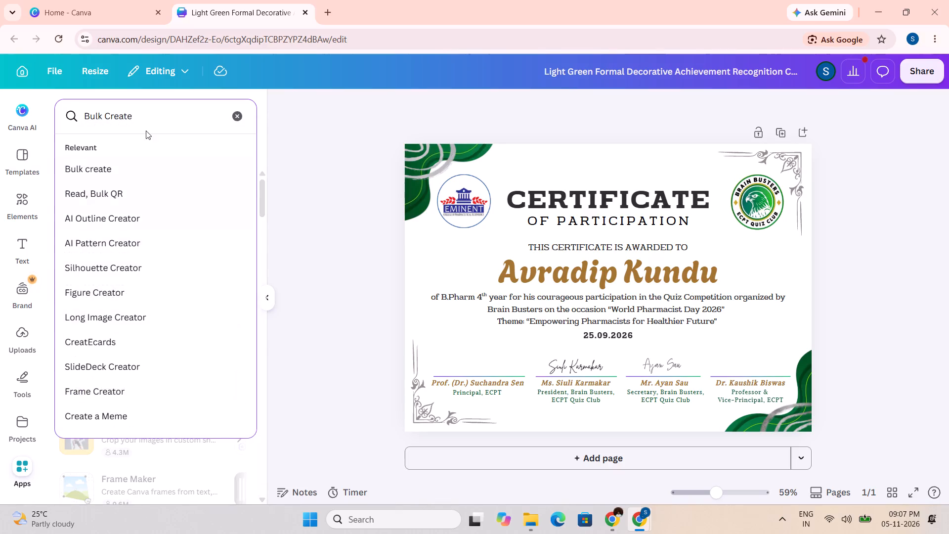
click(97, 176)
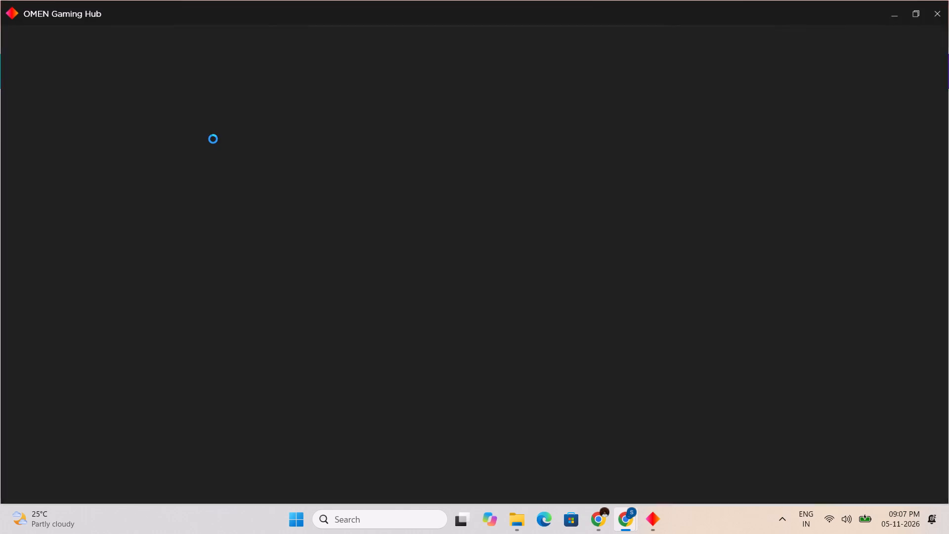
Switch to OMEN Gaming Hub and set the laptop's fan speed to MAX in Performance Control.
click(228, 125)
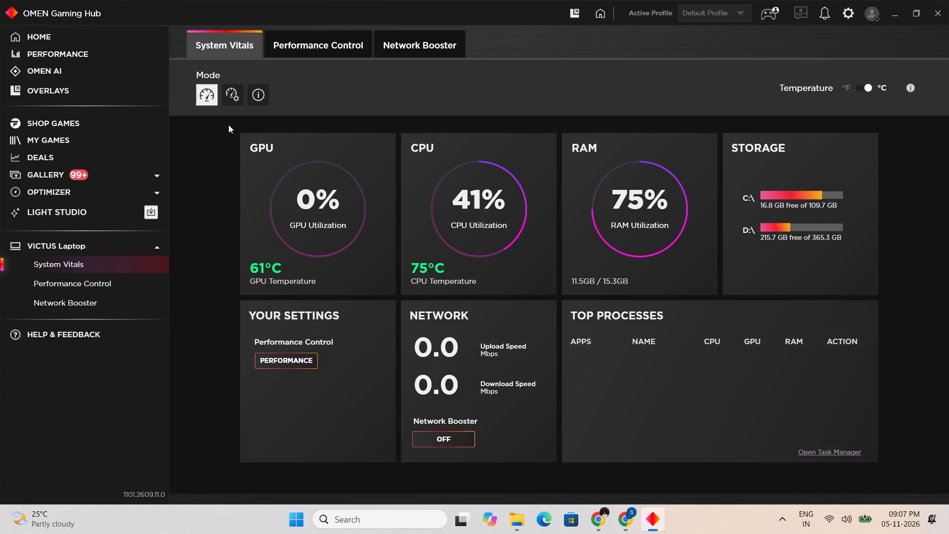
click(313, 42)
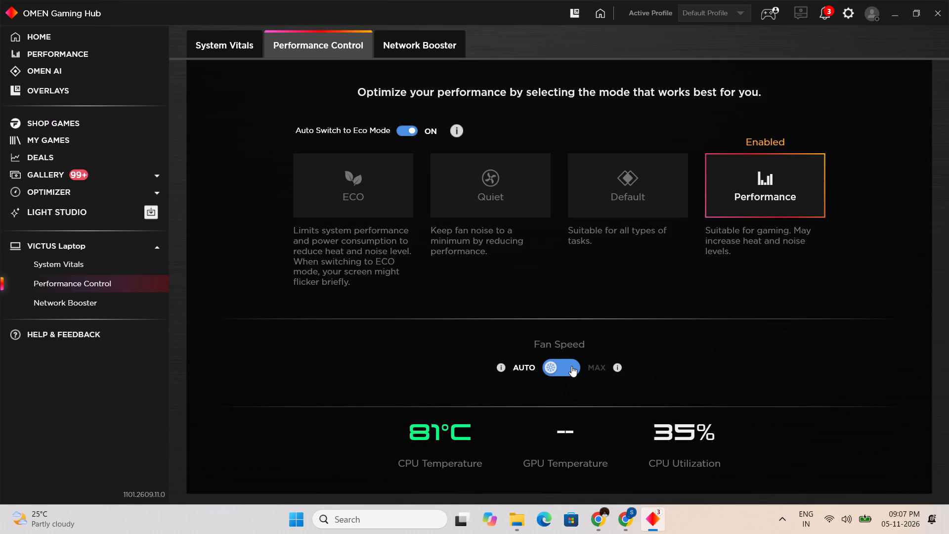
click(571, 366)
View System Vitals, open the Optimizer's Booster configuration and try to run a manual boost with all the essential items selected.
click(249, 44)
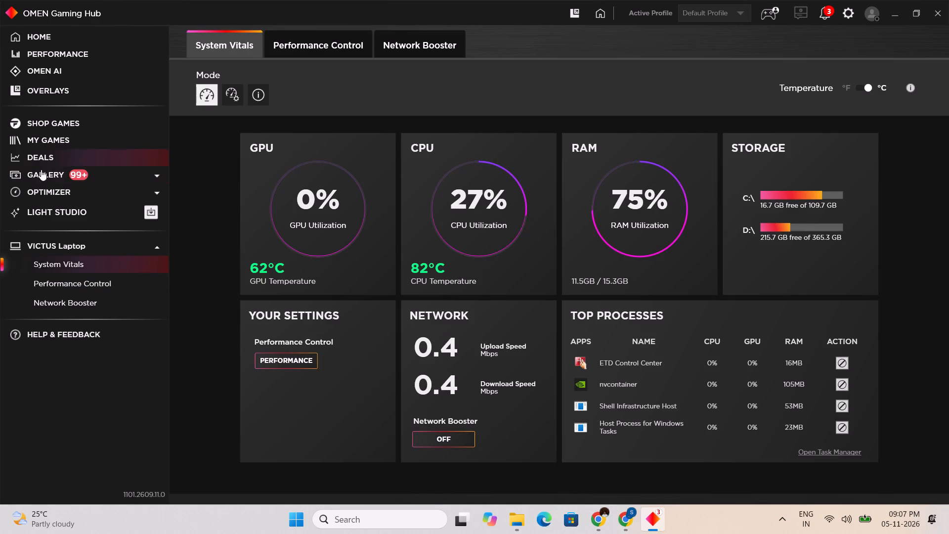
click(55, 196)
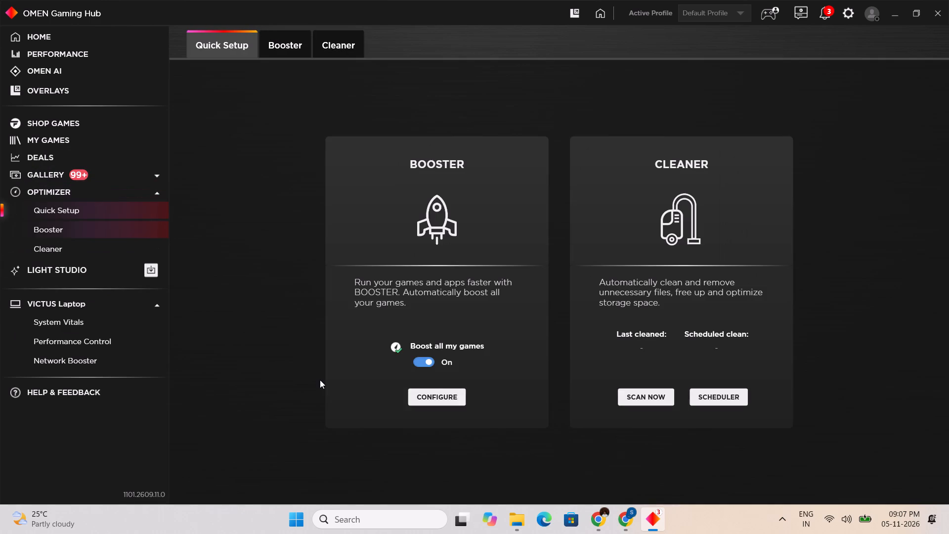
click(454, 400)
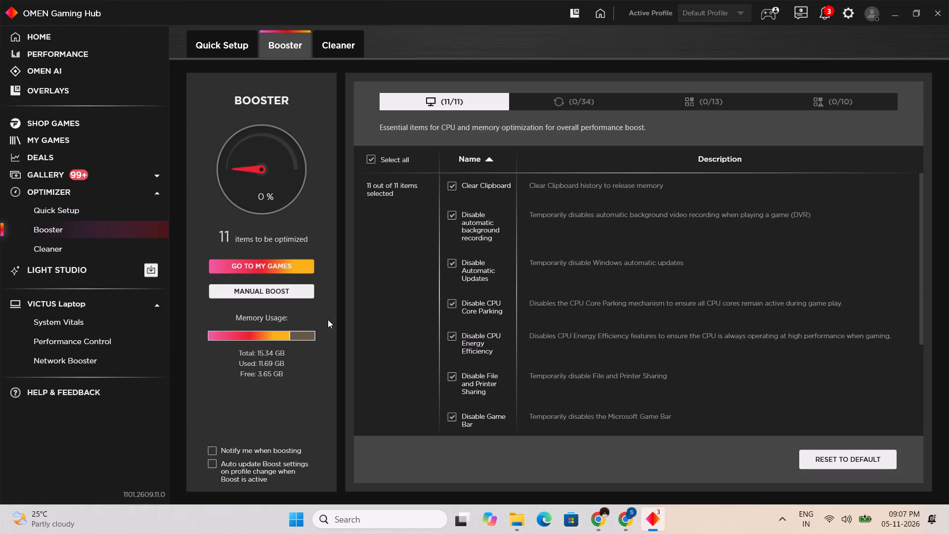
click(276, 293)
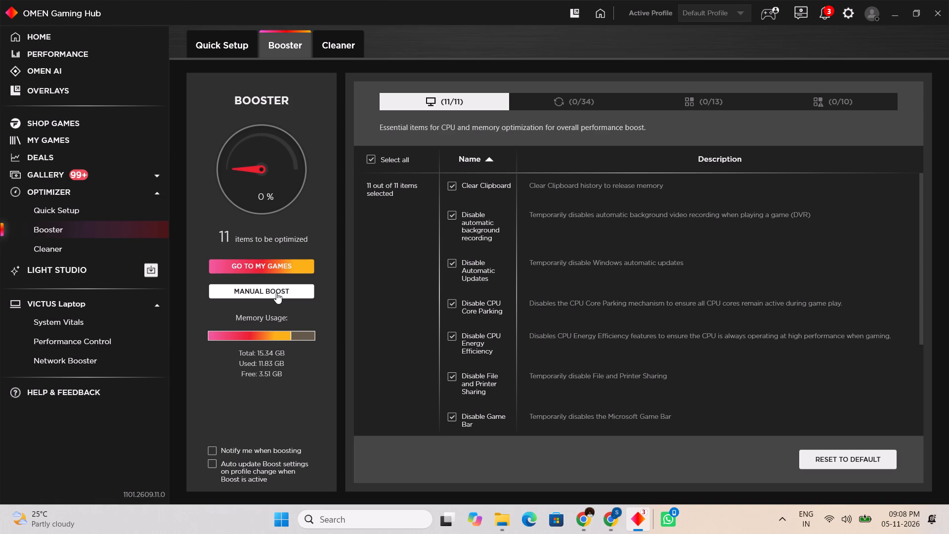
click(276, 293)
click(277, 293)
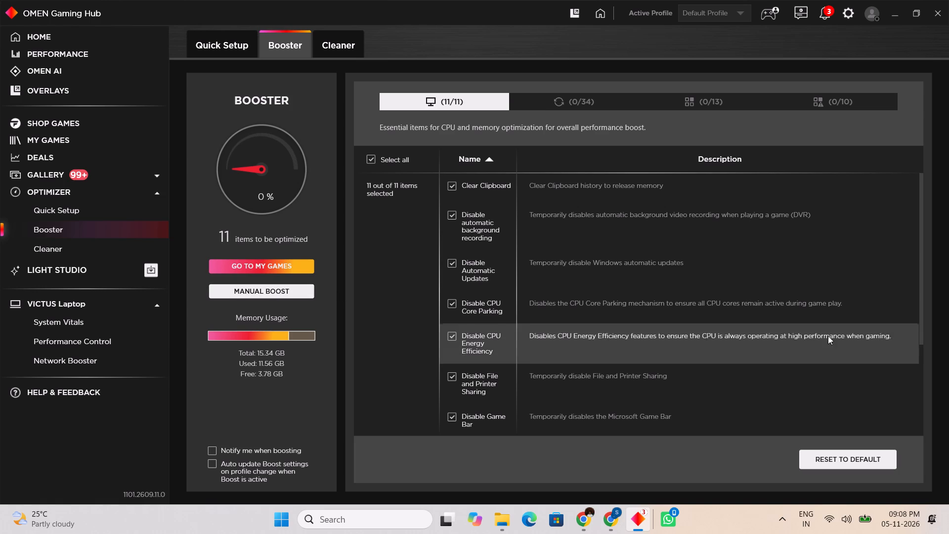
Reset the Booster's selected optimization items to default.
click(844, 463)
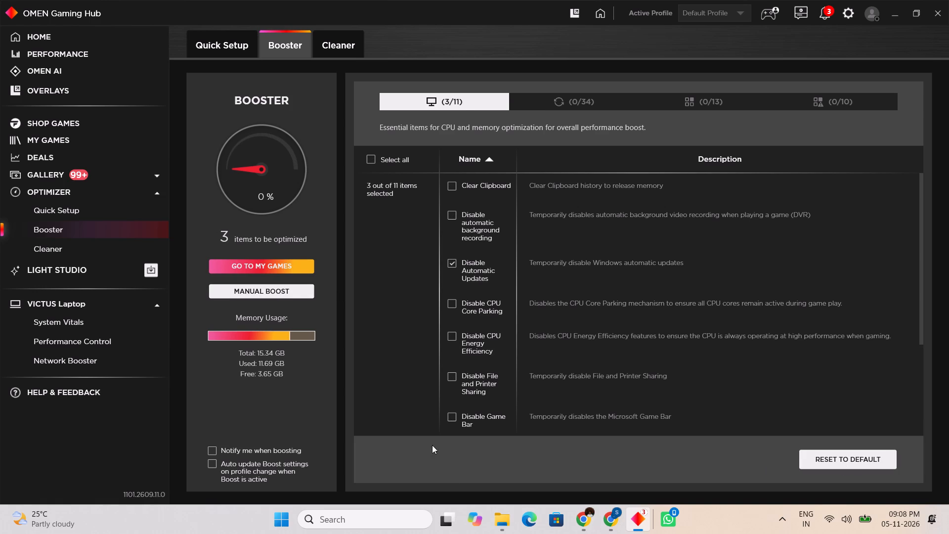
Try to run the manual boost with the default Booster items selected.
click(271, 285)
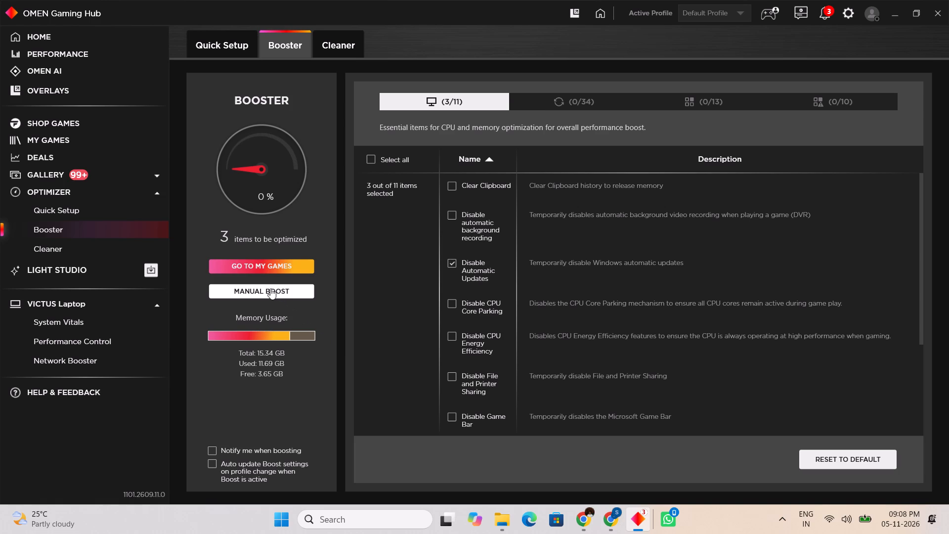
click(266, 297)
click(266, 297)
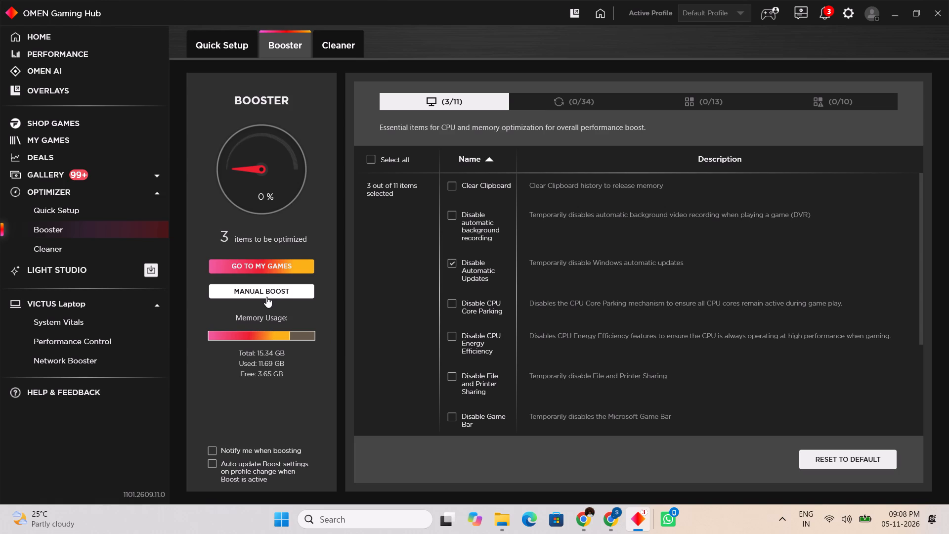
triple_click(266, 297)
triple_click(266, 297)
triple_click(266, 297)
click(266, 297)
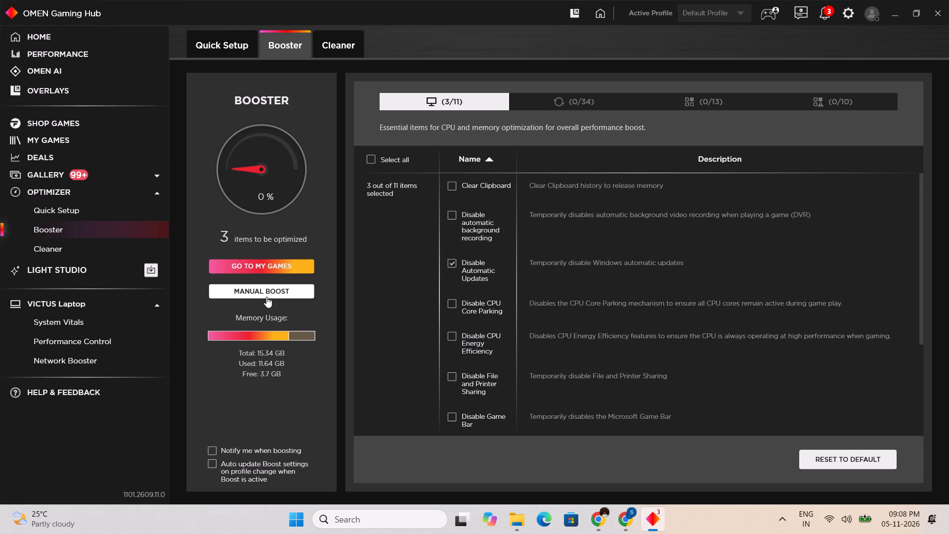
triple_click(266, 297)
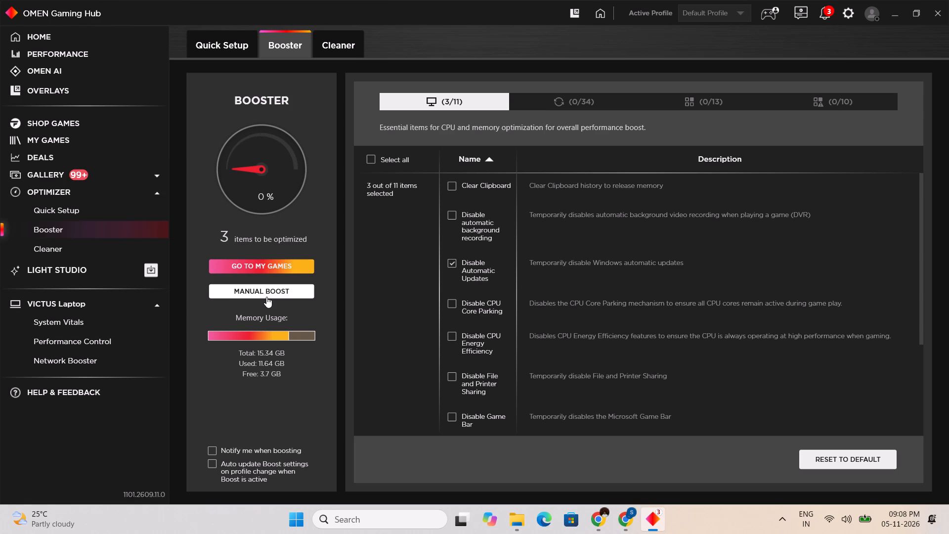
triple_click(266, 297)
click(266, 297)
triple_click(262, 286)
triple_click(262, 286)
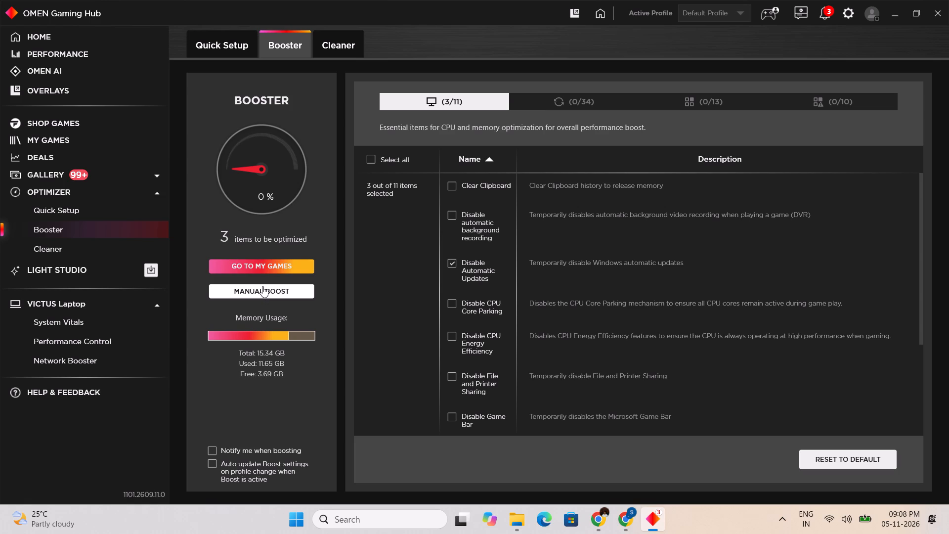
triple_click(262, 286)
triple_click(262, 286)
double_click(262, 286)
View the Optimizer's Cleaner page and check the Performance Control settings for the VICTUS laptop.
click(45, 257)
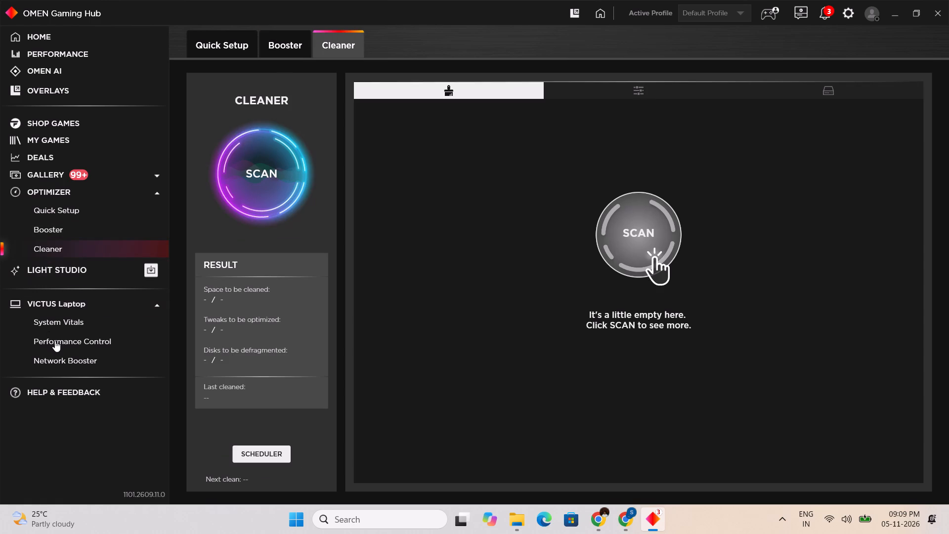
click(55, 341)
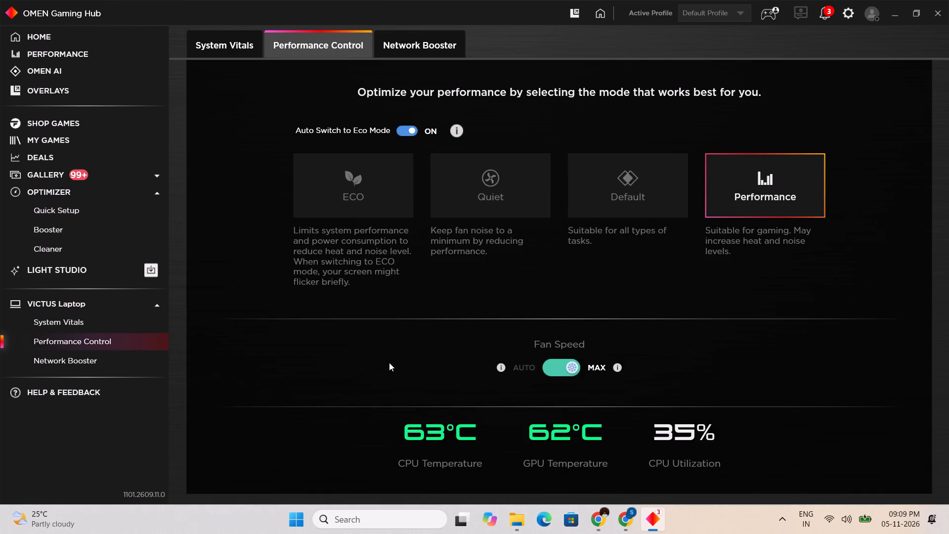
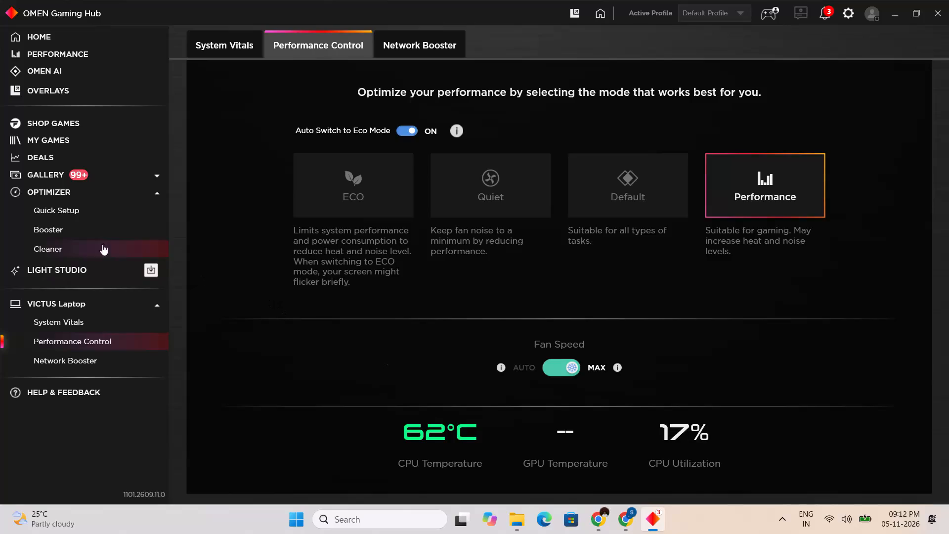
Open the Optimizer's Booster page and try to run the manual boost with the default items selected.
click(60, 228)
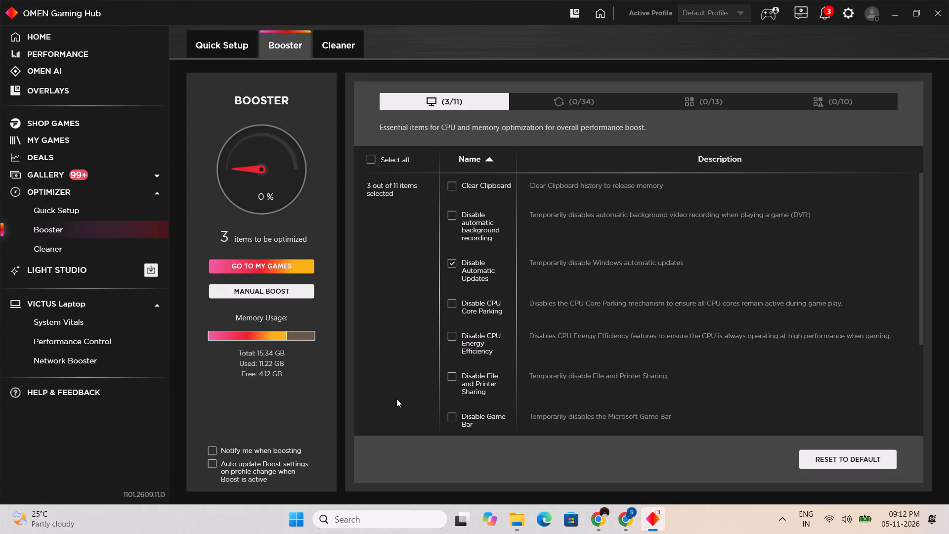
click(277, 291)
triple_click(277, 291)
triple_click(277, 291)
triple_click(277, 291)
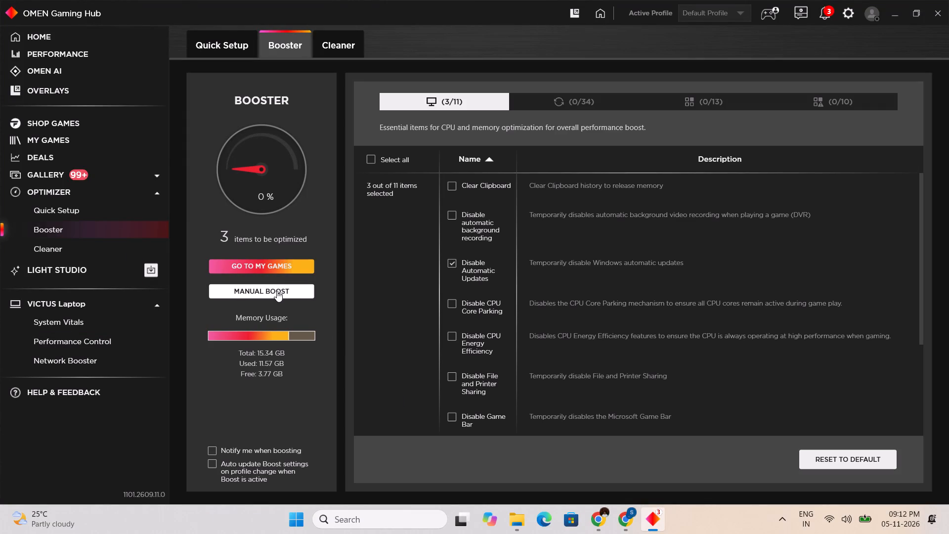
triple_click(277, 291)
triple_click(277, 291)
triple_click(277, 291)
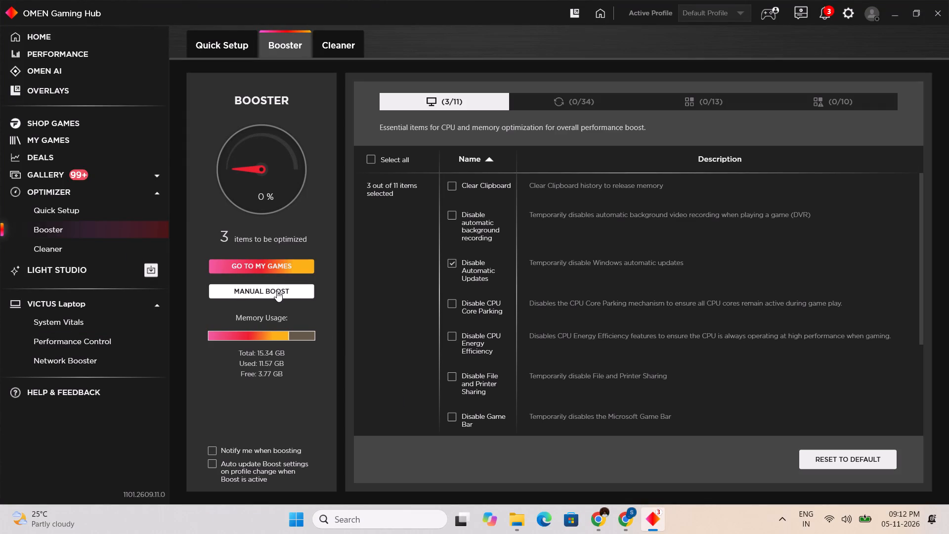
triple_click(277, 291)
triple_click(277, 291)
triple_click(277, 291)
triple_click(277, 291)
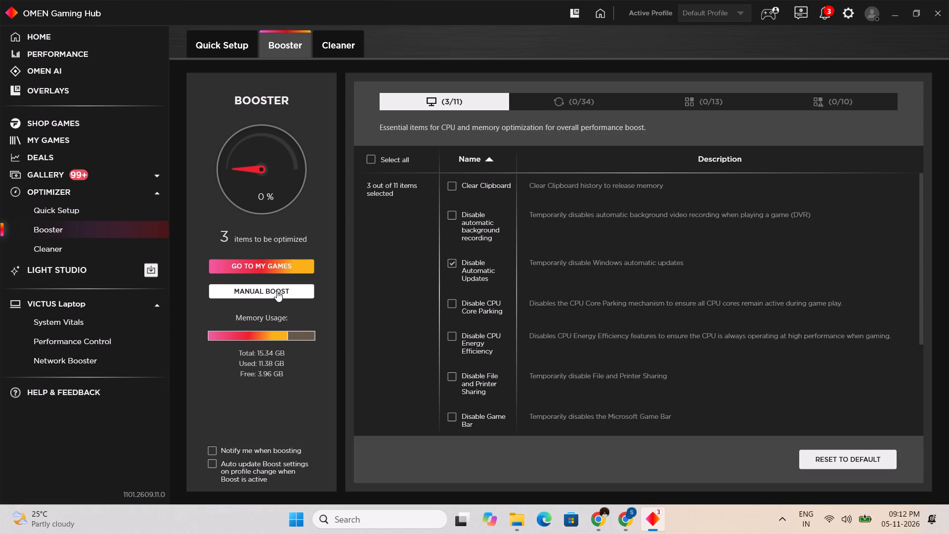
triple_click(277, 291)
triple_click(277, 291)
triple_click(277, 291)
Enable the Booster options to notify when boosting and to auto update Boost settings on profile change.
click(210, 450)
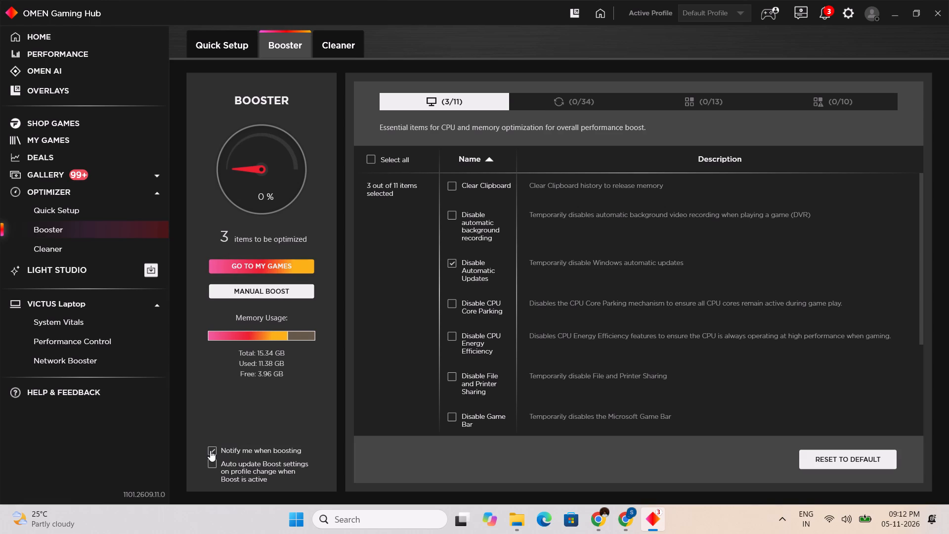
click(211, 459)
click(213, 468)
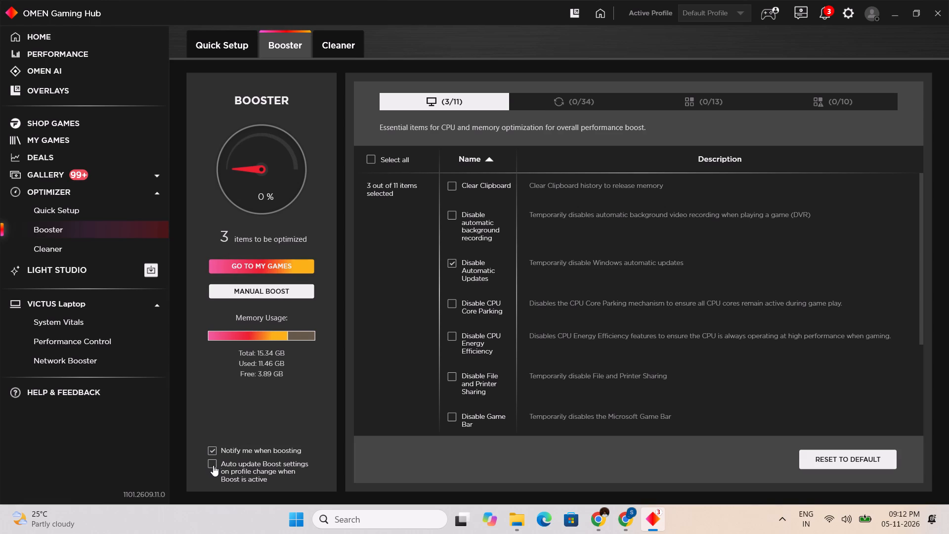
click(213, 461)
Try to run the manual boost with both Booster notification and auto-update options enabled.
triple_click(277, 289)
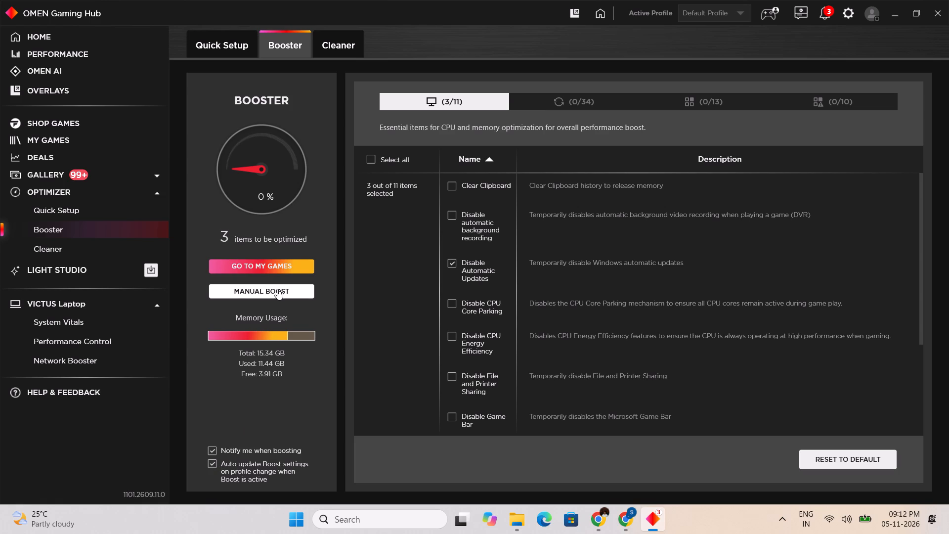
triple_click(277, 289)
View the Optimizer's Quick Setup page and check System Vitals and Performance Control for the VICTUS laptop.
click(237, 51)
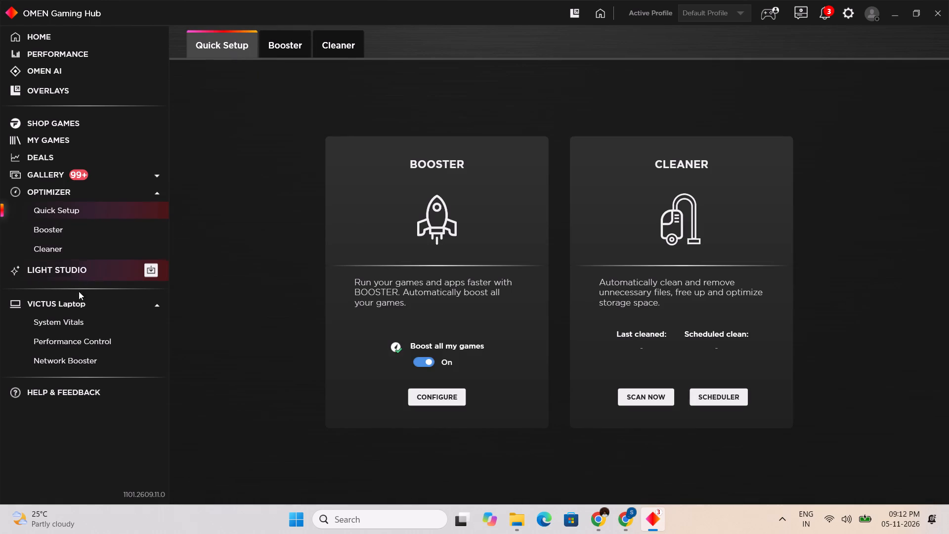
click(70, 323)
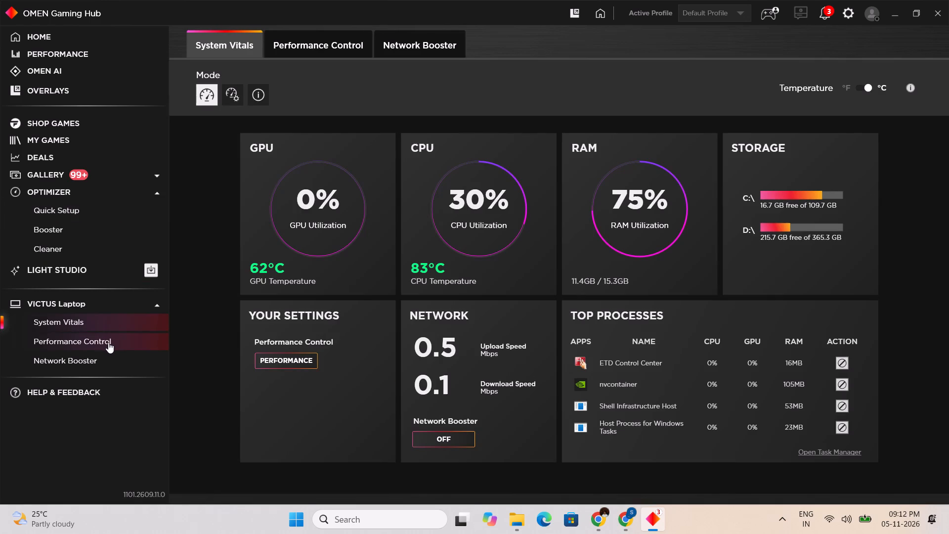
click(92, 342)
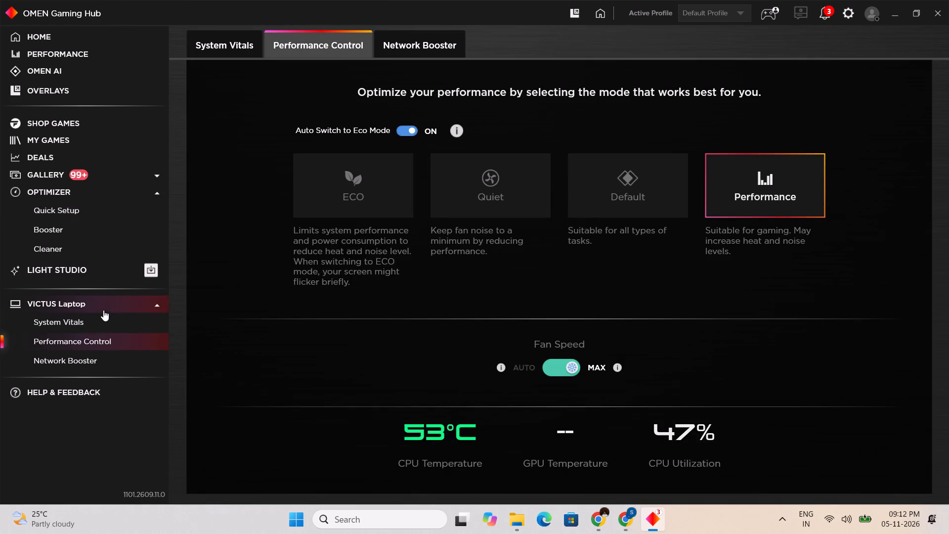
click(96, 314)
Set the laptop's performance mode to Default and the fan speed to Auto, and close OMEN Gaming Hub.
click(90, 340)
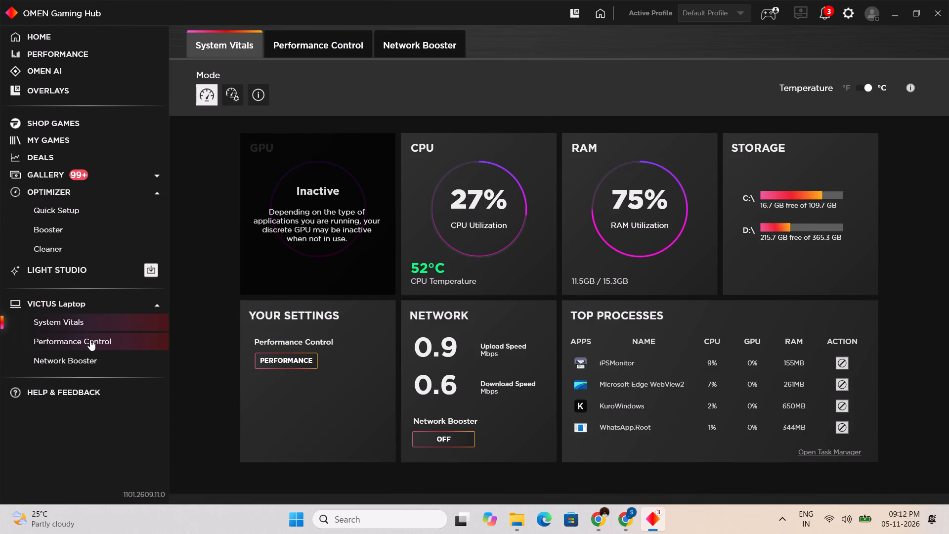
click(588, 199)
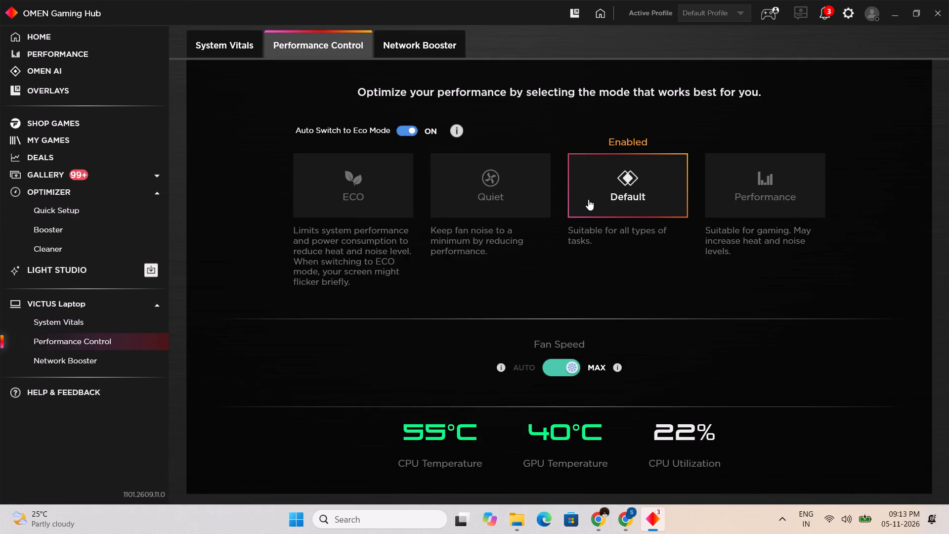
click(548, 369)
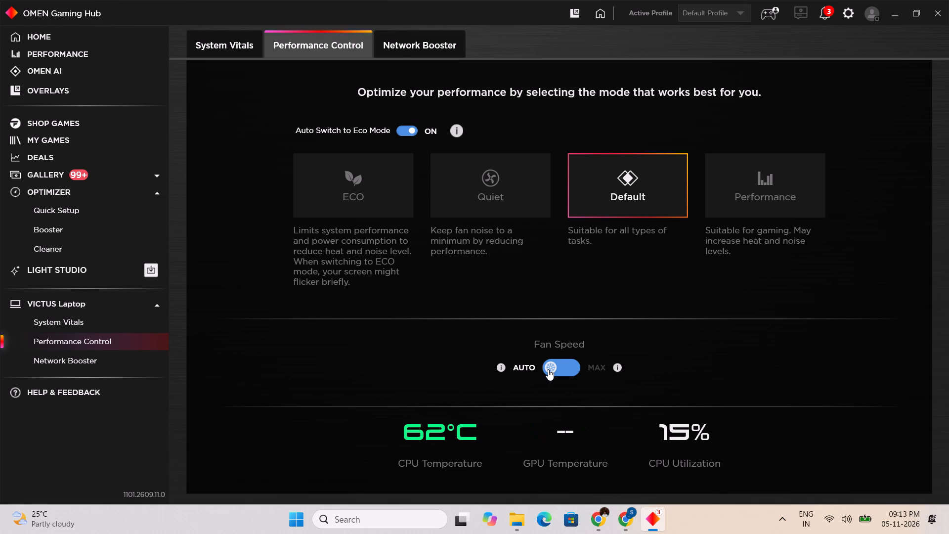
click(938, 7)
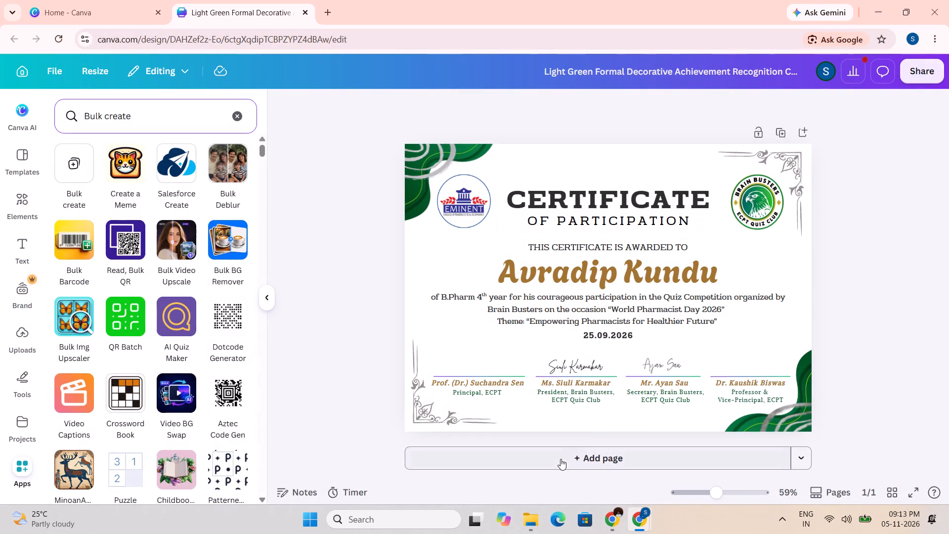
Open the Bulk create app for the participation certificate design in Canva.
click(70, 167)
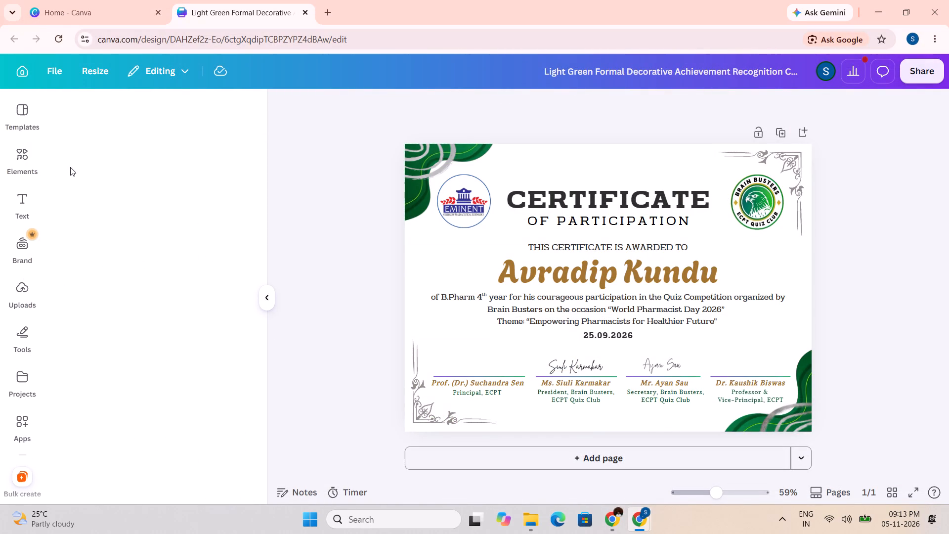
click(110, 152)
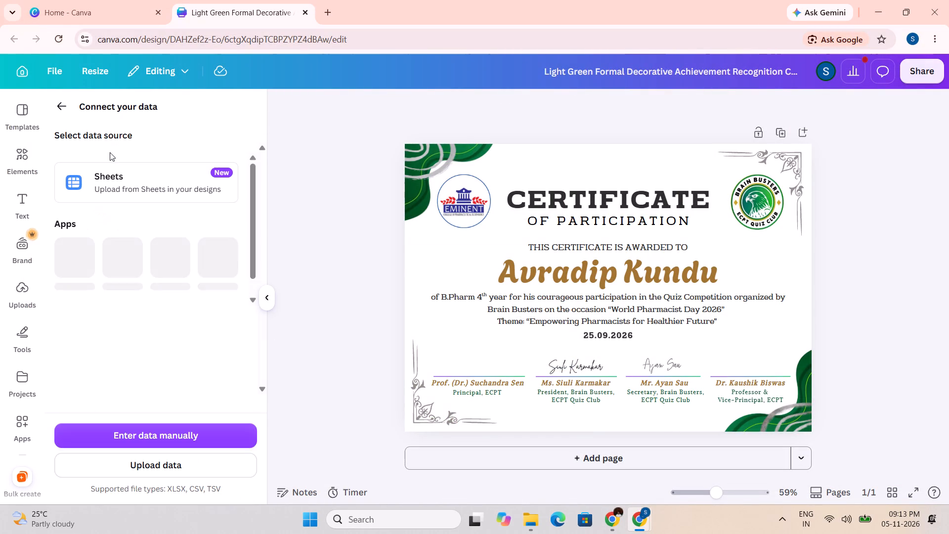
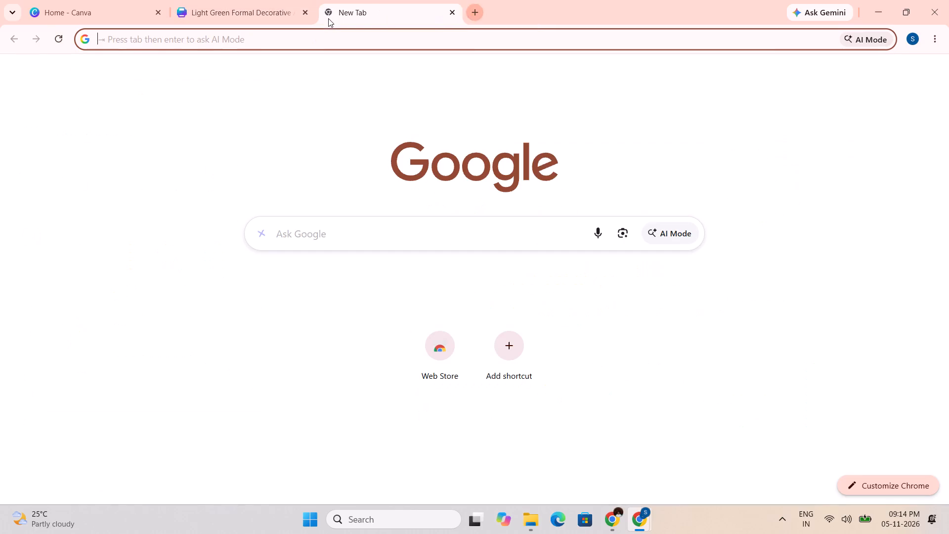
Open the browser profile and Google account details and try to select the signed-in account's e-mail address.
click(932, 77)
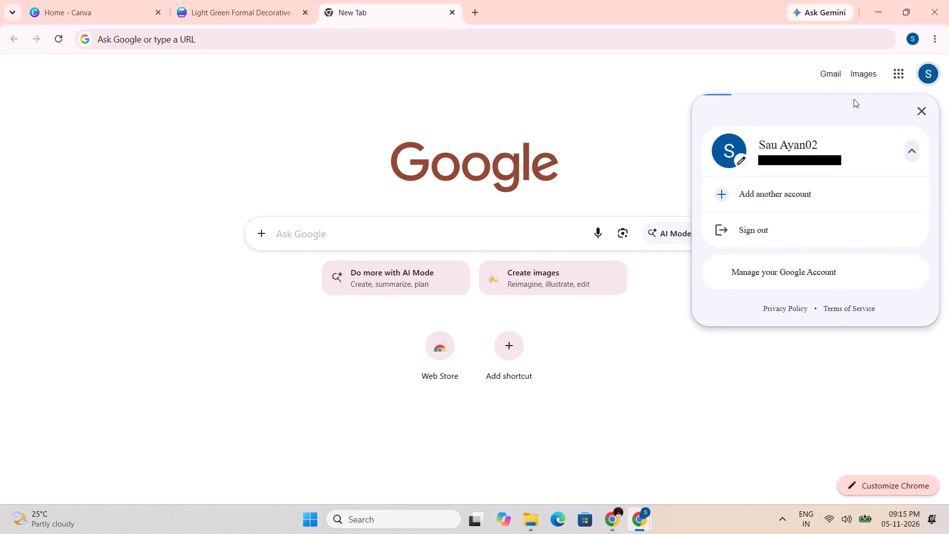
click(908, 39)
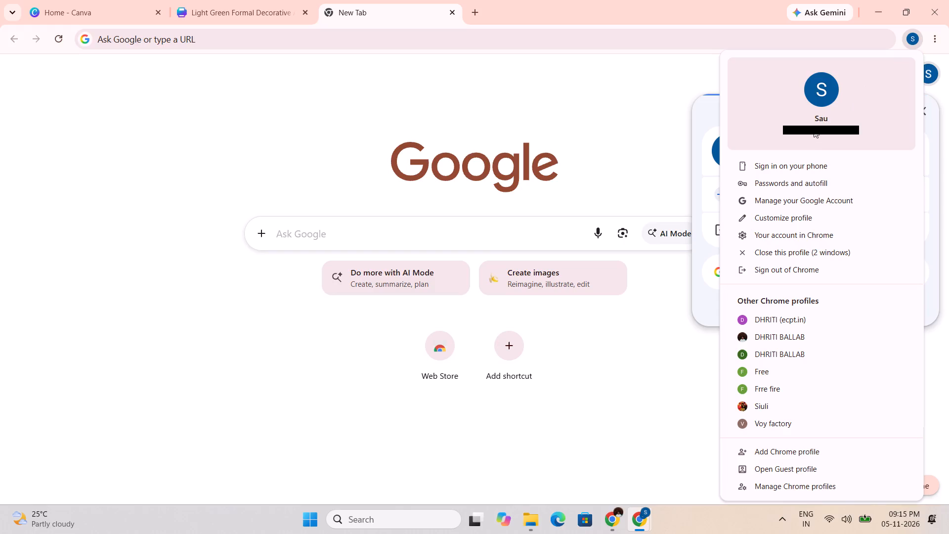
drag(784, 130, 795, 129)
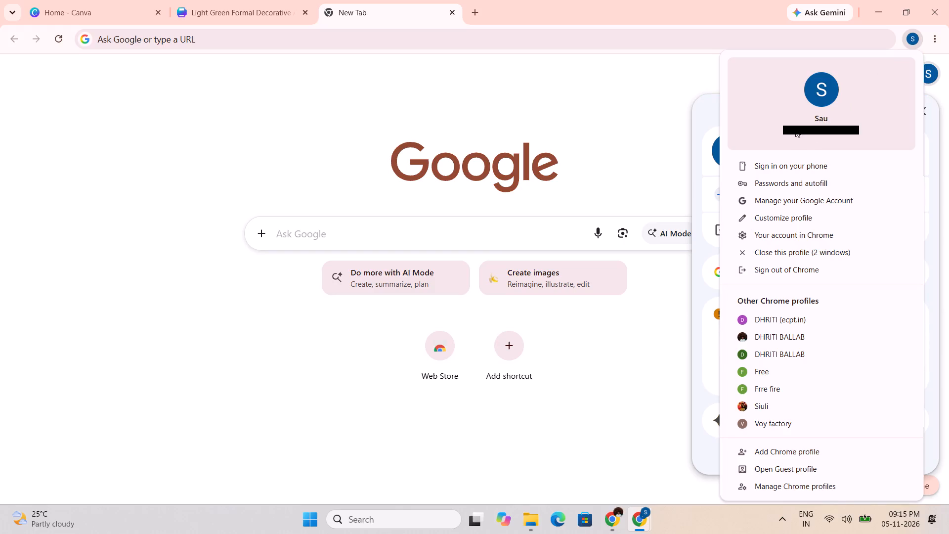
drag(795, 129, 820, 124)
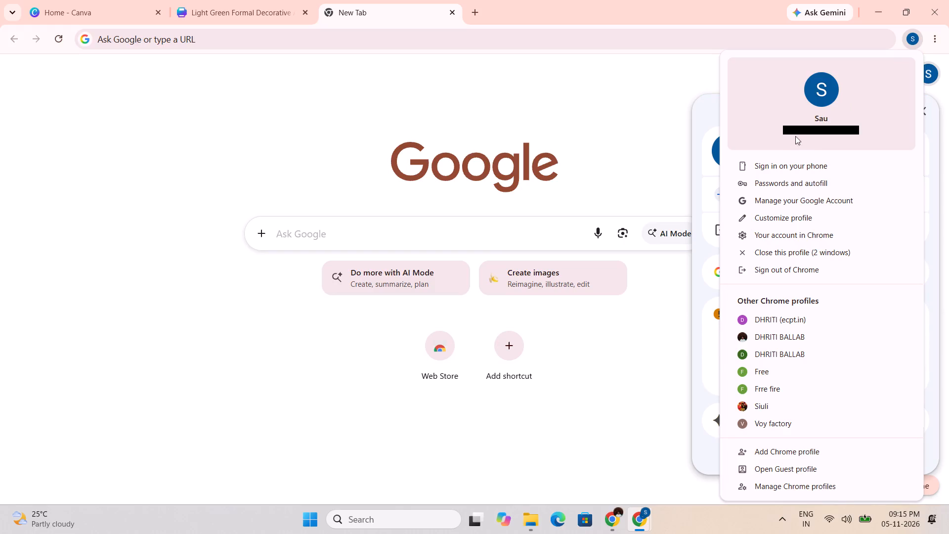
click(787, 132)
drag(783, 130, 856, 130)
click(615, 360)
click(922, 69)
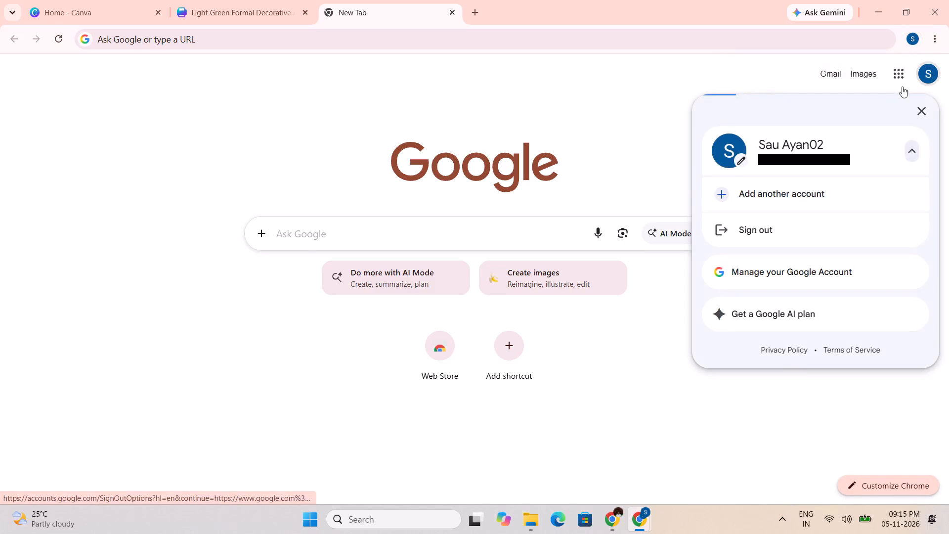
click(824, 148)
click(824, 148)
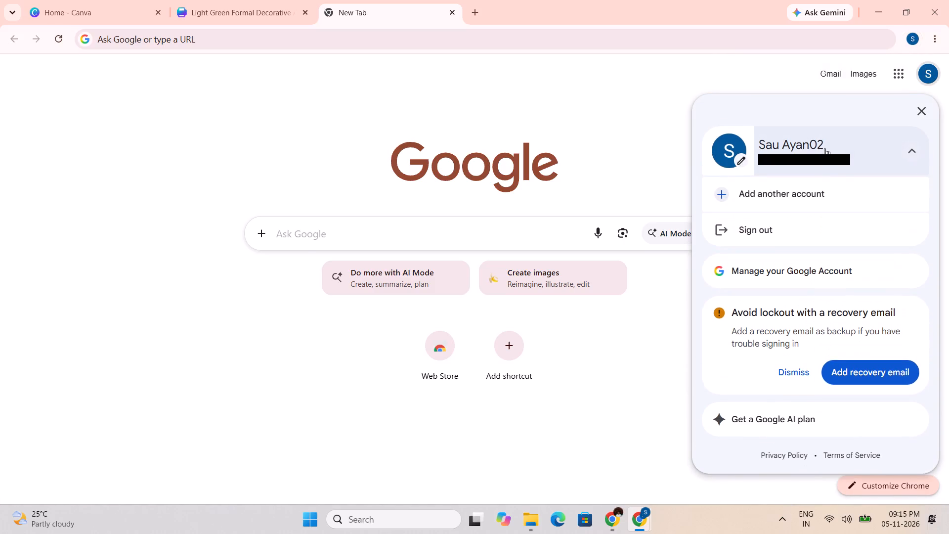
click(798, 162)
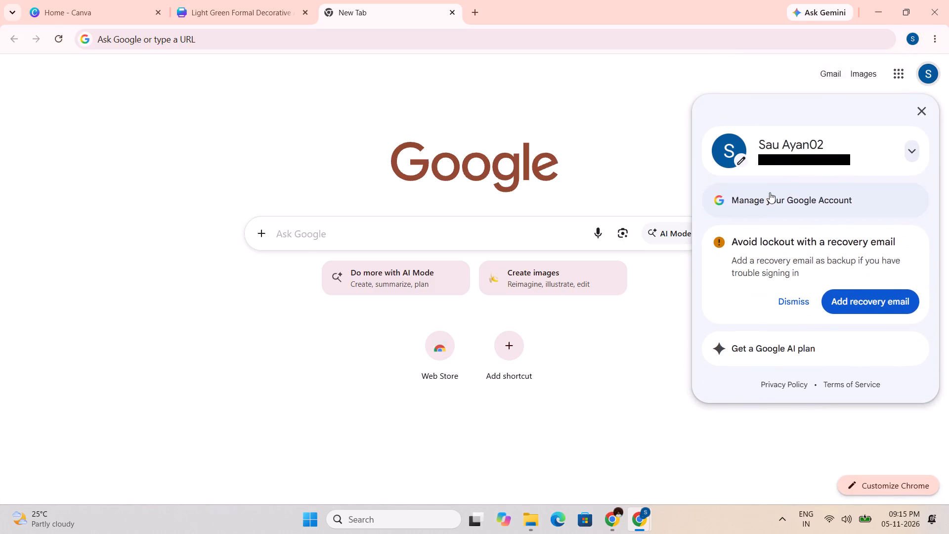
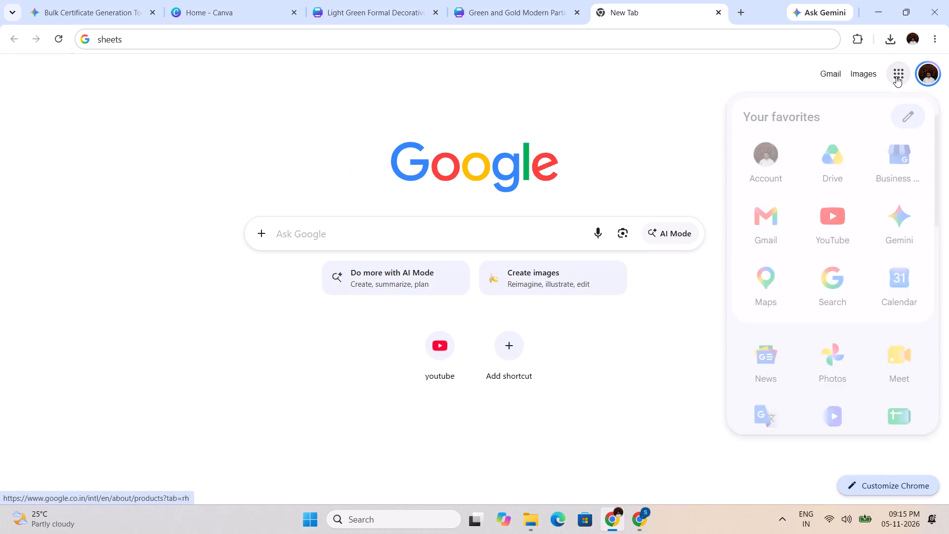
Open the Google Sheets home page from the Google apps.
click(887, 406)
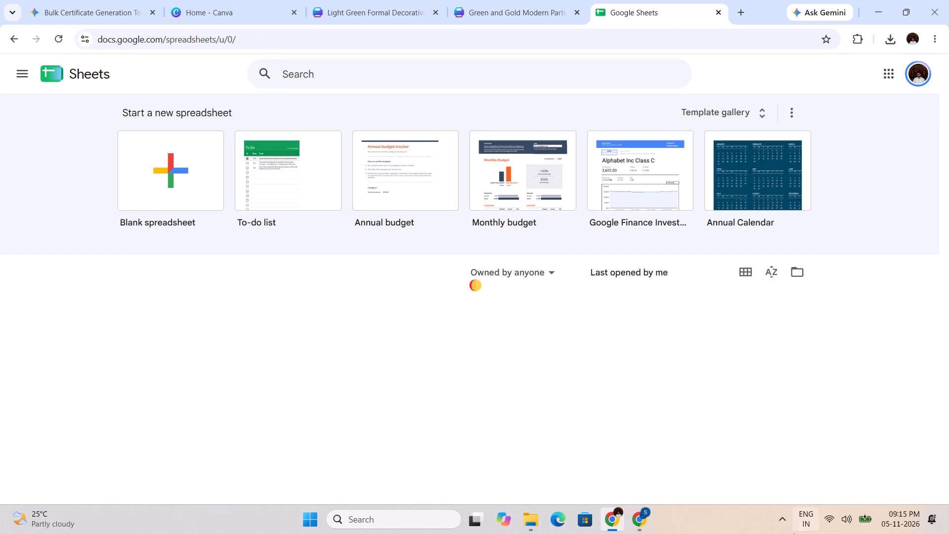
Switch to the Windows desktop and launch the Kuro application.
click(948, 524)
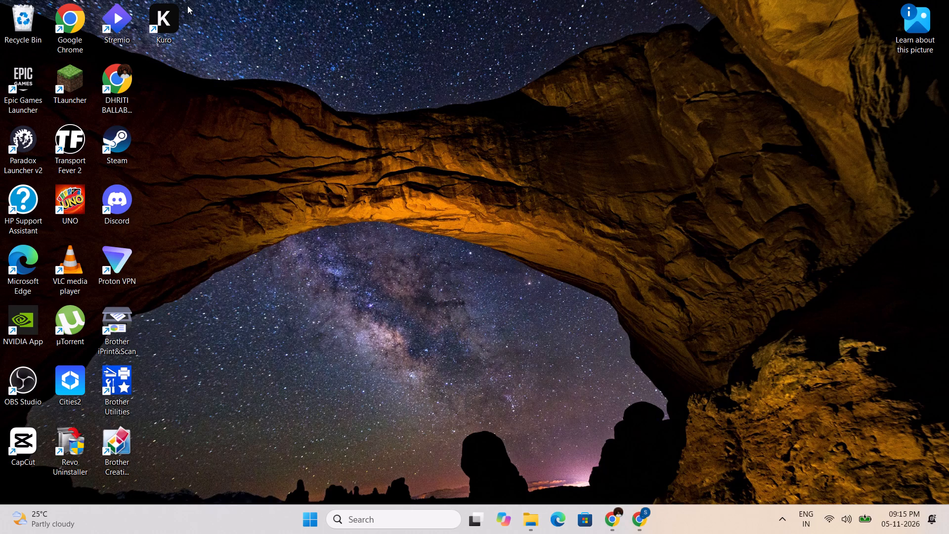
double_click(162, 25)
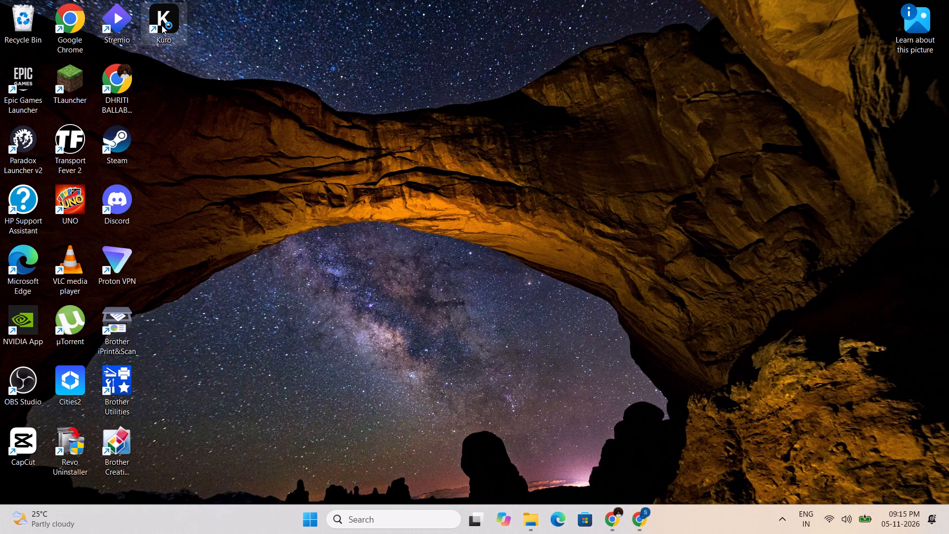
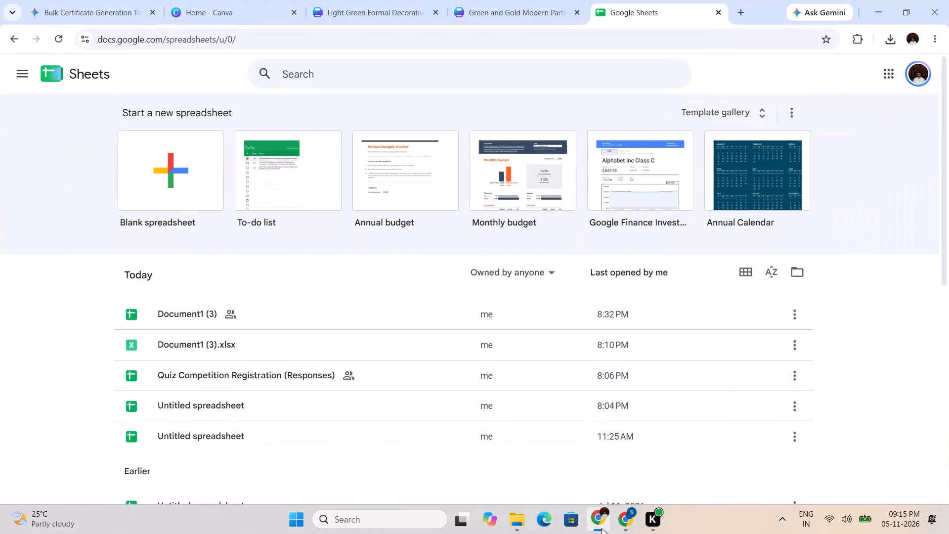
Open the Document1 (3) spreadsheet from the list of recent Google Sheets files.
click(273, 322)
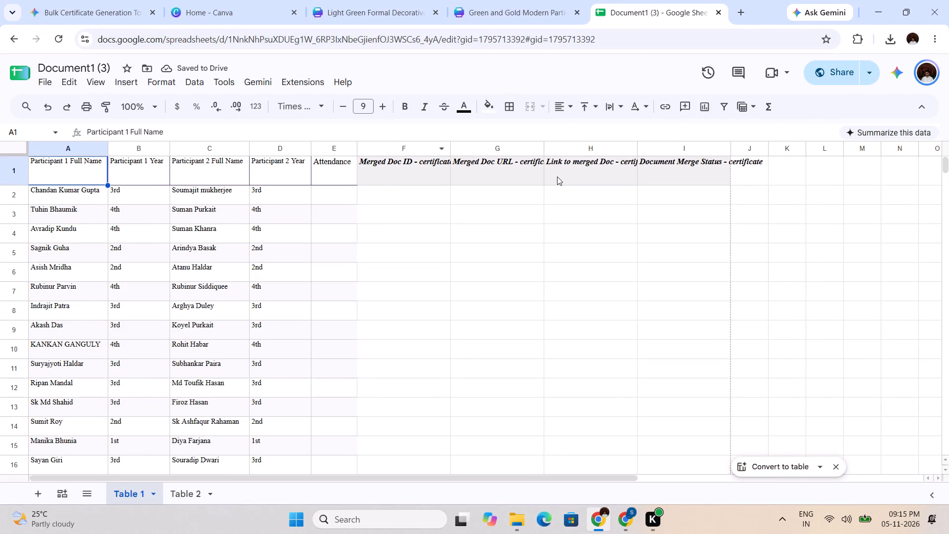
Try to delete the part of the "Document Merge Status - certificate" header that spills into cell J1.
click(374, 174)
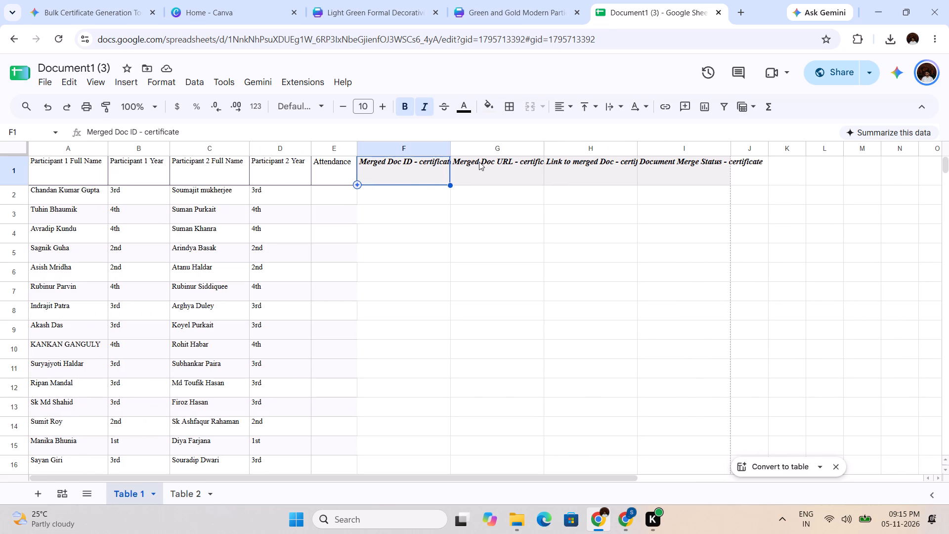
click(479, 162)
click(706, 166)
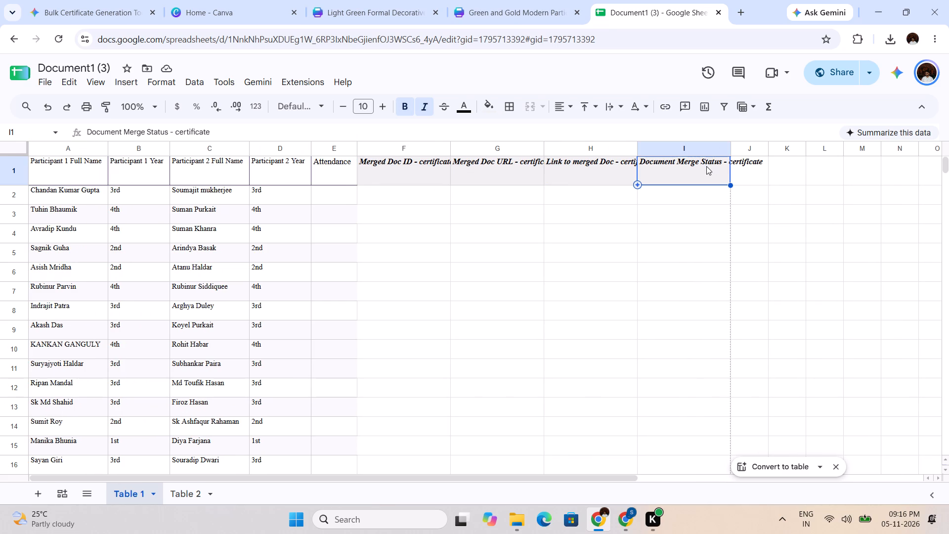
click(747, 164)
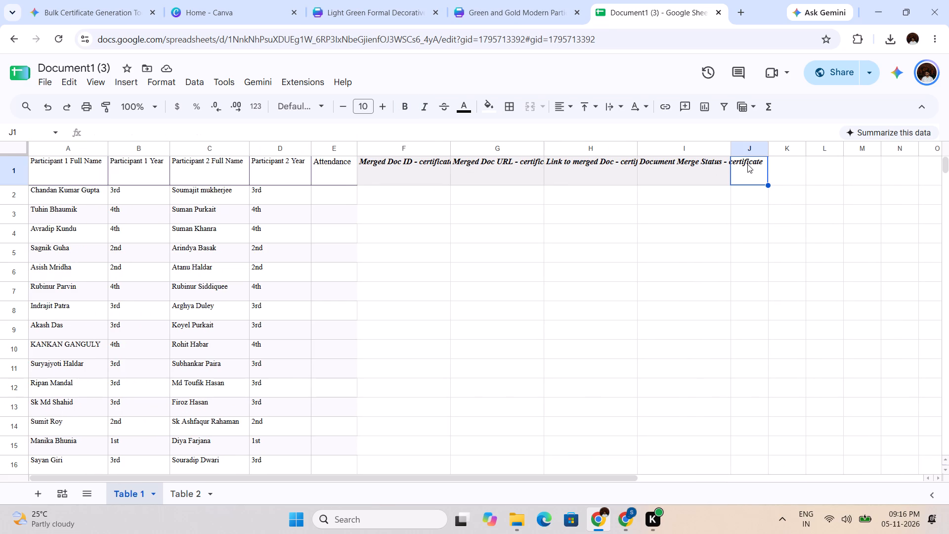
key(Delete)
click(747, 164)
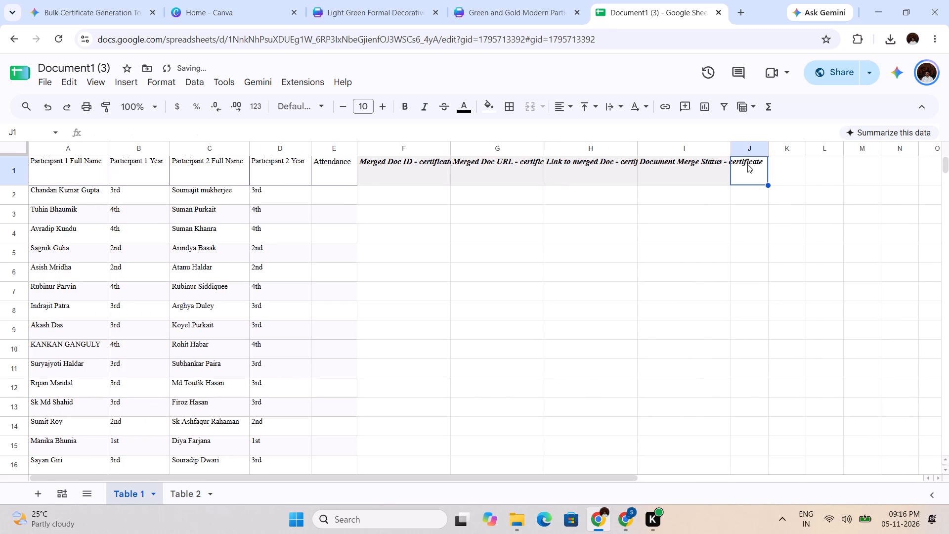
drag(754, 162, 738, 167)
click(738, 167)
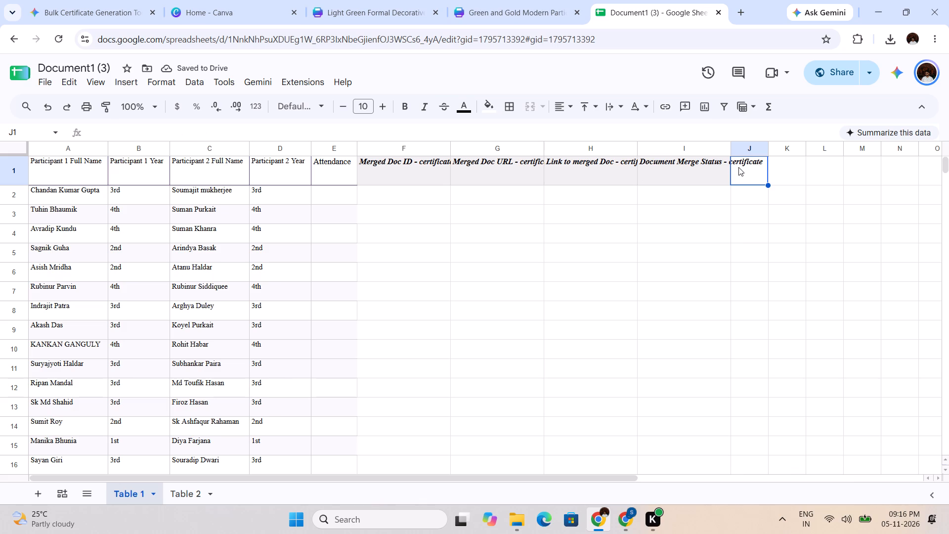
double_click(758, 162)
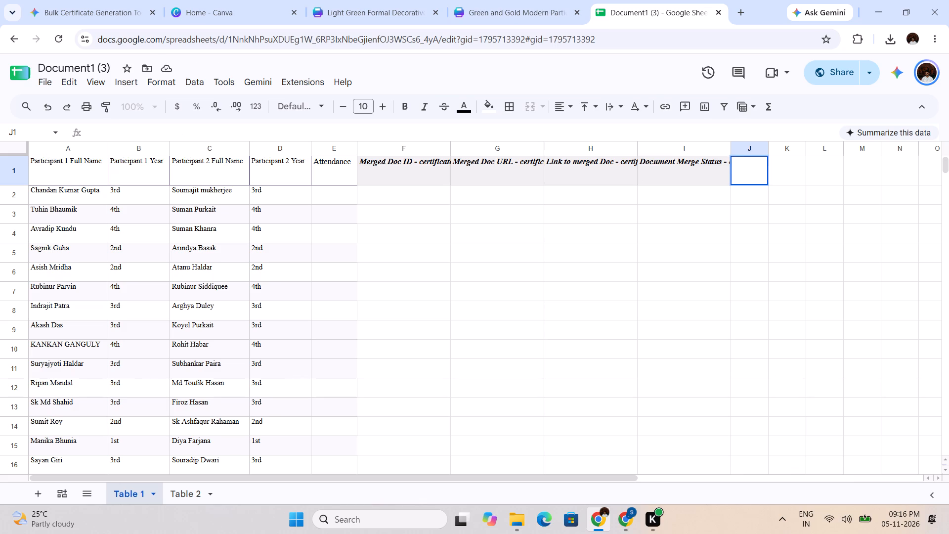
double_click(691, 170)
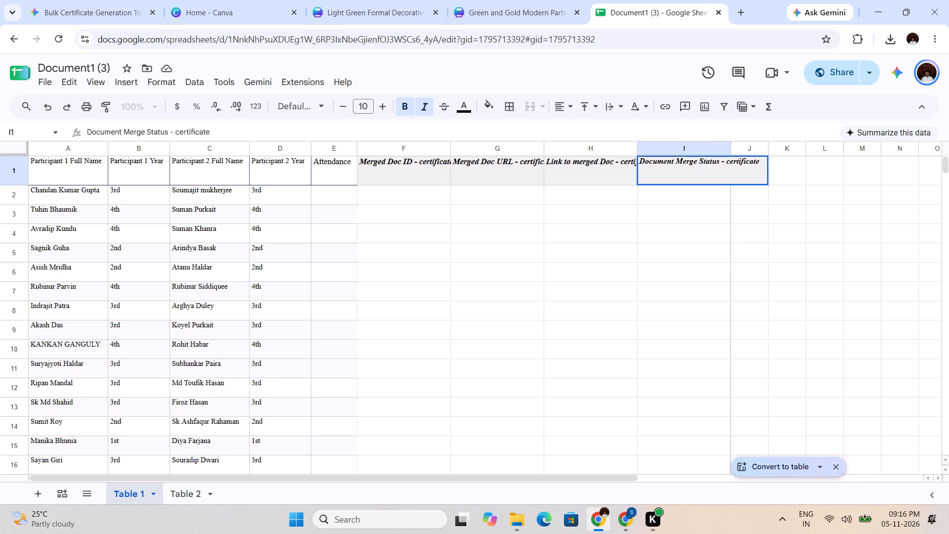
Erase the "Link to merged Doc - certificate" header from cell H1 of Table 1.
double_click(589, 166)
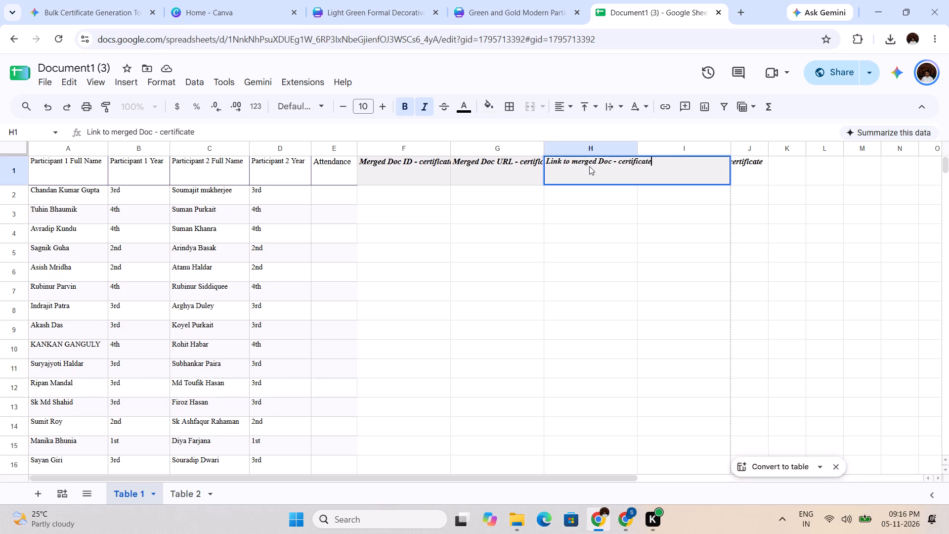
key(BackSpace)
key(BackSpace)
key(BackSpace)
key(BackSpace)
key(BackSpace)
key(BackSpace)
key(BackSpace)
key(BackSpace)
key(BackSpace)
key(BackSpace)
key(BackSpace)
key(BackSpace)
key(BackSpace)
key(BackSpace)
key(BackSpace)
key(BackSpace)
key(BackSpace)
key(BackSpace)
key(BackSpace)
key(BackSpace)
Erase the "Merged Doc URL - certificate" header from cell G1.
double_click(484, 171)
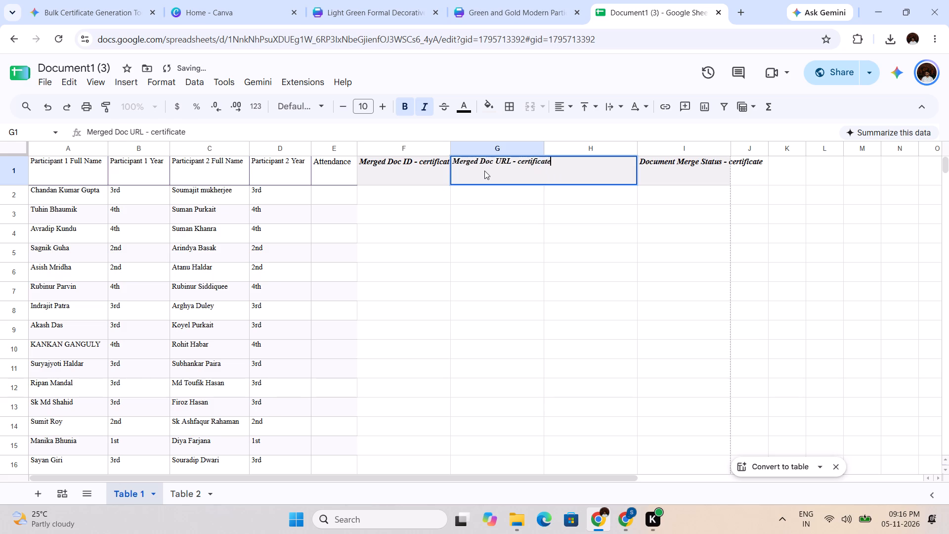
key(BackSpace)
key(BackSpace)
key(BackSpace)
key(BackSpace)
key(BackSpace)
key(BackSpace)
key(BackSpace)
key(BackSpace)
key(BackSpace)
key(BackSpace)
key(BackSpace)
key(BackSpace)
key(BackSpace)
key(BackSpace)
key(BackSpace)
key(BackSpace)
key(BackSpace)
key(BackSpace)
key(BackSpace)
key(BackSpace)
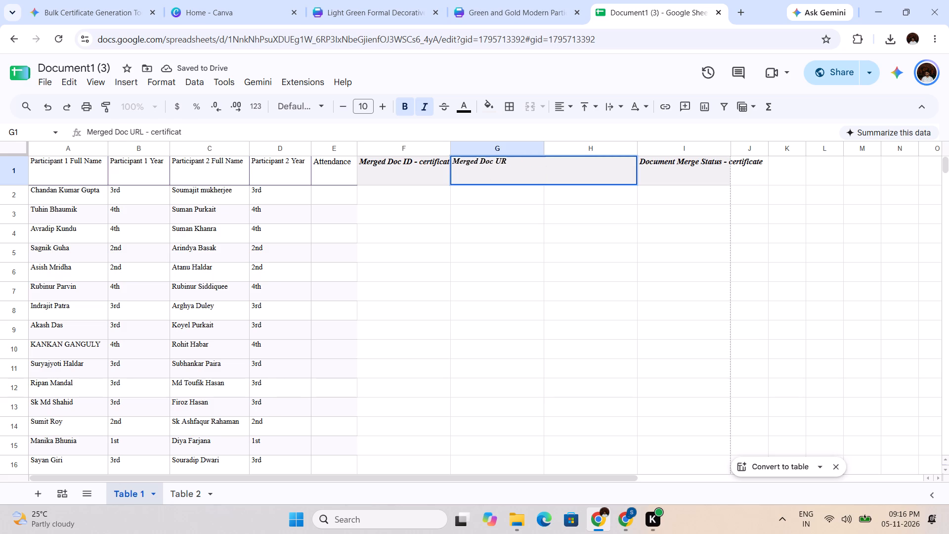
Erase the "Merged Doc ID - certificate" header from cell F1.
double_click(418, 163)
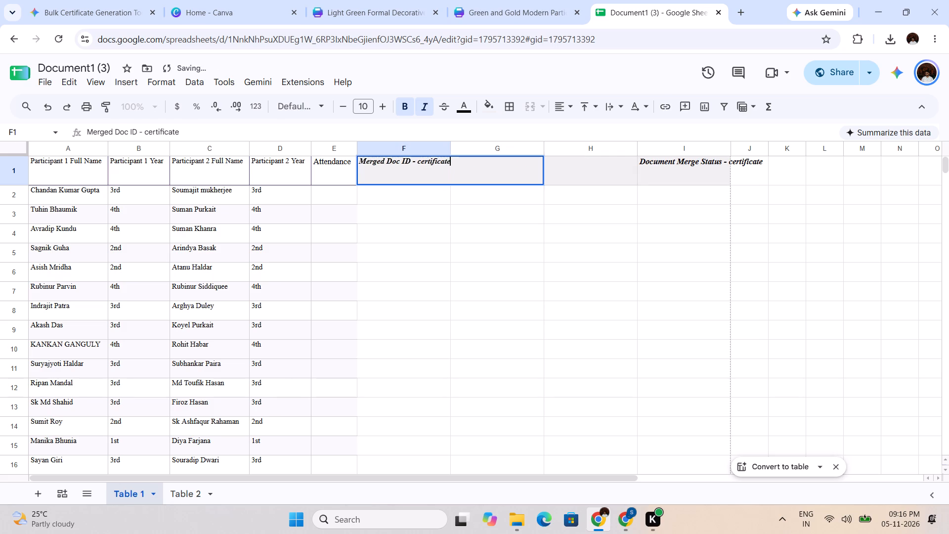
key(BackSpace)
key(BackSpace)
key(BackSpace)
key(BackSpace)
key(BackSpace)
key(BackSpace)
key(BackSpace)
key(BackSpace)
key(BackSpace)
key(BackSpace)
key(BackSpace)
key(BackSpace)
key(BackSpace)
key(BackSpace)
key(BackSpace)
key(BackSpace)
key(BackSpace)
key(BackSpace)
key(BackSpace)
key(BackSpace)
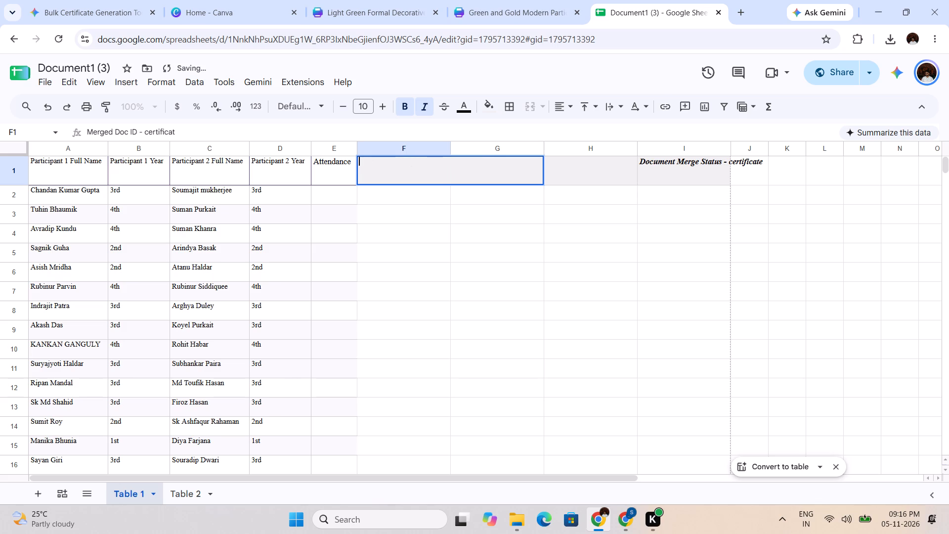
Erase the "Document Merge Status - certificate" header from cell I1 and leave cell editing.
double_click(664, 163)
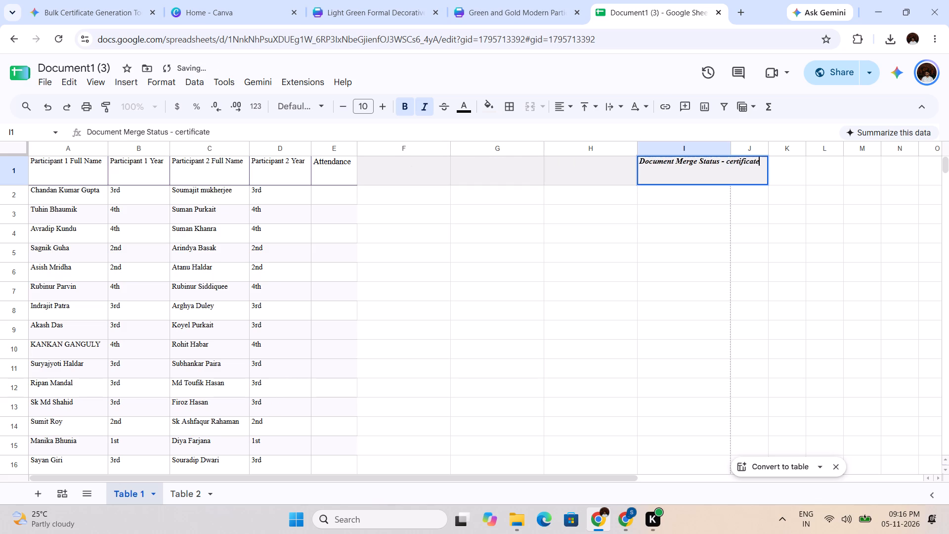
key(BackSpace)
key(BackSpace)
key(BackSpace)
key(BackSpace)
key(BackSpace)
key(BackSpace)
key(BackSpace)
key(BackSpace)
key(BackSpace)
key(BackSpace)
key(BackSpace)
key(BackSpace)
key(BackSpace)
key(BackSpace)
key(BackSpace)
key(BackSpace)
key(BackSpace)
key(BackSpace)
key(BackSpace)
key(BackSpace)
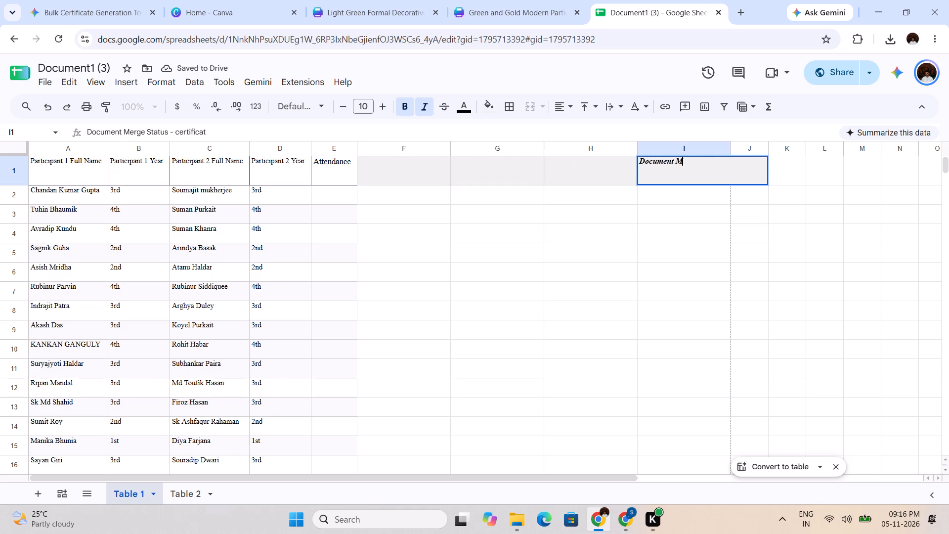
click(779, 304)
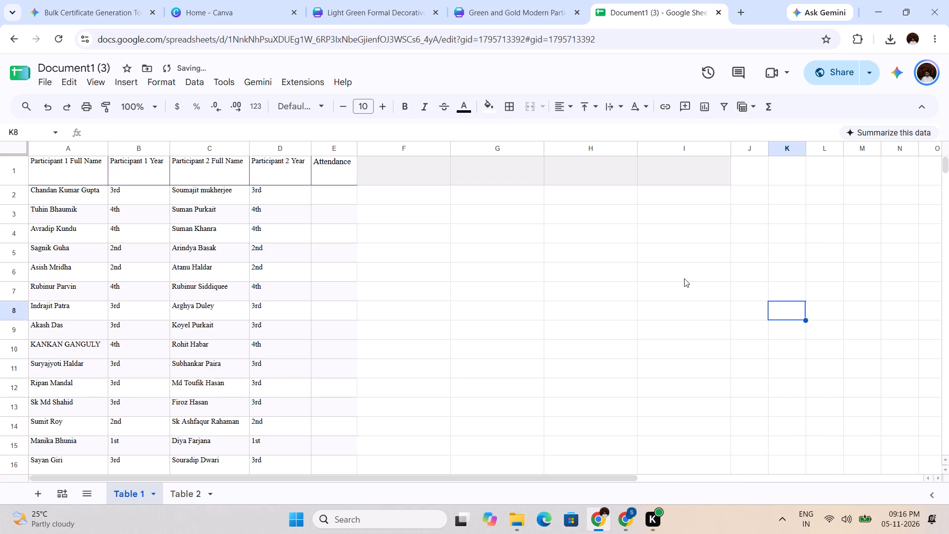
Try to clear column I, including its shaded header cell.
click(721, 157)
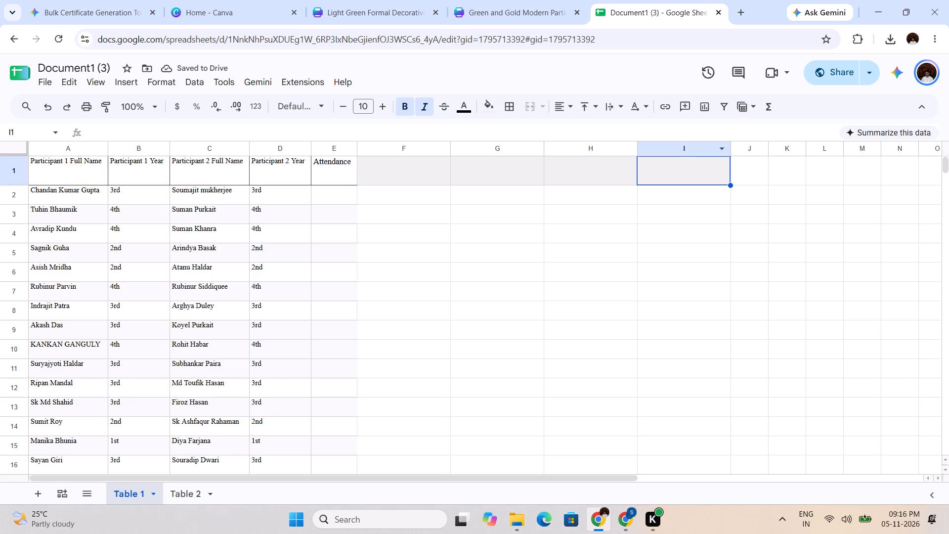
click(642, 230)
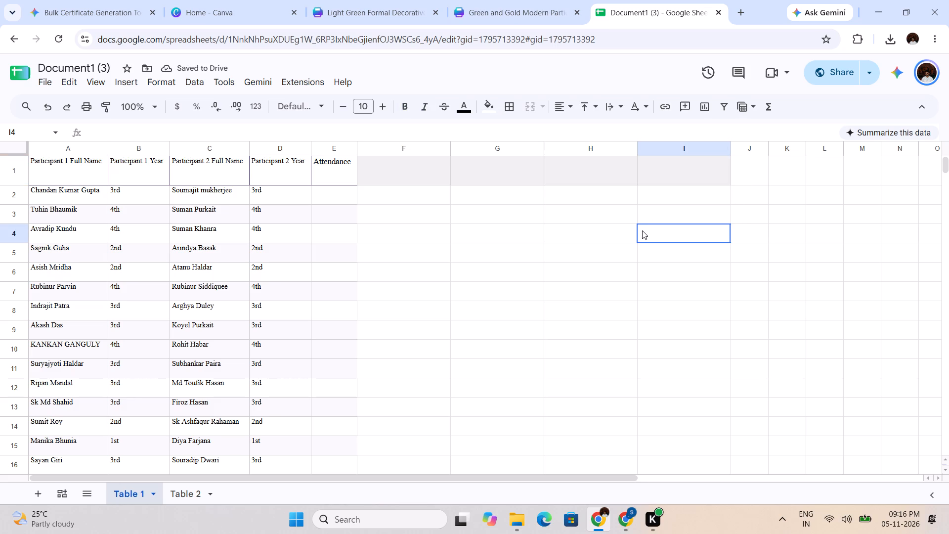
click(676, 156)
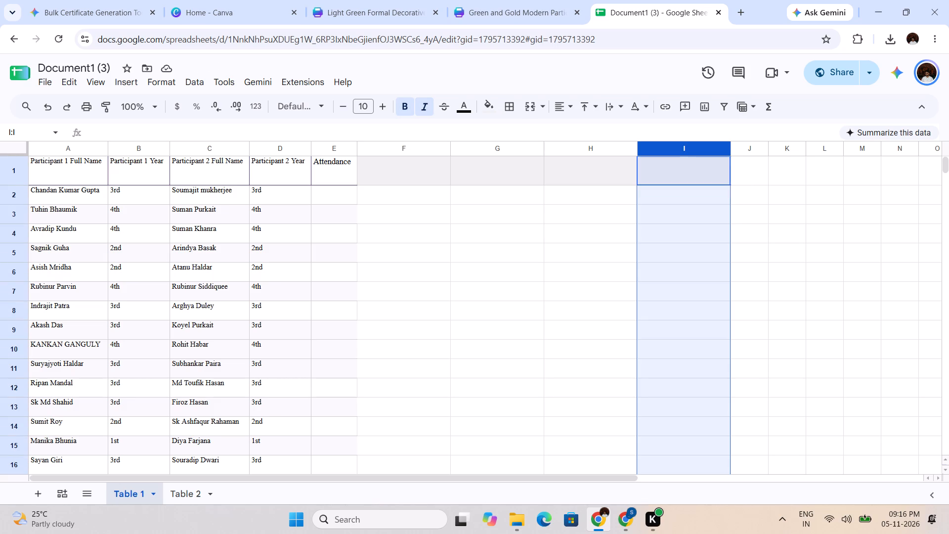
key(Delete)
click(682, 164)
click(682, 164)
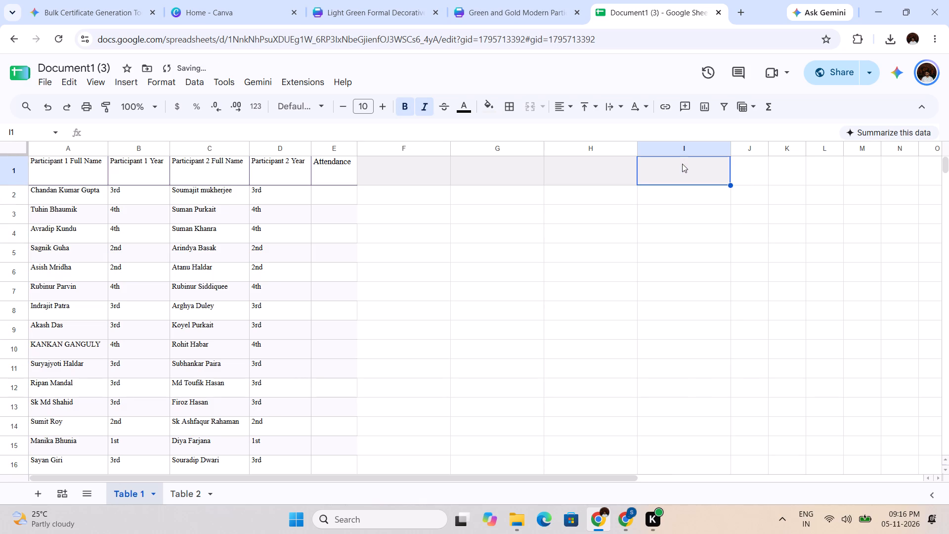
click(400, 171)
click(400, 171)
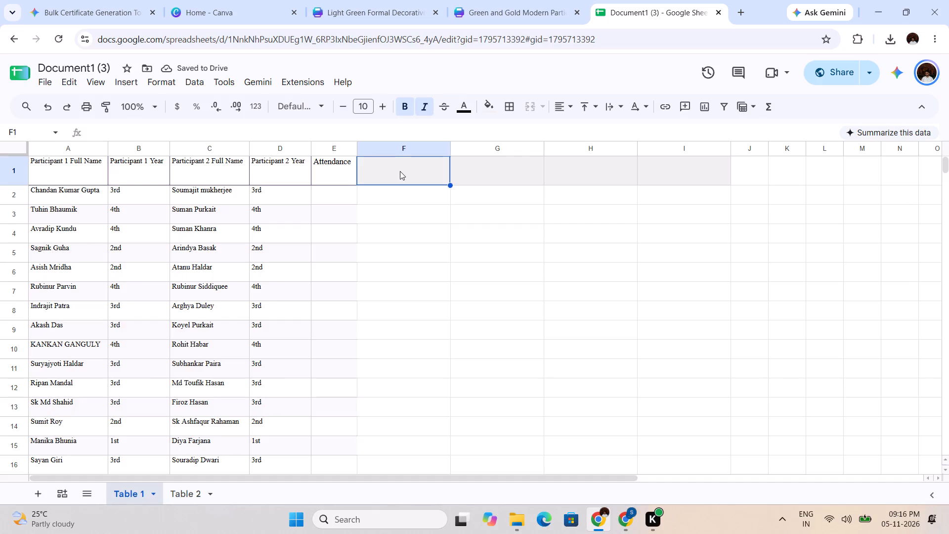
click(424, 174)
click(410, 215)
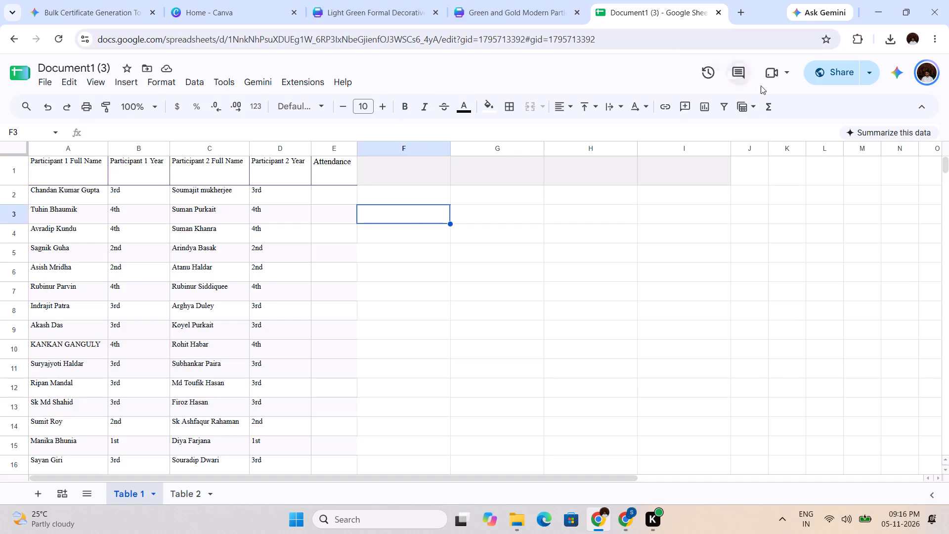
Copy the sharing link of the Document1 (3) spreadsheet.
click(842, 73)
click(842, 73)
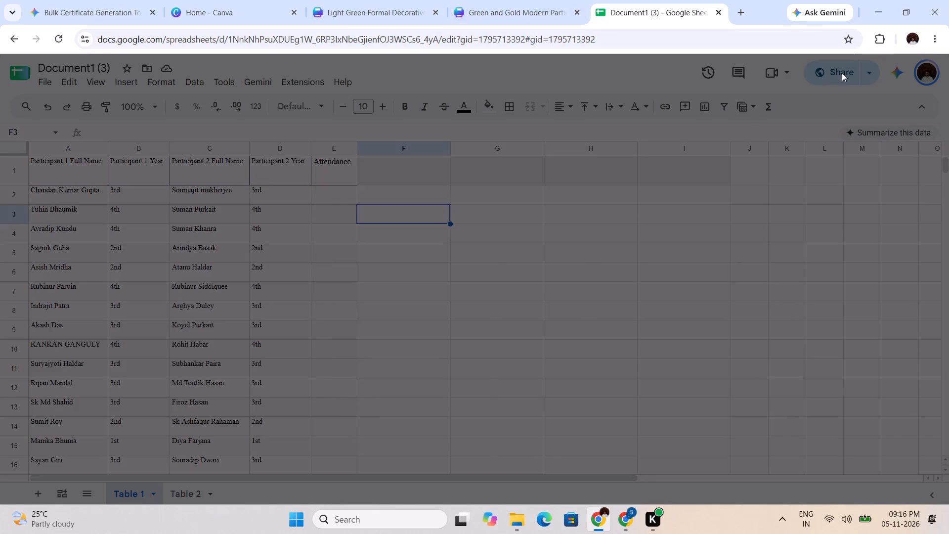
click(825, 83)
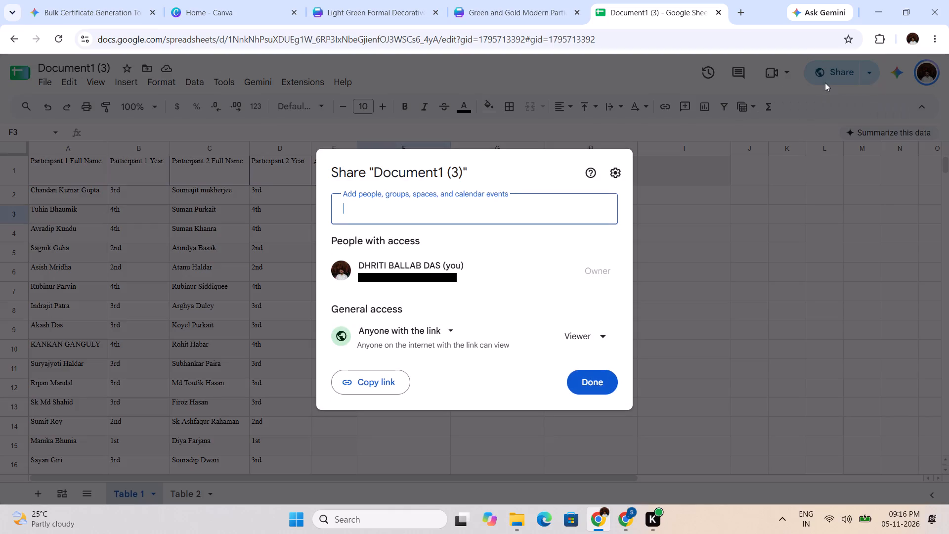
click(377, 380)
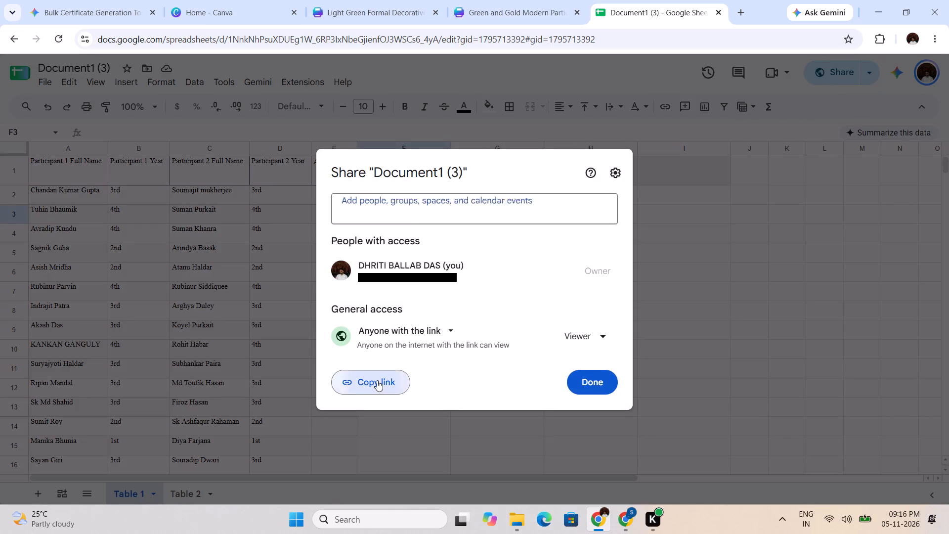
Bring up the open windows of the other Chrome profile to switch to it.
click(628, 524)
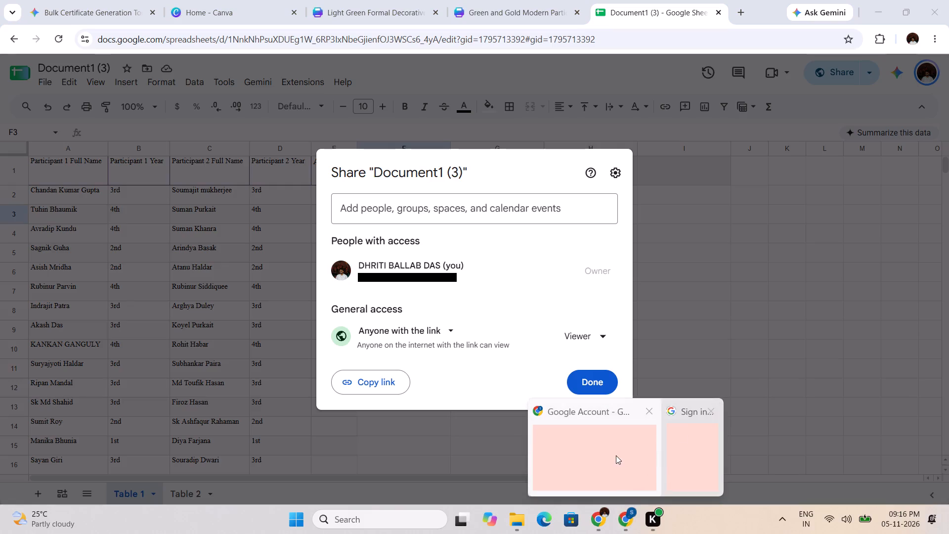
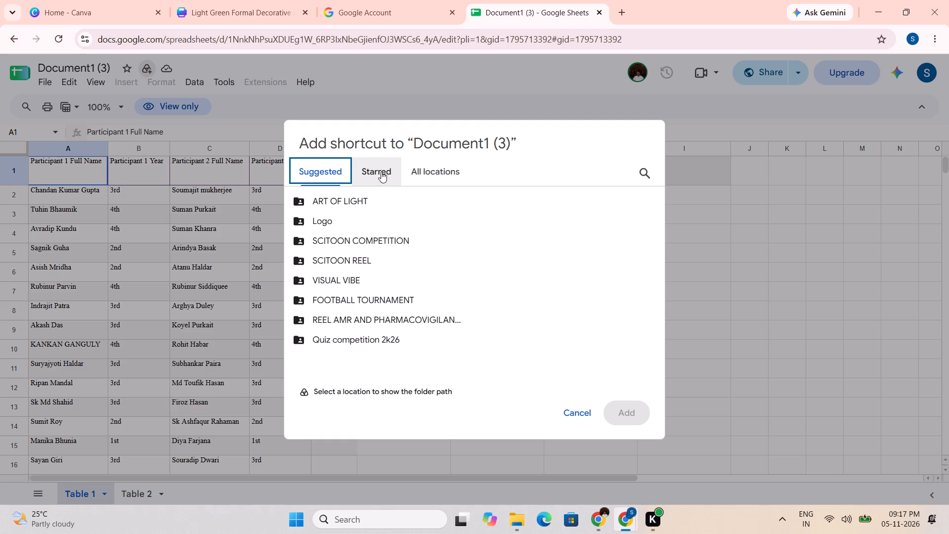
Create a new folder named certificate inside the shared Quiz competition 2k26 folder.
double_click(342, 340)
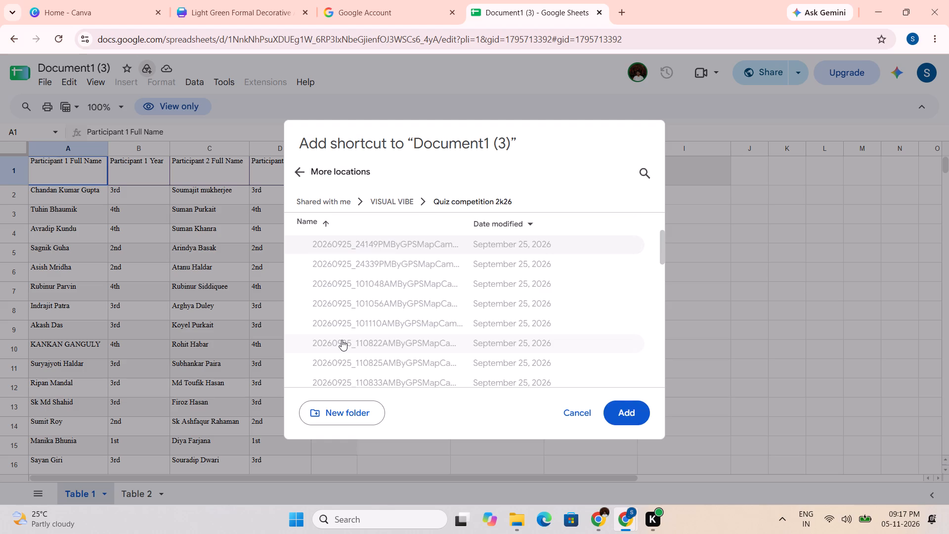
scroll(443, 298, down, 8)
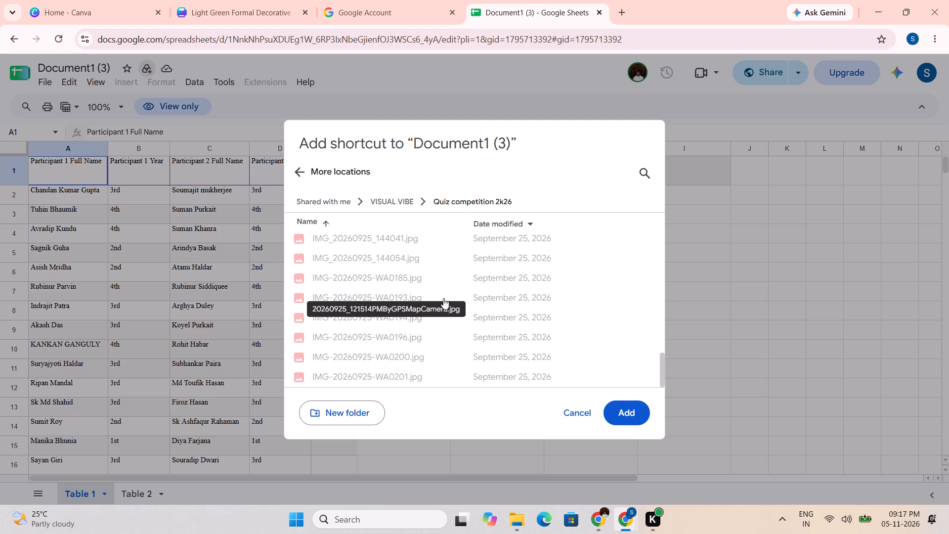
scroll(443, 298, down, 4)
scroll(443, 298, up, 19)
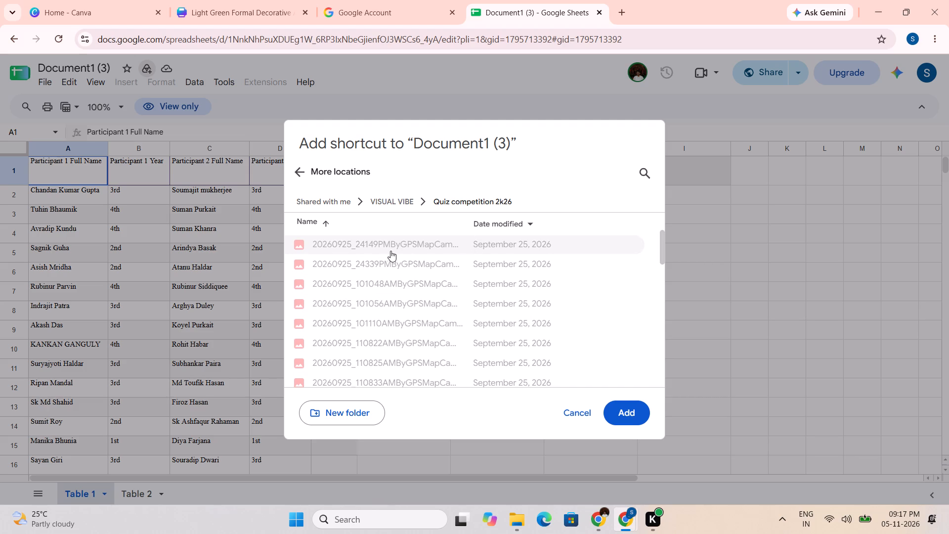
click(363, 409)
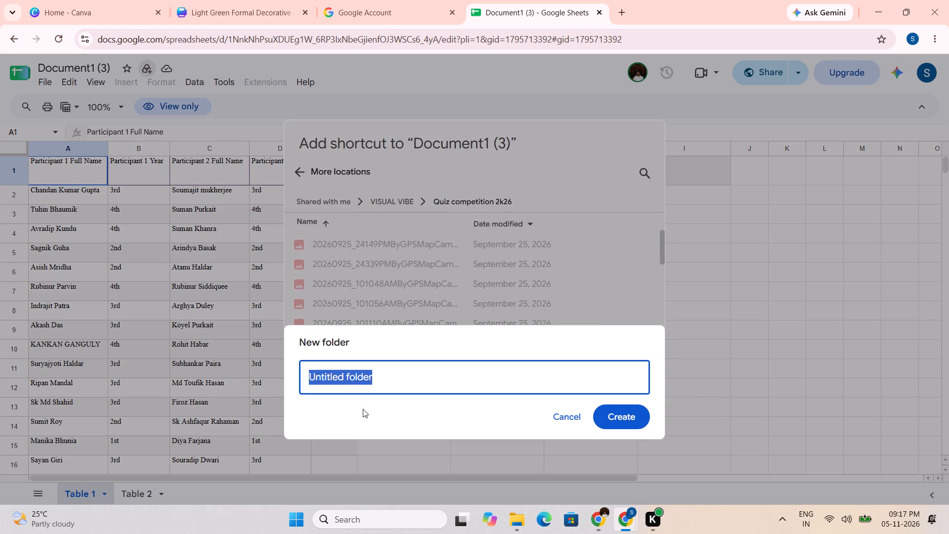
key(BackSpace)
text(certificate)
key(Return)
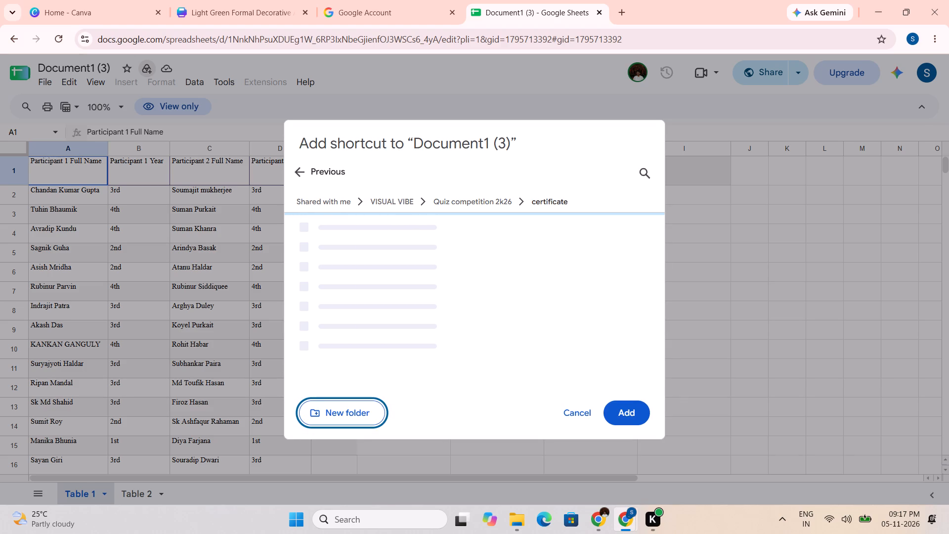
Add the shortcut to Document1 (3) in the certificate folder and reload the spreadsheet.
click(622, 420)
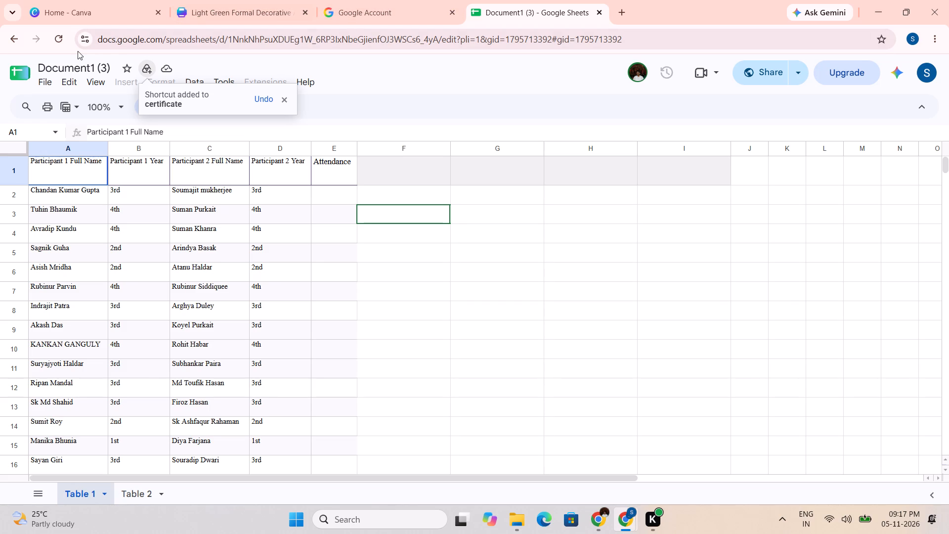
click(62, 40)
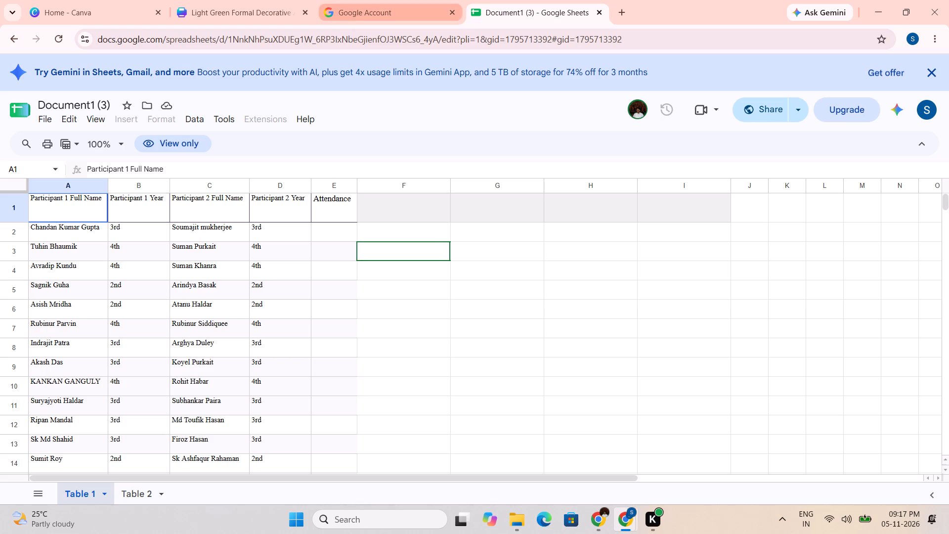
In the Canva certificate design, connect Google Sheets as the bulk-create data source and open the Document1 (3) spreadsheet.
click(231, 0)
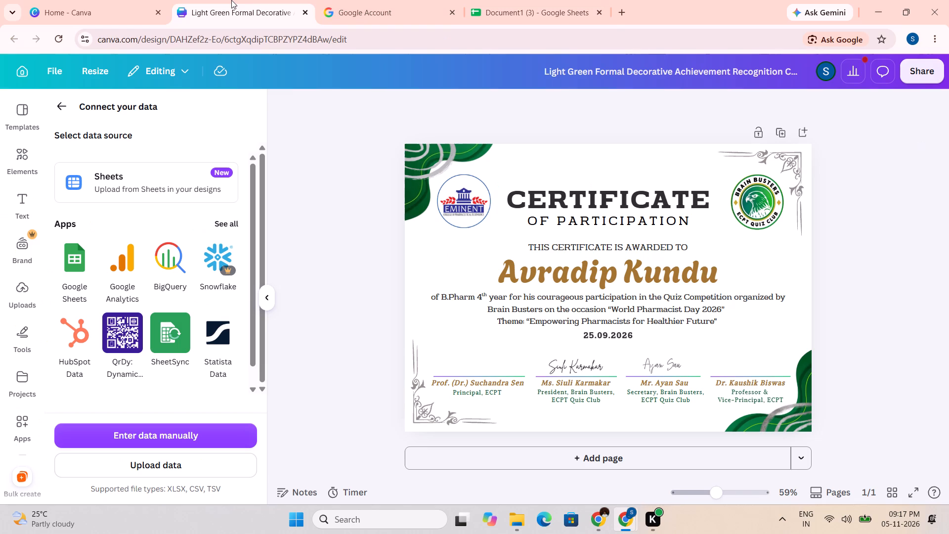
click(68, 262)
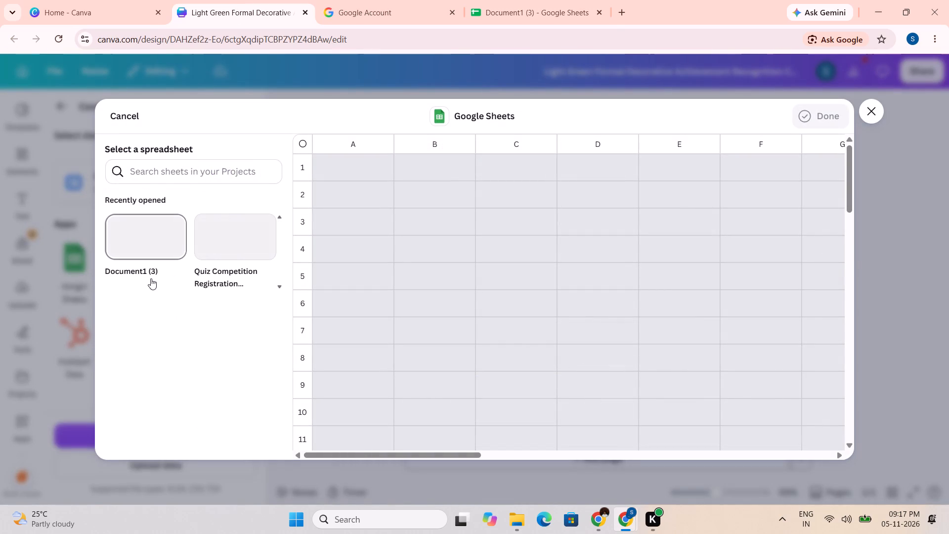
double_click(142, 243)
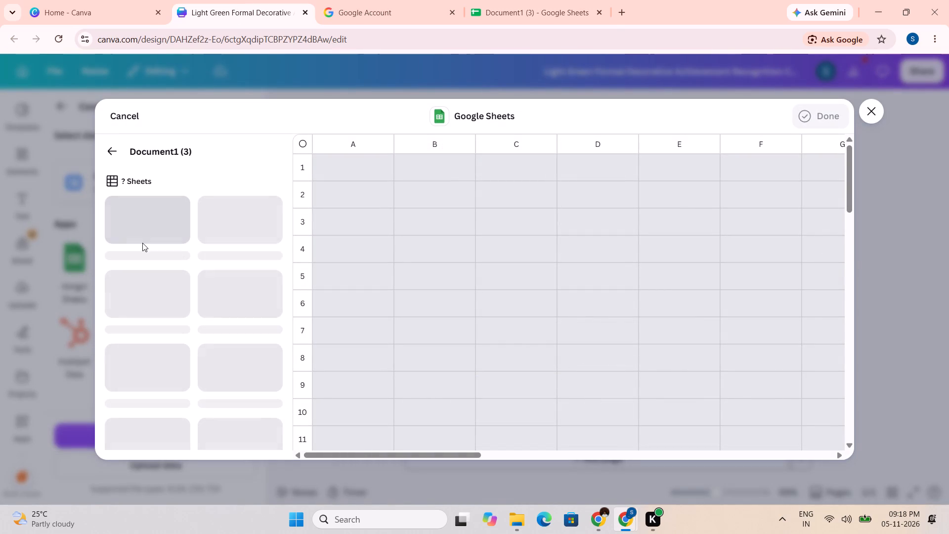
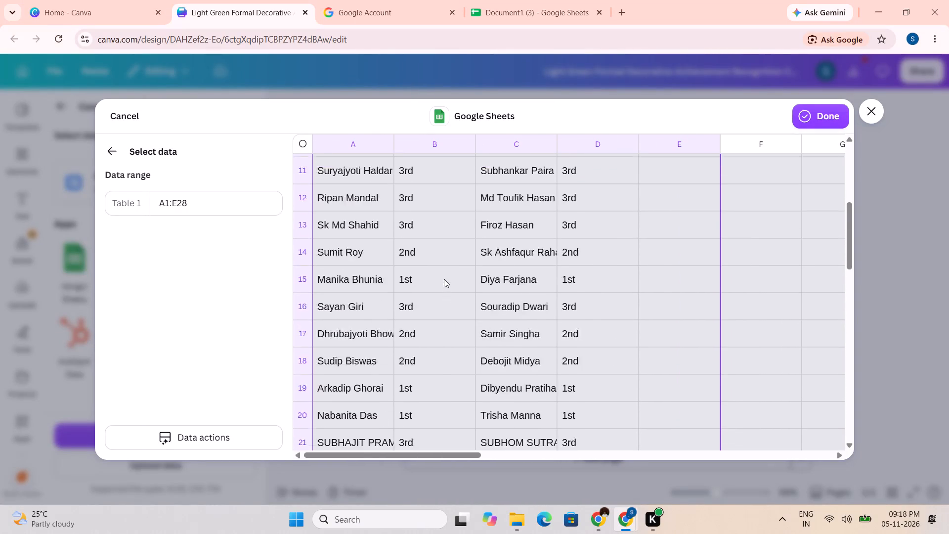
Accept the data range A1:E28 from the participant spreadsheet as the bulk-create data.
scroll(444, 279, down, 12)
scroll(444, 279, up, 16)
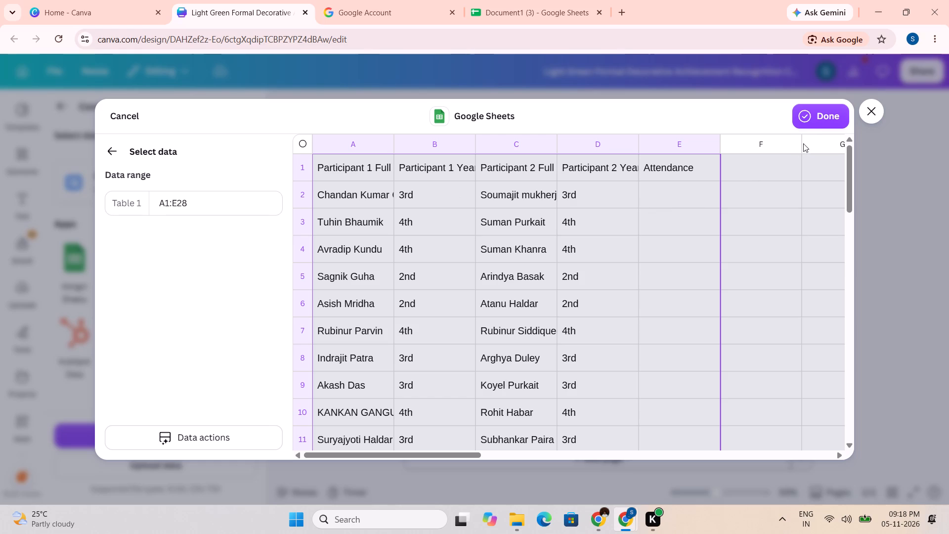
click(812, 117)
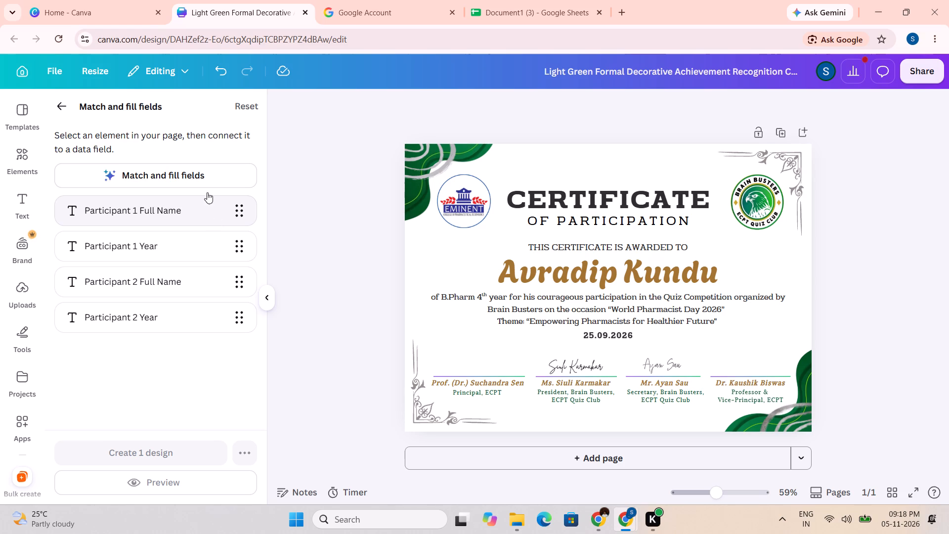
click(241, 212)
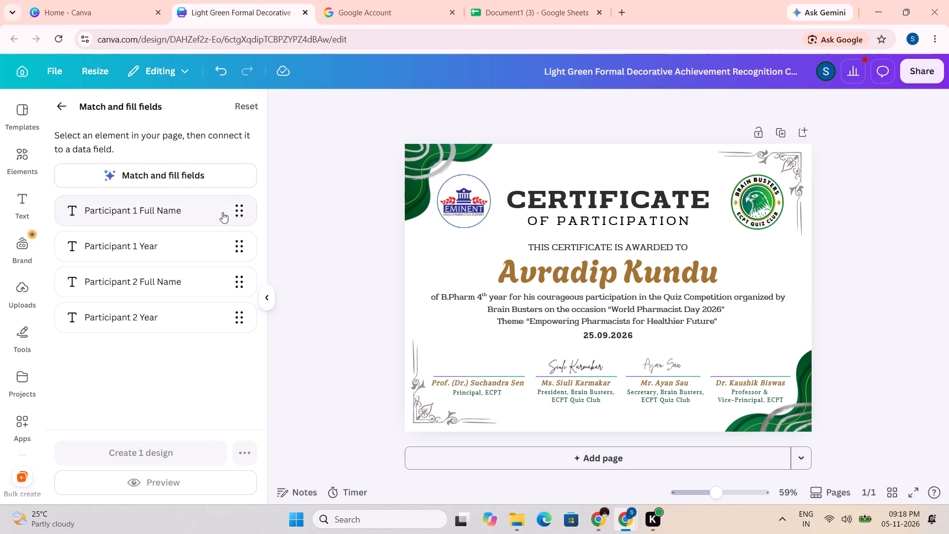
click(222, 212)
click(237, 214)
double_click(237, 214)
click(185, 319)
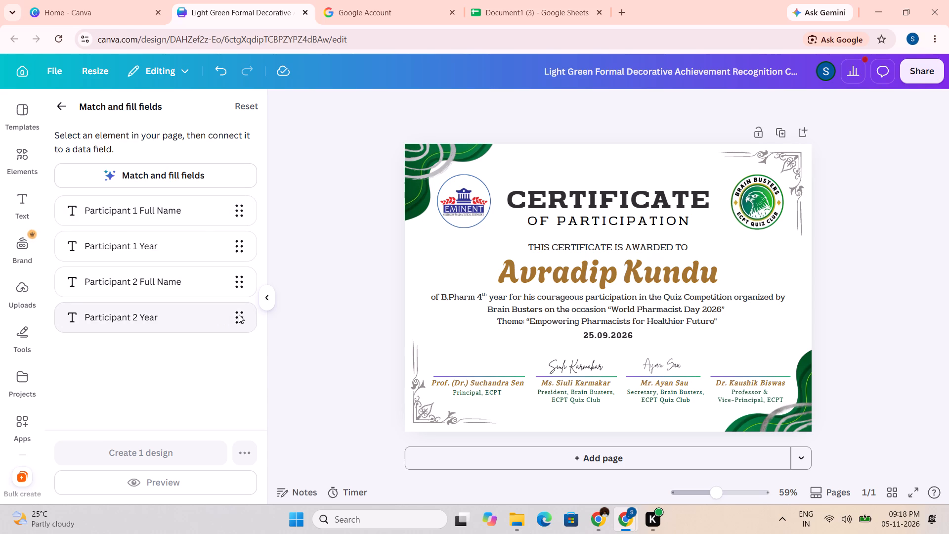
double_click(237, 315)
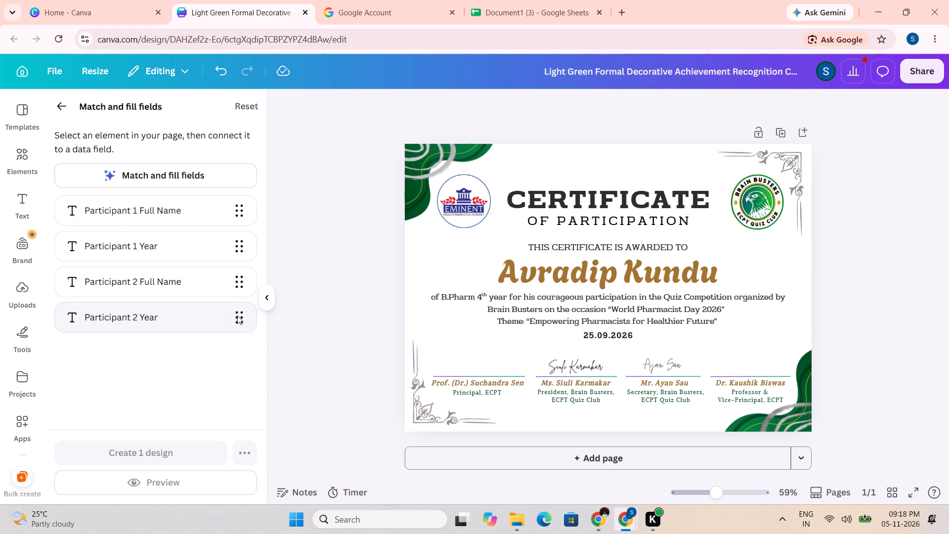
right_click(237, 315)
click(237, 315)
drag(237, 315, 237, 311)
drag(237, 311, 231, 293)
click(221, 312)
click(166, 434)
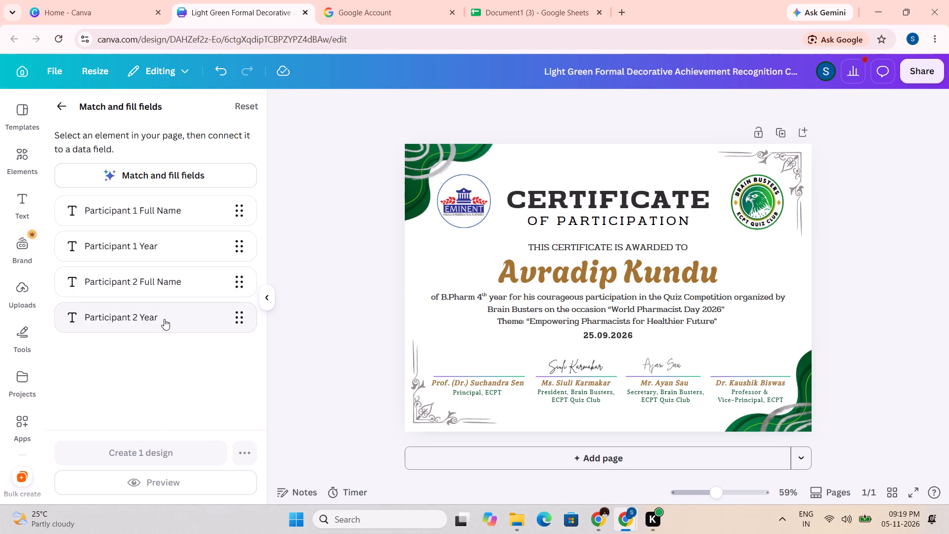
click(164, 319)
Connect the recipient name text on the certificate to the Participant 1 Full Name data field.
click(597, 272)
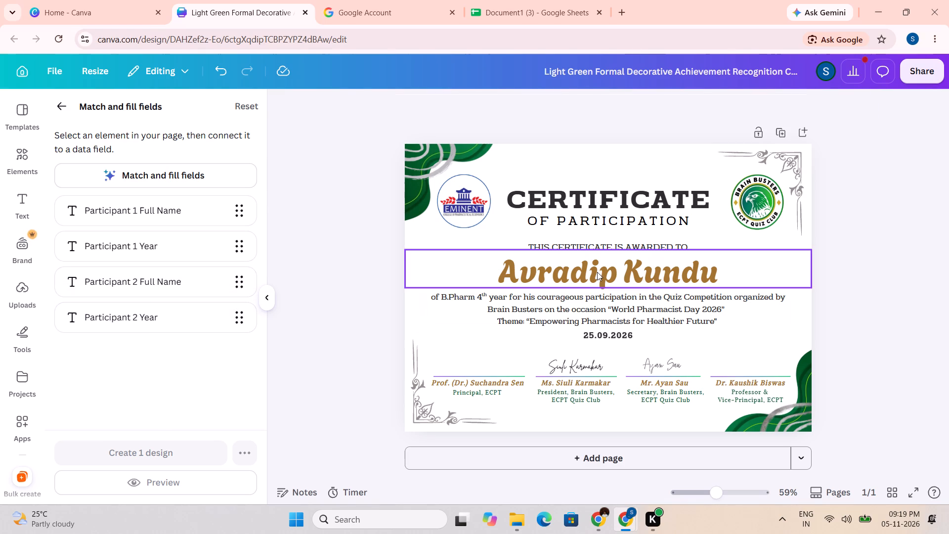
click(193, 214)
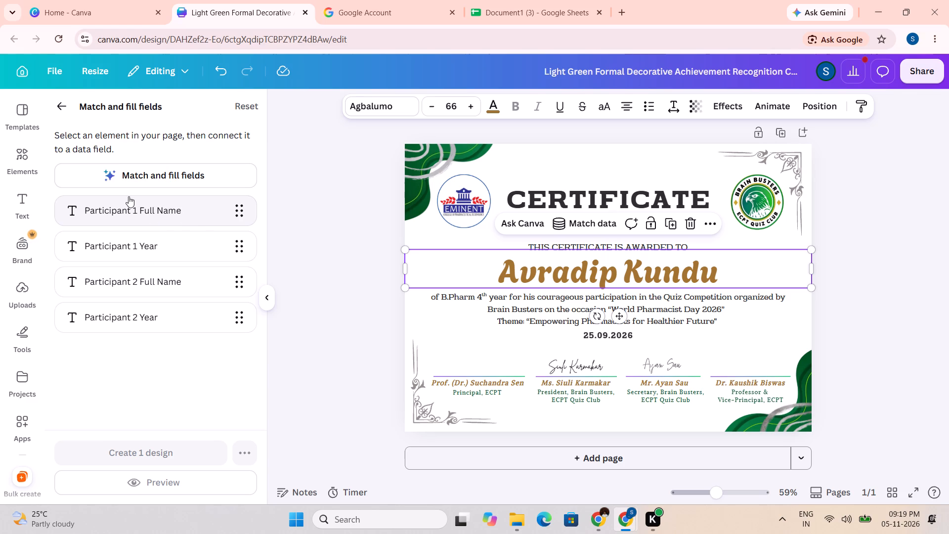
click(574, 220)
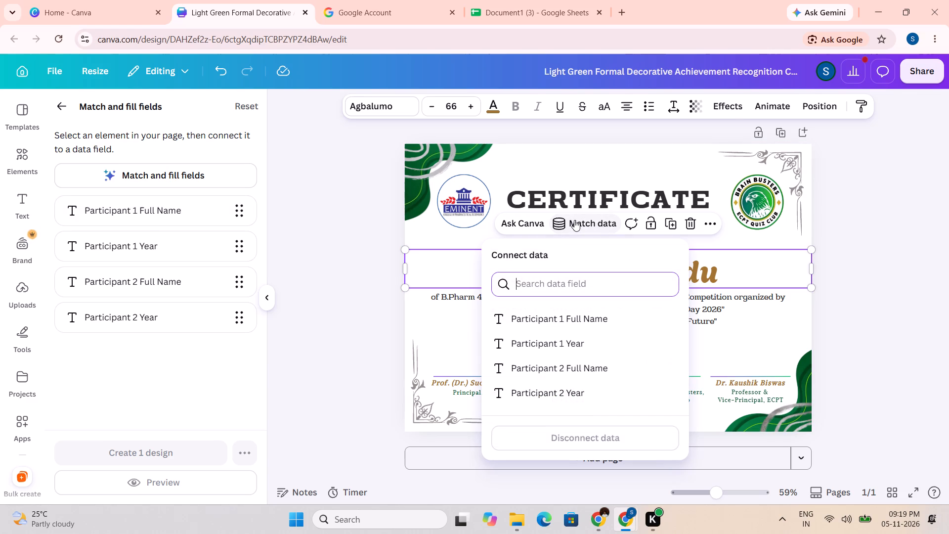
click(574, 323)
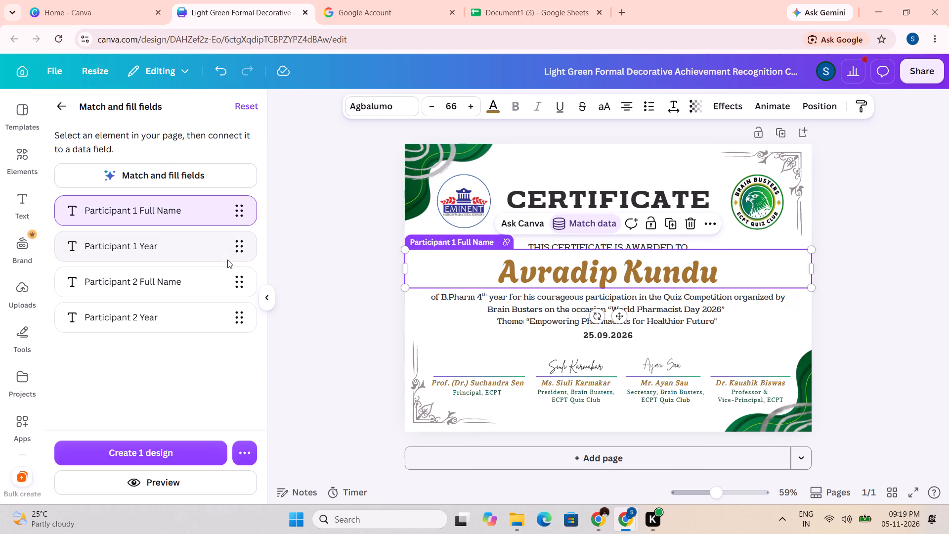
Add a separate text box to the certificate and replace its placeholder text with 4th.
click(481, 300)
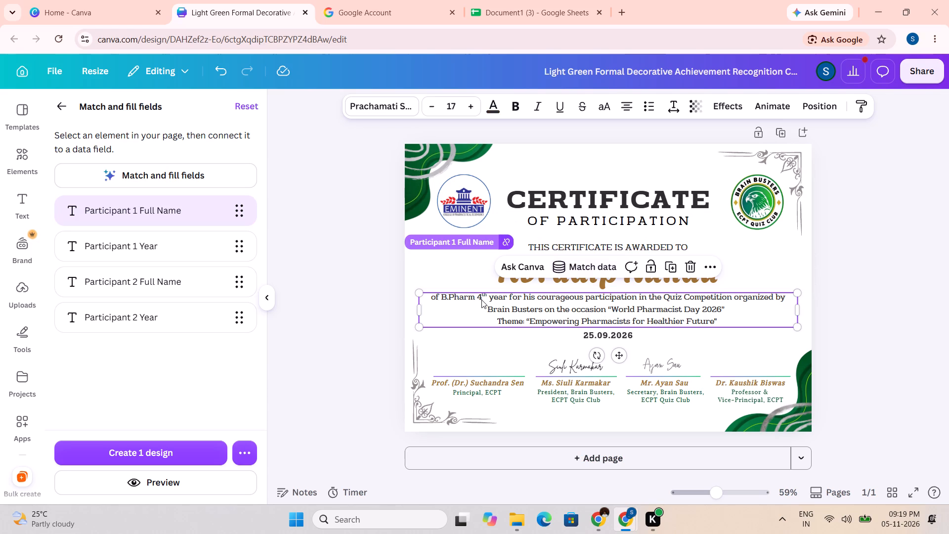
click(481, 298)
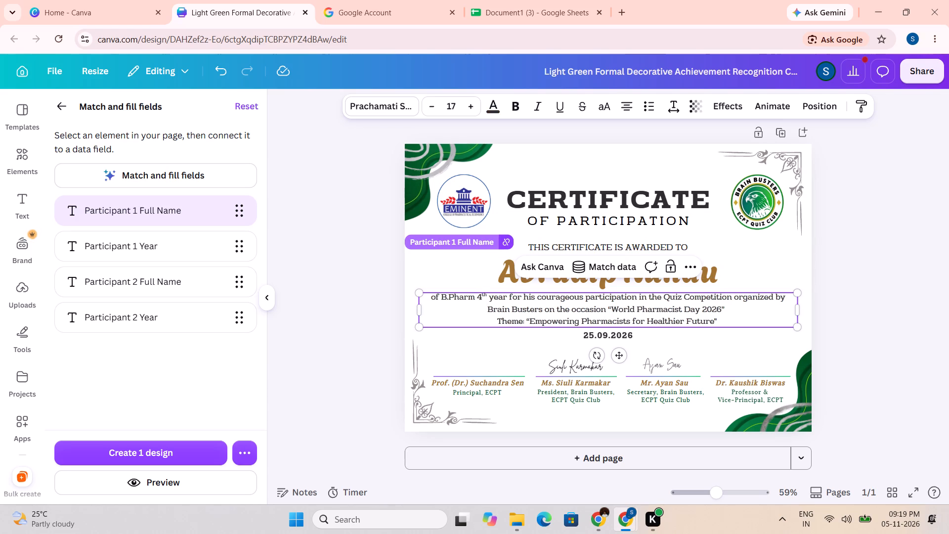
click(477, 298)
click(18, 211)
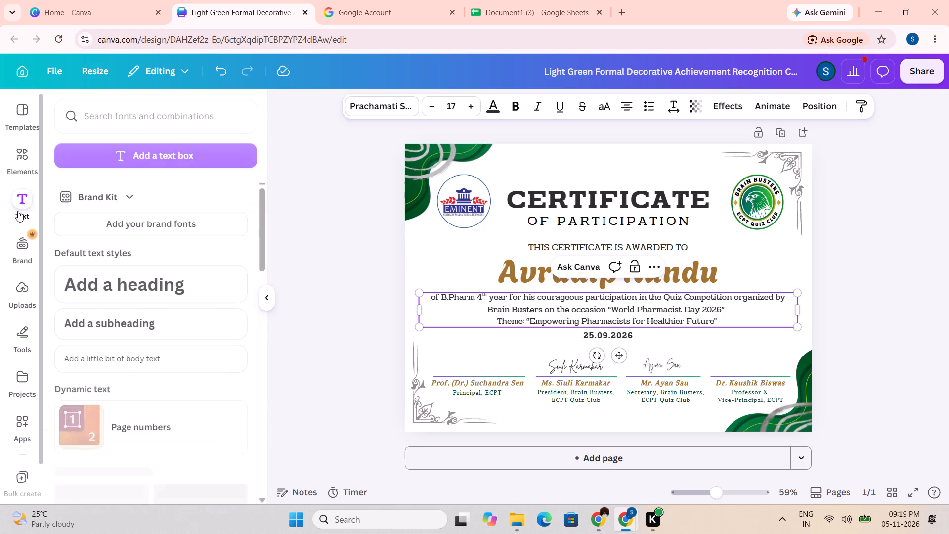
click(158, 154)
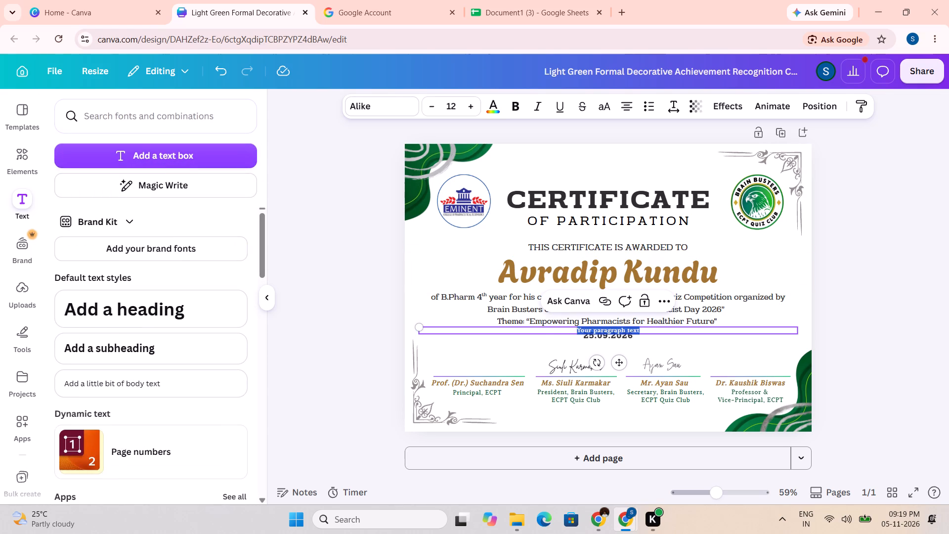
click(643, 329)
key(BackSpace)
key(BackSpace)
key(BackSpace)
key(BackSpace)
key(BackSpace)
key(BackSpace)
key(BackSpace)
key(BackSpace)
key(BackSpace)
key(BackSpace)
key(BackSpace)
key(BackSpace)
key(BackSpace)
key(BackSpace)
key(BackSpace)
key(BackSpace)
key(BackSpace)
key(BackSpace)
key(BackSpace)
key(BackSpace)
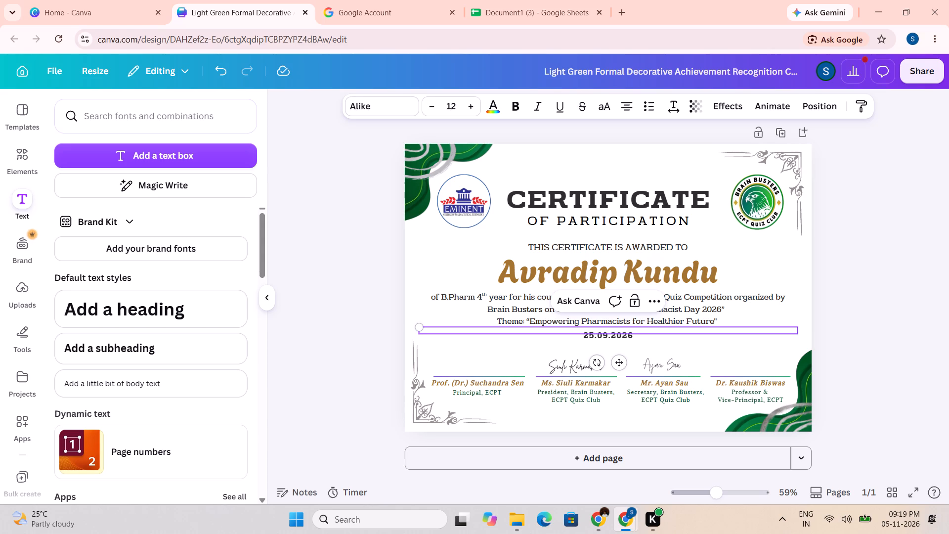
text(4th)
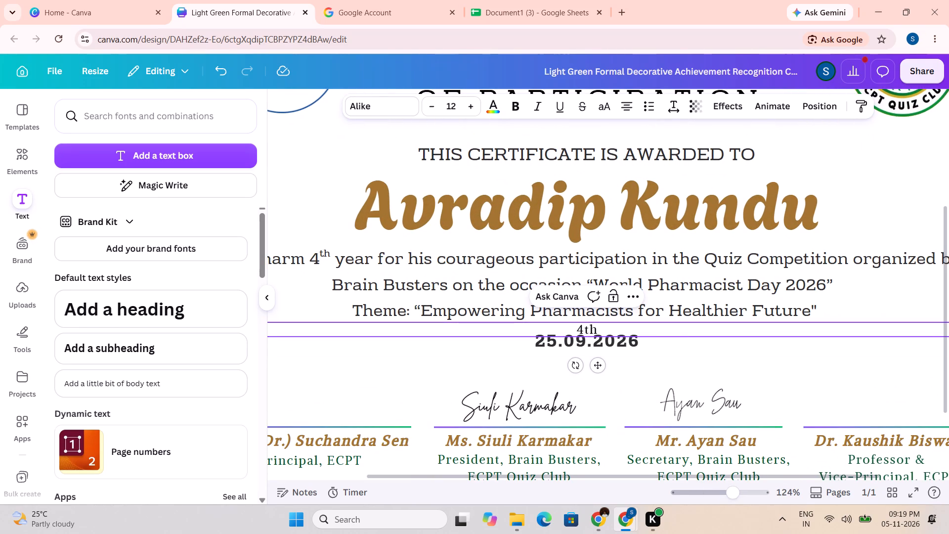
Format the th in the new 4th text box as superscript.
drag(607, 332, 582, 328)
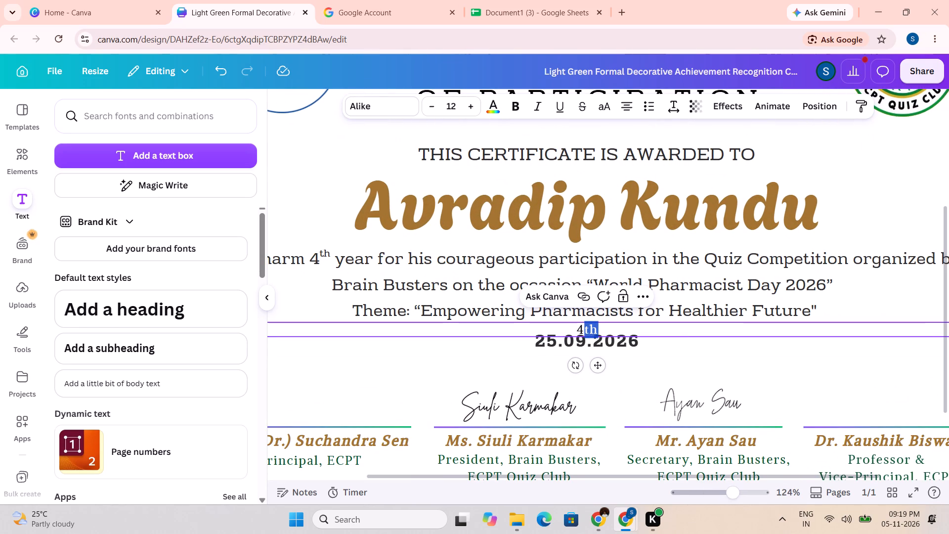
click(671, 108)
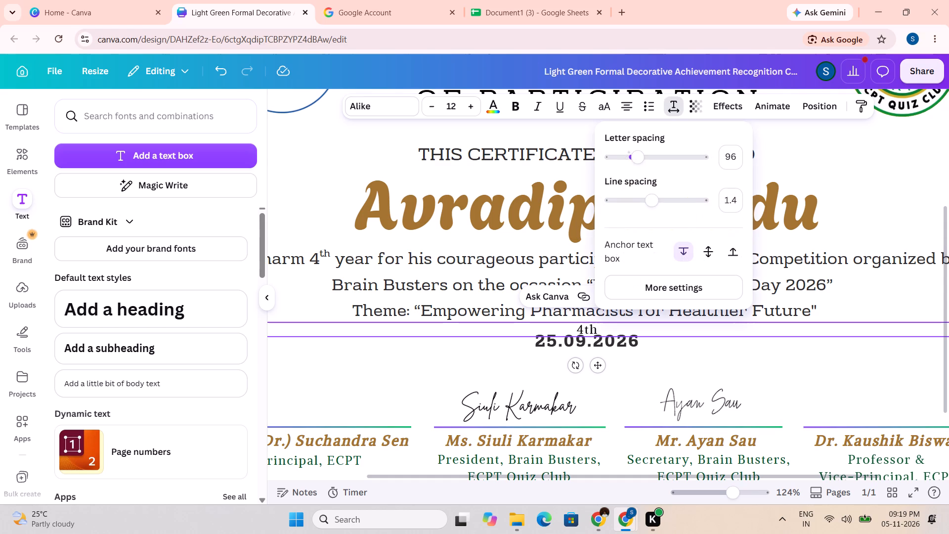
click(657, 284)
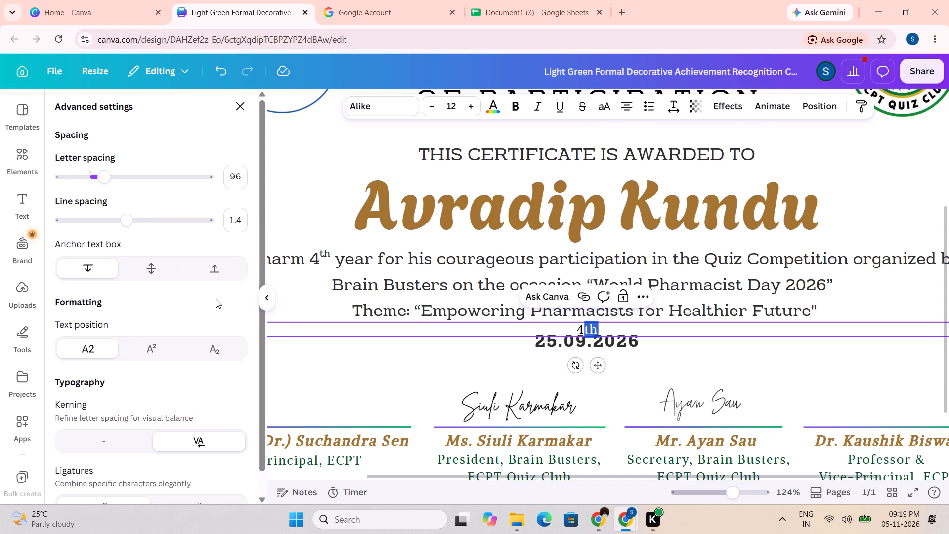
click(145, 347)
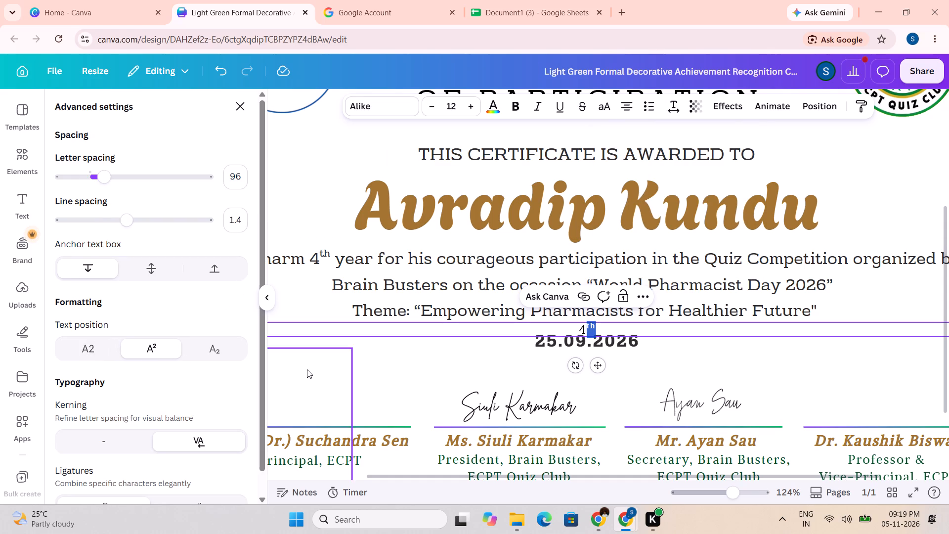
click(307, 369)
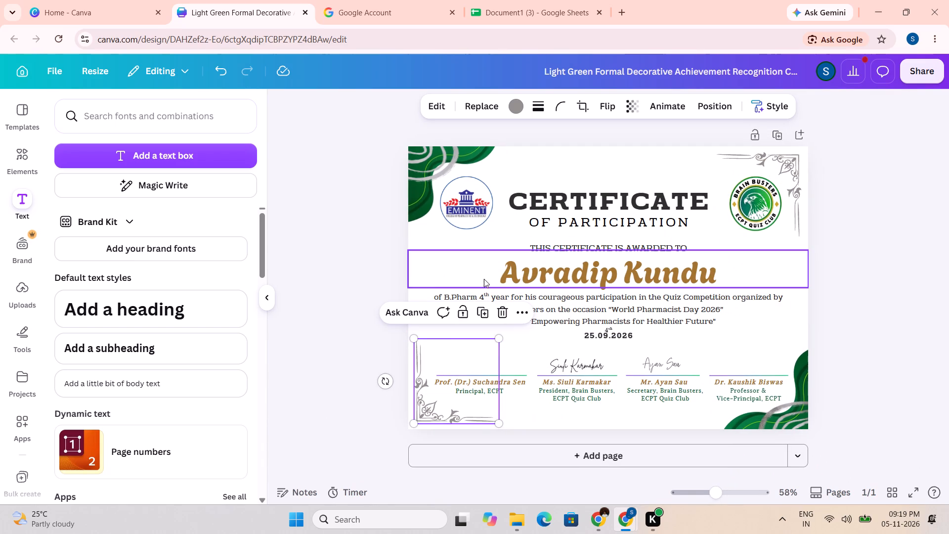
Set the 4th text box's font to Prachamati SemiExpanded and make it bold.
click(559, 301)
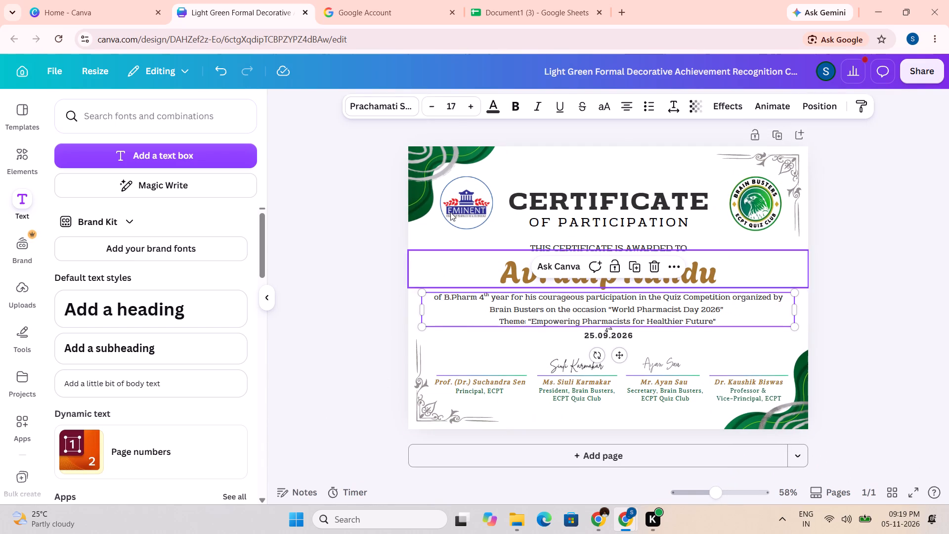
click(609, 328)
click(409, 104)
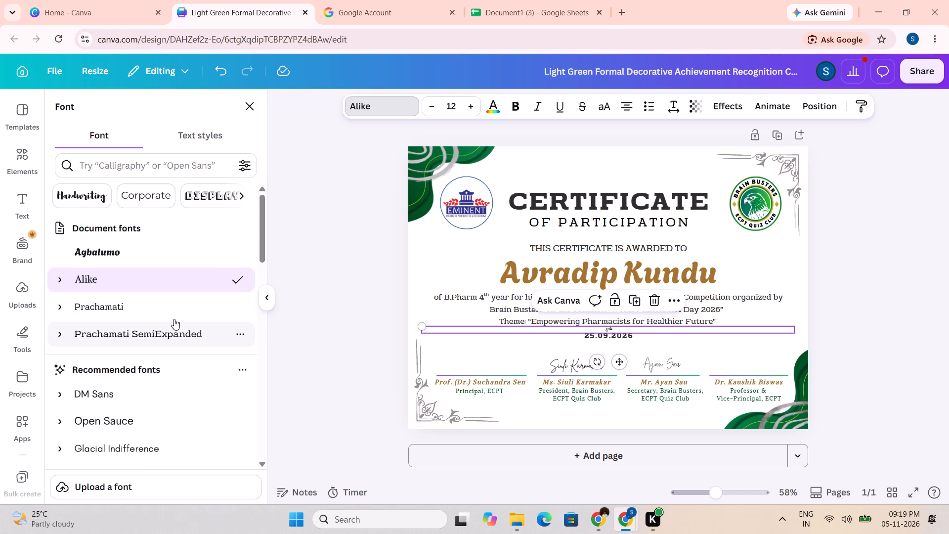
click(173, 330)
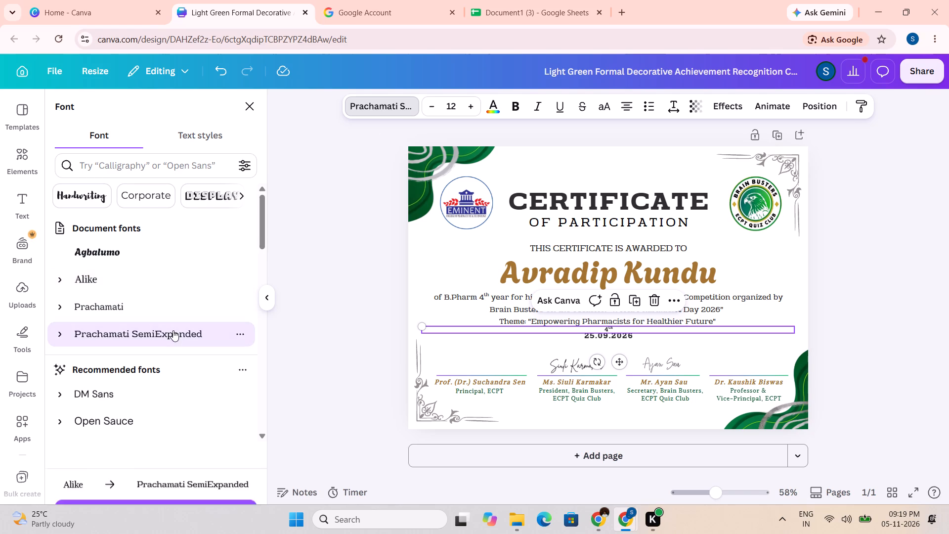
click(509, 107)
click(509, 107)
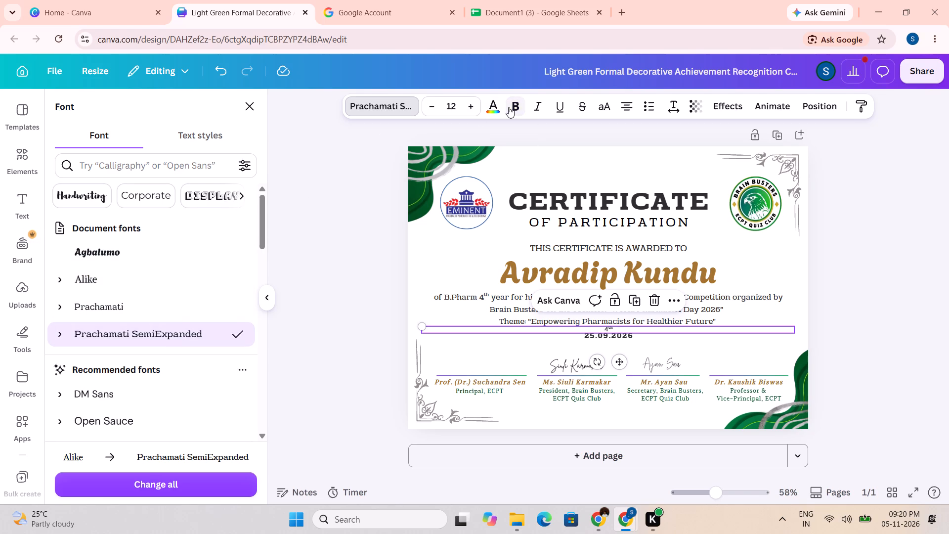
click(509, 107)
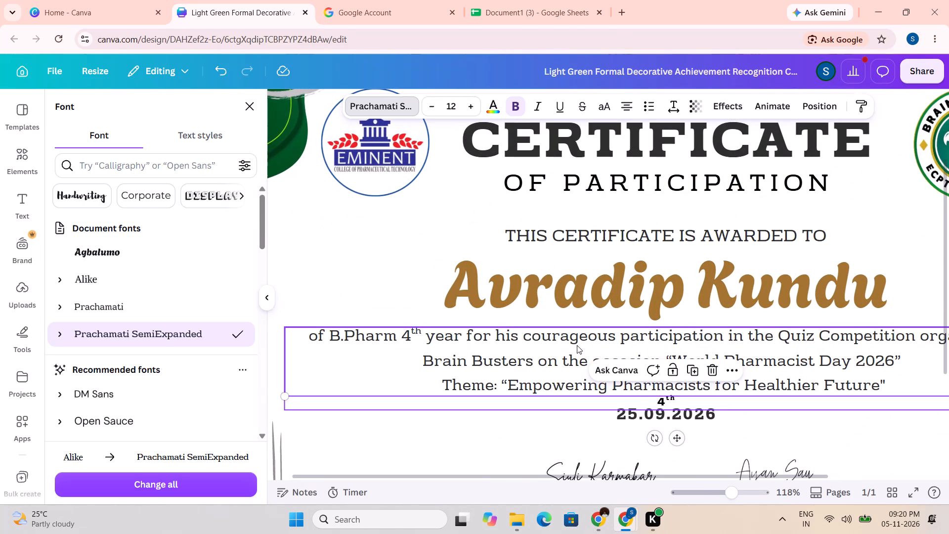
Move the 4th text box to just above the year mention in the body paragraph's first line.
drag(652, 405, 476, 314)
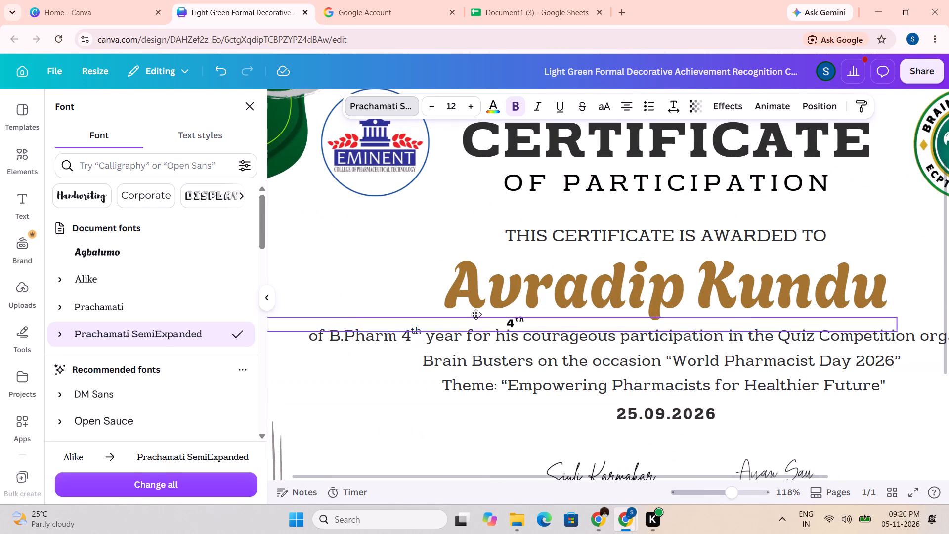
drag(476, 314, 426, 322)
Delete 4th after B.Pharm in the body paragraph and insert three spaces to leave a gap before year.
click(412, 336)
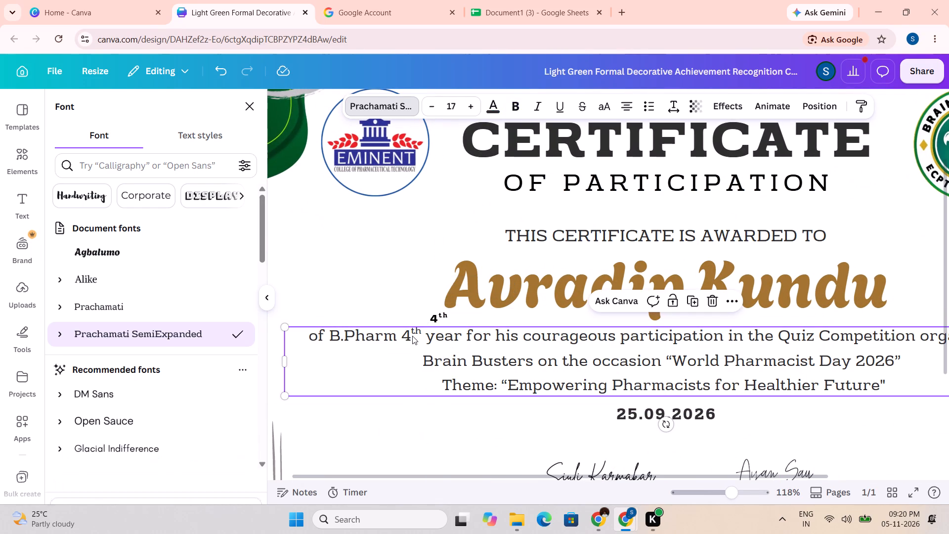
click(420, 331)
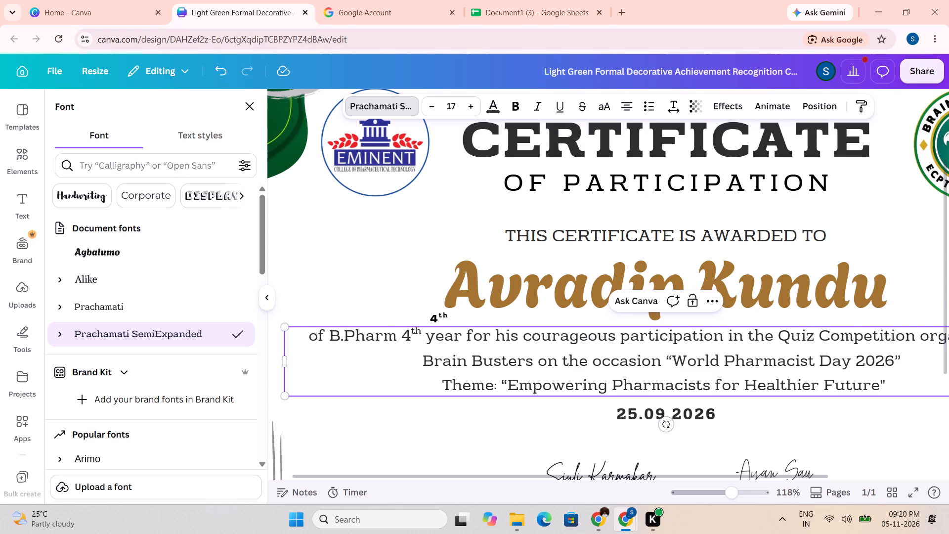
key(BackSpace)
key(BackSpace)
key(BackSpace)
key(space)
key(space)
key(space)
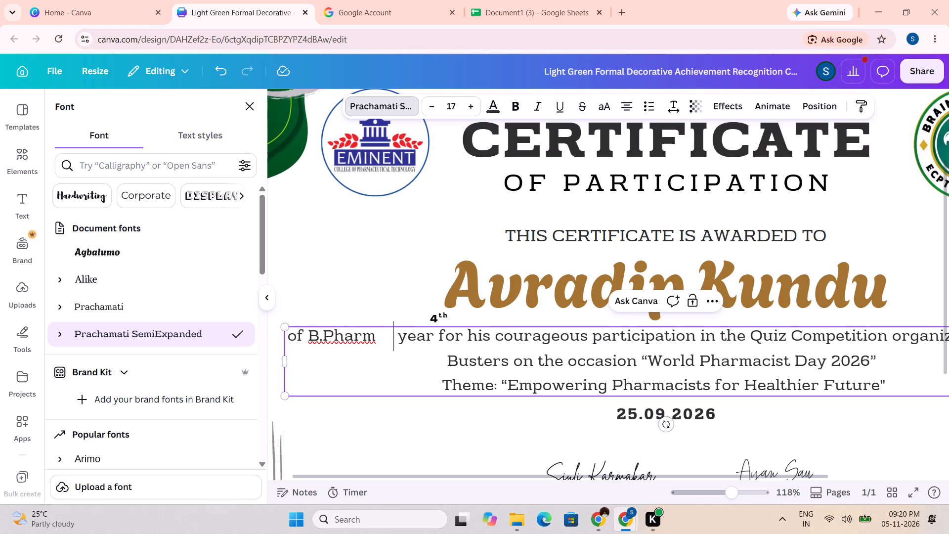
Scale the 4th text box down to font size 9.1 and narrow its frame to fit closely around the text.
click(437, 318)
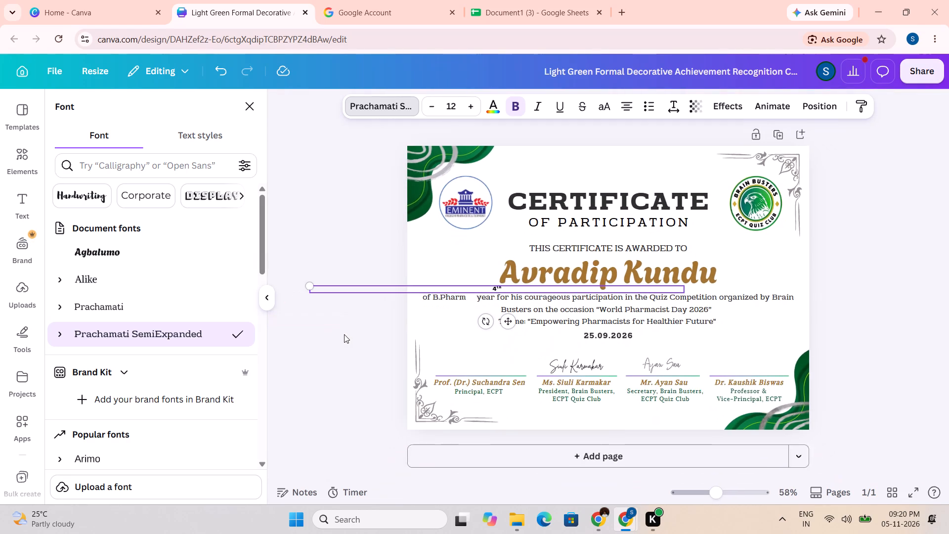
drag(316, 283, 476, 284)
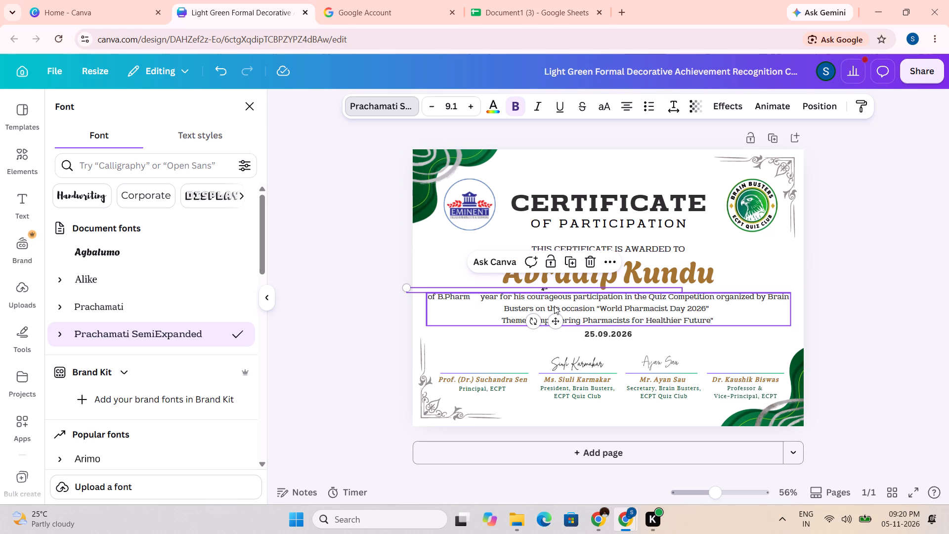
drag(407, 286, 452, 275)
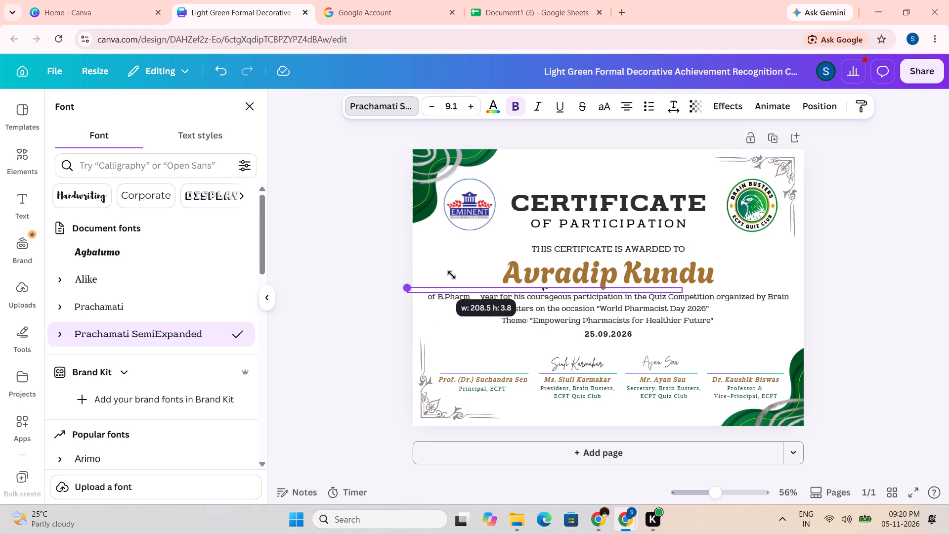
drag(452, 275, 461, 275)
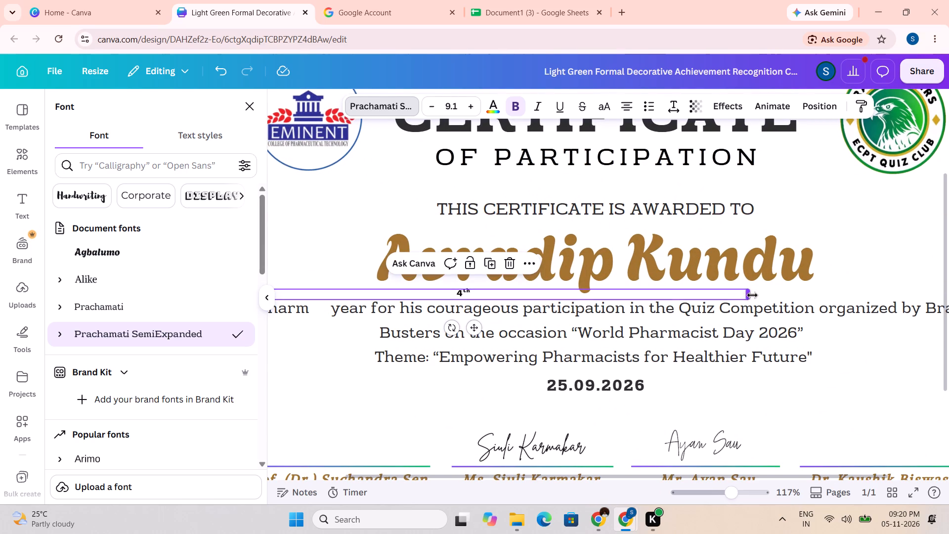
drag(749, 296, 366, 277)
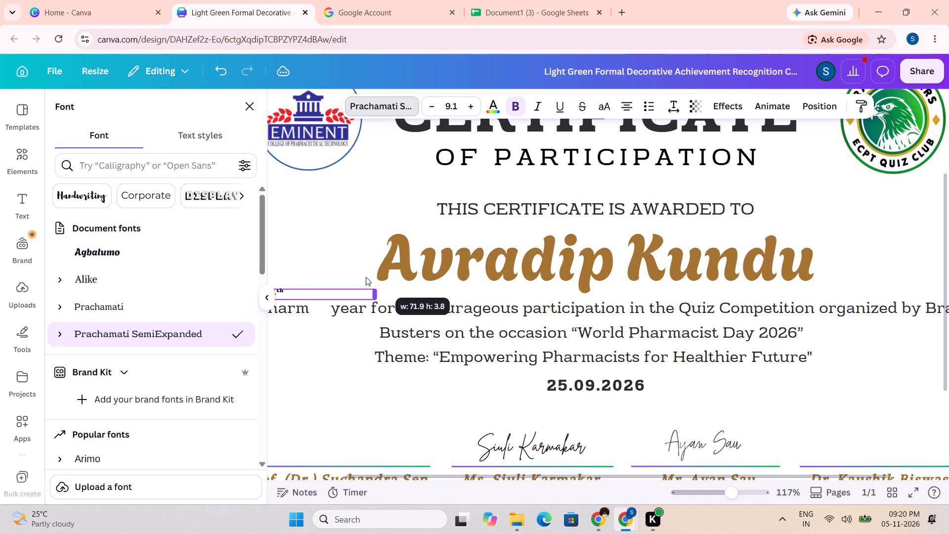
drag(366, 277, 362, 281)
scroll(324, 204, right, 3)
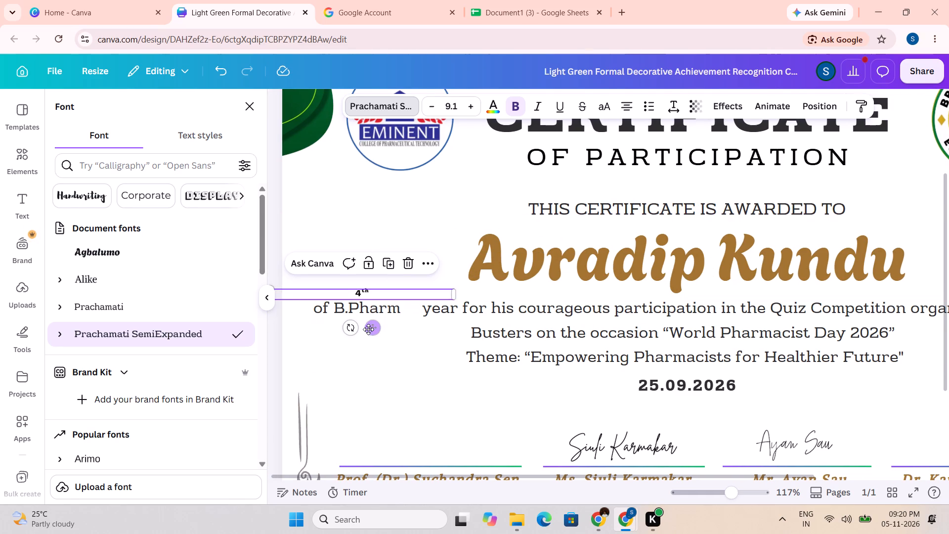
drag(369, 330, 502, 325)
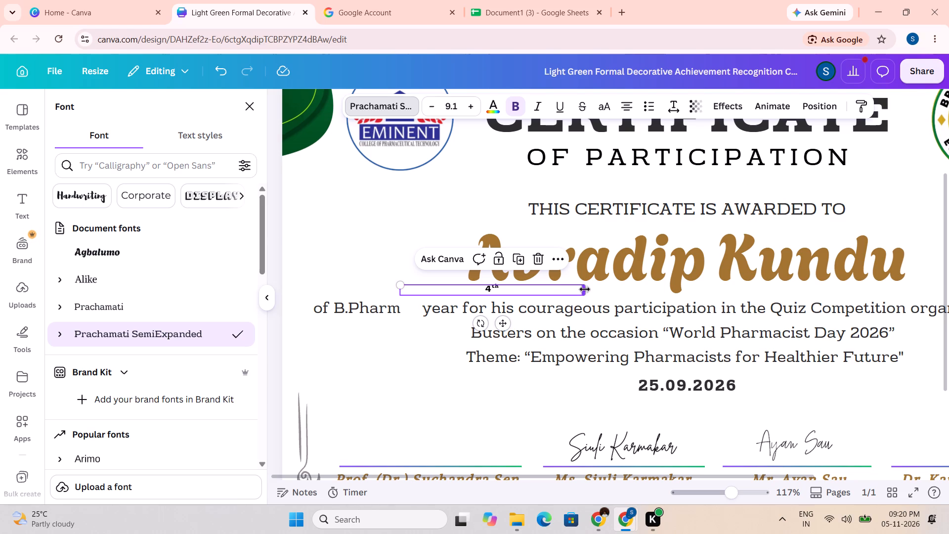
drag(585, 289, 433, 307)
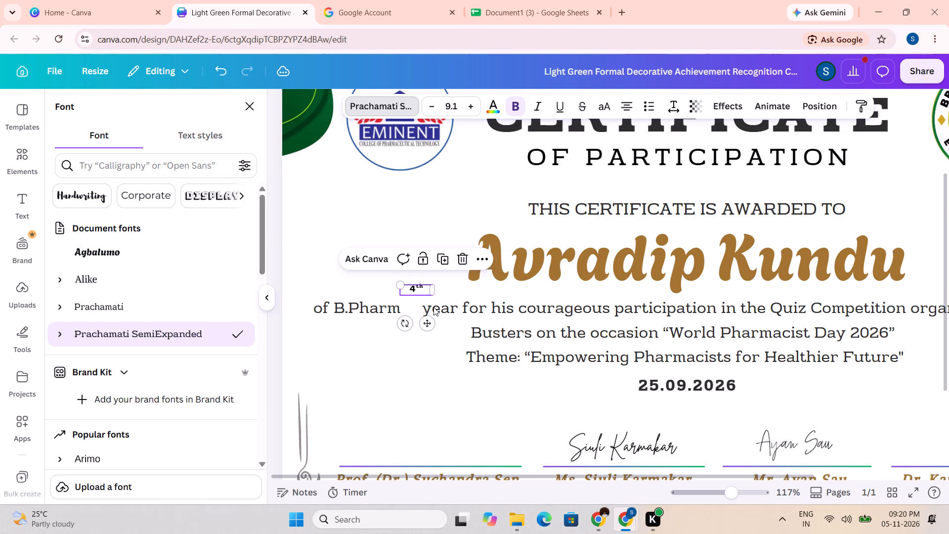
Move the 4th text box down into the gap between B.Pharm and year in the body paragraph.
drag(426, 325, 425, 342)
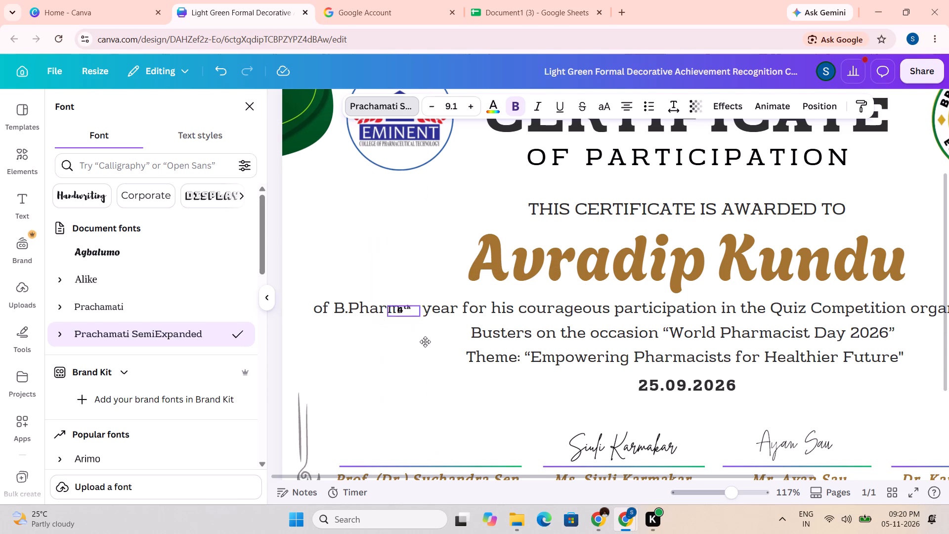
drag(425, 342, 423, 348)
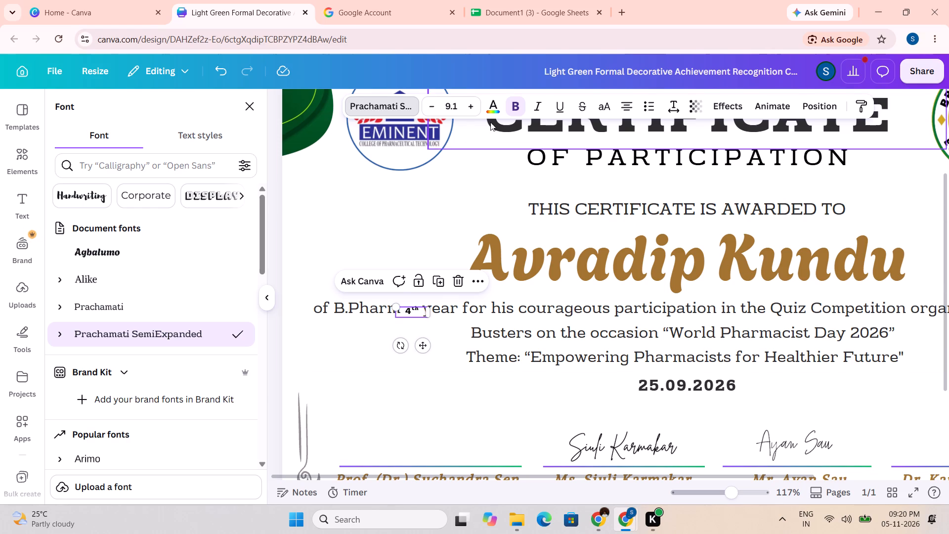
Increase the 4th text's font size to 17.1 and nudge its box up to line up with the B.Pharm line.
triple_click(474, 107)
triple_click(474, 107)
double_click(474, 107)
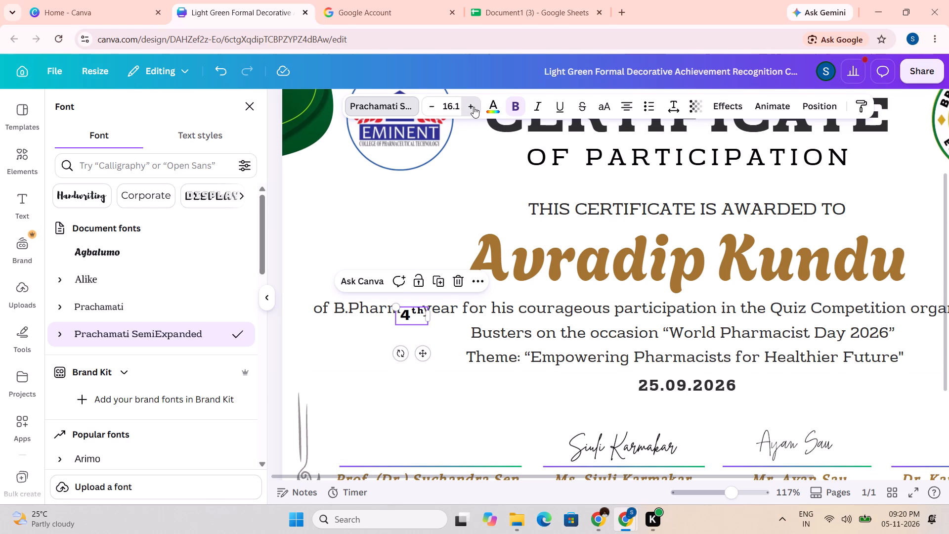
triple_click(427, 105)
click(427, 105)
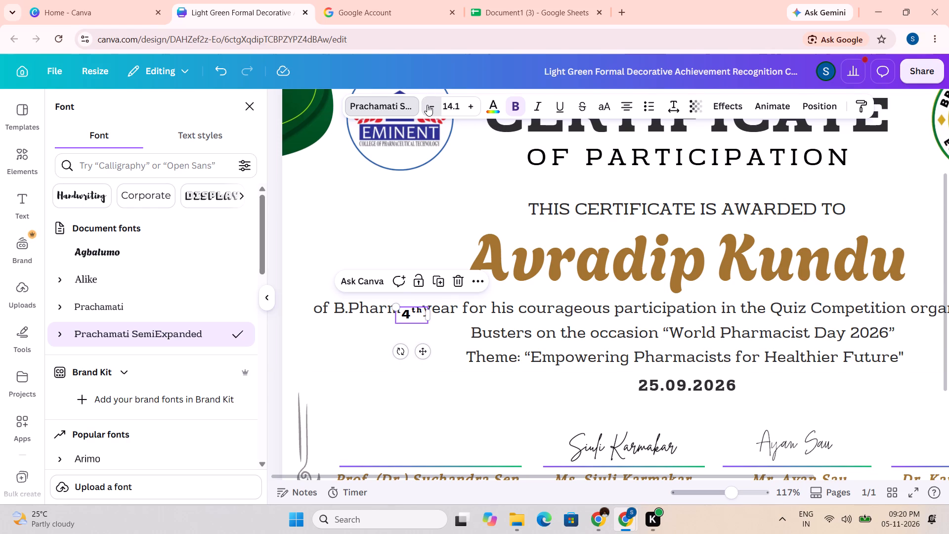
click(541, 342)
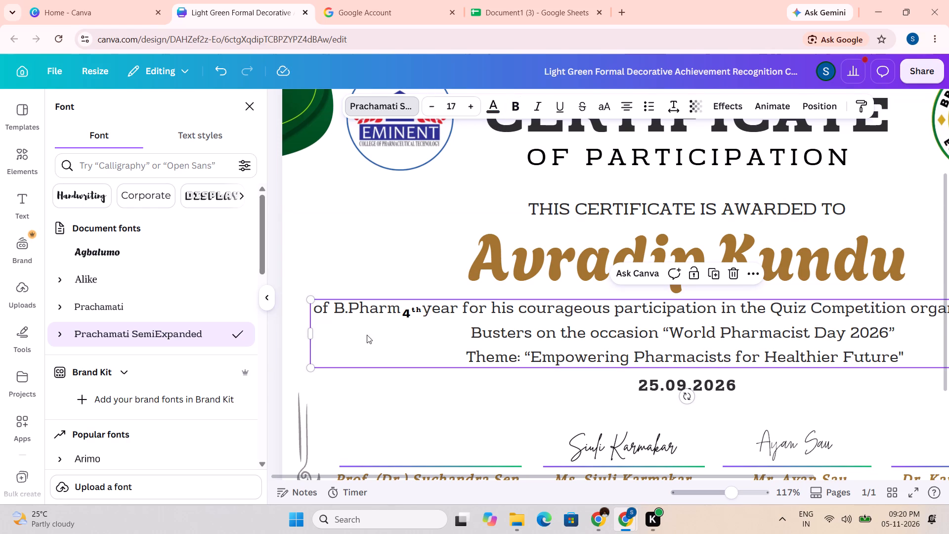
click(412, 308)
triple_click(475, 102)
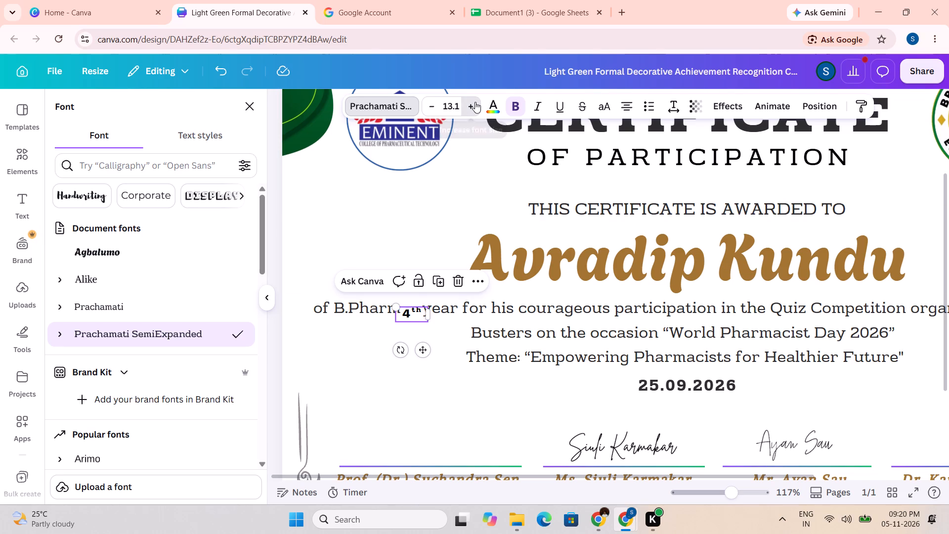
triple_click(475, 102)
click(475, 102)
double_click(431, 103)
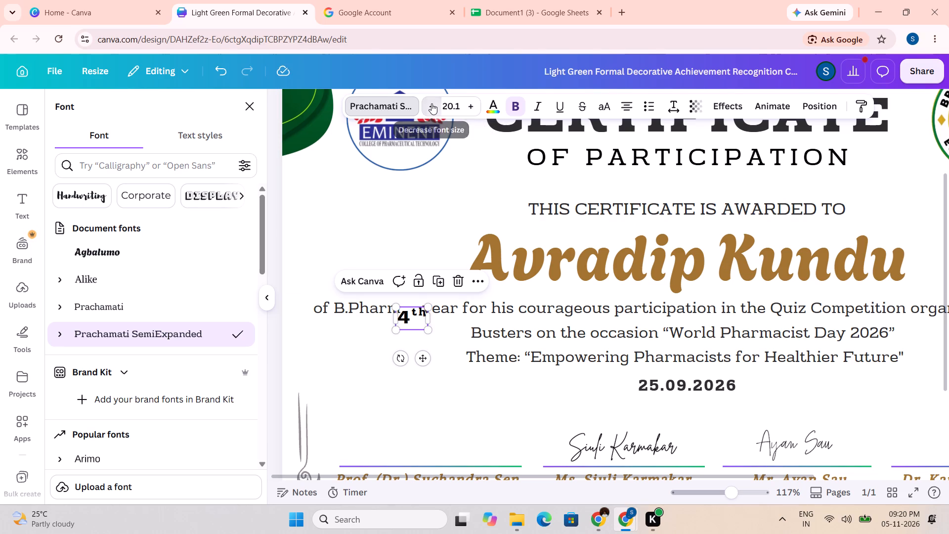
click(431, 103)
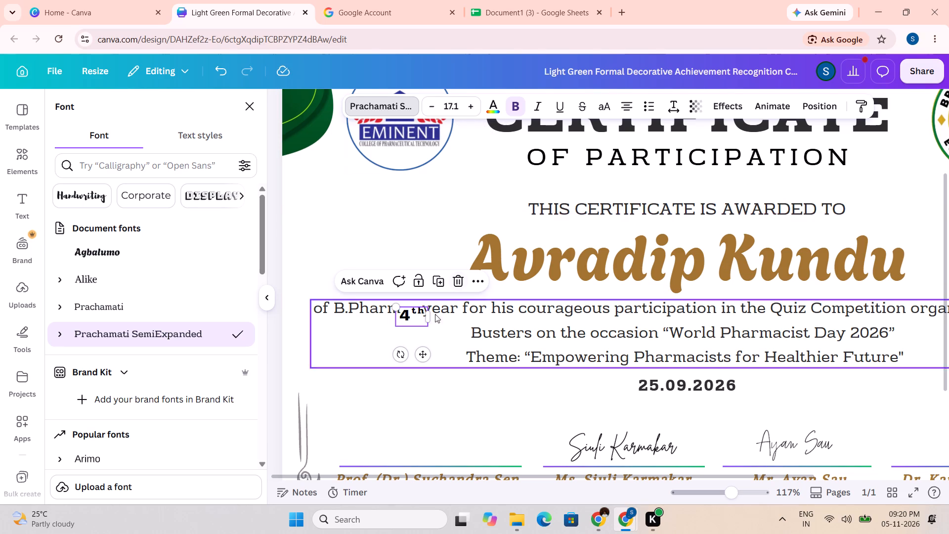
click(421, 352)
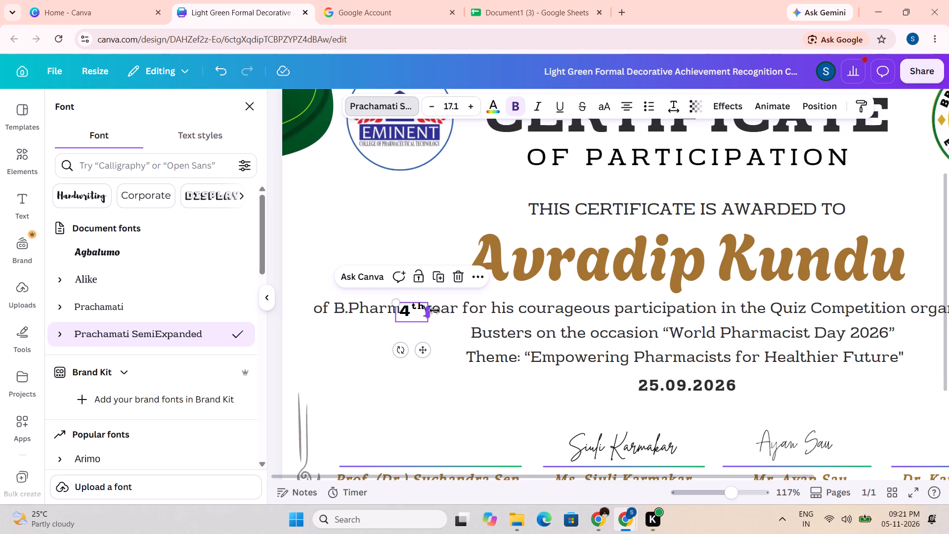
Add one more space before year in the body paragraph's first line to widen the gap for 4th.
click(454, 321)
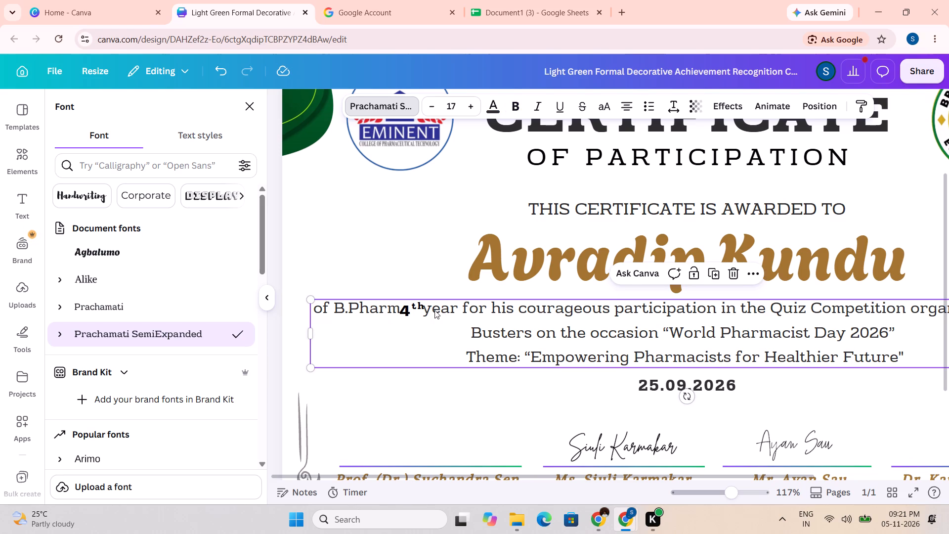
click(437, 311)
key(Left)
key(Left)
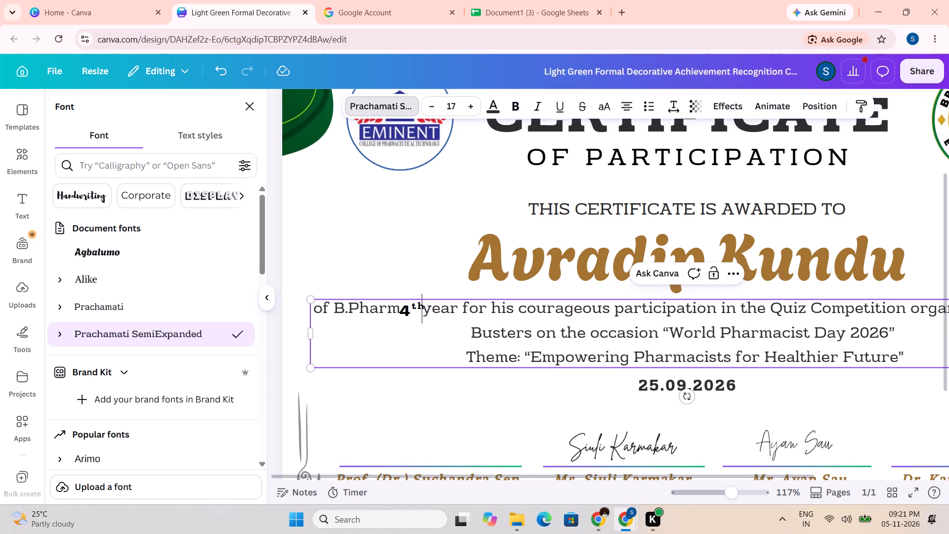
key(space)
key(space)
key(BackSpace)
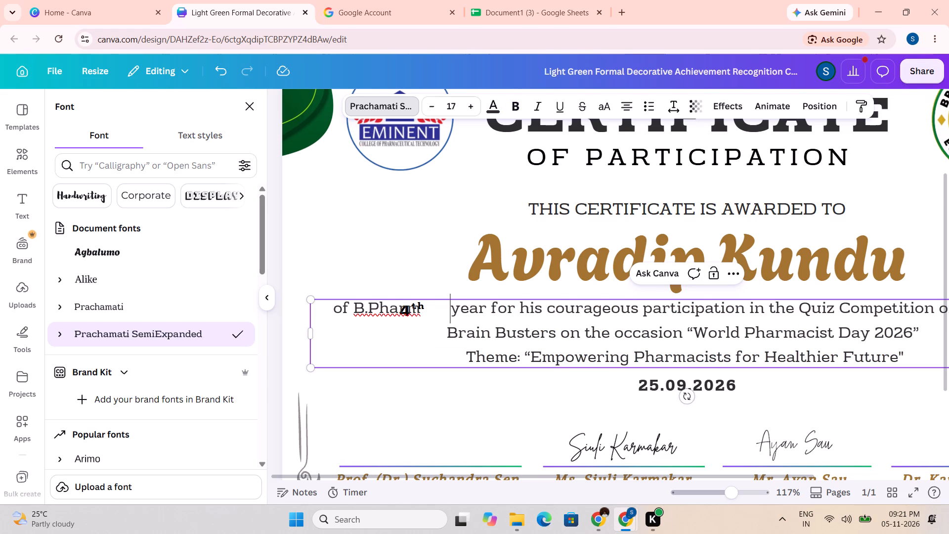
click(394, 313)
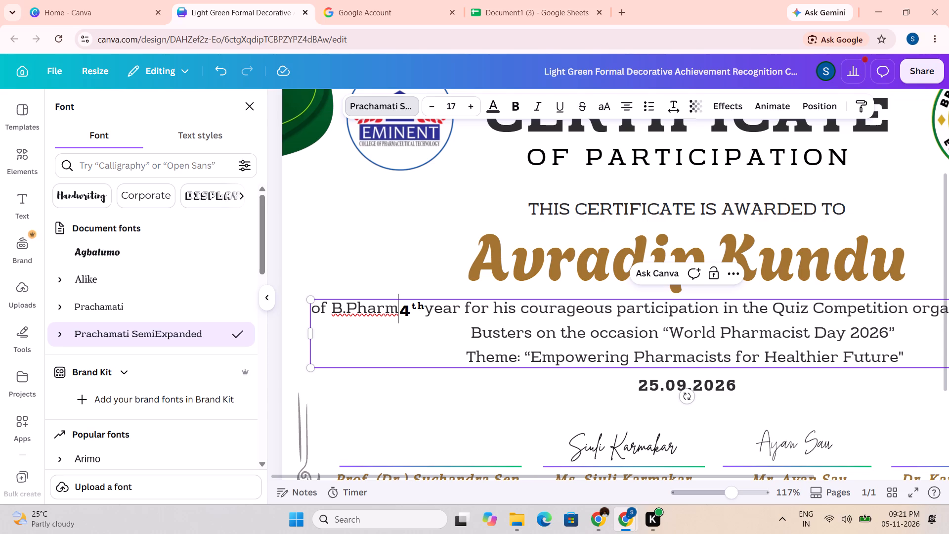
key(space)
key(BackSpace)
Widen the 4th text box slightly to about 13.2 and set its font size to 16.1.
click(409, 312)
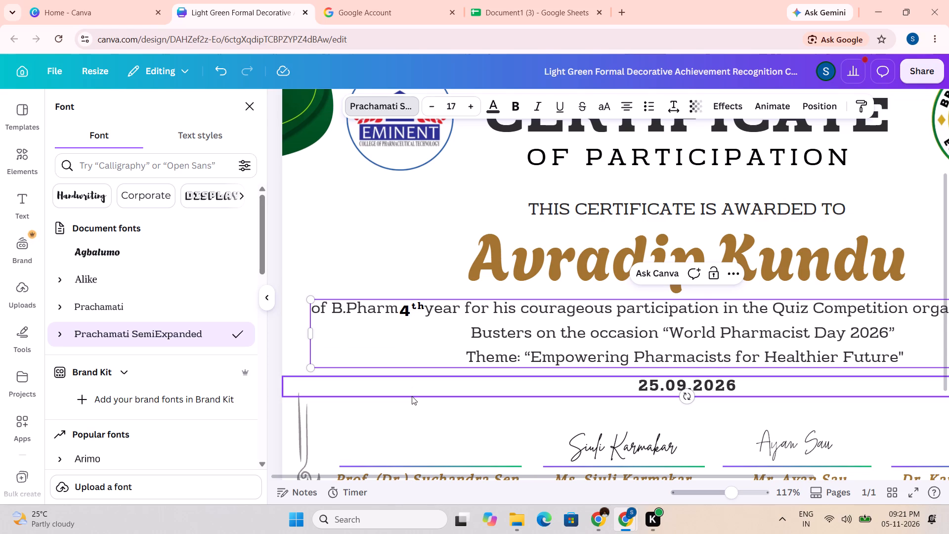
click(412, 396)
click(410, 311)
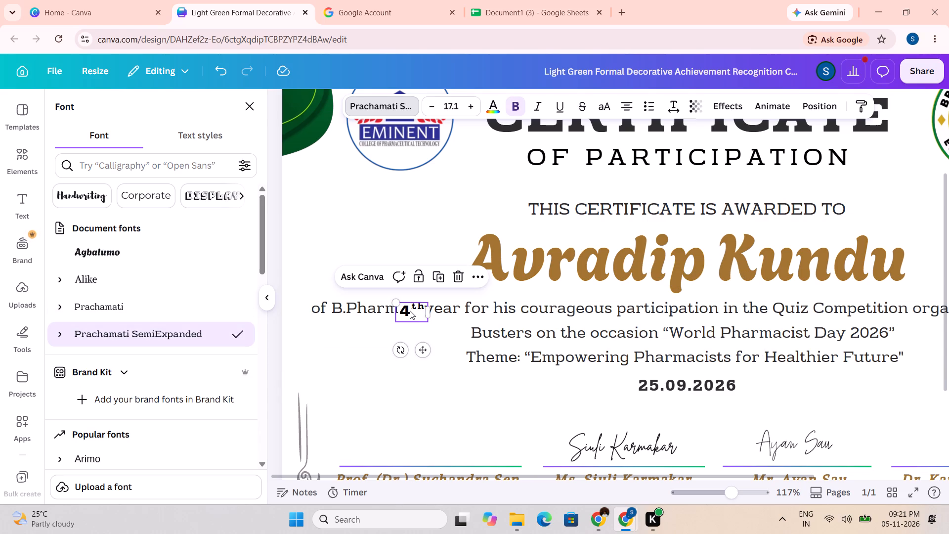
triple_click(429, 105)
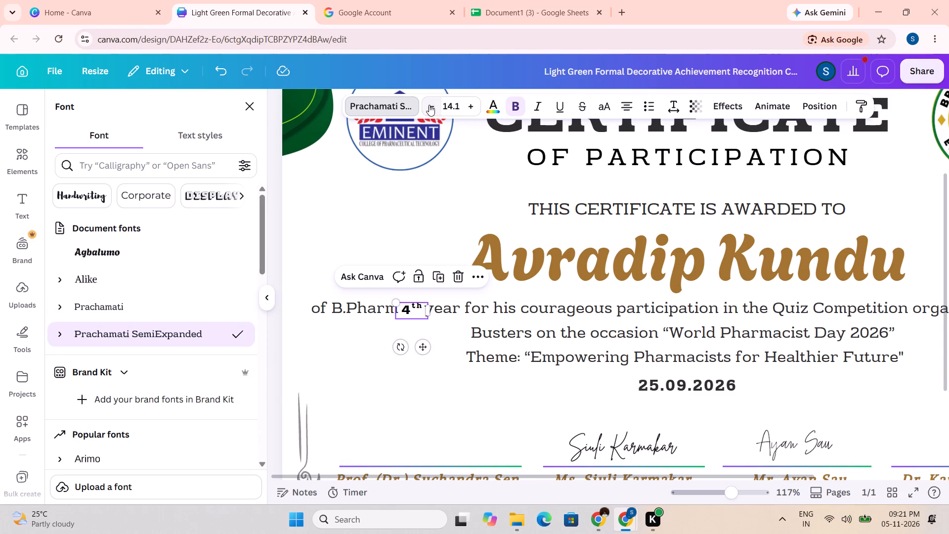
click(427, 406)
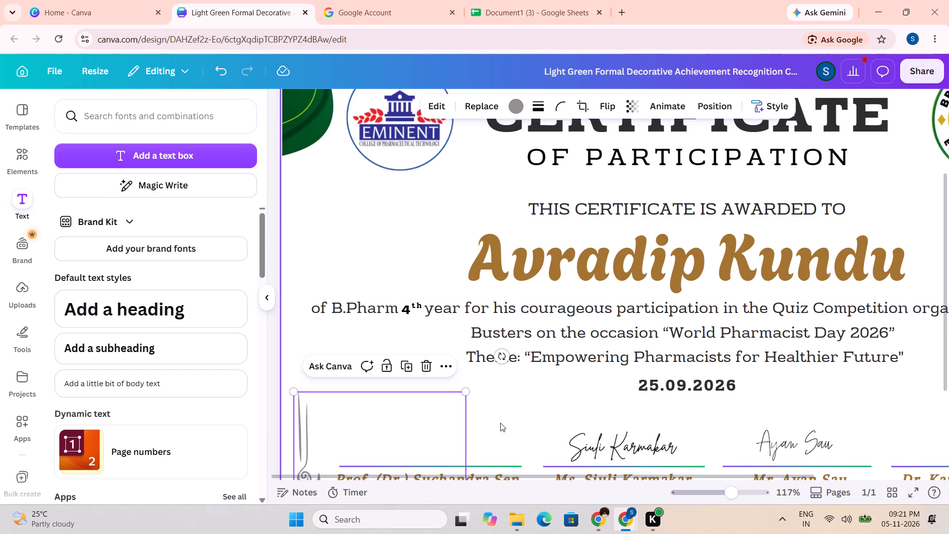
click(500, 423)
click(405, 309)
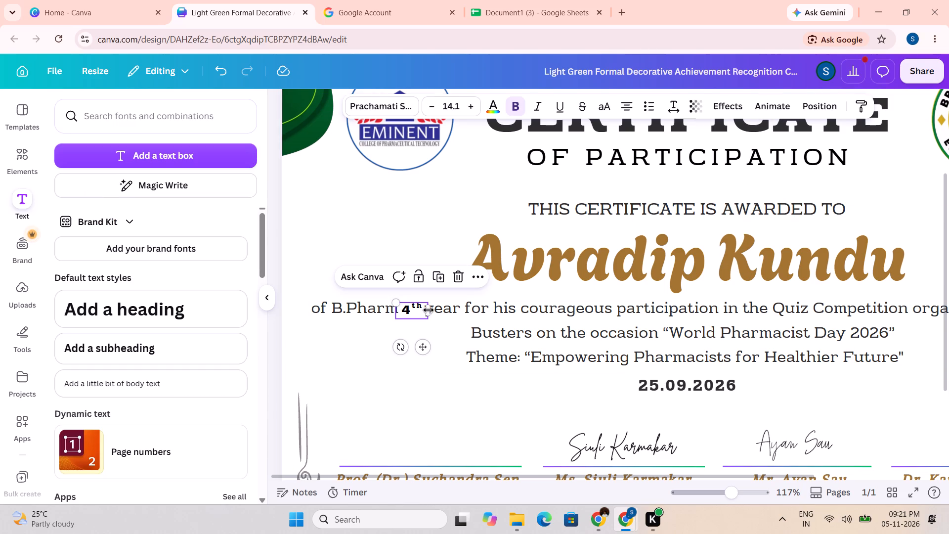
click(429, 311)
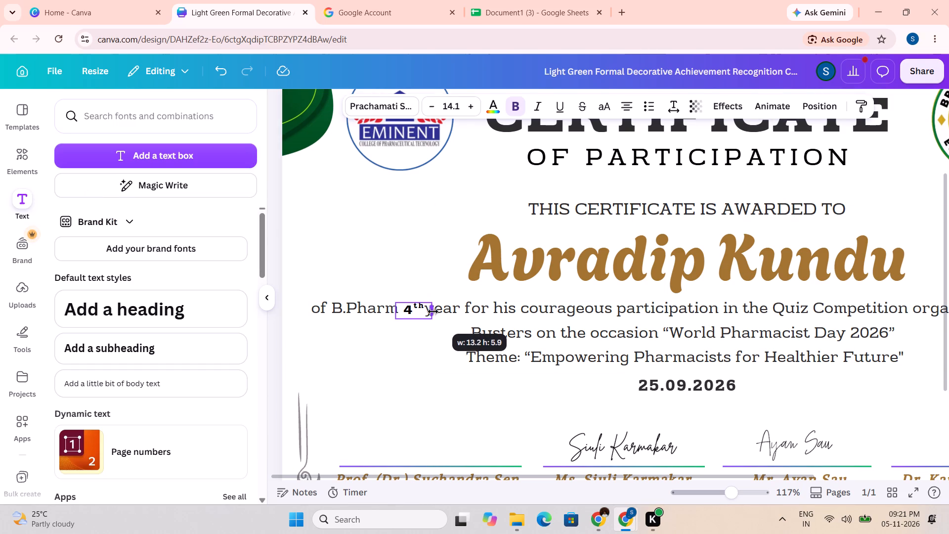
click(474, 107)
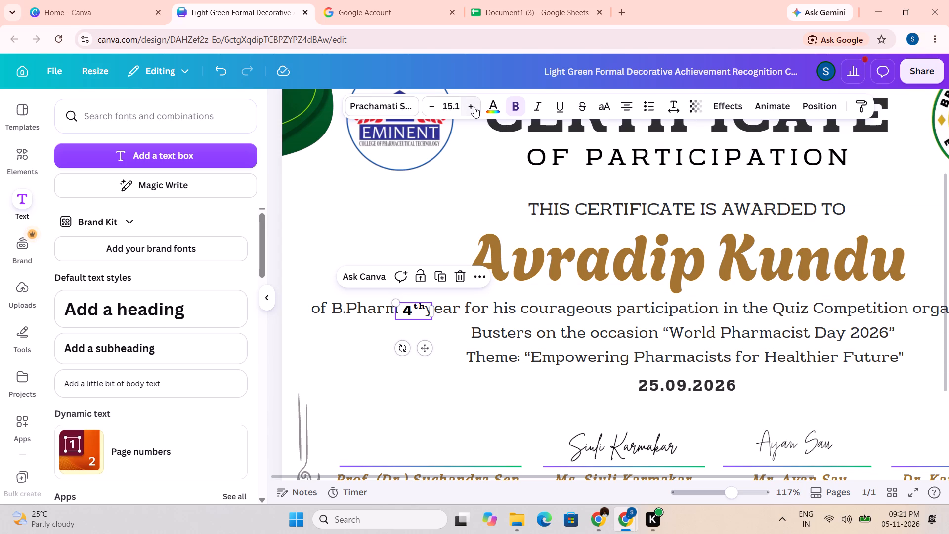
click(474, 107)
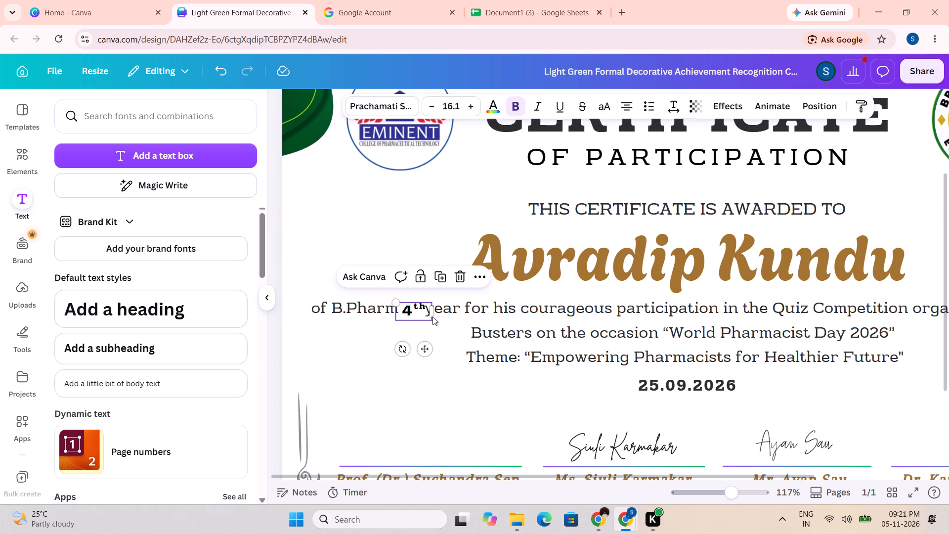
Set the body paragraph's font size to 16.
double_click(451, 307)
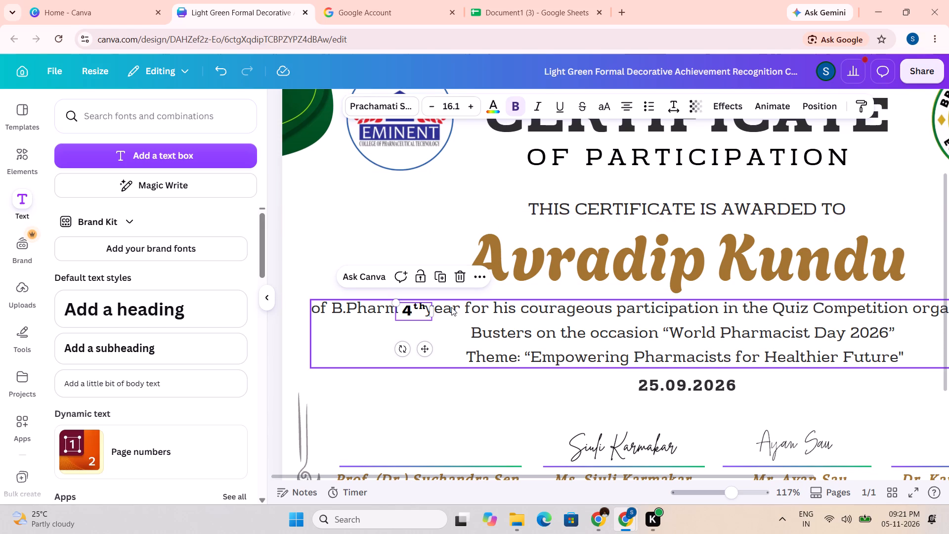
click(431, 107)
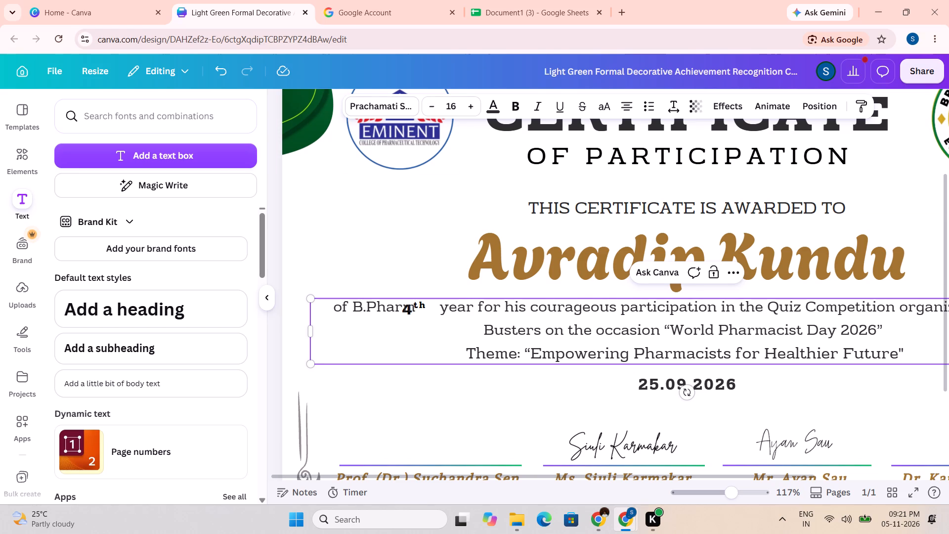
click(493, 407)
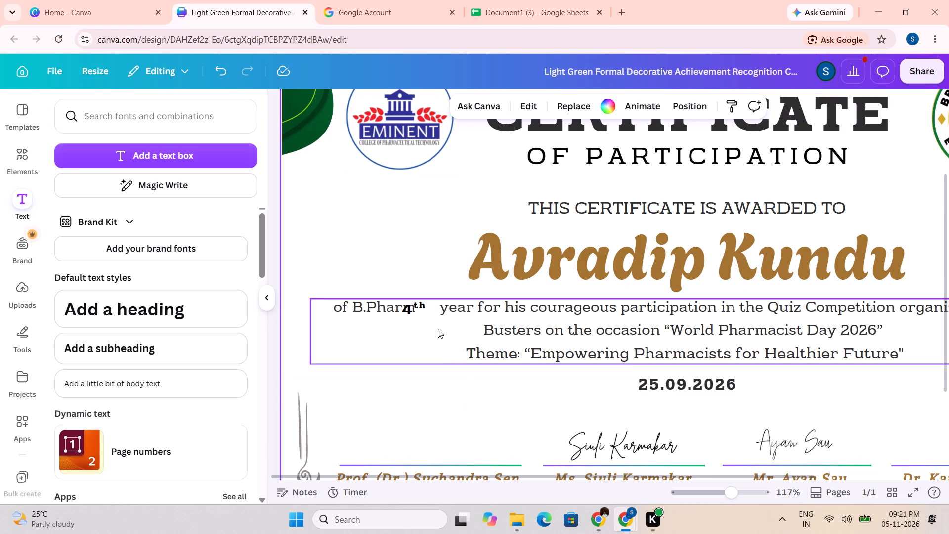
Move the 4th text box along the line so it sits in the gap between B.Pharm and year.
click(415, 304)
drag(430, 351, 443, 354)
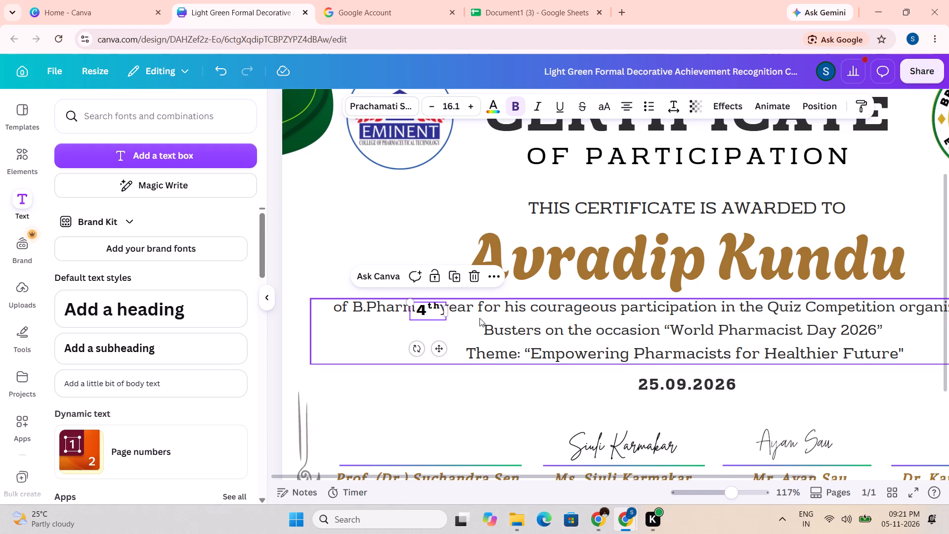
click(504, 400)
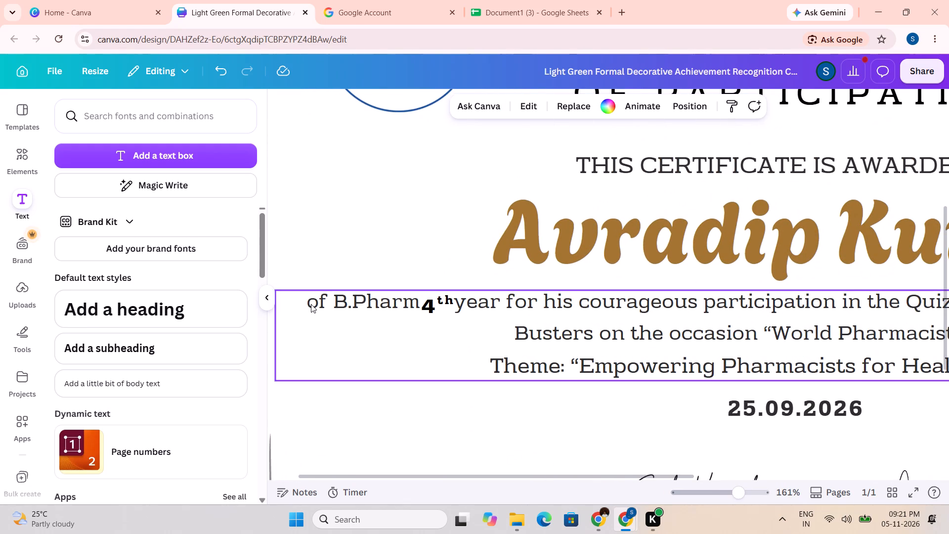
Narrow the 4th text box from both sides so it just fits its text on one line.
click(419, 303)
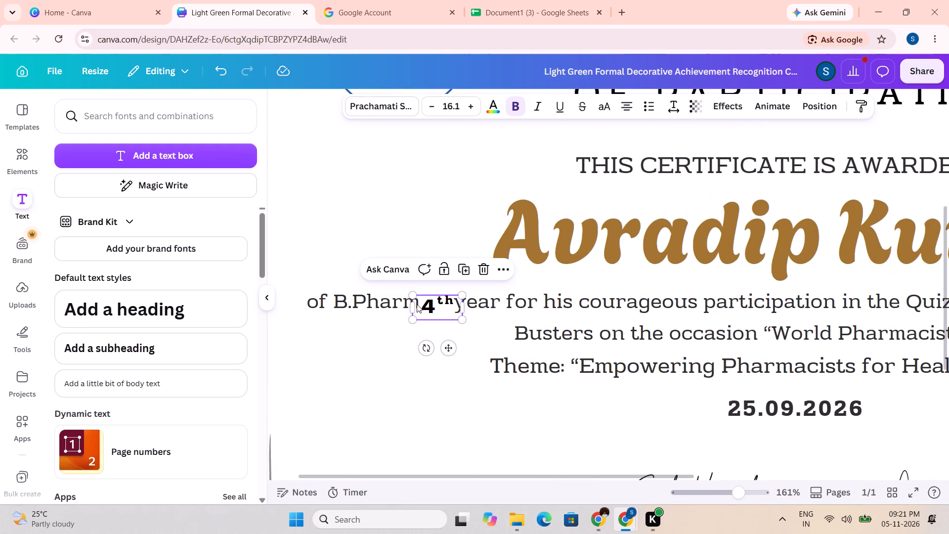
drag(412, 305, 420, 306)
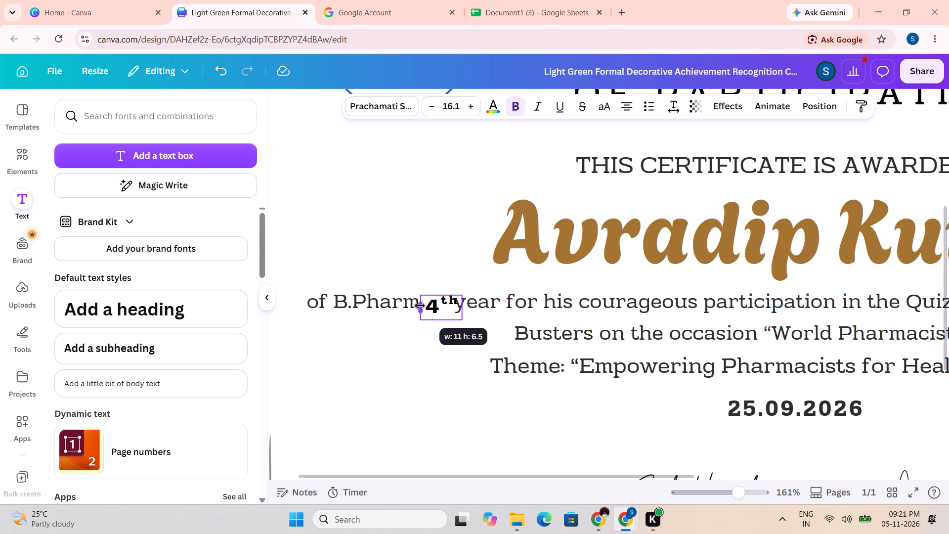
drag(463, 307, 456, 307)
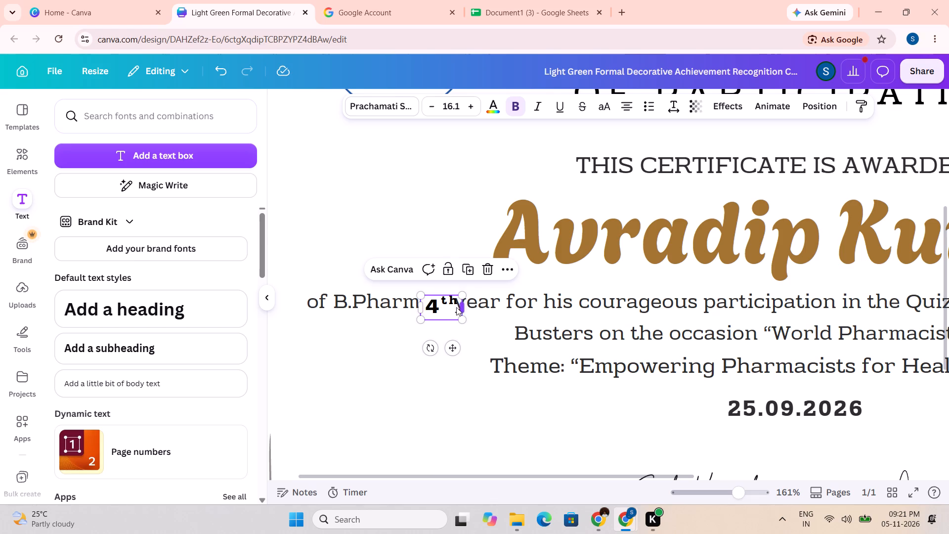
drag(456, 307, 454, 307)
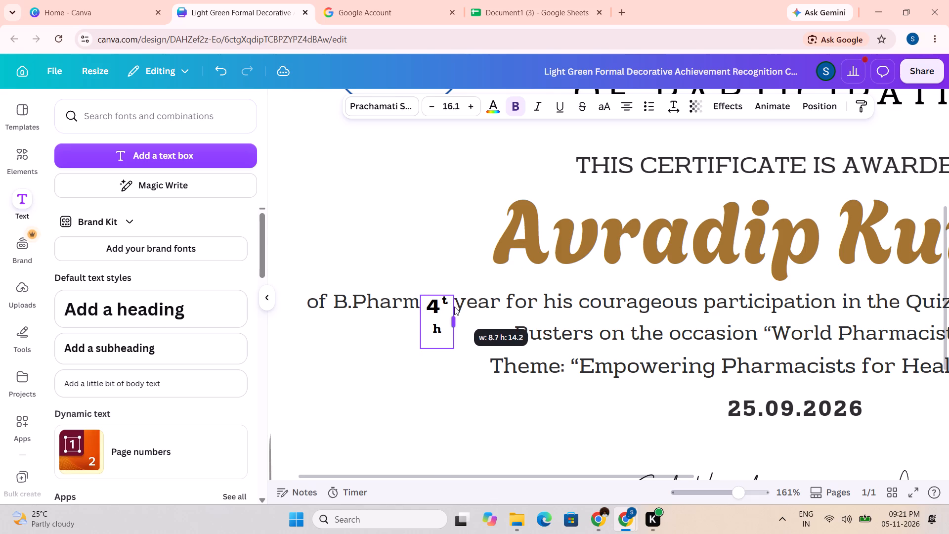
drag(454, 307, 457, 307)
Move the 4th text box up slightly so it lines up with the body paragraph's first line.
drag(450, 345, 448, 345)
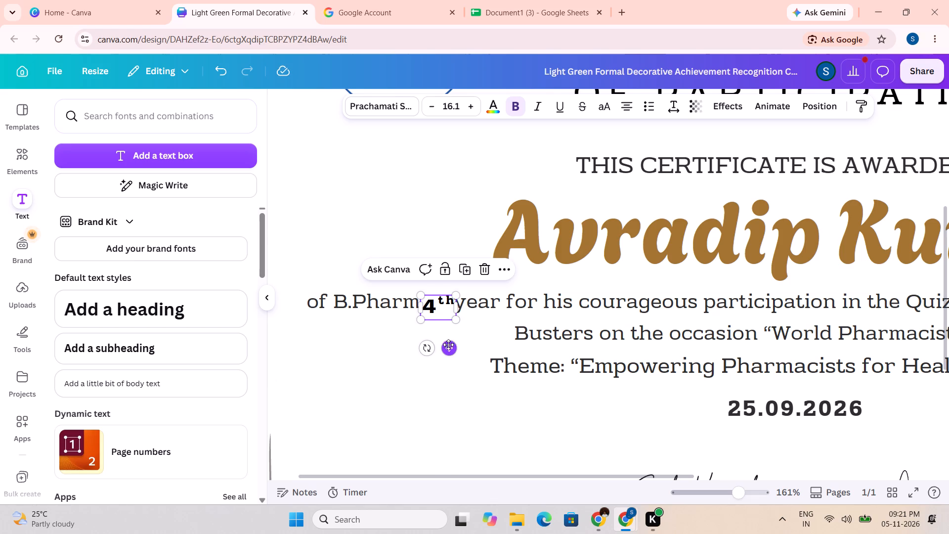
drag(448, 345, 447, 339)
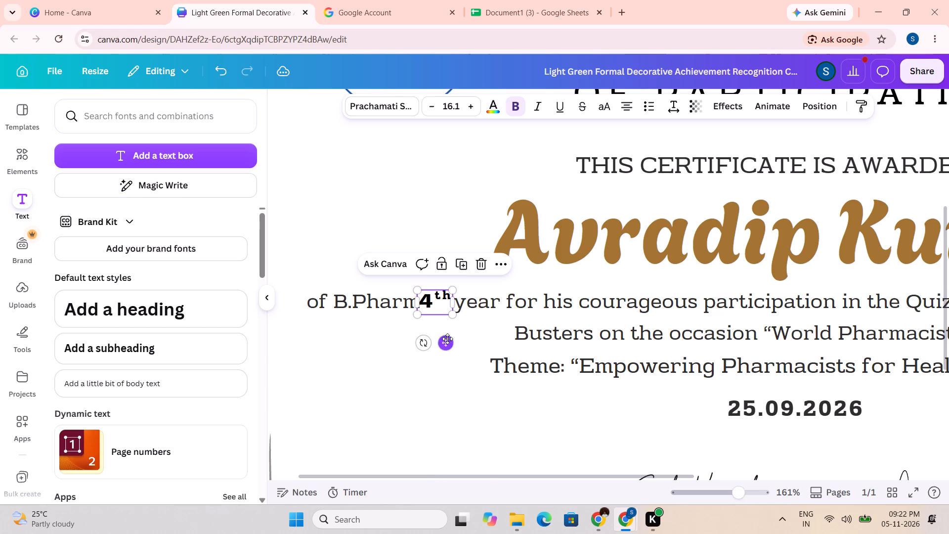
click(477, 426)
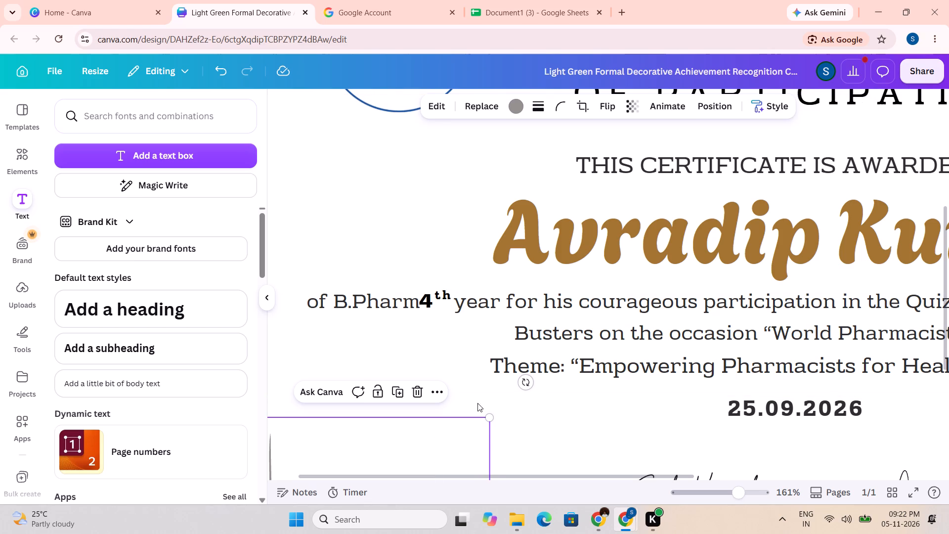
Add one more space before year in the body paragraph's first line.
click(457, 307)
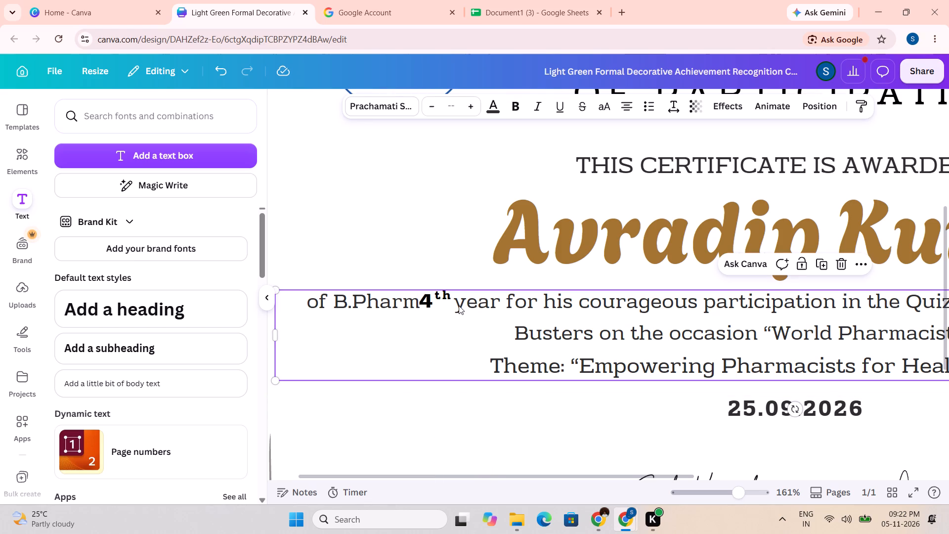
click(459, 307)
key(space)
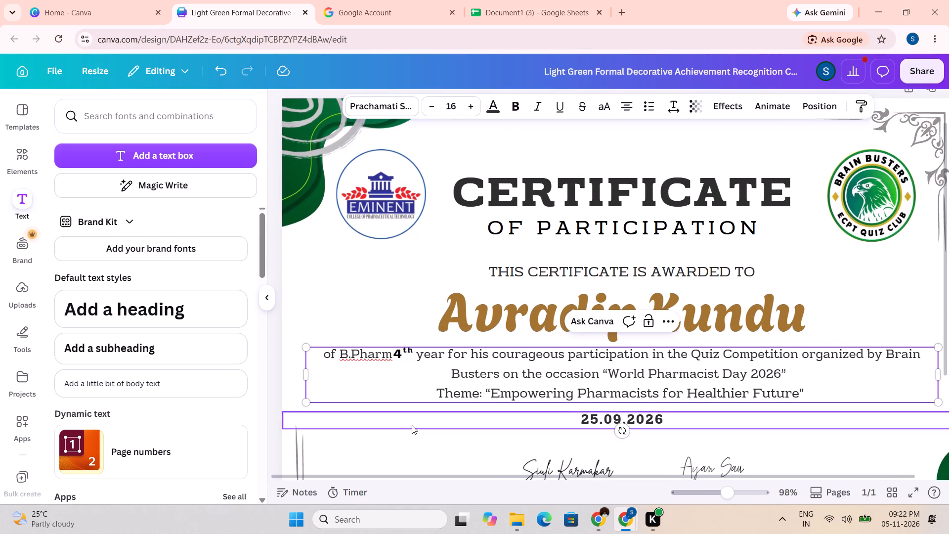
click(440, 463)
Nudge the 4th text box so it sits centred in the gap between B.Pharm and year.
click(399, 352)
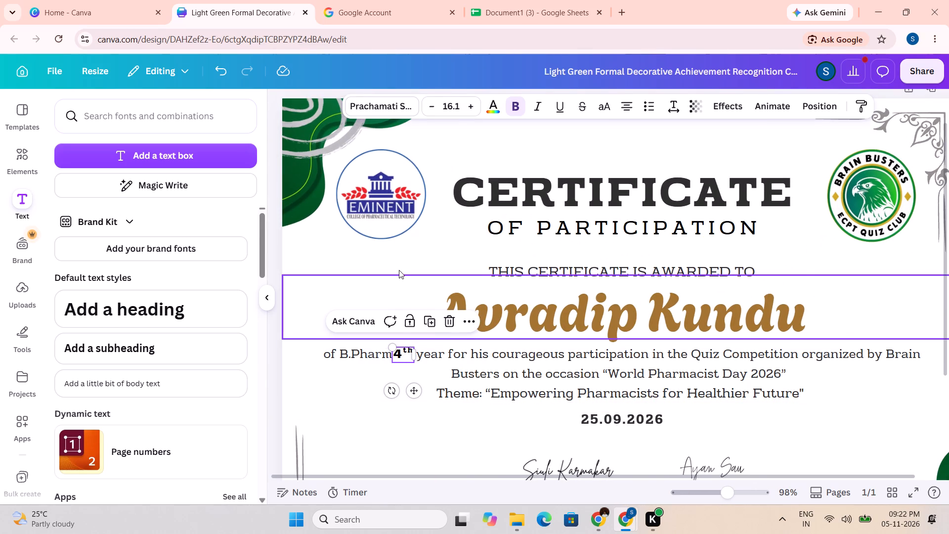
drag(415, 446, 421, 447)
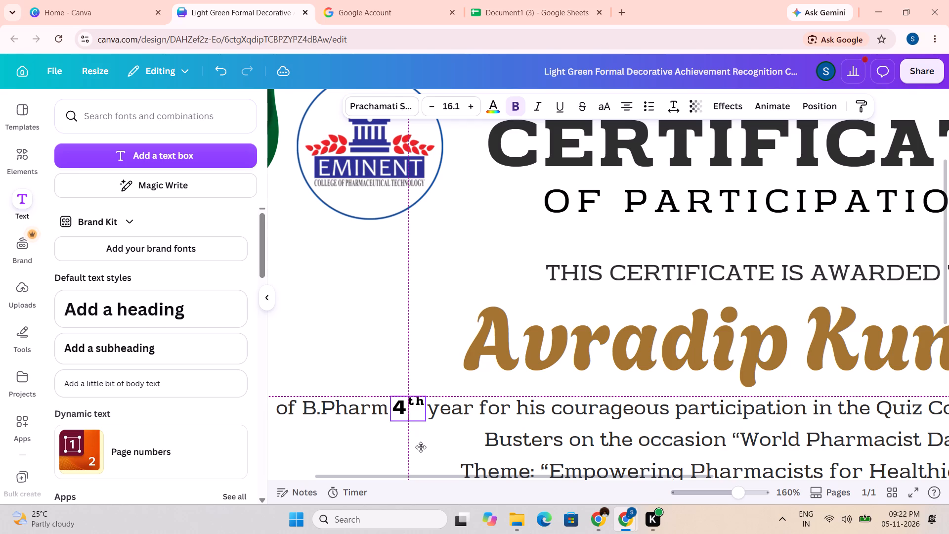
drag(421, 447, 421, 447)
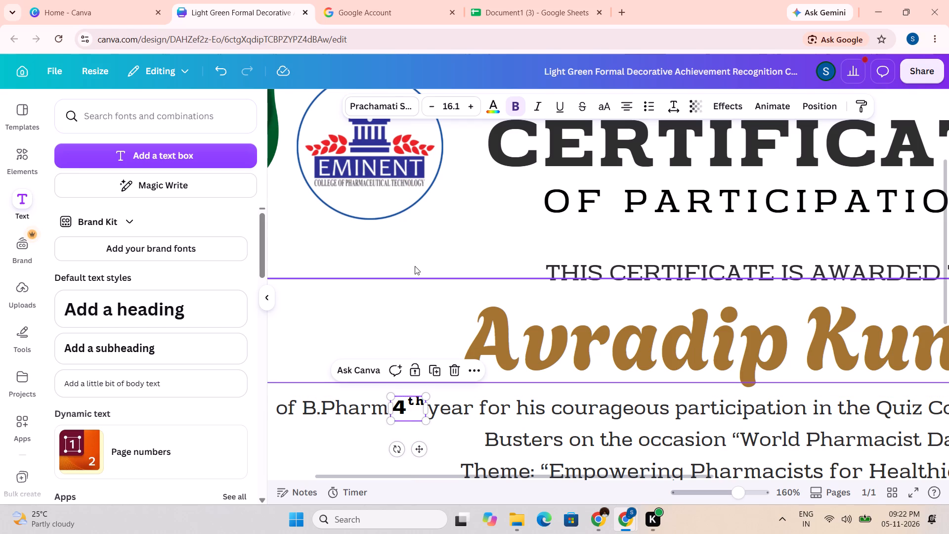
click(421, 234)
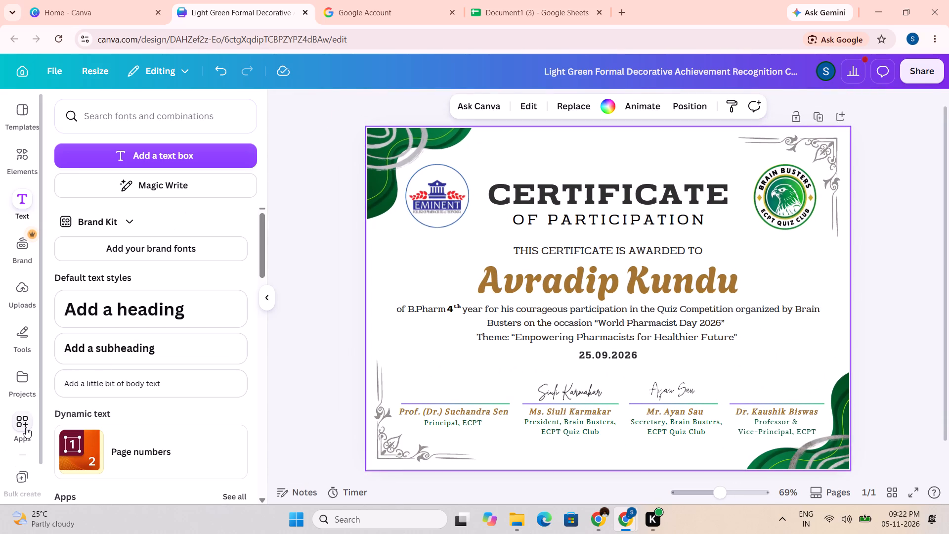
In Bulk create, connect the 4th text box to the Participant 1 Year data field.
scroll(26, 427, down, 1)
click(24, 472)
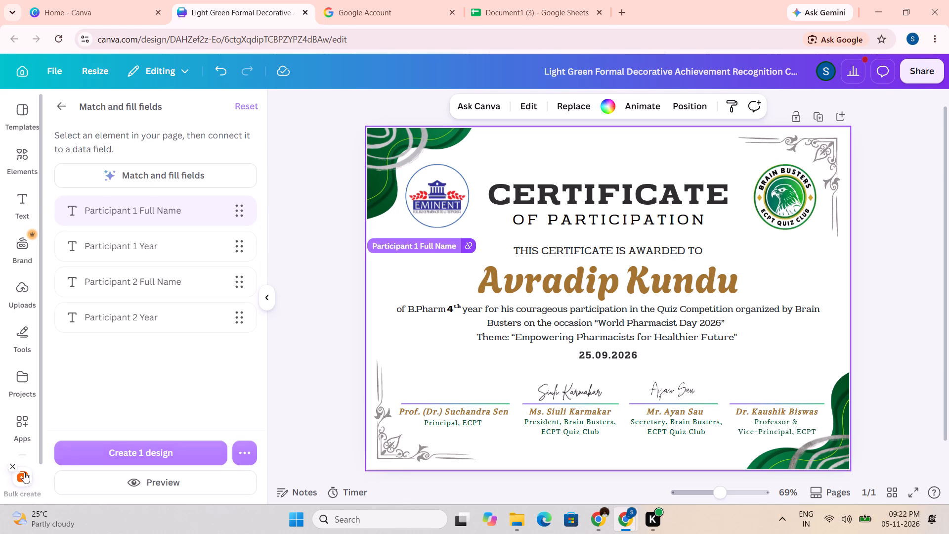
click(119, 248)
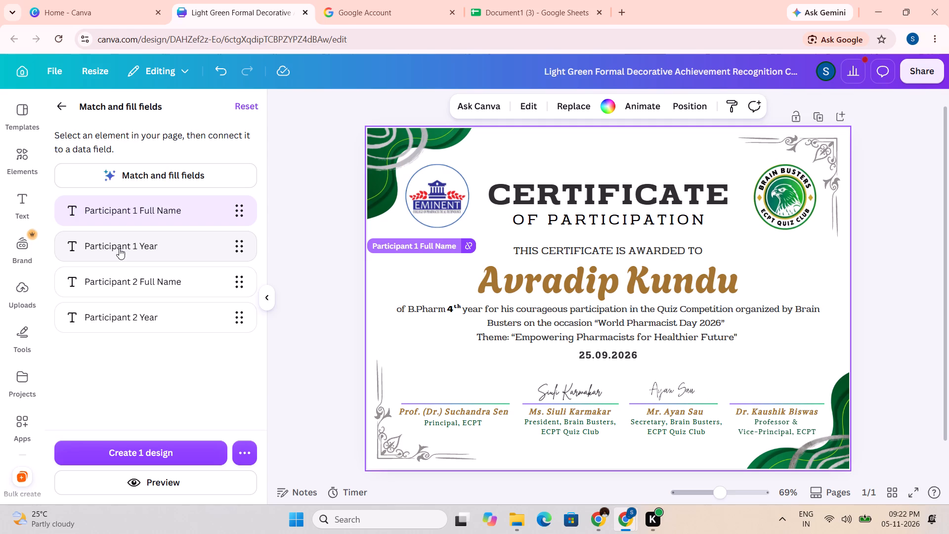
click(456, 309)
click(187, 242)
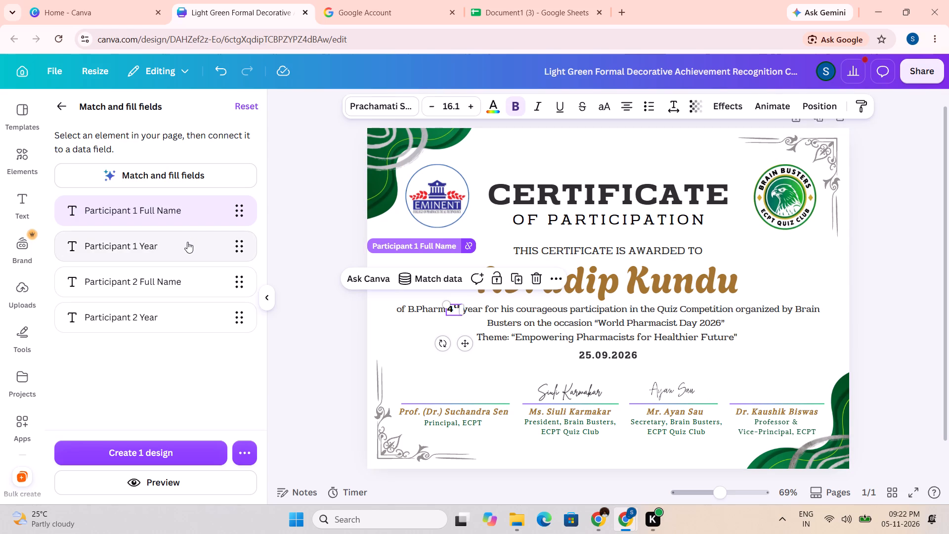
click(179, 247)
click(232, 251)
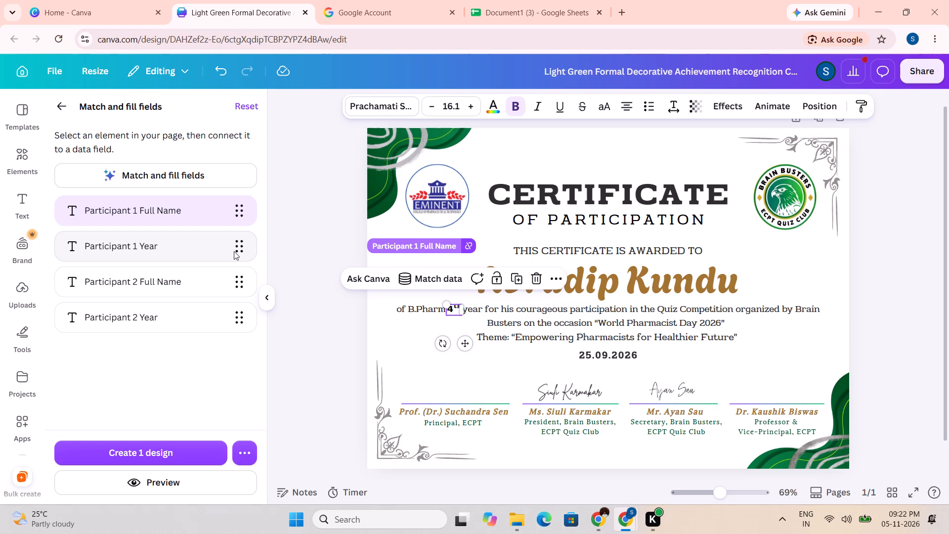
click(239, 250)
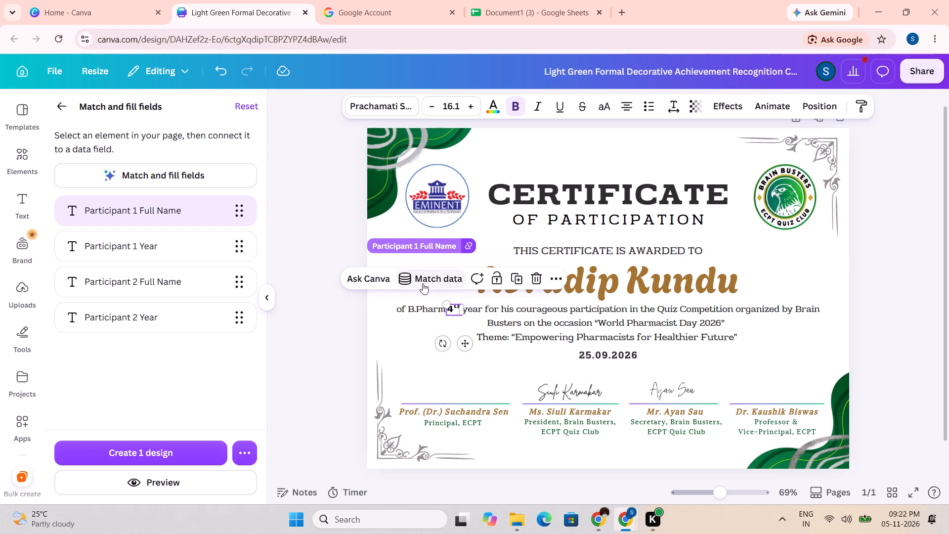
click(423, 283)
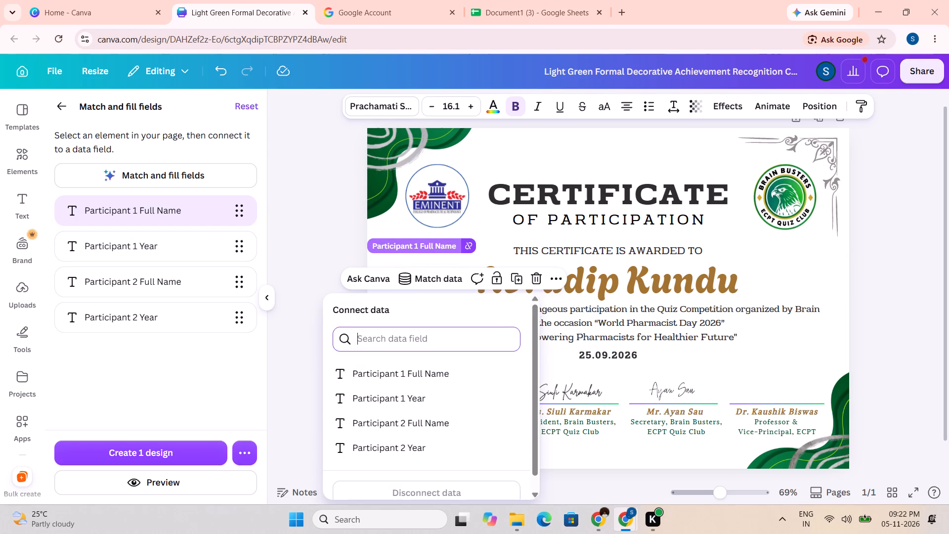
click(387, 401)
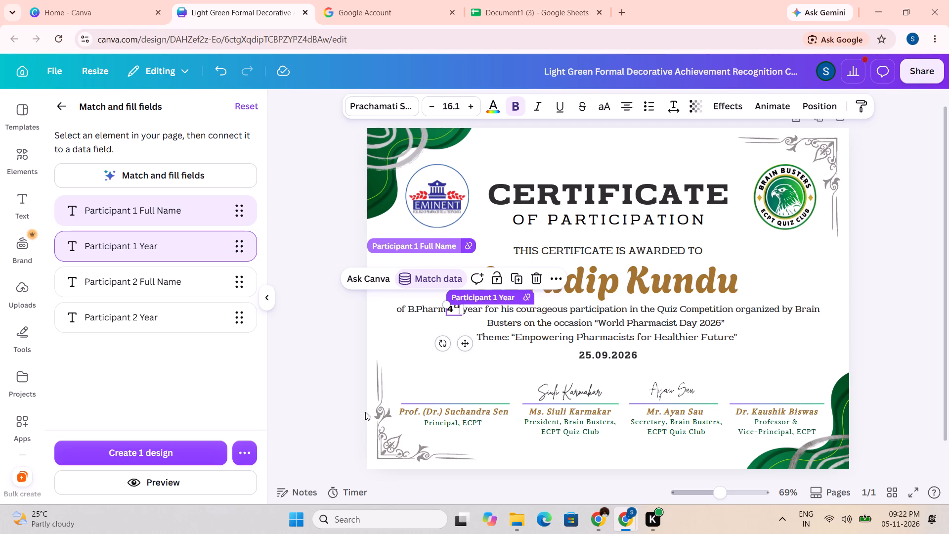
Generate the bulk certificate design from the matched name and year fields and open it.
click(164, 453)
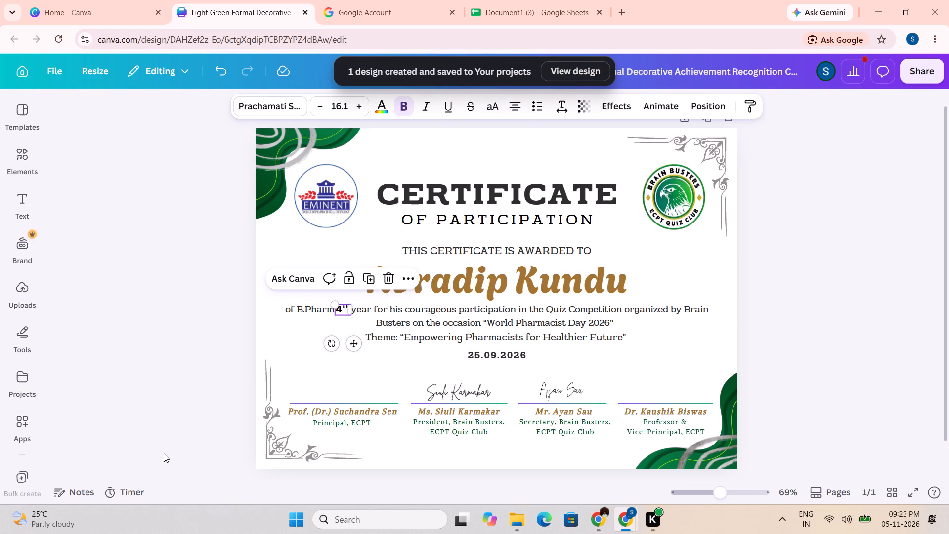
click(564, 69)
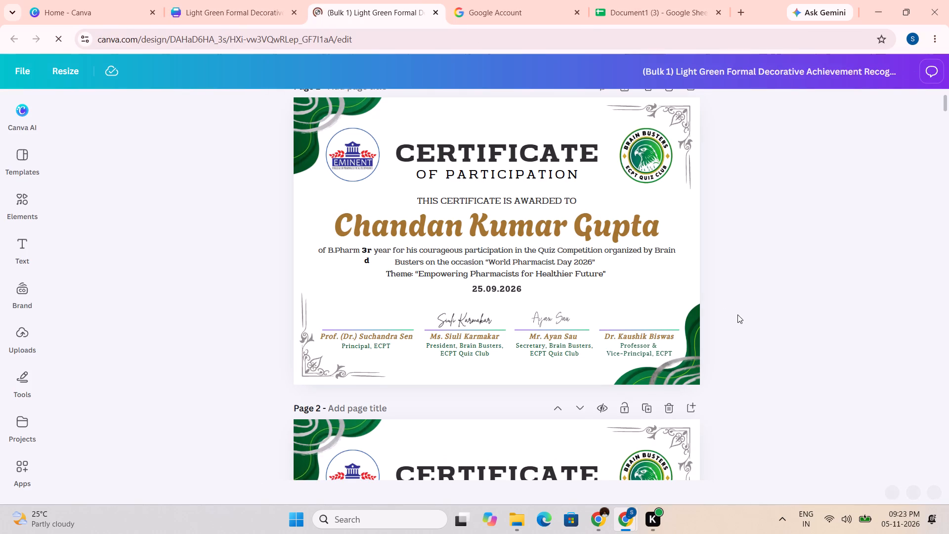
Examine how the year text fits the body line across the generated certificates, comparing against the original template.
scroll(737, 314, down, 2)
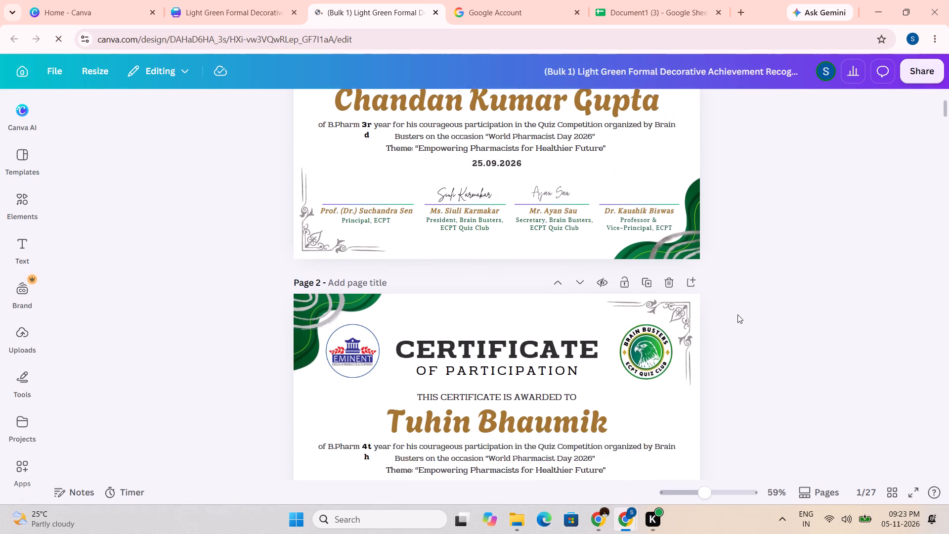
scroll(737, 314, down, 6)
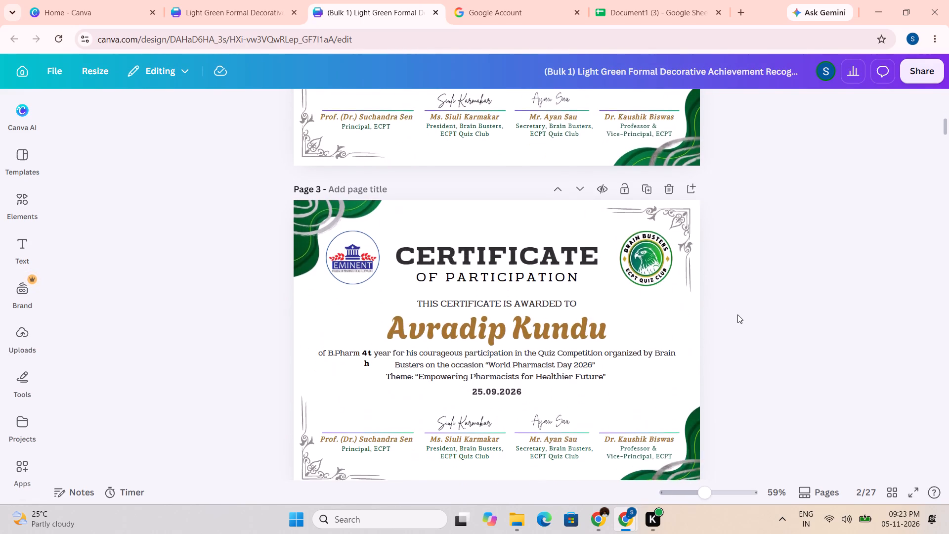
scroll(737, 314, down, 8)
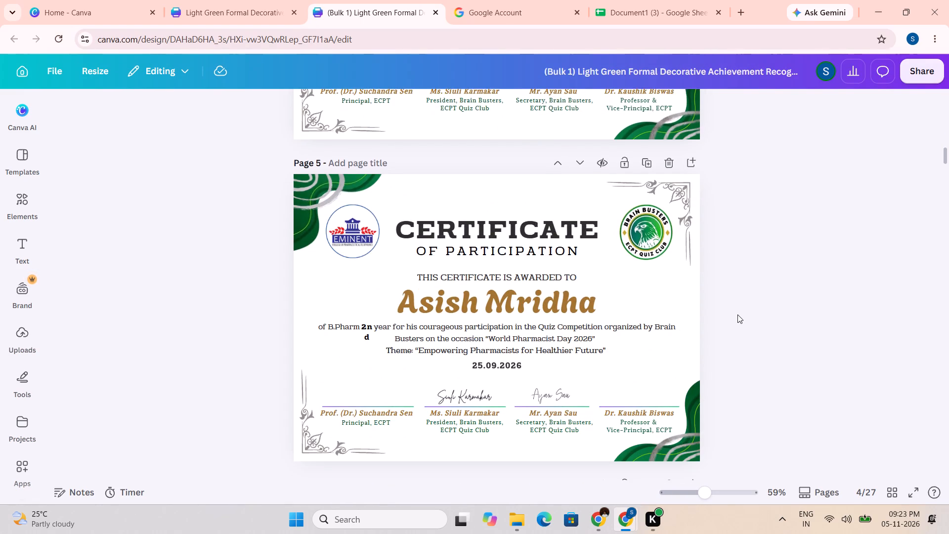
scroll(737, 314, down, 5)
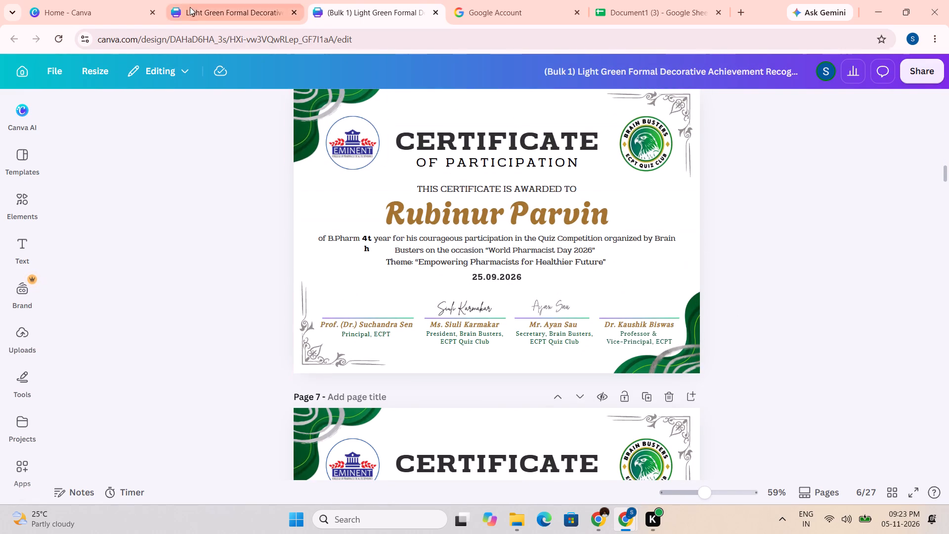
click(192, 5)
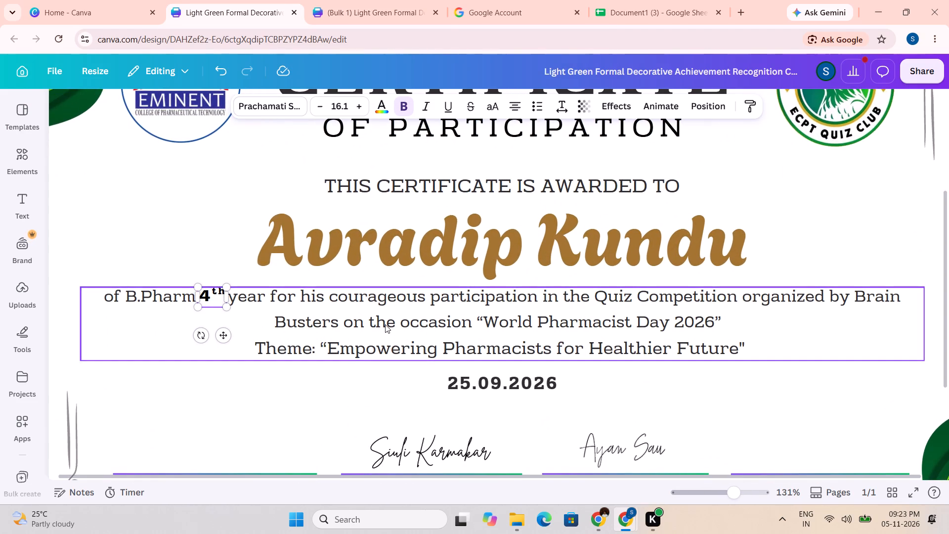
click(399, 2)
scroll(375, 329, down, 1)
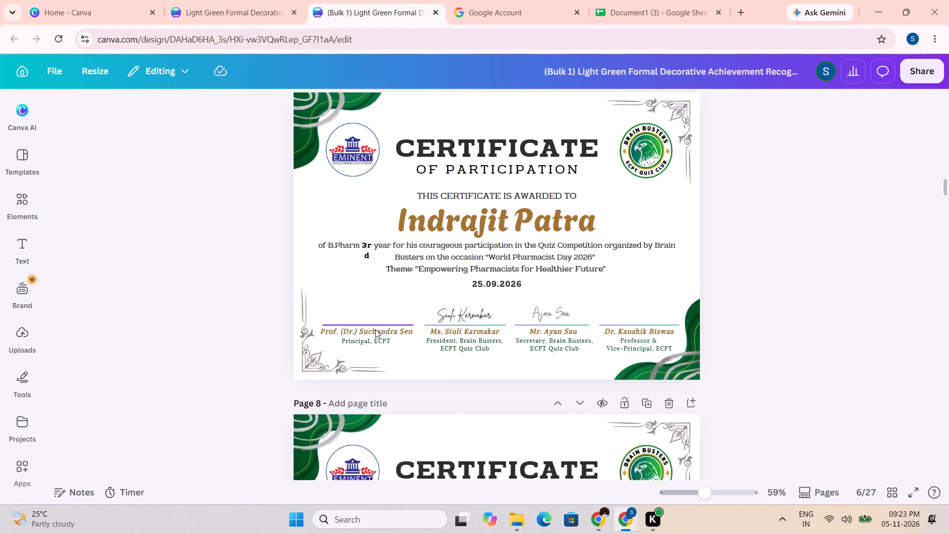
scroll(375, 329, down, 2)
In the original template, add three more spaces before year in the body paragraph's first line.
click(283, 1)
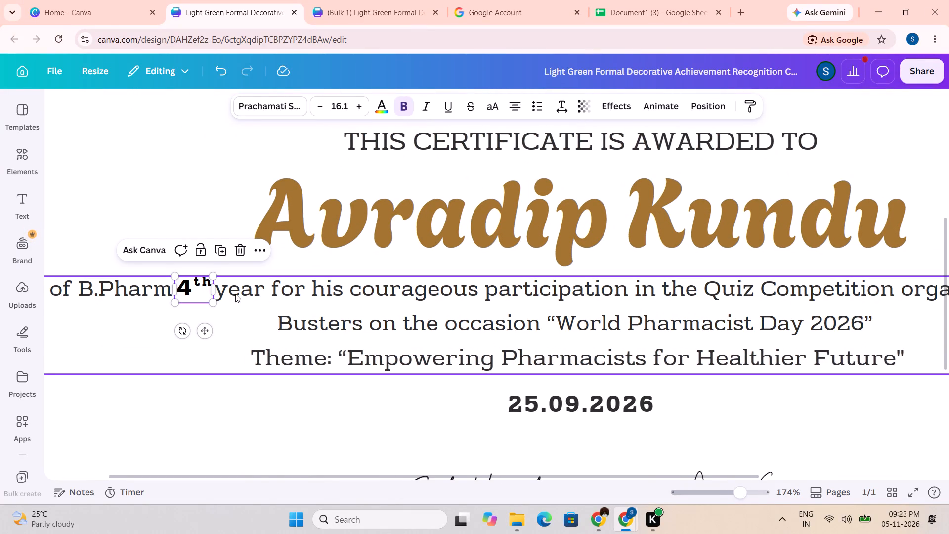
click(239, 293)
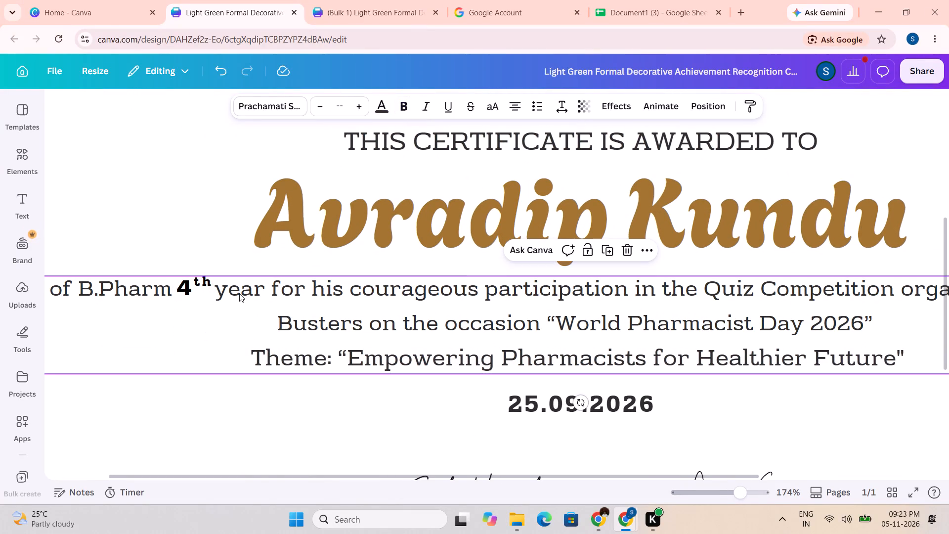
click(218, 291)
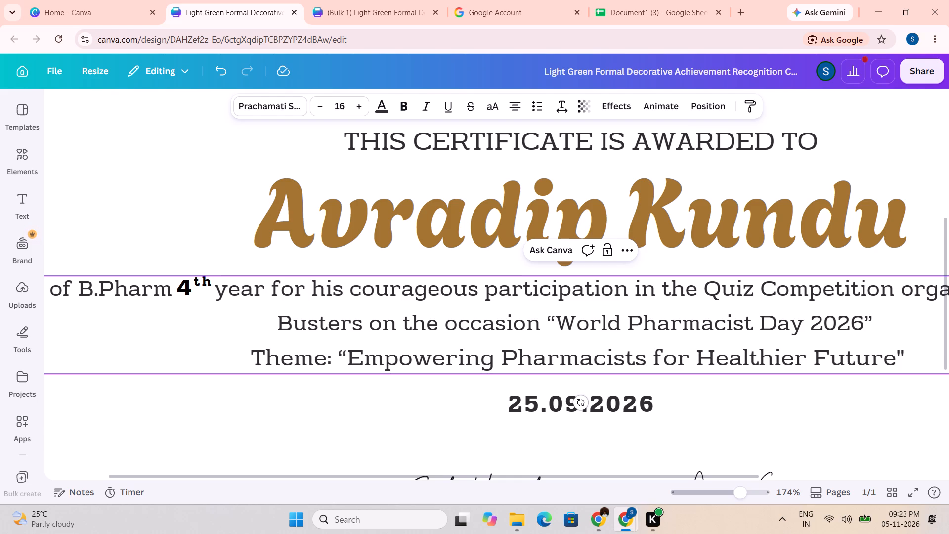
key(space)
key(space)
key(space)
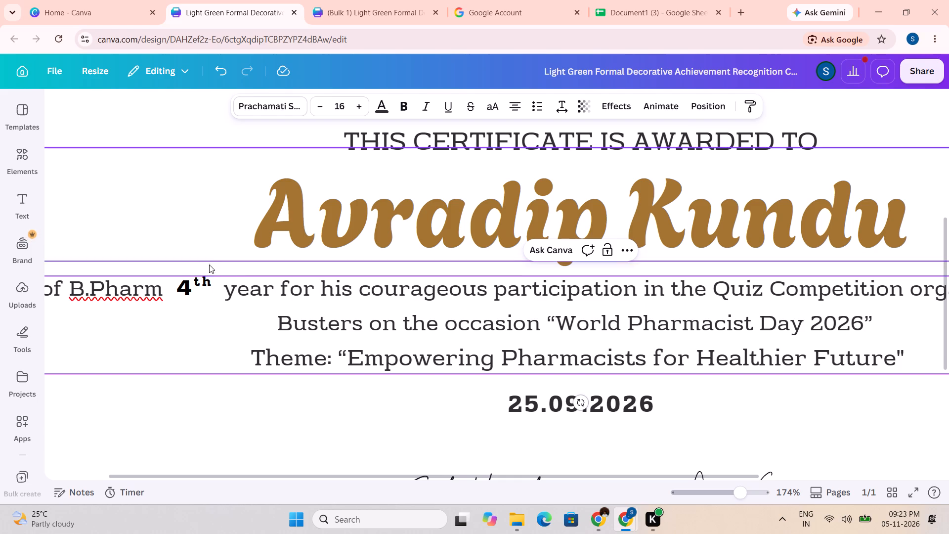
click(196, 293)
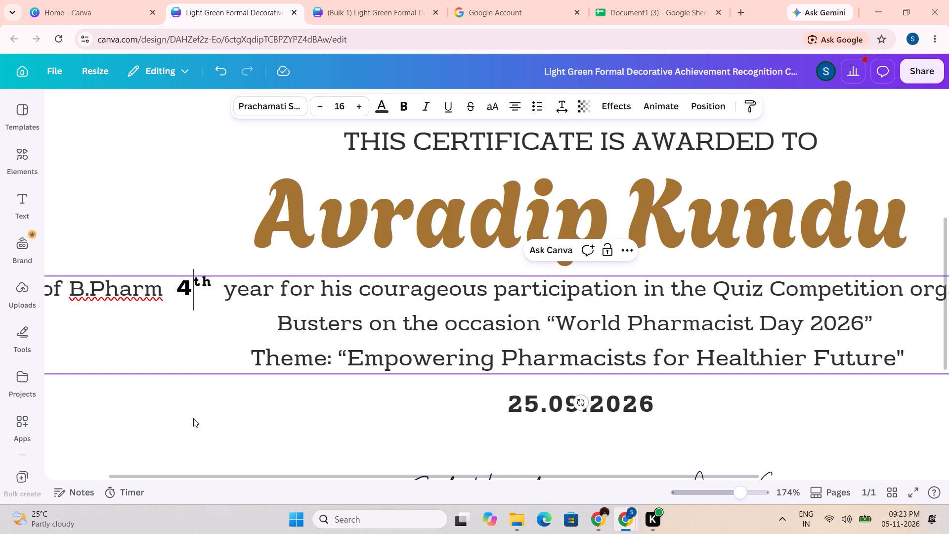
Widen the 4th year text box on both sides to about 17 wide, filling the gap between B.Pharm and year.
click(387, 416)
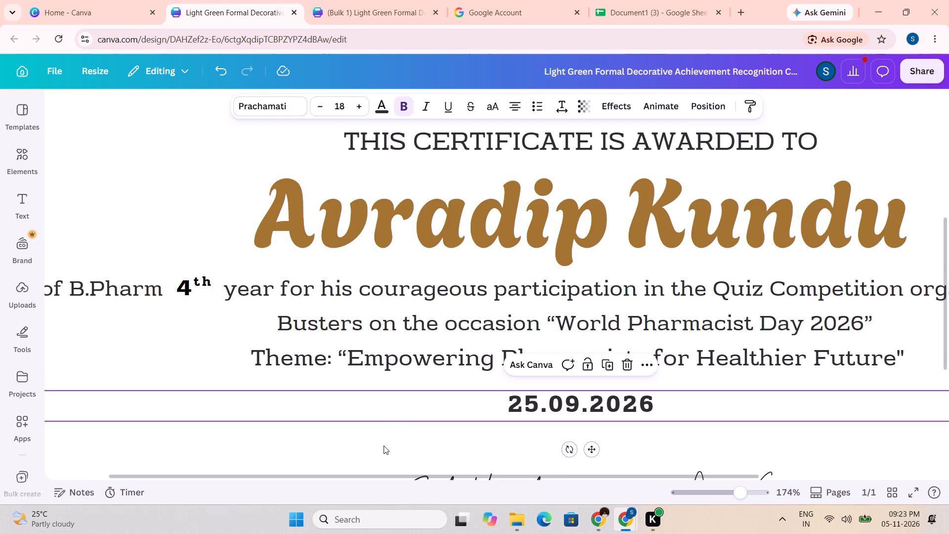
click(384, 445)
click(187, 275)
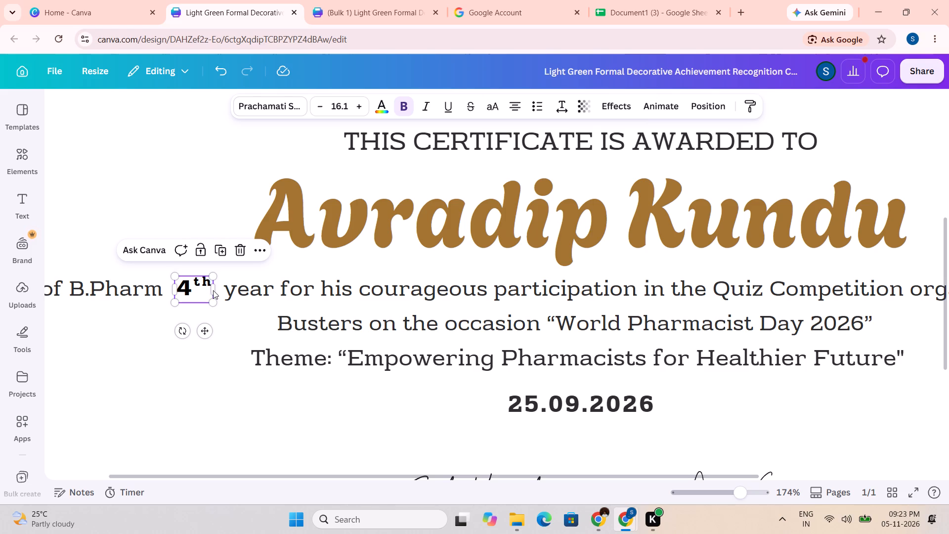
drag(215, 290, 227, 292)
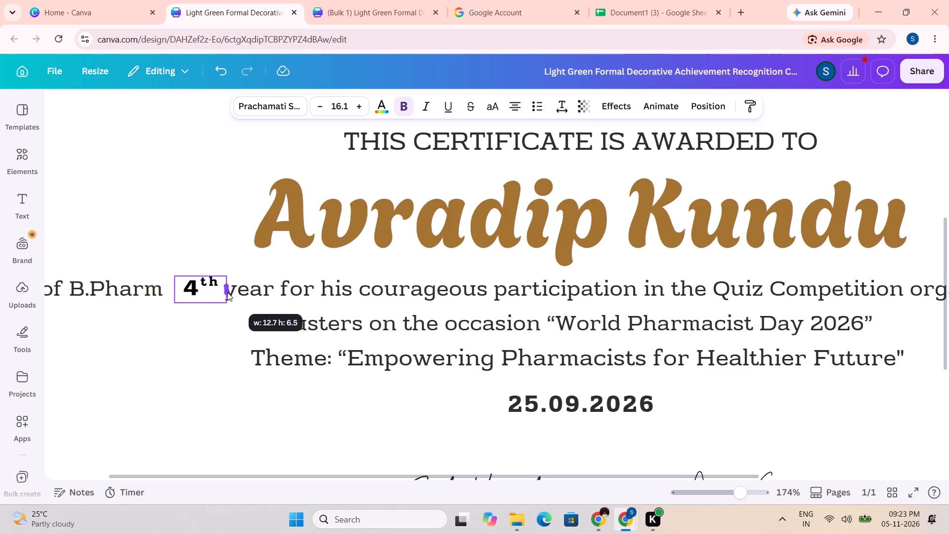
drag(227, 292, 231, 292)
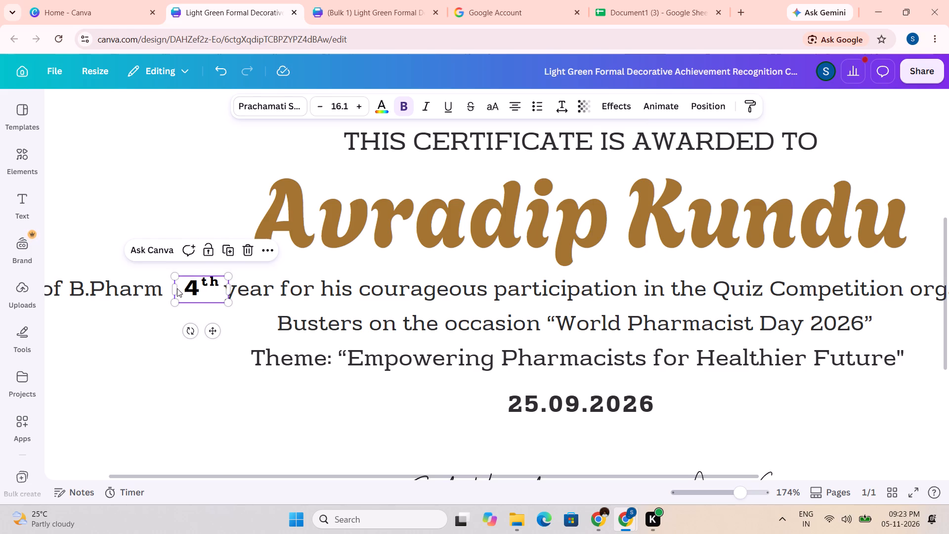
drag(173, 289, 159, 288)
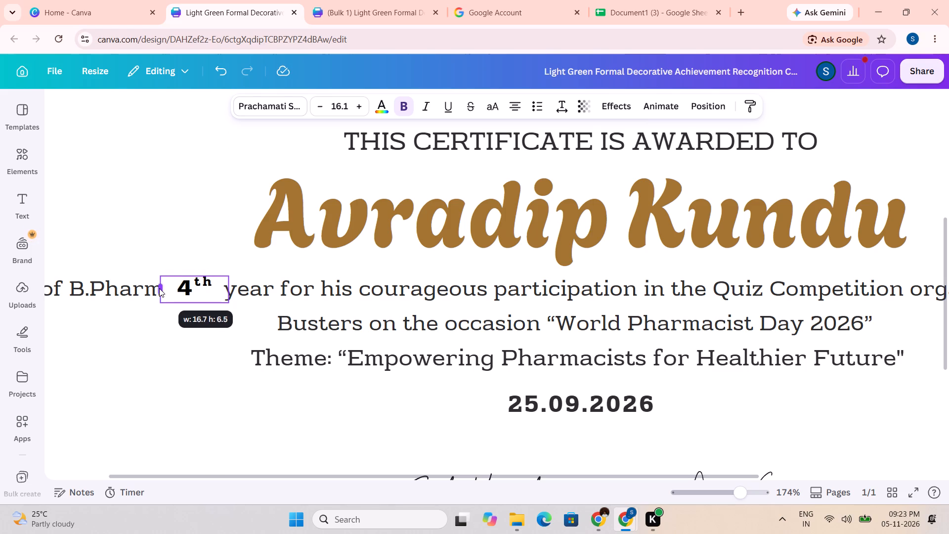
drag(159, 288, 155, 288)
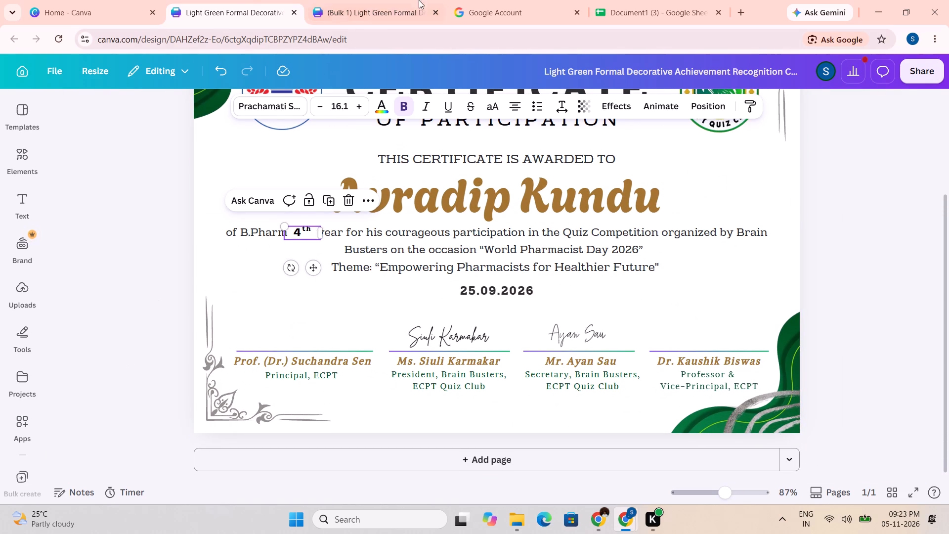
Close the generated (Bulk 1) certificate design.
click(433, 11)
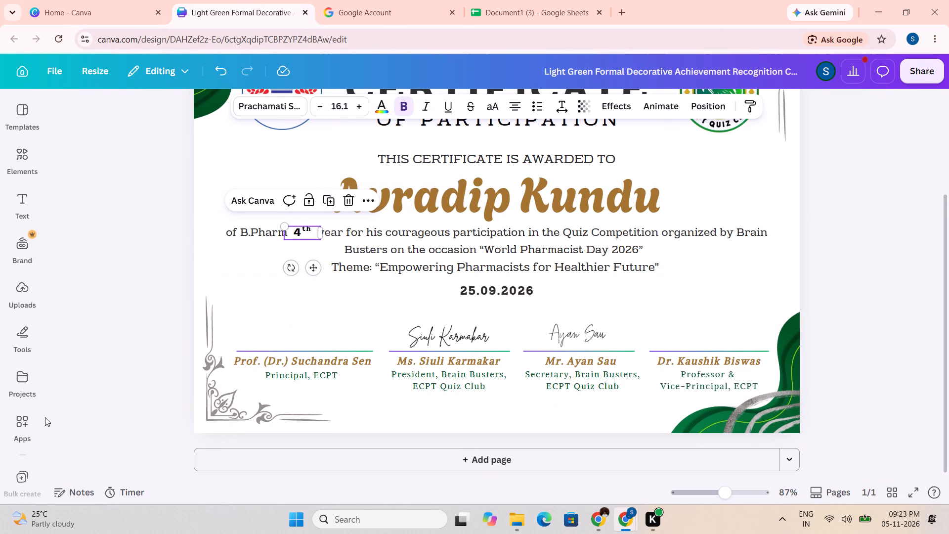
Start Bulk Create for the template again, using Table 1 of the Google Sheets file Document1 (3) as data source.
scroll(27, 418, down, 2)
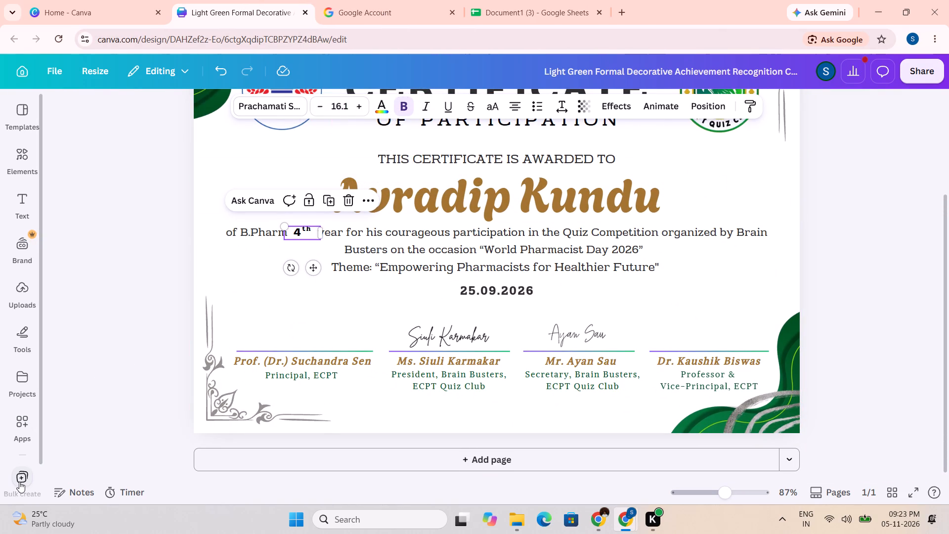
click(19, 482)
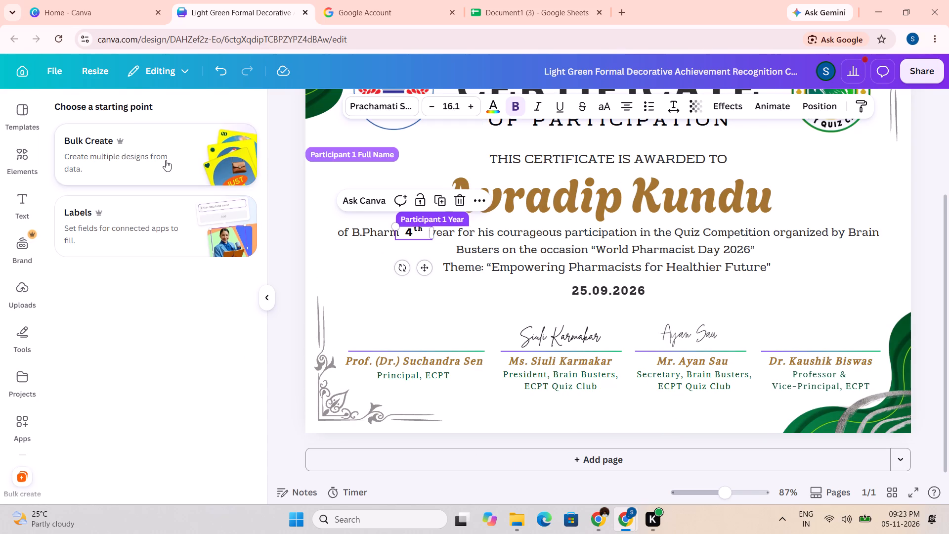
click(166, 160)
click(74, 270)
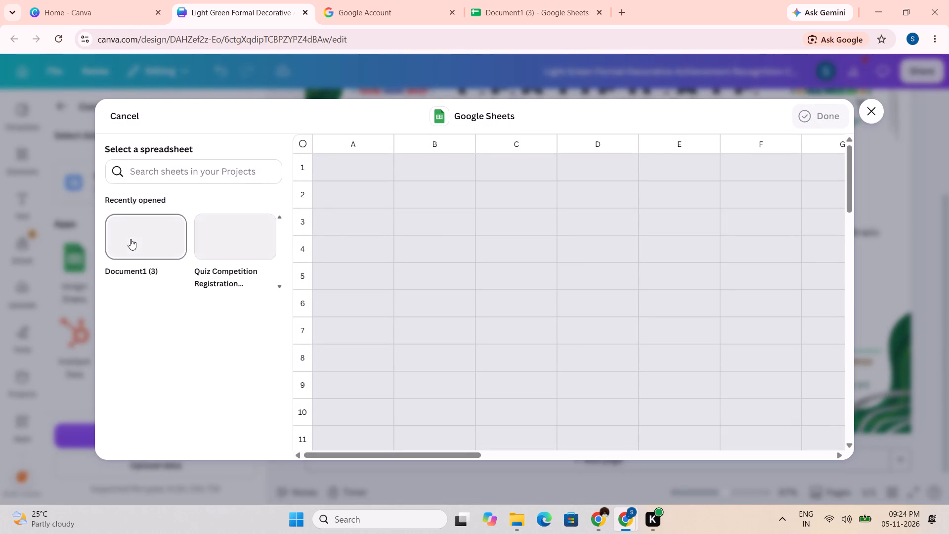
double_click(141, 239)
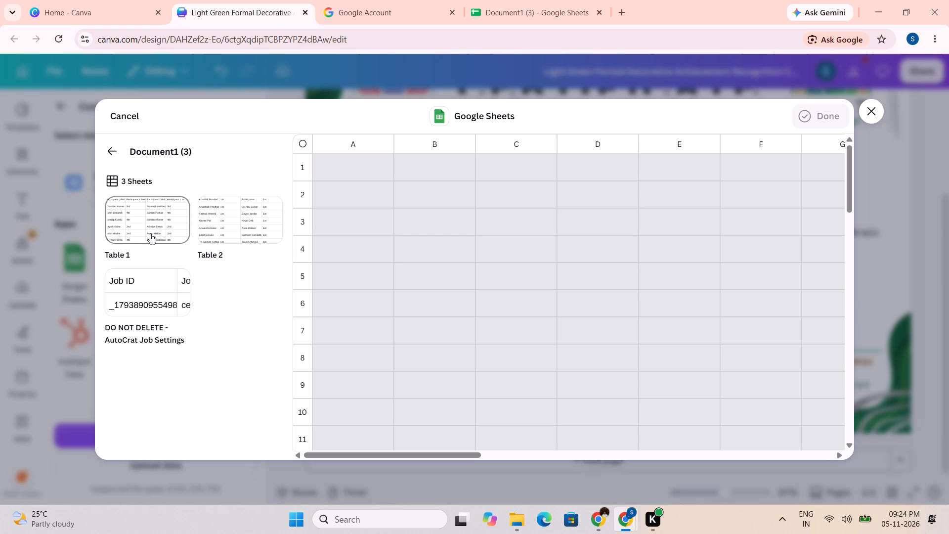
double_click(150, 233)
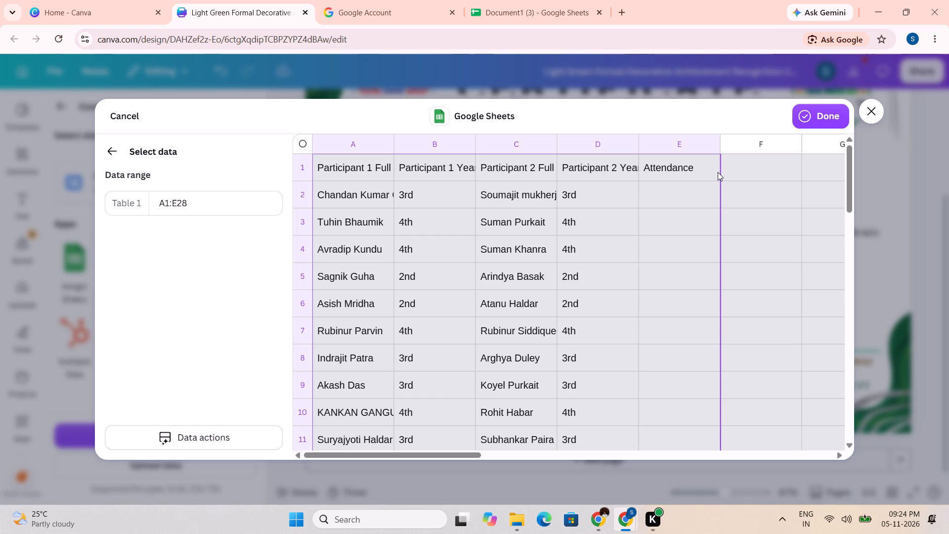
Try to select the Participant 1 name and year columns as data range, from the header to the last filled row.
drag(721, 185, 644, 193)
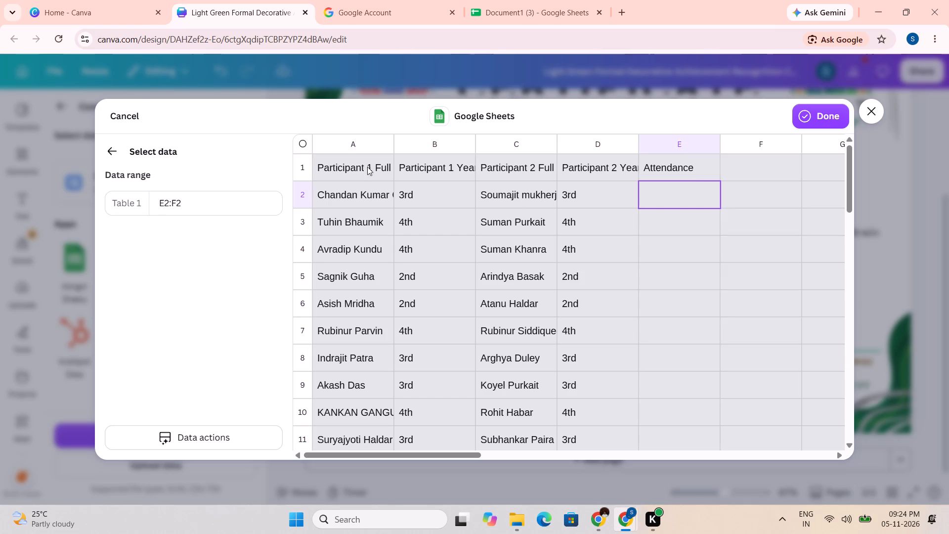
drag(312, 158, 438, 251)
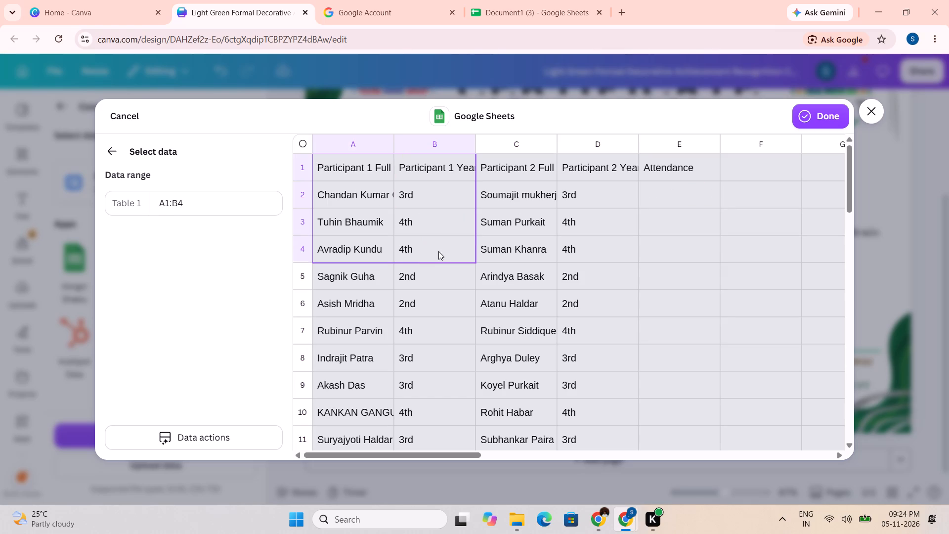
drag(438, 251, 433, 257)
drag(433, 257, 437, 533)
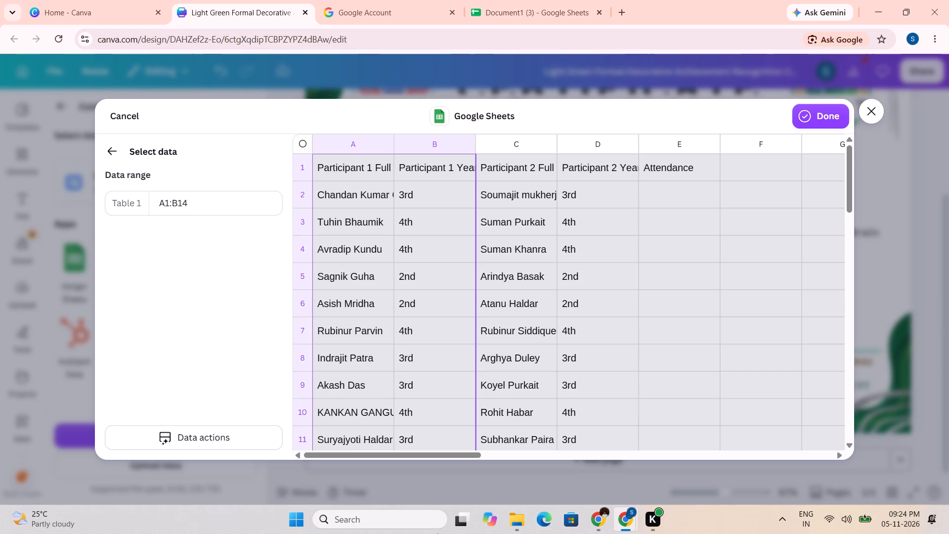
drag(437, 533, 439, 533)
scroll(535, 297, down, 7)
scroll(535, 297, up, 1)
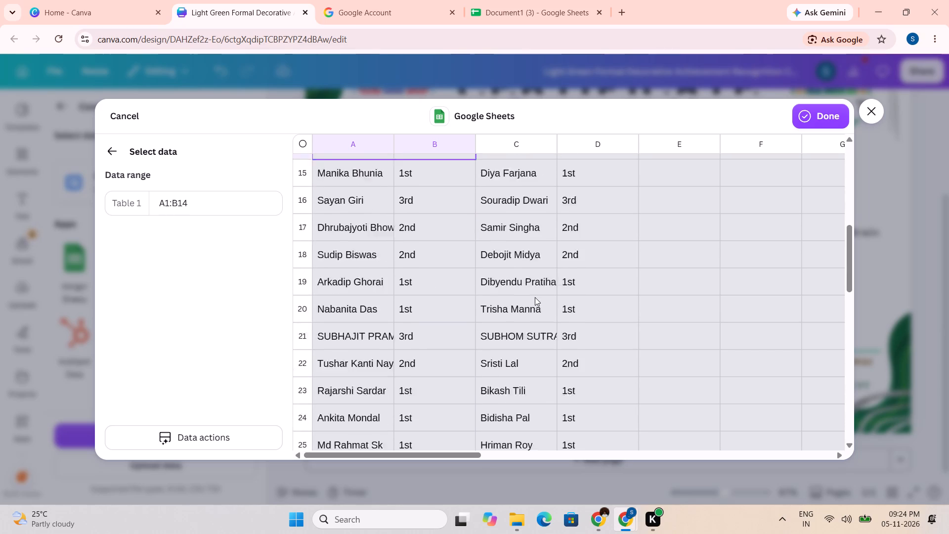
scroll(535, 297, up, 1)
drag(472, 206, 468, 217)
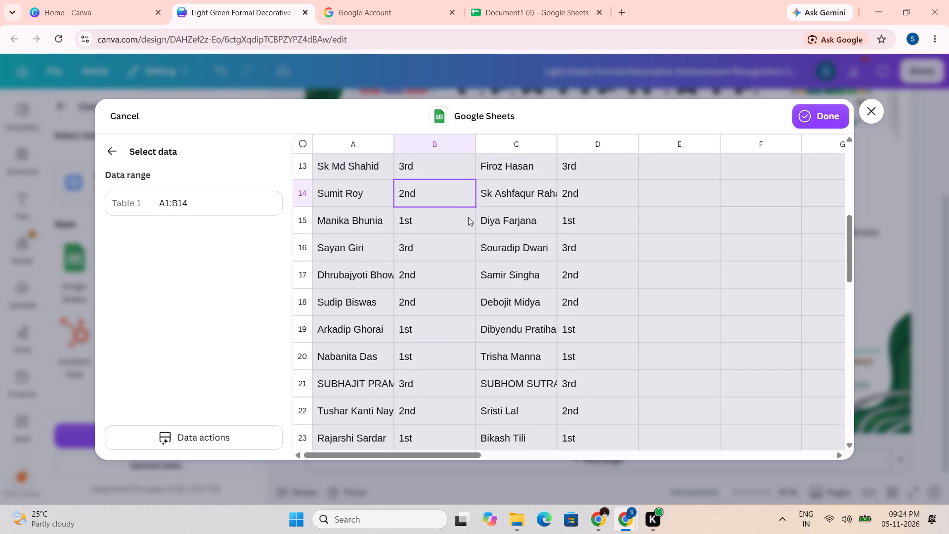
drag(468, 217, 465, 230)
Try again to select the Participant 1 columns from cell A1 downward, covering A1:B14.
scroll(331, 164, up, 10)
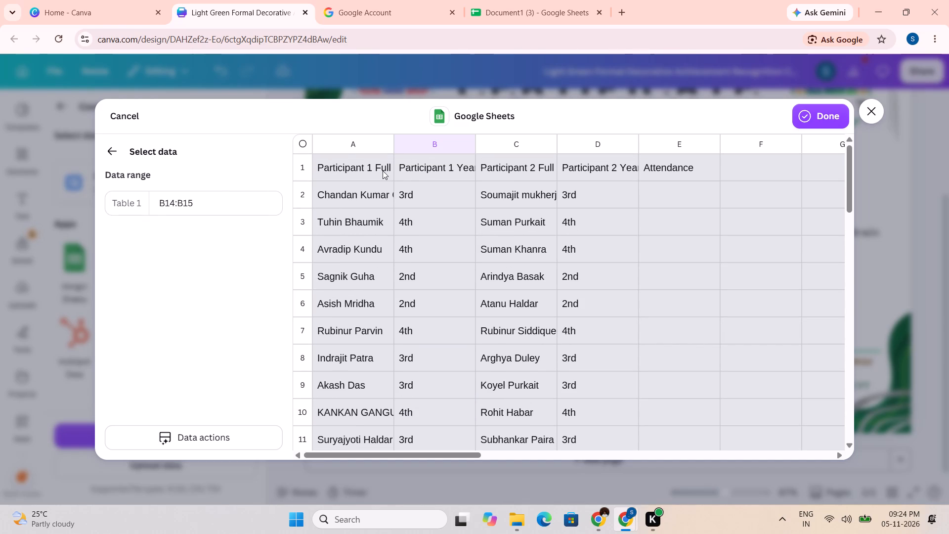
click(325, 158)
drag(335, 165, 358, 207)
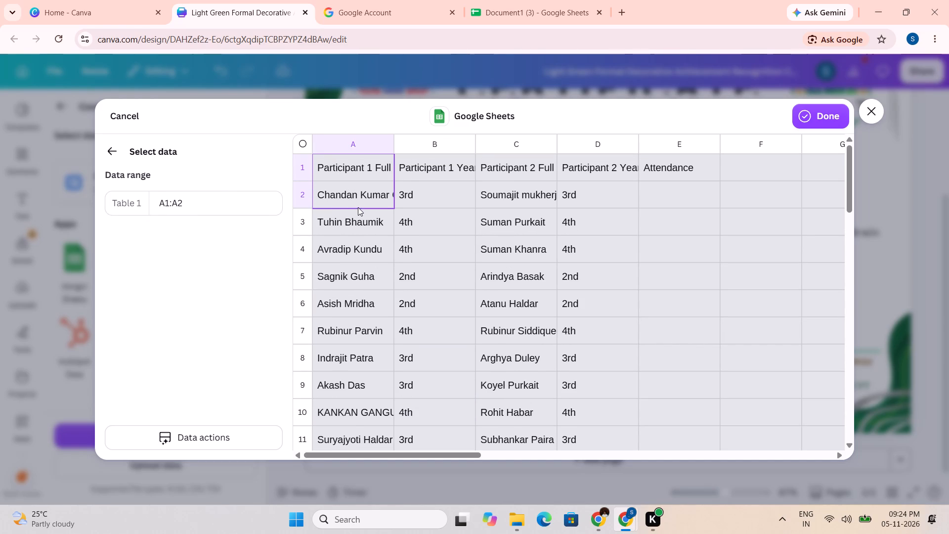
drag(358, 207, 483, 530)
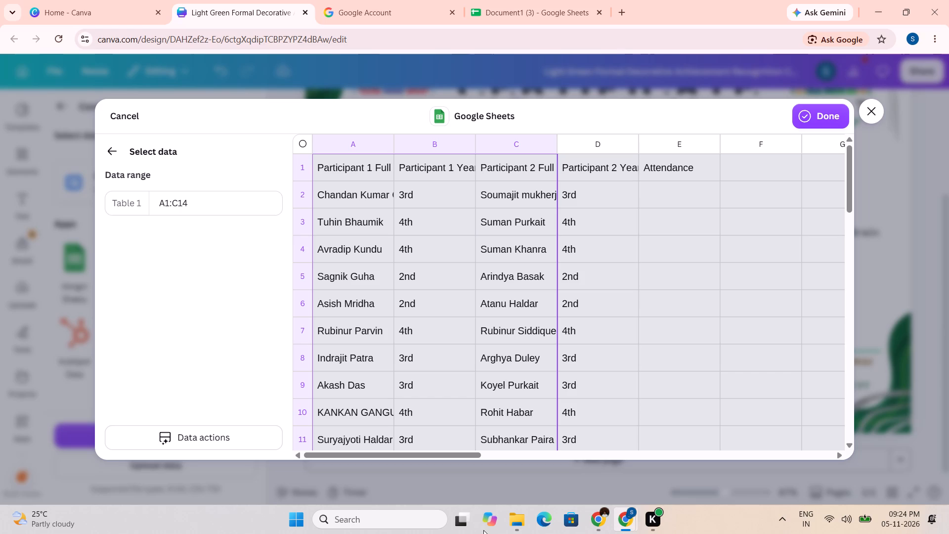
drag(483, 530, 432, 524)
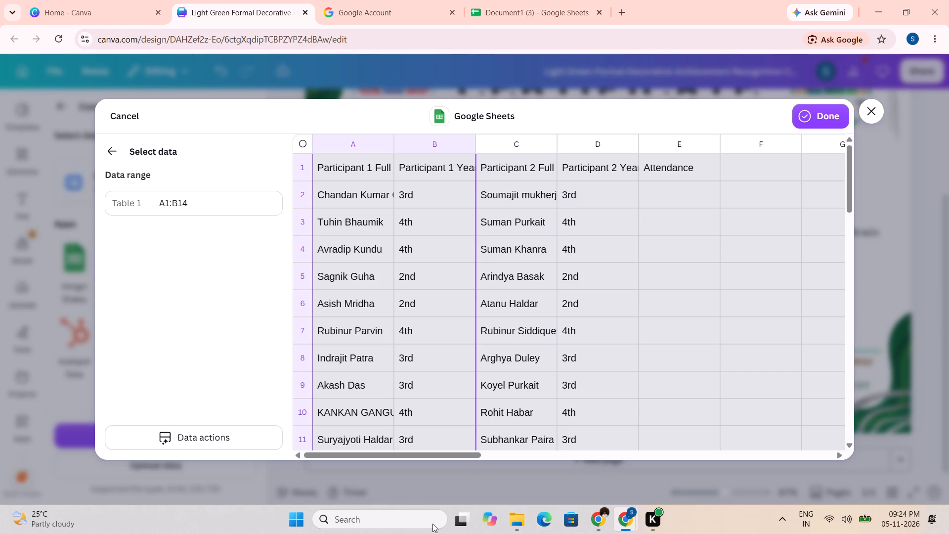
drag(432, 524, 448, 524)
Find the last participant row and set the Table 1 data range to A1:B28.
scroll(517, 388, down, 3)
scroll(454, 332, down, 2)
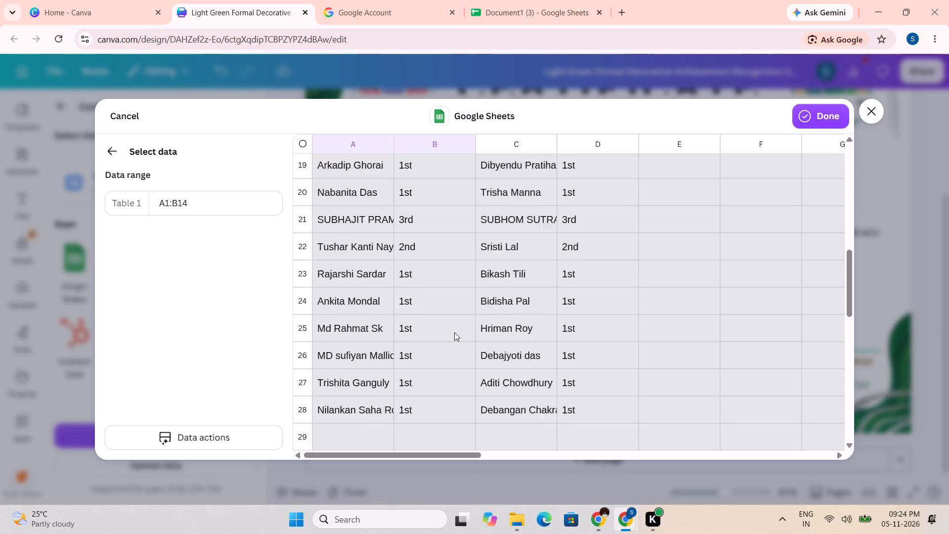
scroll(454, 332, down, 3)
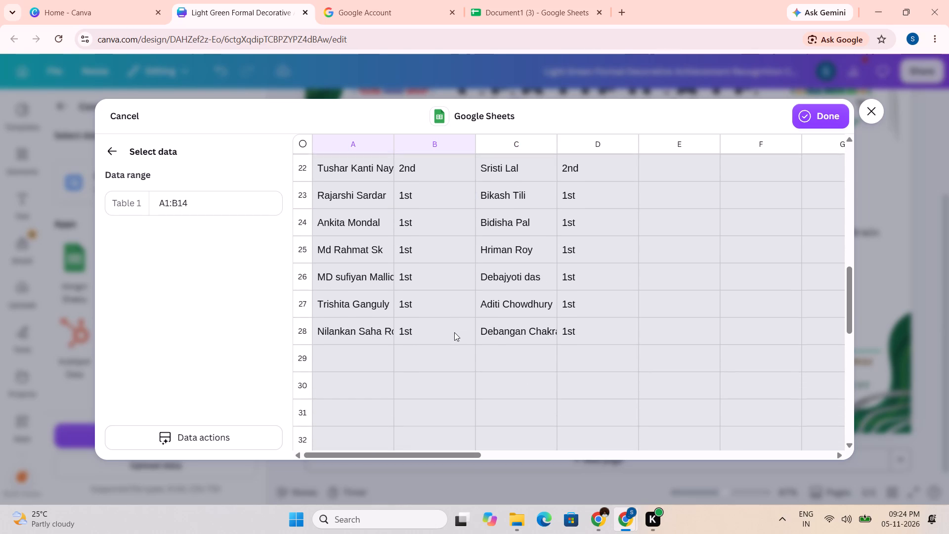
scroll(454, 332, down, 1)
click(189, 203)
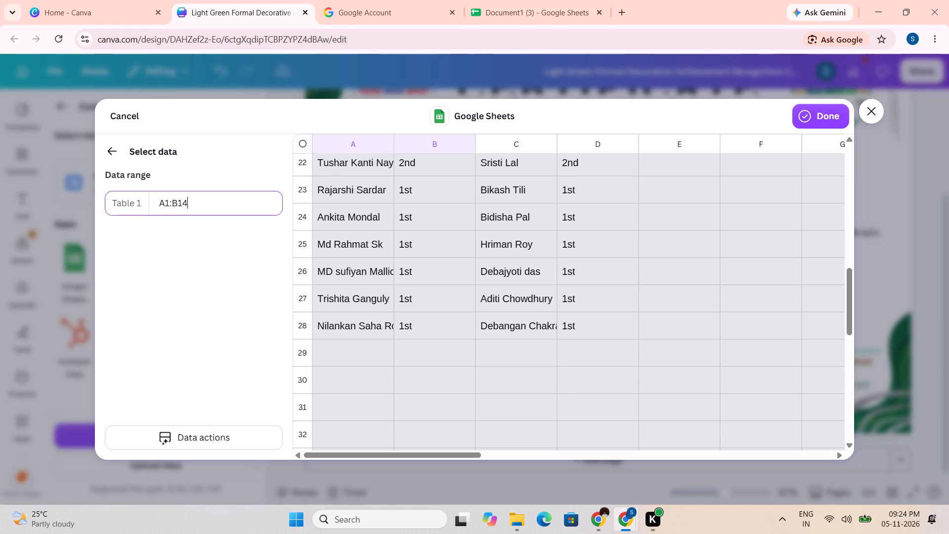
key(BackSpace)
key(BackSpace)
text(28)
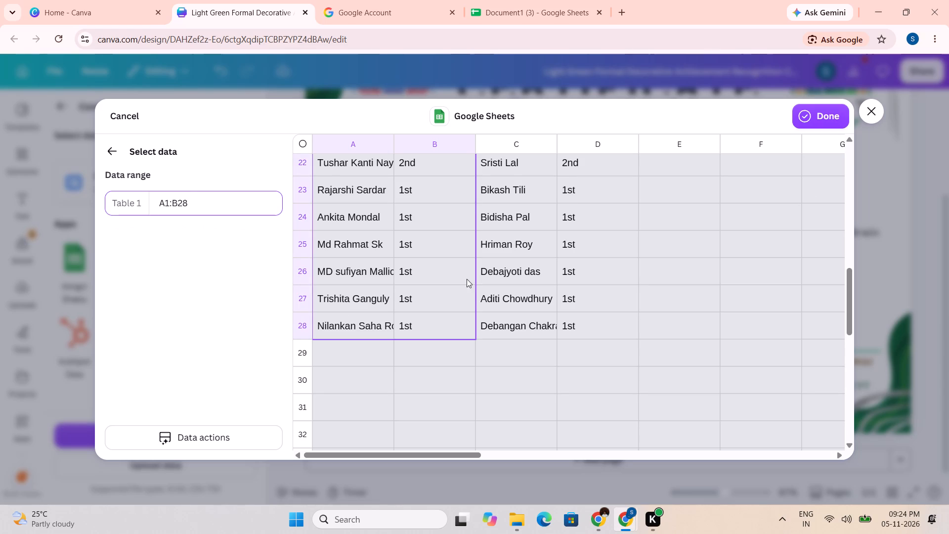
Check the selection at the top of the sheet, re-enter the range A1:B28 and load it into Bulk Create.
scroll(293, 297, up, 10)
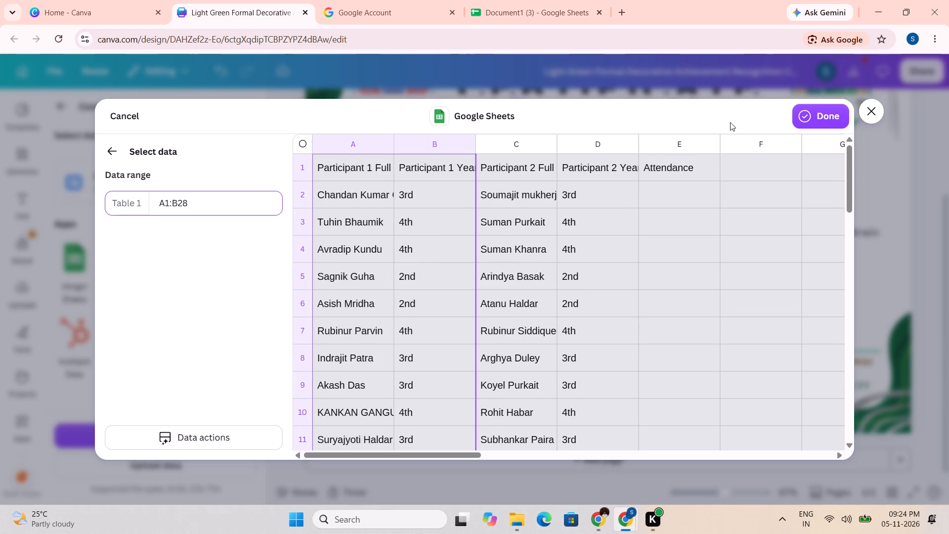
click(320, 184)
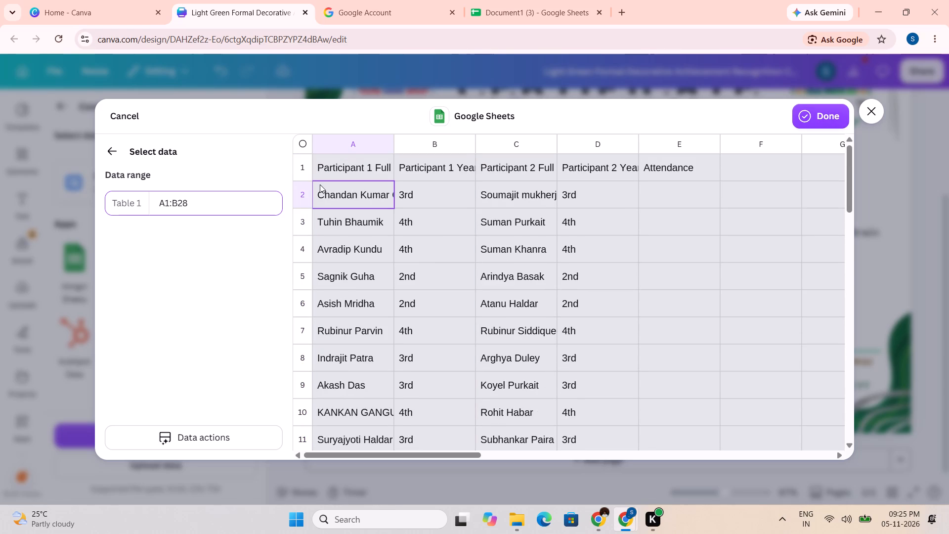
double_click(322, 158)
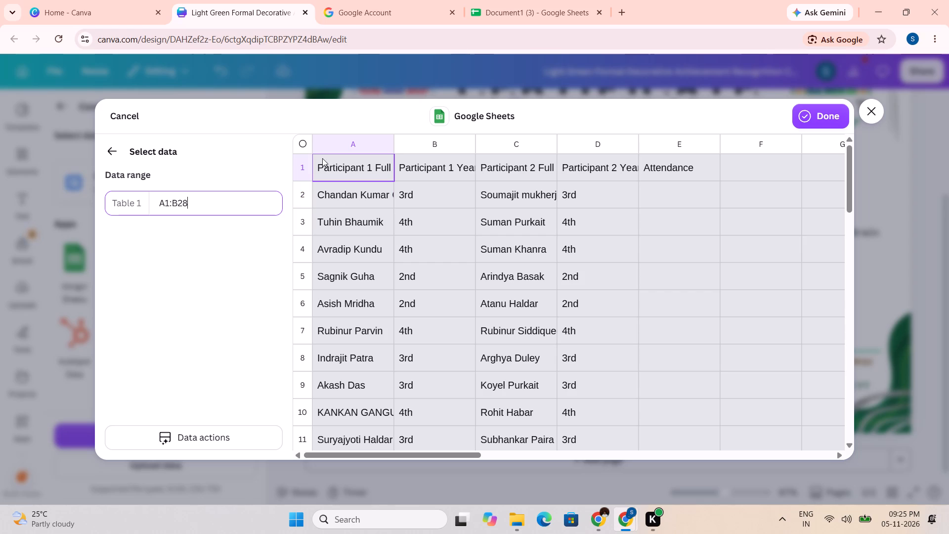
click(200, 207)
key(BackSpace)
key(8)
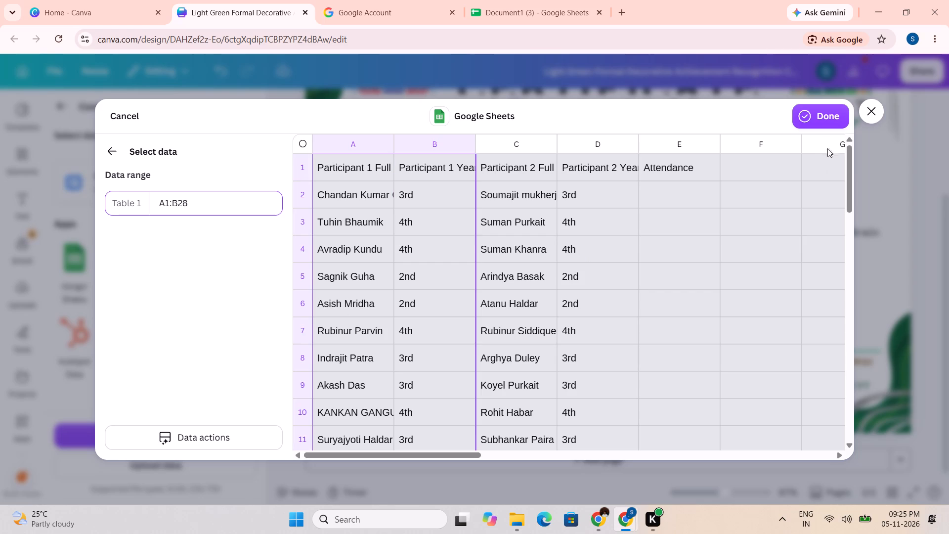
click(817, 117)
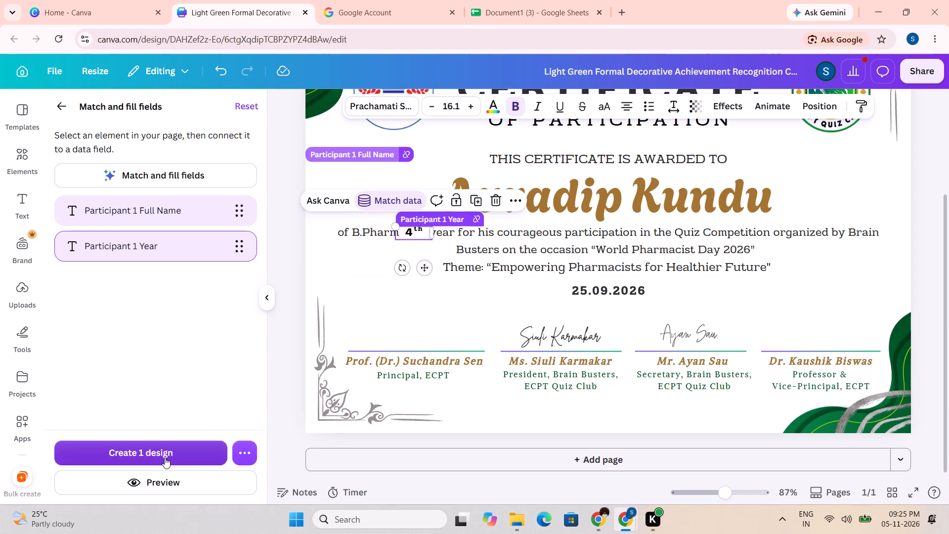
Preview the bulk certificates from the first to the last design, checking each name and year's fit, and close the preview.
click(165, 480)
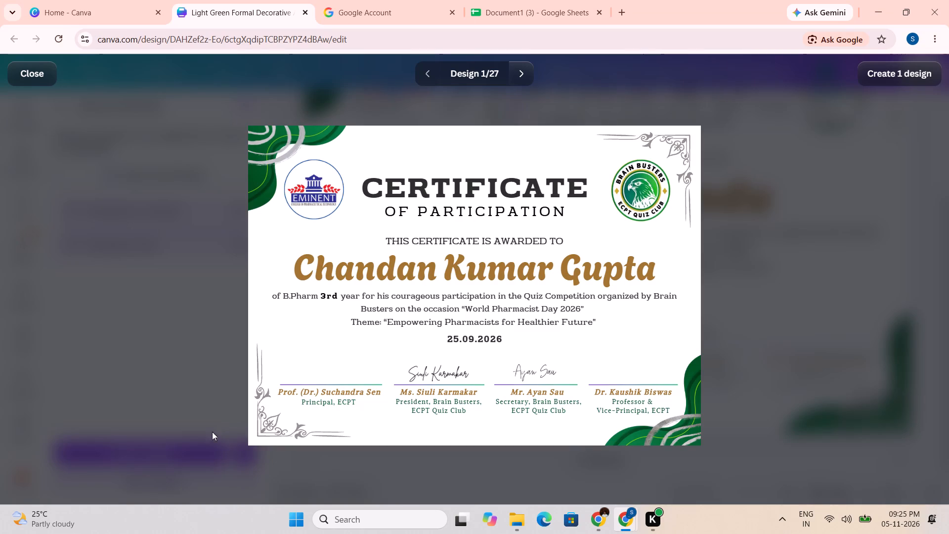
click(525, 74)
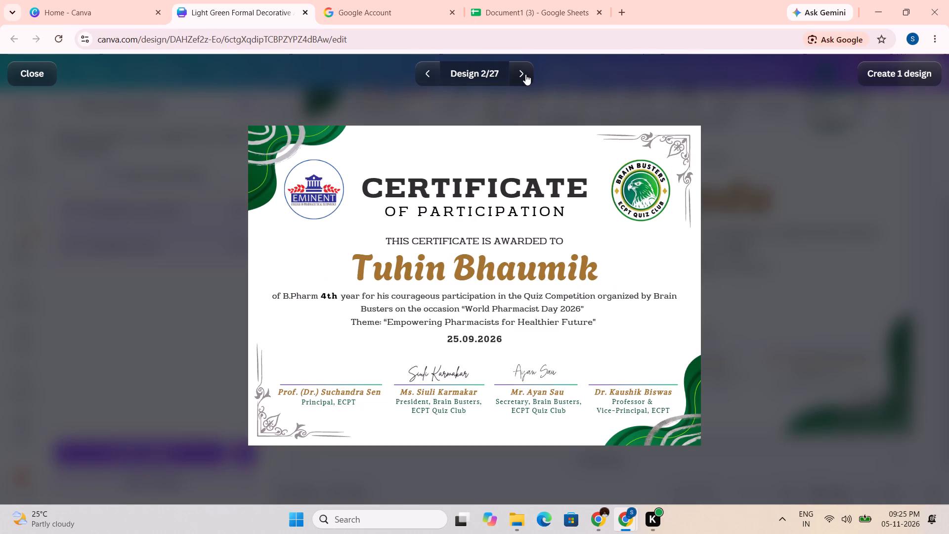
click(525, 74)
click(525, 74)
click(525, 74)
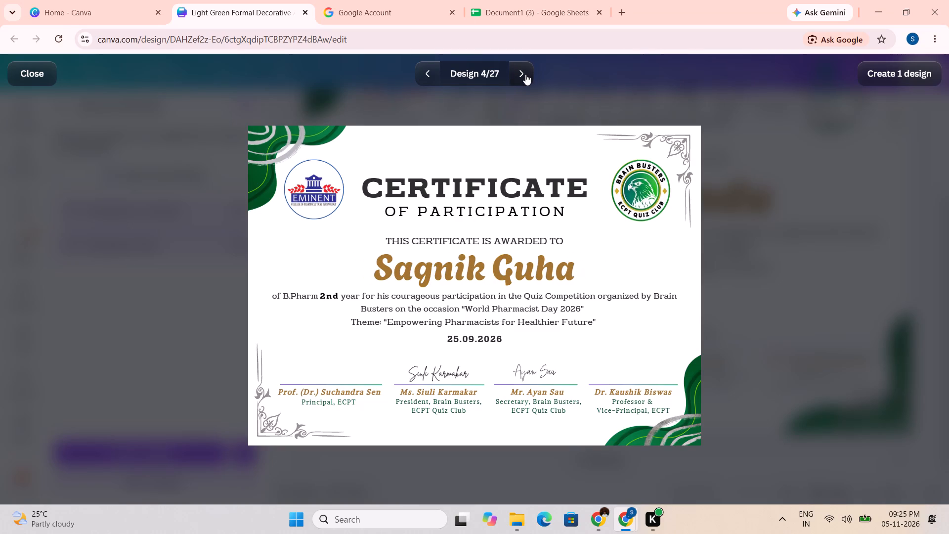
click(525, 74)
triple_click(525, 74)
triple_click(525, 74)
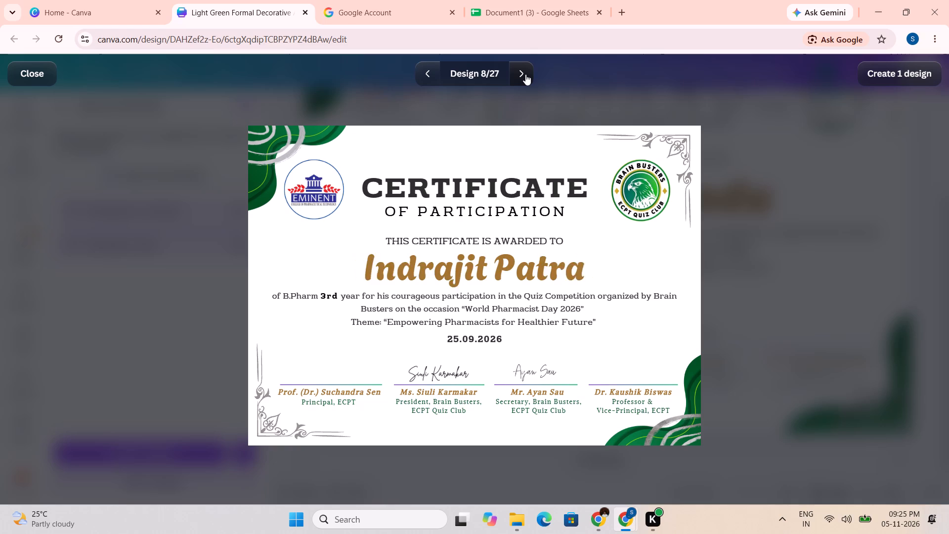
triple_click(525, 74)
triple_click(525, 74)
triple_click(525, 74)
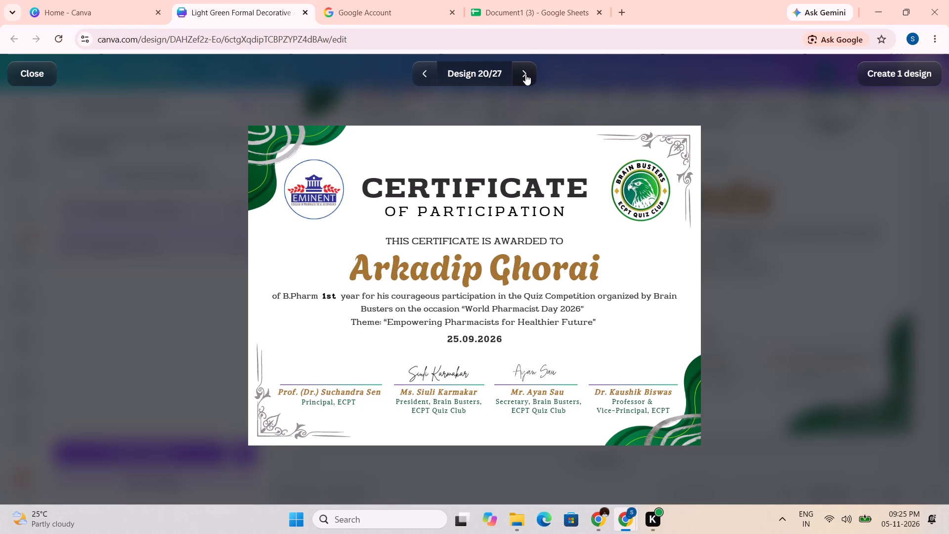
triple_click(525, 74)
triple_click(525, 74)
triple_click(525, 74)
double_click(525, 74)
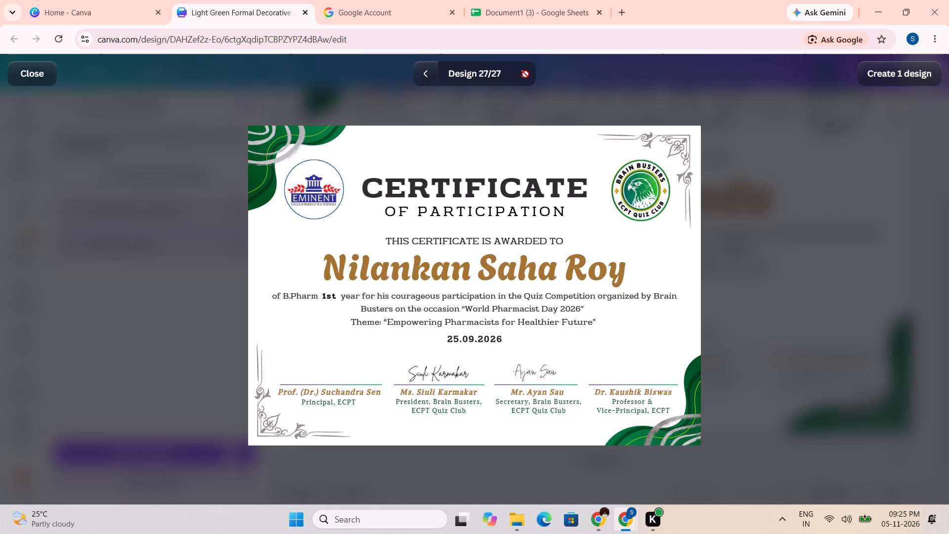
click(31, 76)
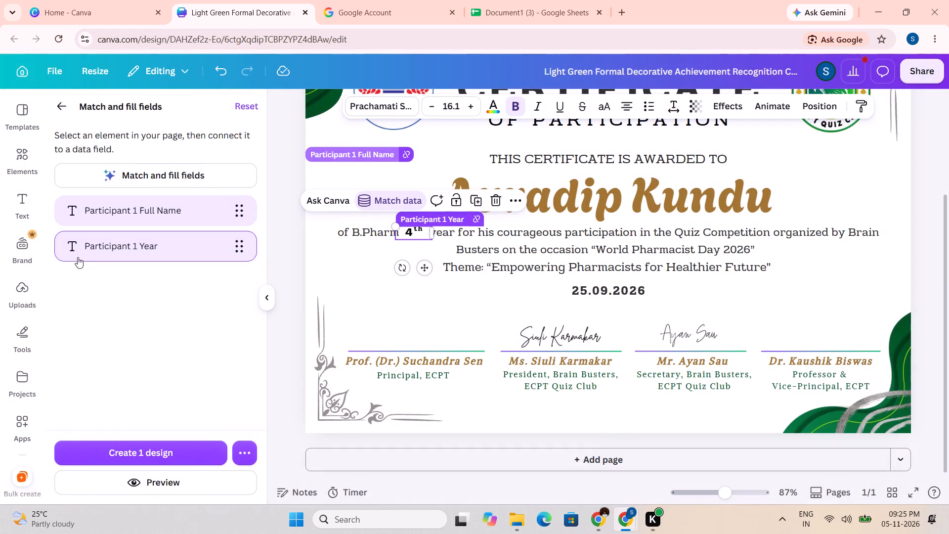
Create the bulk certificate design from the matched Participant 1 Full Name and Year fields and open it.
click(141, 451)
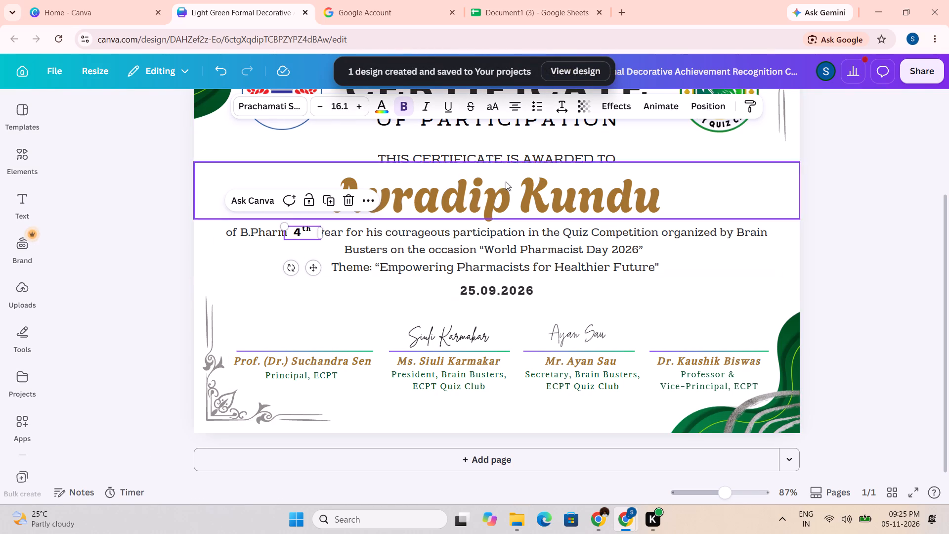
click(594, 69)
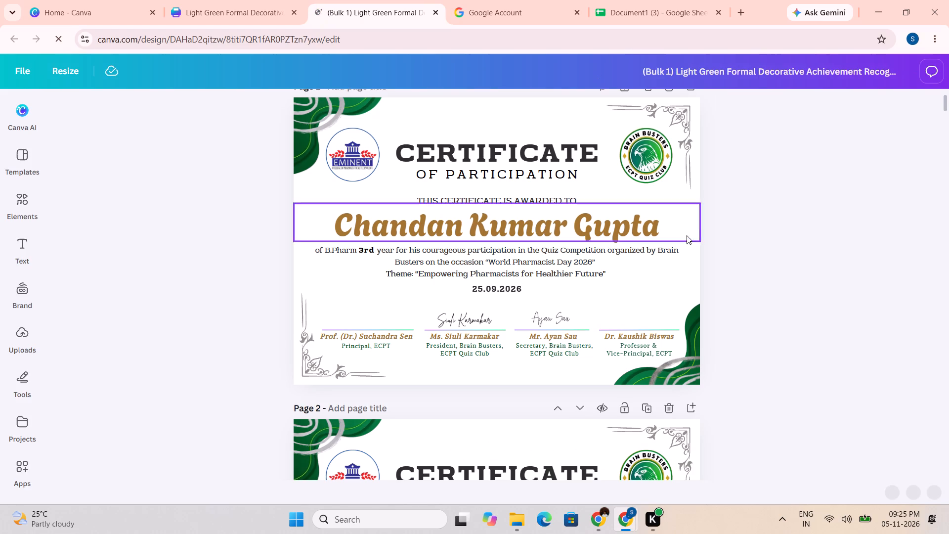
Examine the generated certificate pages through to the last one, checking the participant names and years.
scroll(689, 249, down, 13)
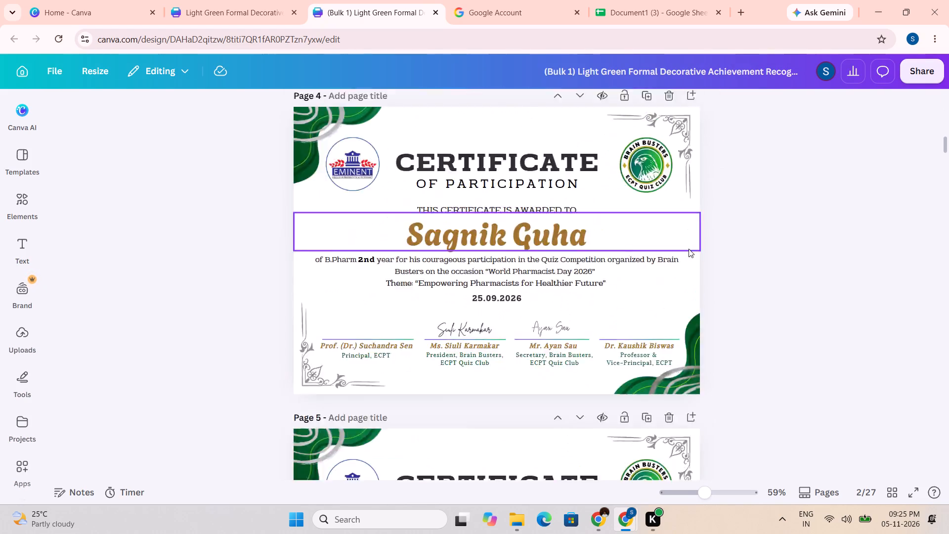
scroll(689, 249, down, 19)
scroll(689, 249, down, 2)
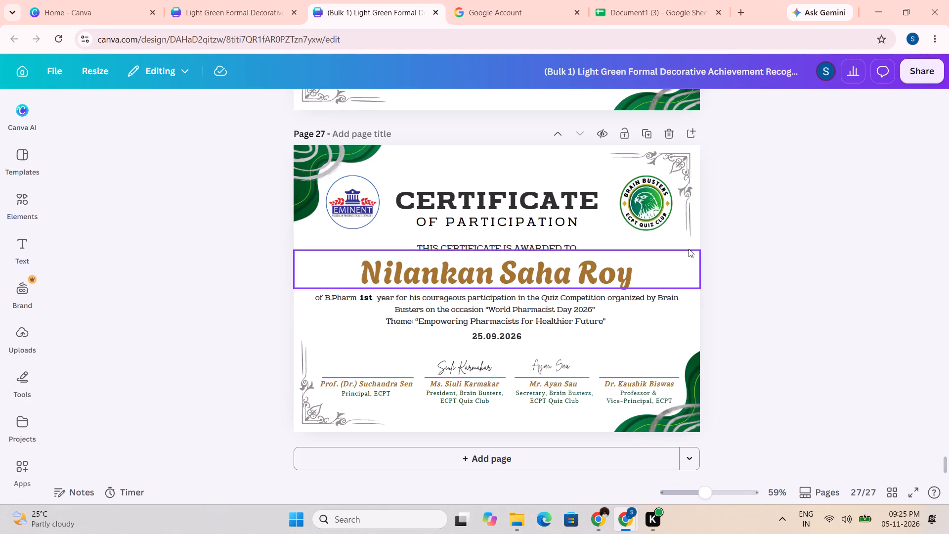
scroll(689, 249, down, 4)
scroll(797, 314, down, 7)
scroll(797, 314, up, 10)
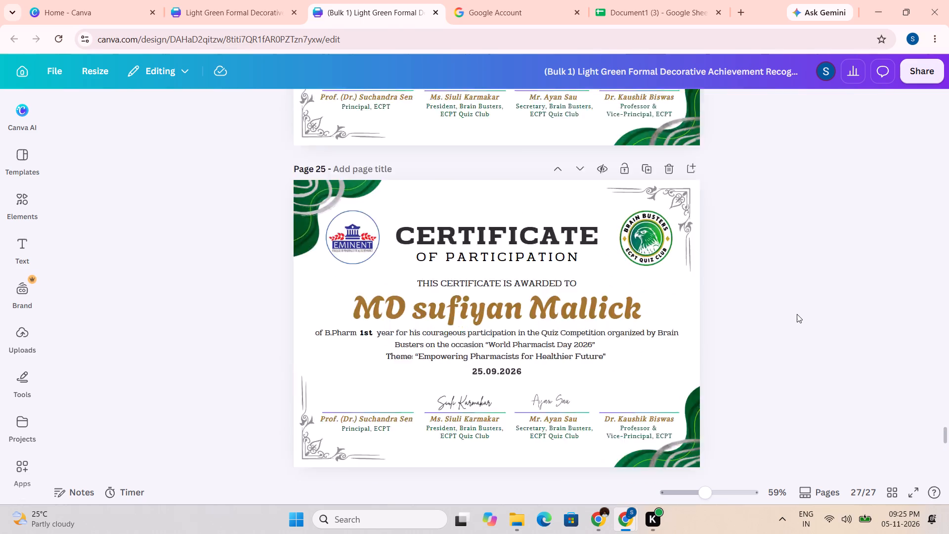
scroll(797, 314, up, 20)
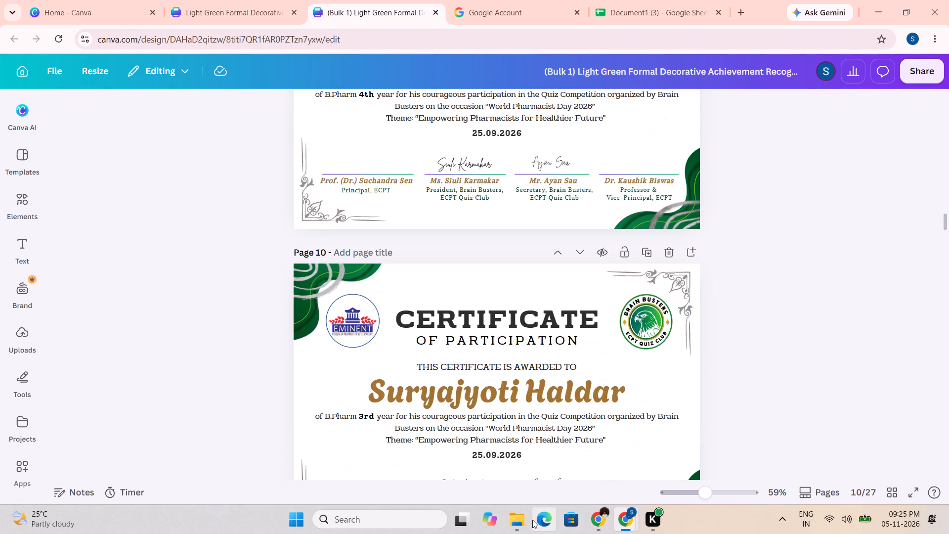
Switch to File Explorer and delete the certificates_8raur9m0n zip archive from New Volume (D:).
click(523, 519)
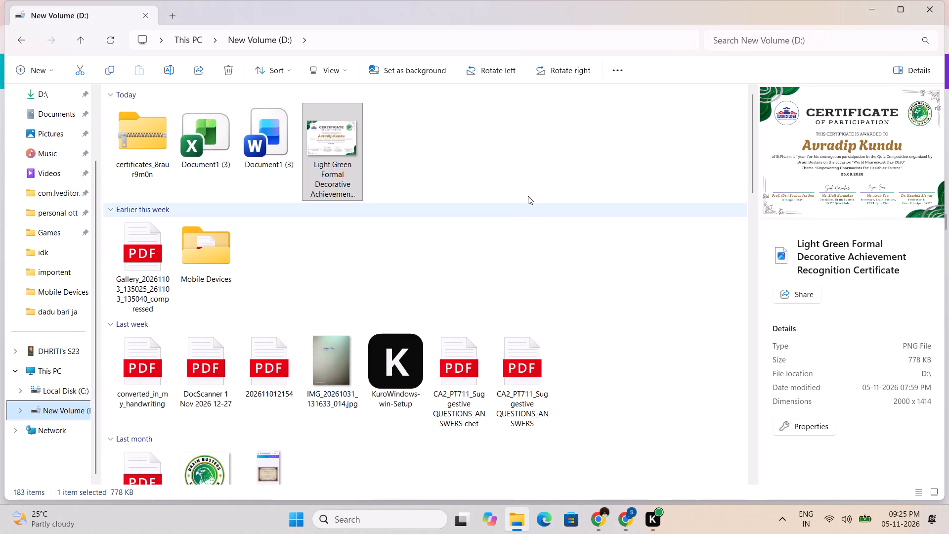
click(128, 141)
key(Delete)
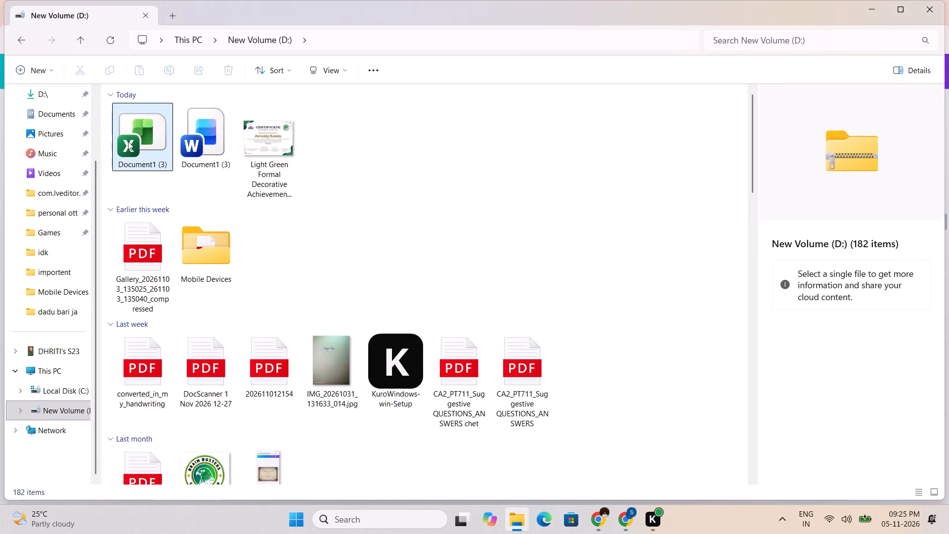
Create a folder named "participation certificate" on New Volume (D:) and open it.
right_click(406, 159)
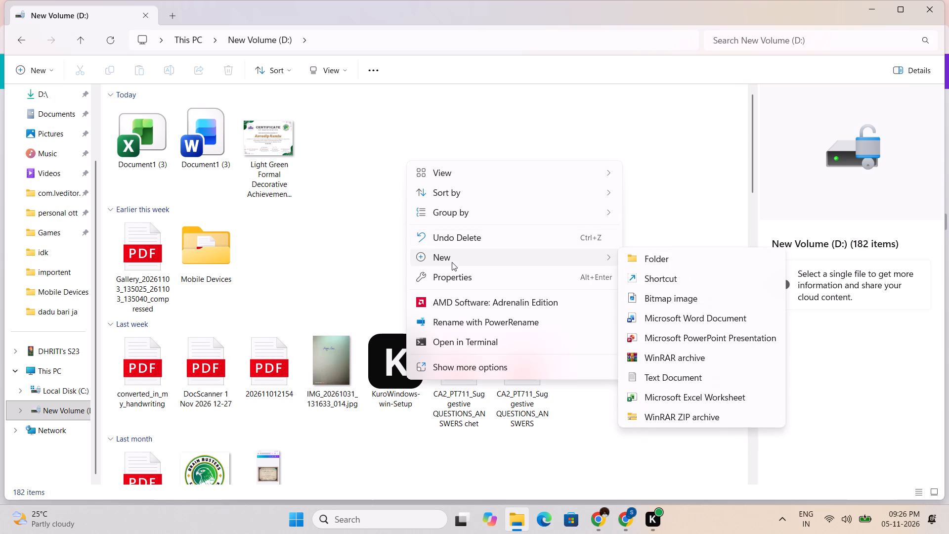
click(661, 256)
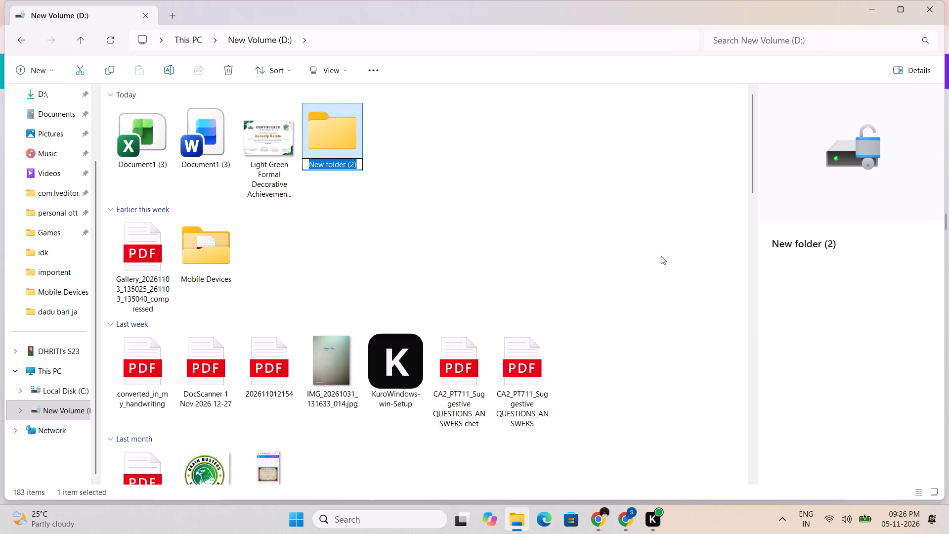
key(BackSpace)
text(participation certificate)
key(Return)
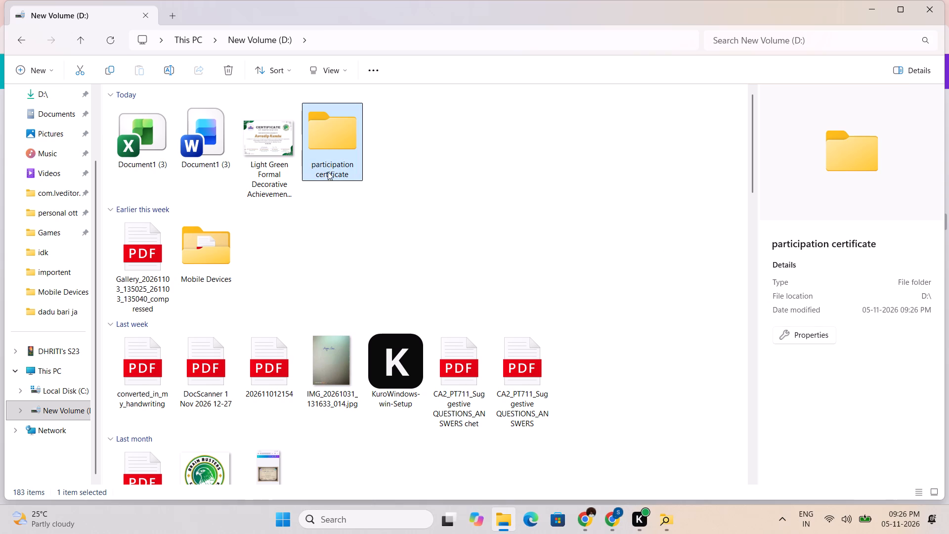
double_click(333, 147)
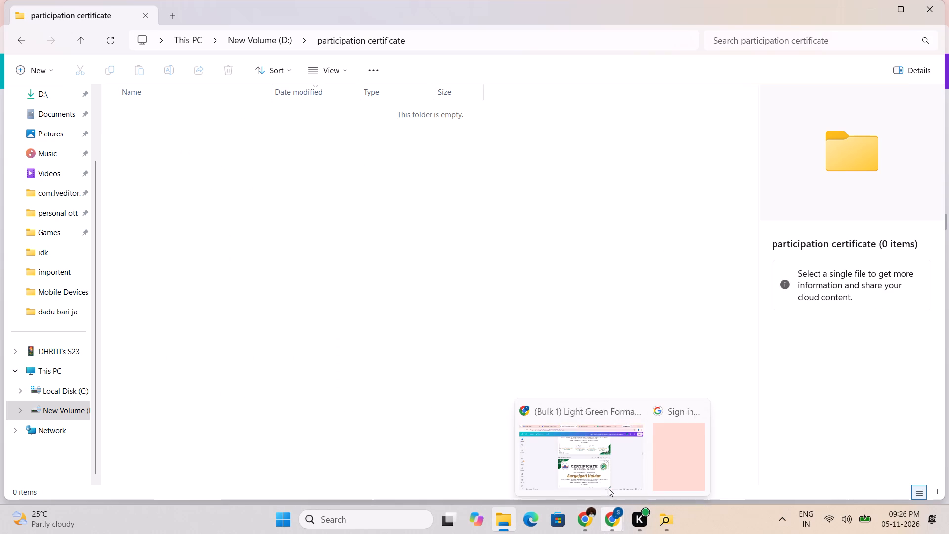
Close the leftover sign-in browser window and switch back to the (Bulk 1) certificate design in Chrome.
click(699, 412)
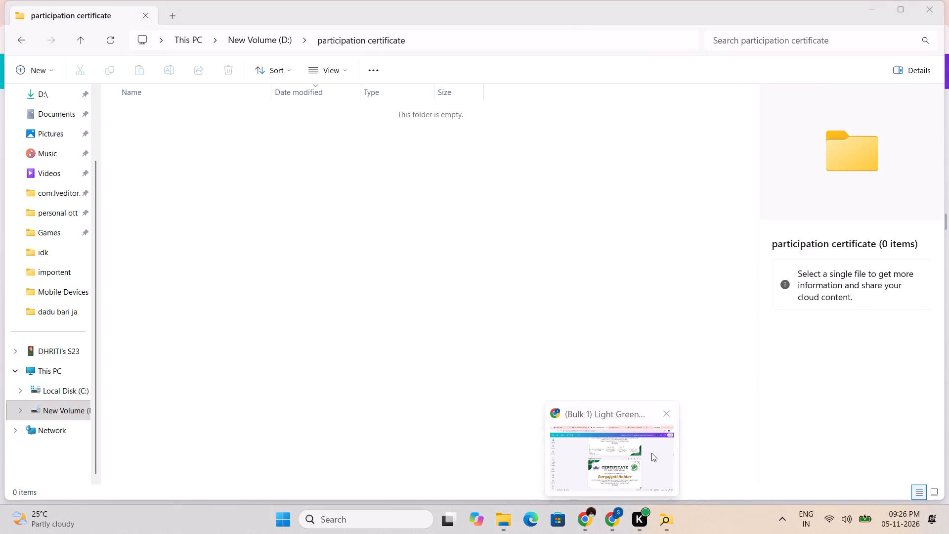
click(648, 455)
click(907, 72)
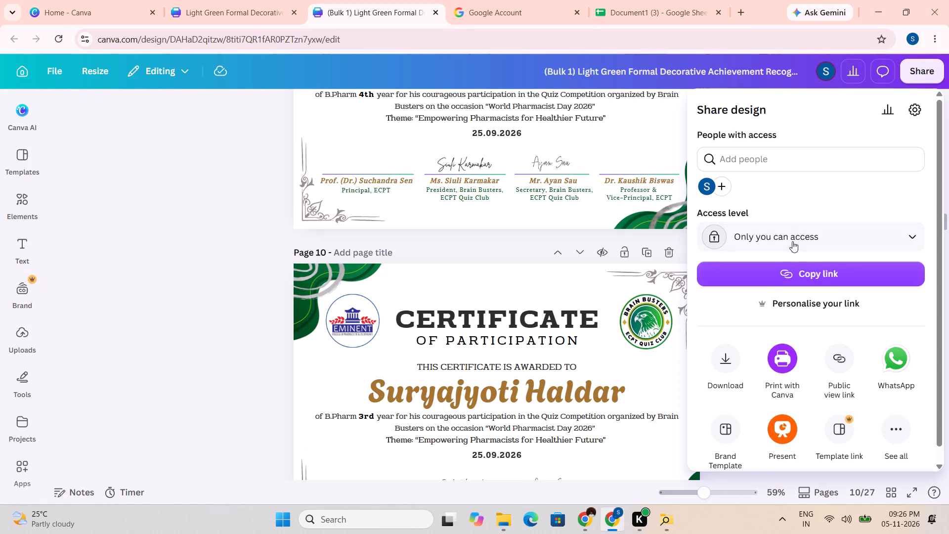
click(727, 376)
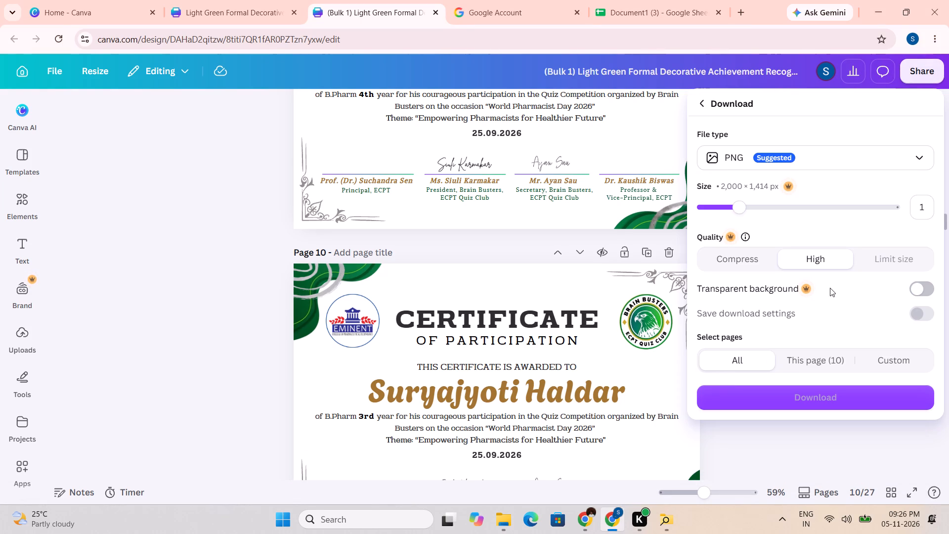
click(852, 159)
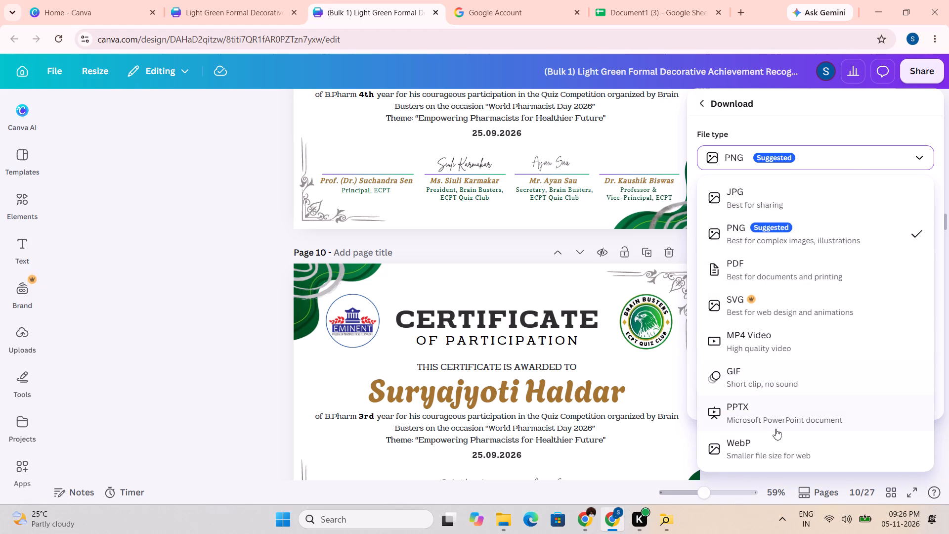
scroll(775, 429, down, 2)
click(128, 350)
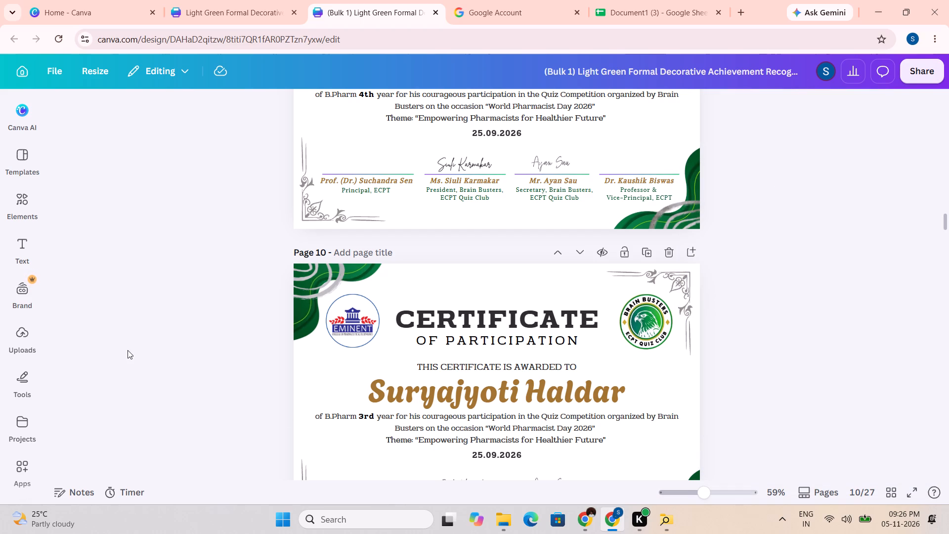
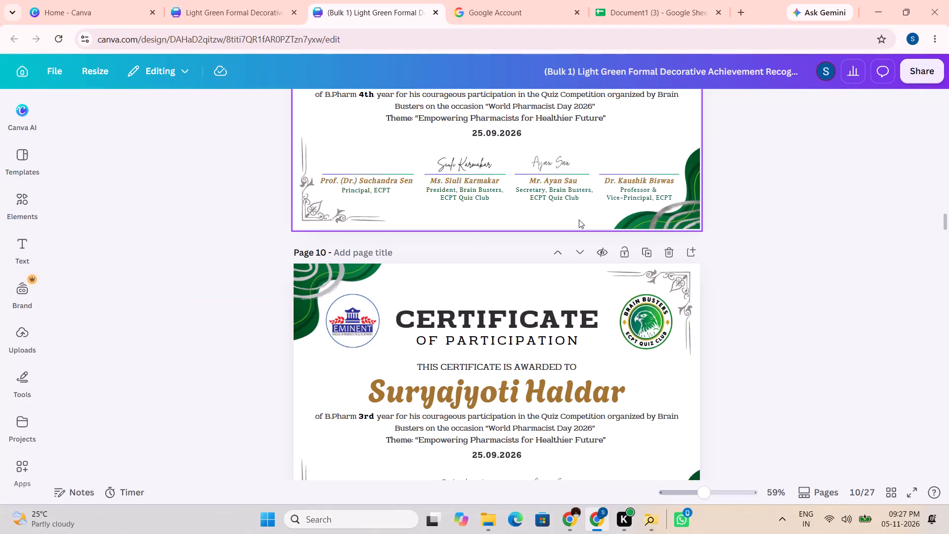
Set the bulk certificate design's sharing access to "Anyone with the link" and copy its share link.
click(910, 72)
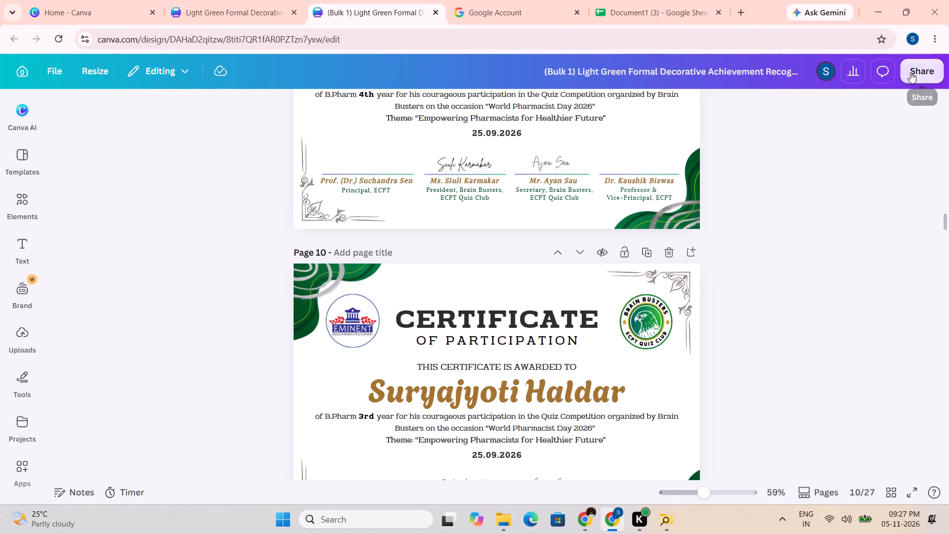
click(795, 237)
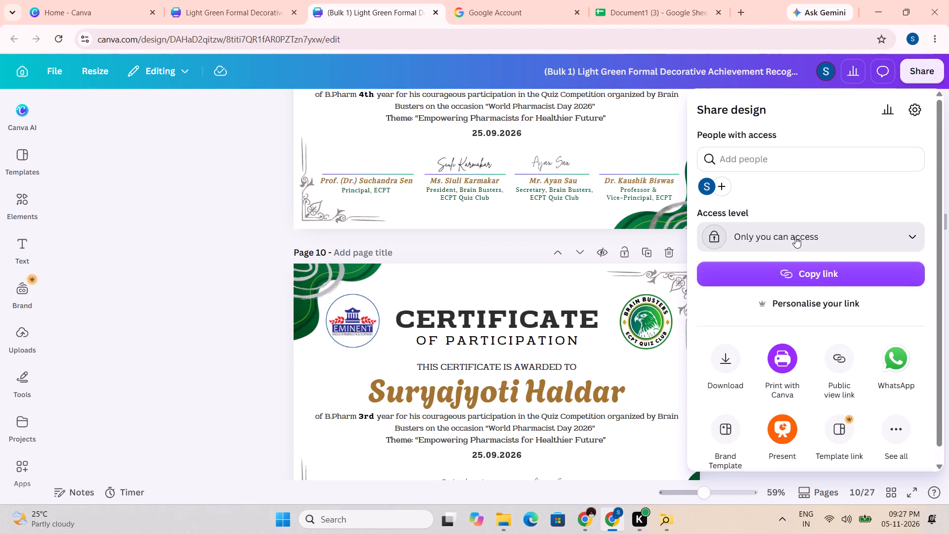
click(797, 326)
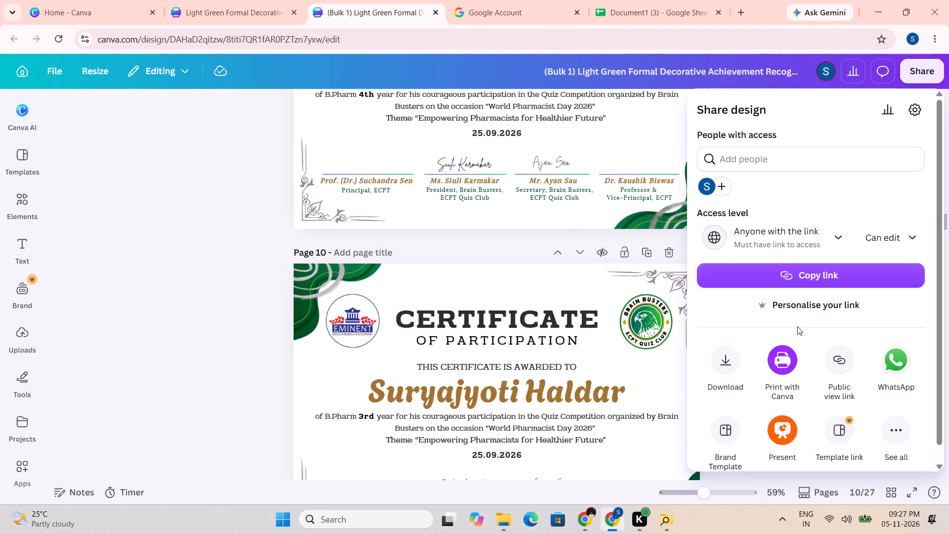
click(847, 278)
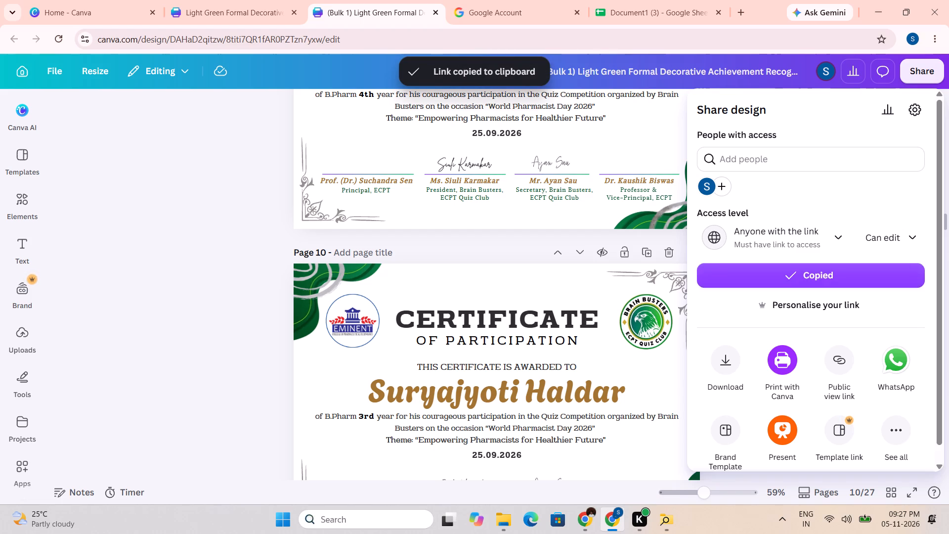
Bring up the Windows Start menu to launch another app.
click(282, 513)
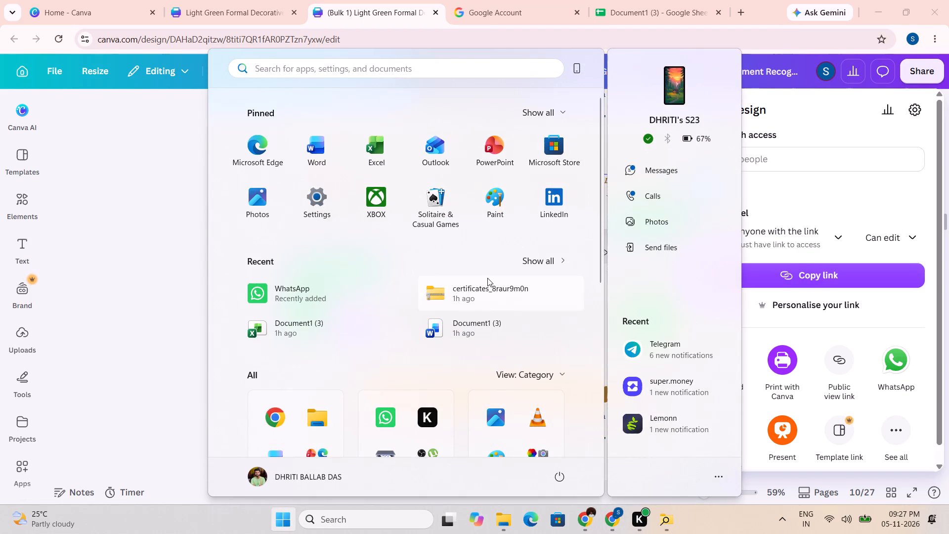
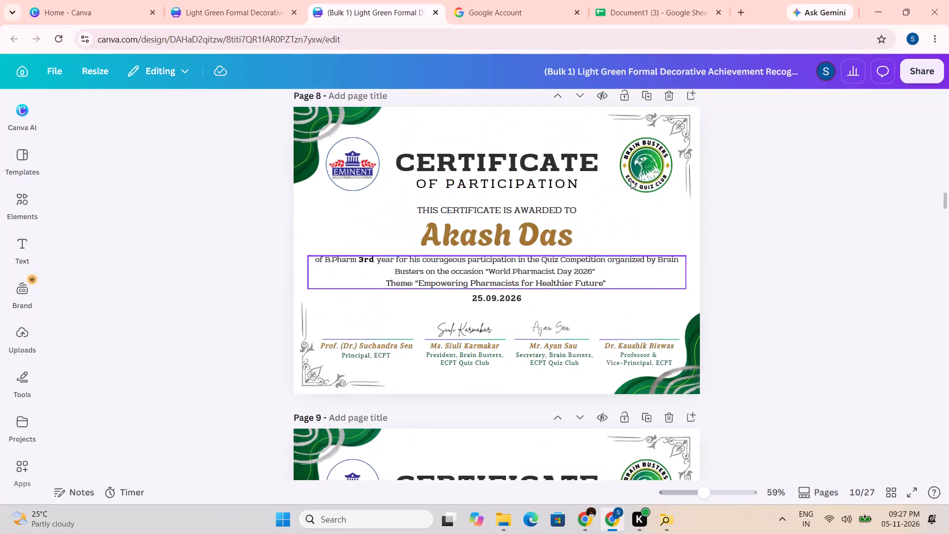
Look through the pages of the Participant 1 bulk certificate design to check the names and years.
scroll(631, 180, up, 10)
scroll(631, 180, up, 17)
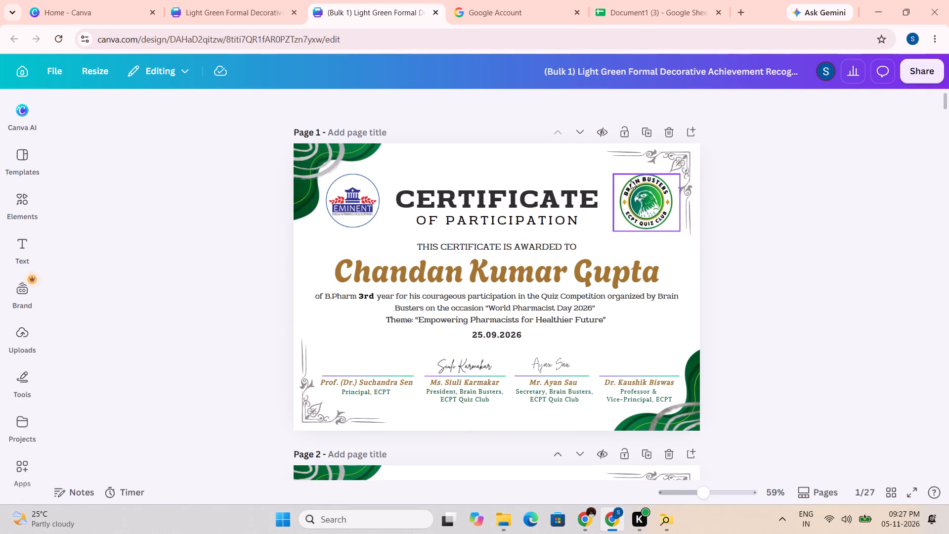
scroll(631, 180, up, 2)
scroll(254, 258, down, 4)
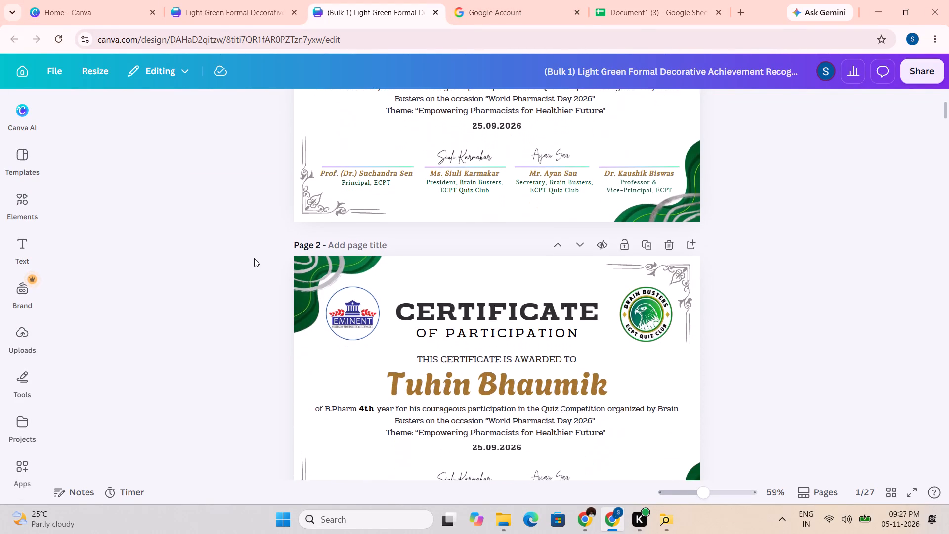
scroll(254, 258, down, 6)
scroll(254, 258, up, 8)
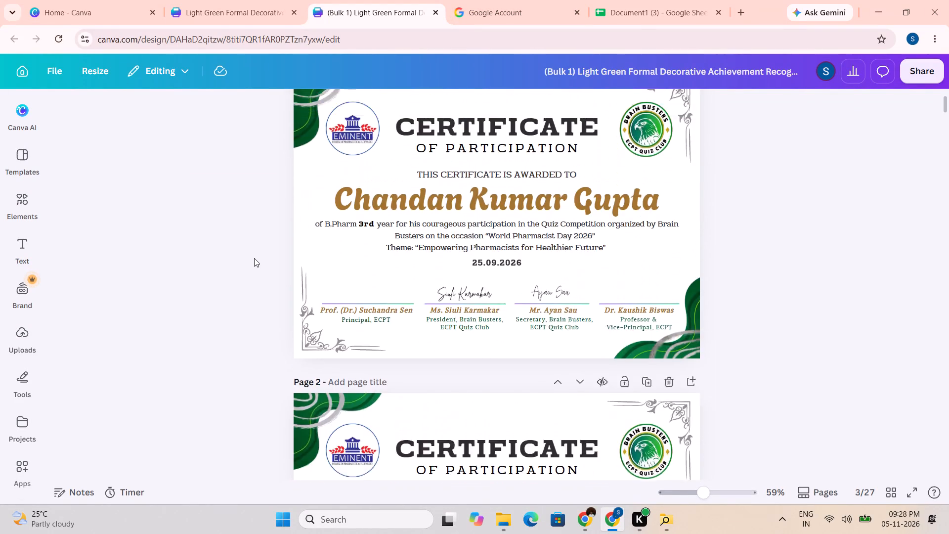
scroll(254, 258, up, 3)
scroll(254, 258, down, 15)
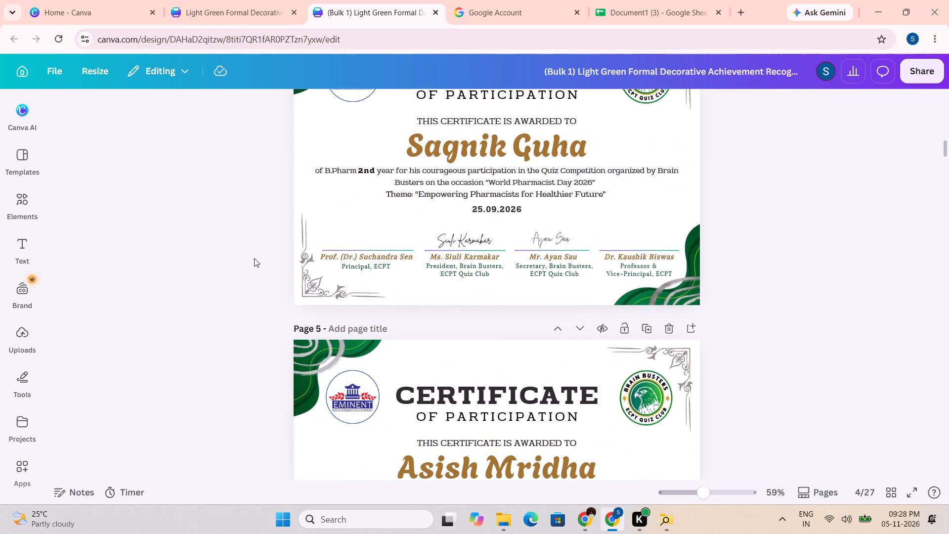
scroll(254, 258, down, 16)
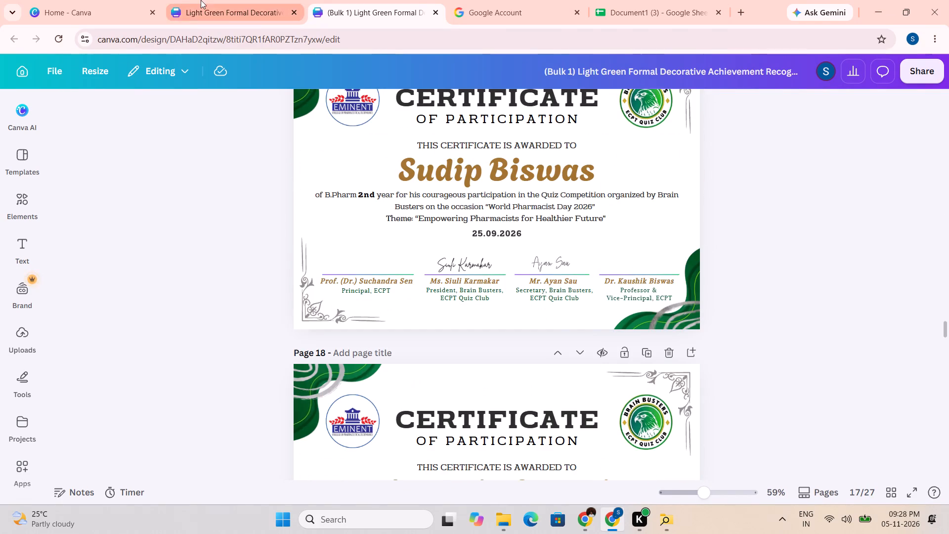
In the original certificate design, start Bulk Create with Google Sheets and load Table 1 of Document1 (3).
click(202, 1)
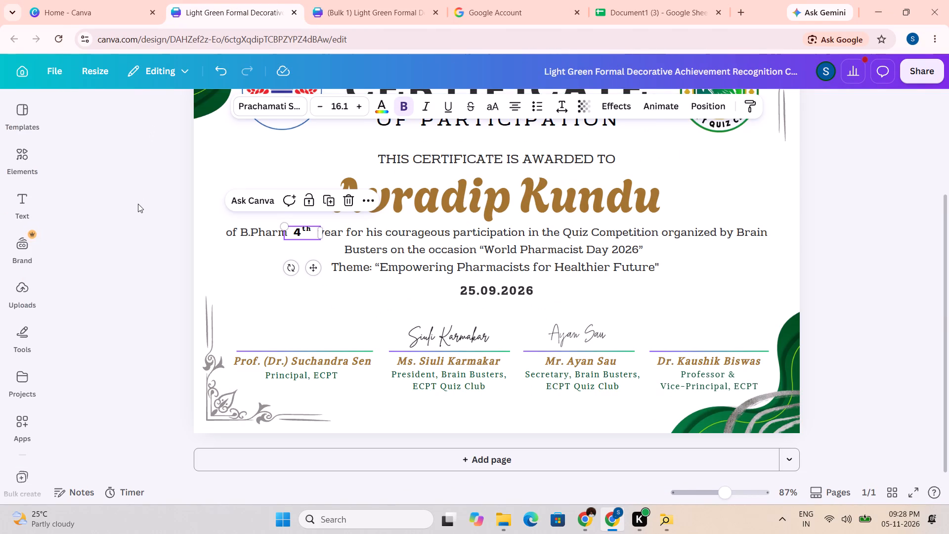
click(138, 204)
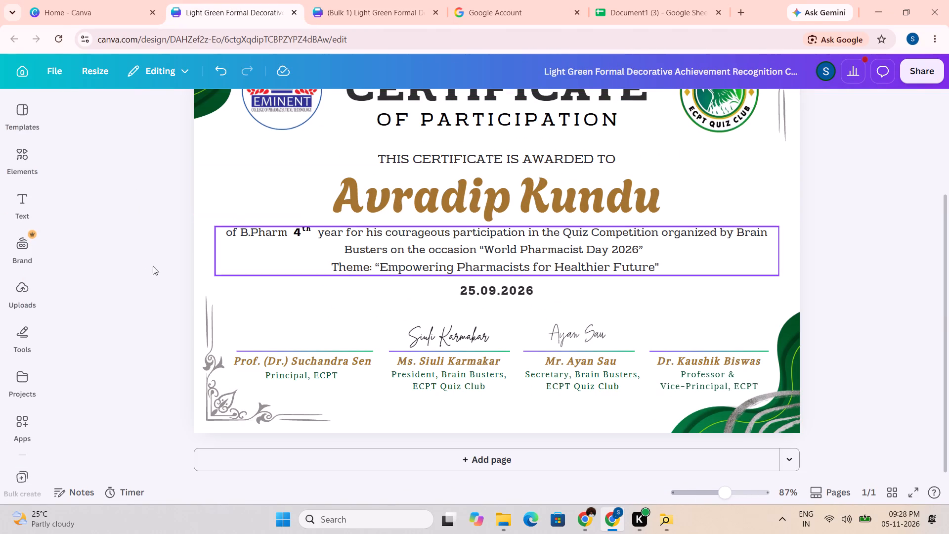
scroll(20, 438, down, 2)
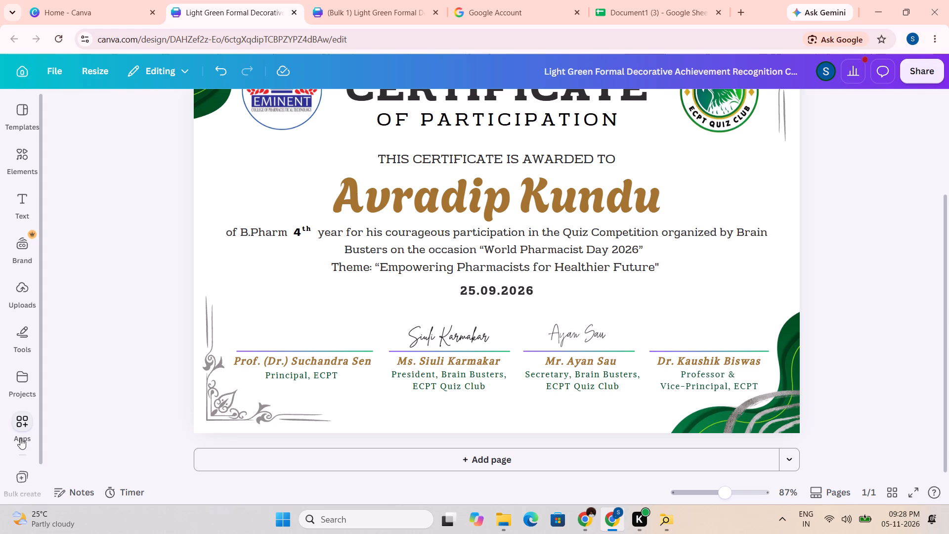
click(22, 478)
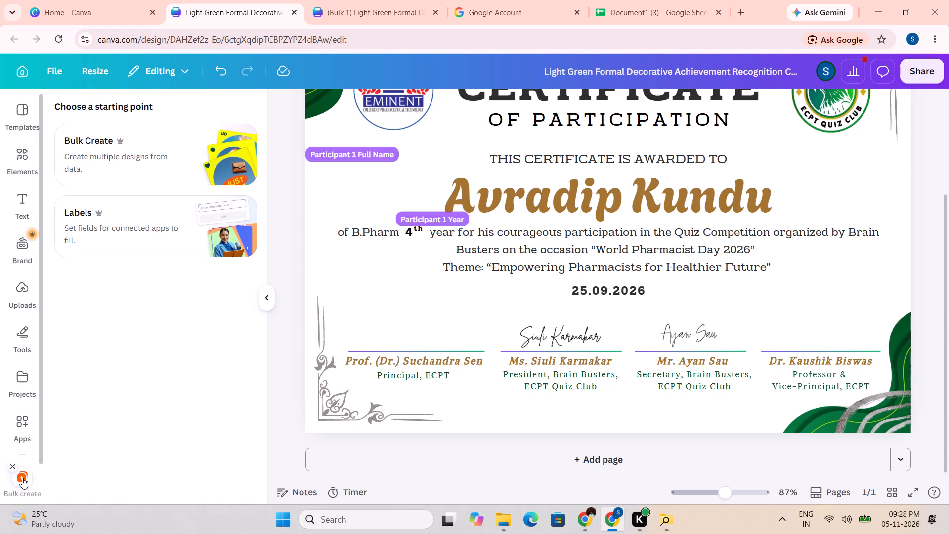
click(184, 142)
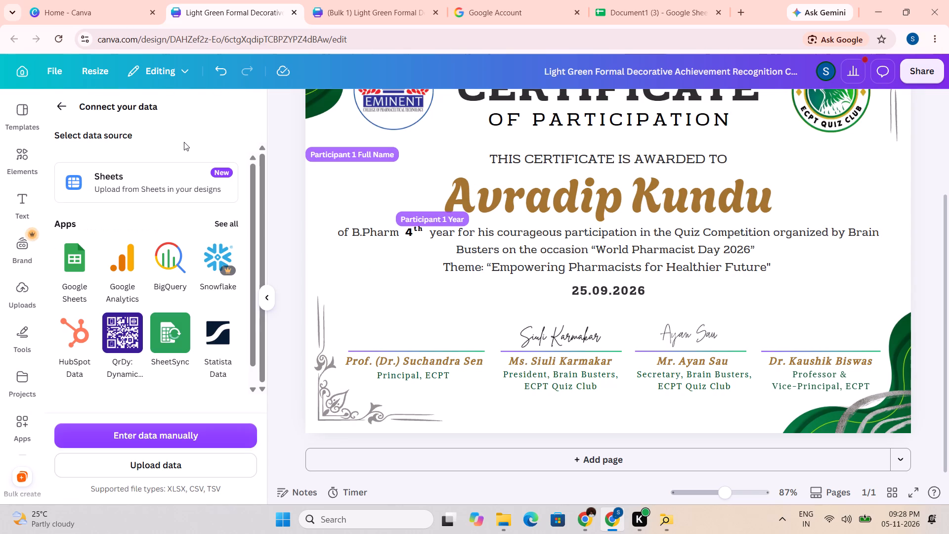
click(70, 266)
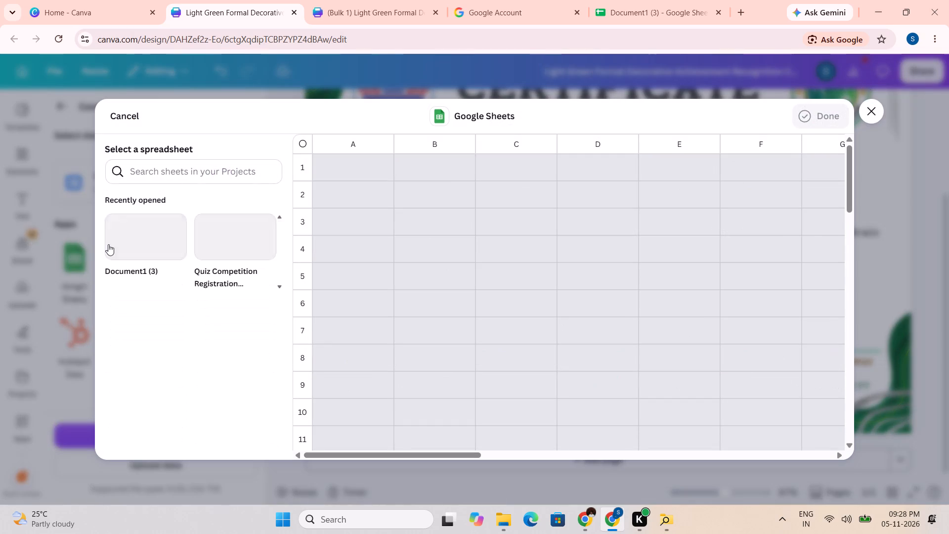
double_click(123, 243)
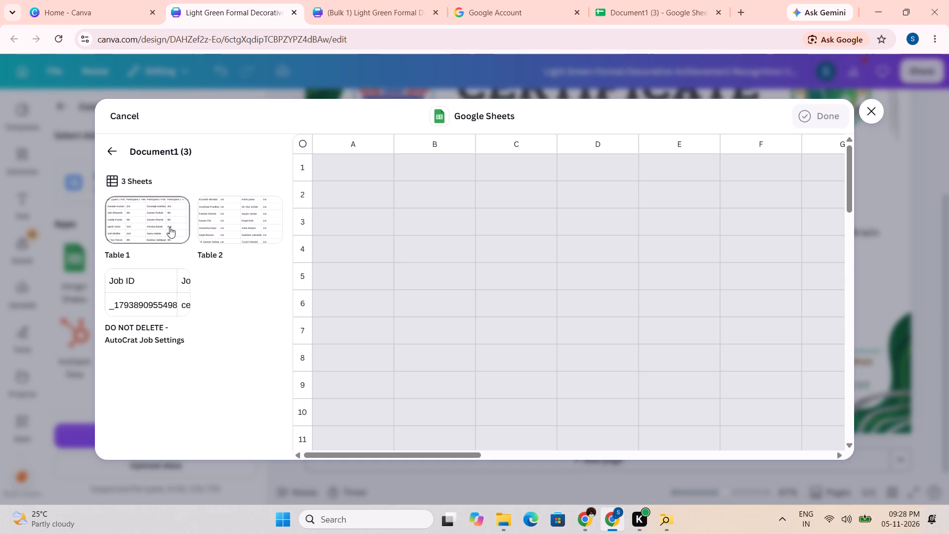
double_click(180, 227)
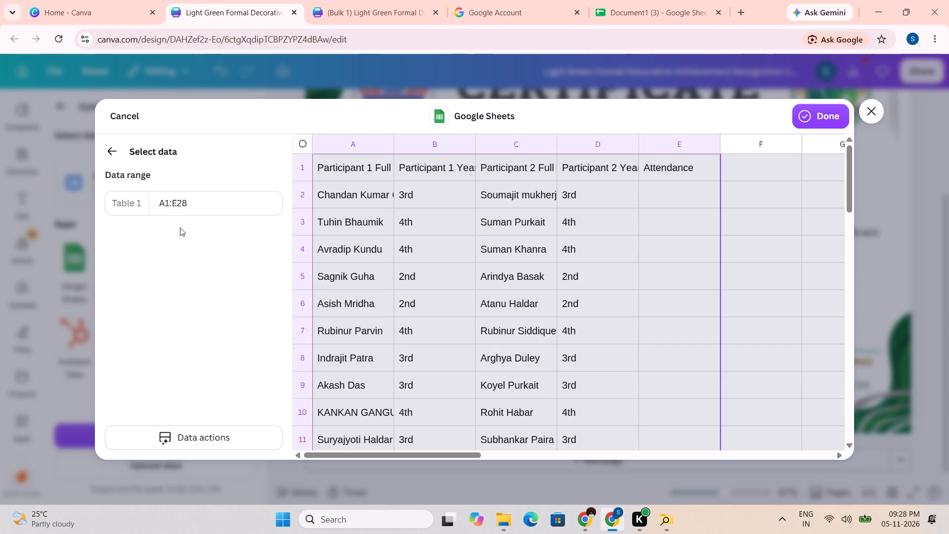
Set the data range to C1:D28, covering the Participant 2 name and year columns, and import it.
double_click(499, 165)
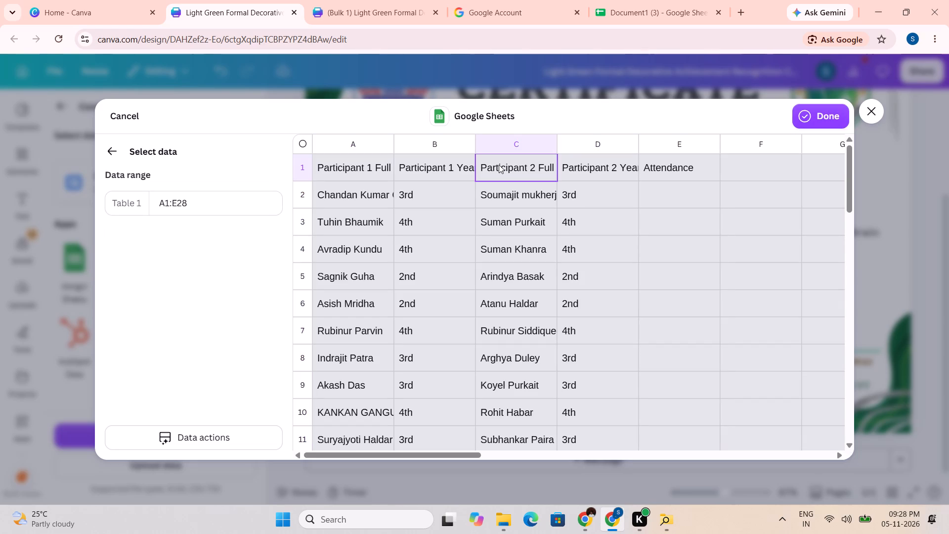
double_click(522, 170)
drag(556, 181, 568, 202)
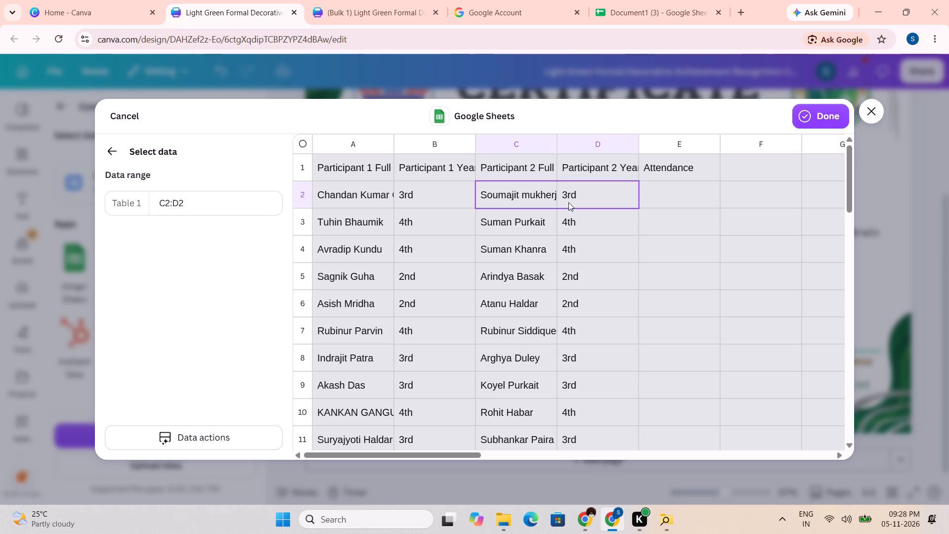
double_click(487, 159)
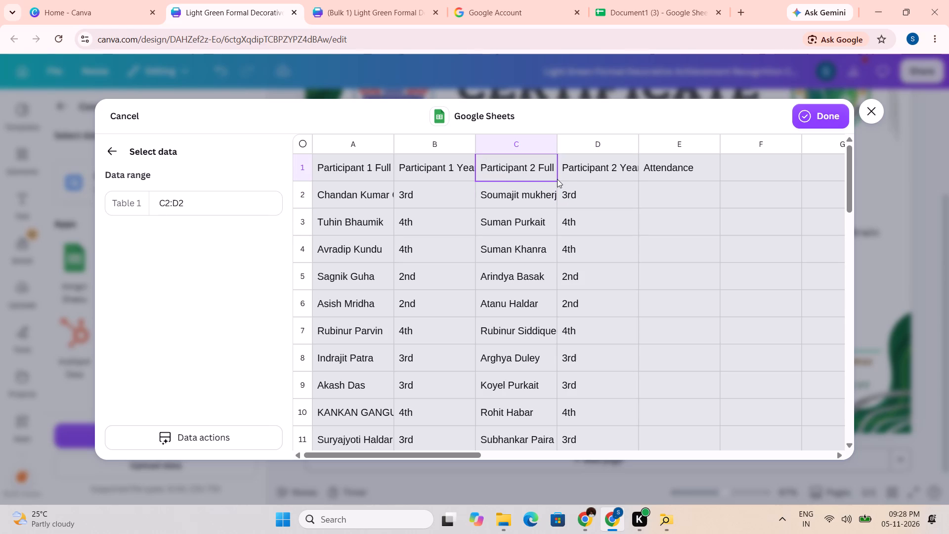
drag(557, 179, 606, 307)
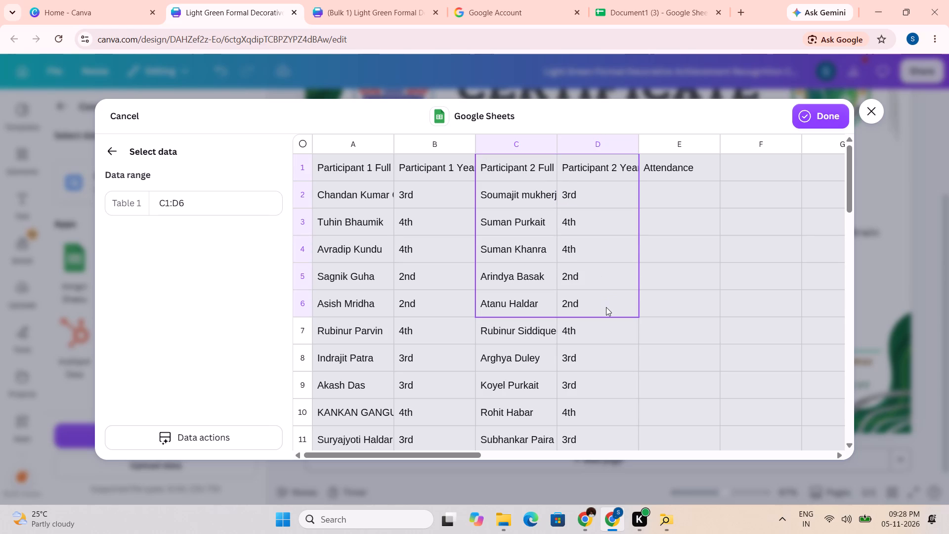
drag(606, 307, 605, 304)
scroll(605, 304, down, 9)
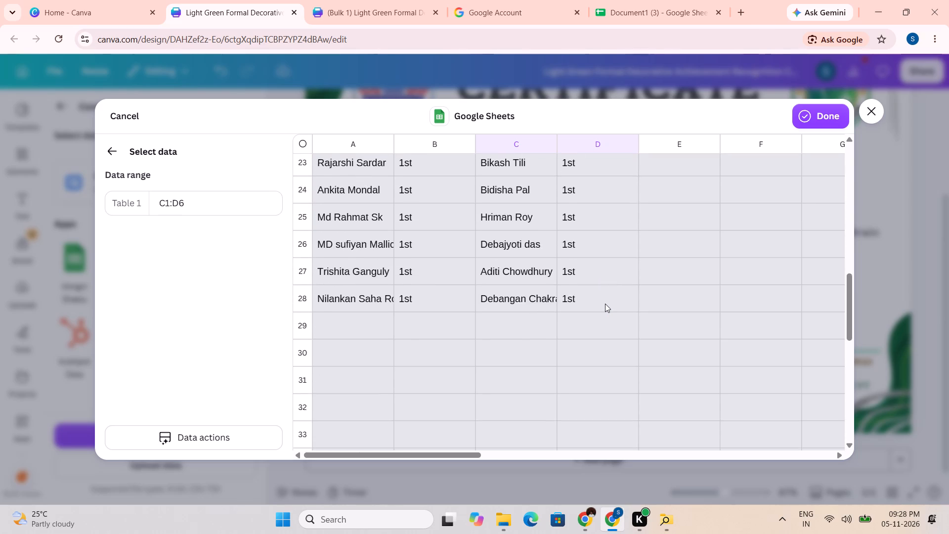
scroll(605, 304, down, 1)
scroll(605, 304, up, 2)
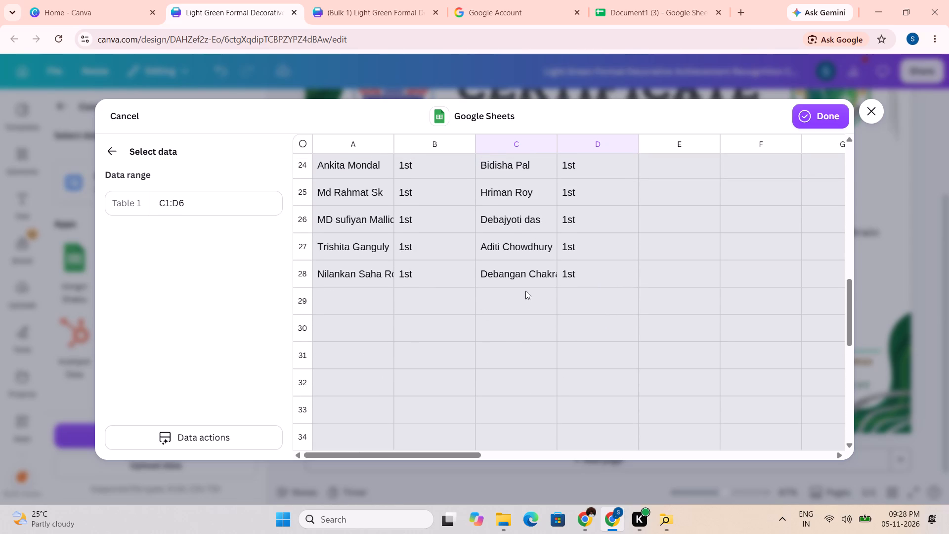
click(196, 202)
key(BackSpace)
key(2)
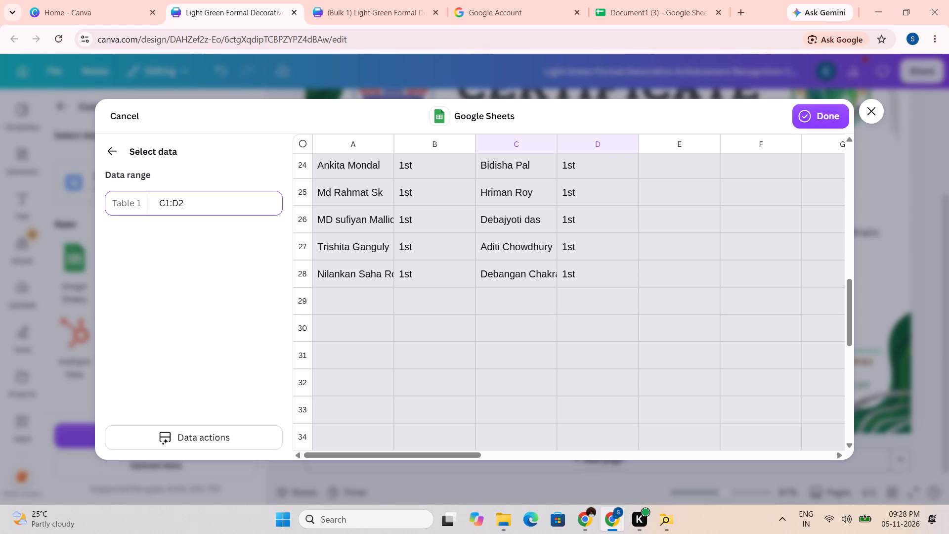
key(8)
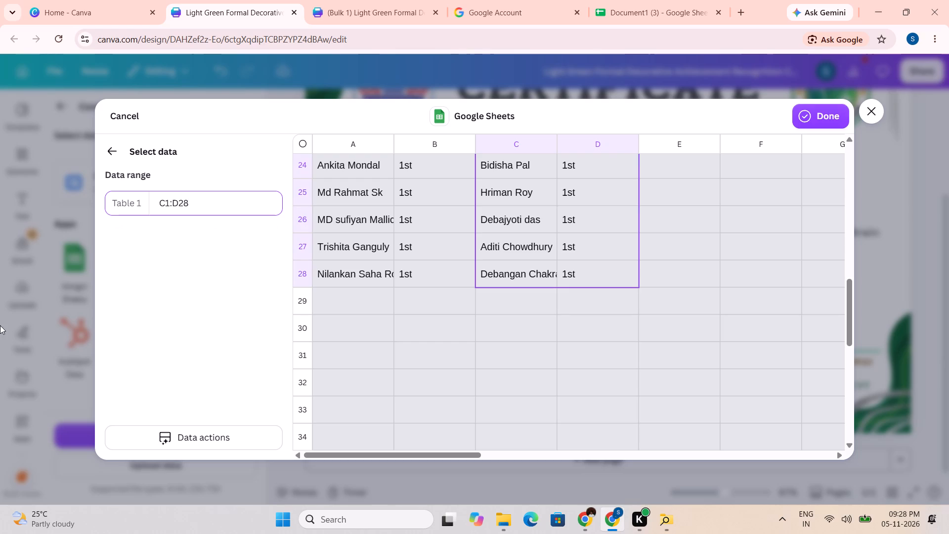
click(208, 268)
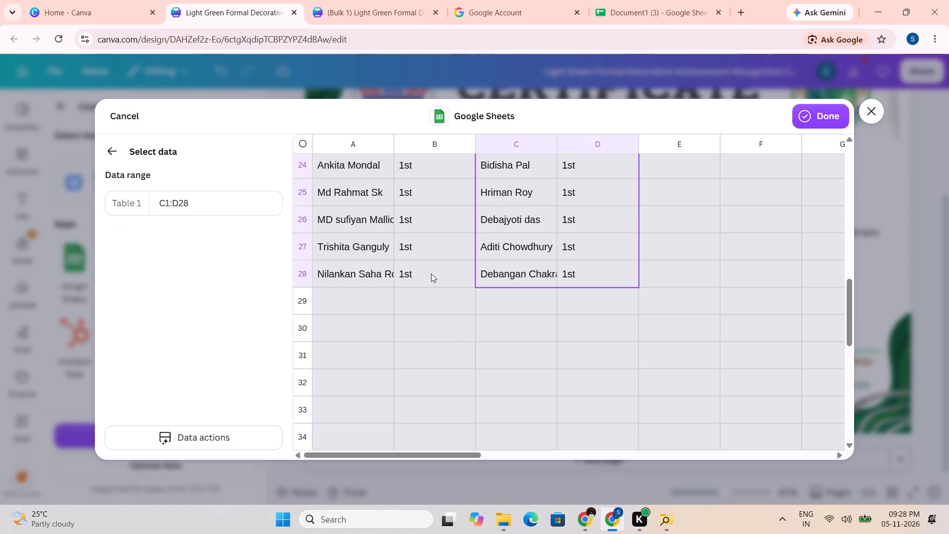
scroll(493, 269, up, 14)
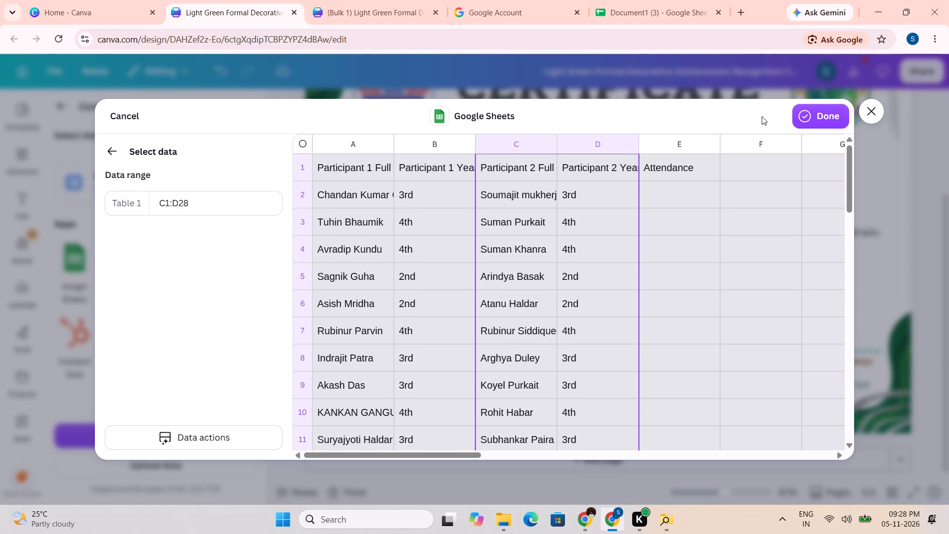
click(823, 112)
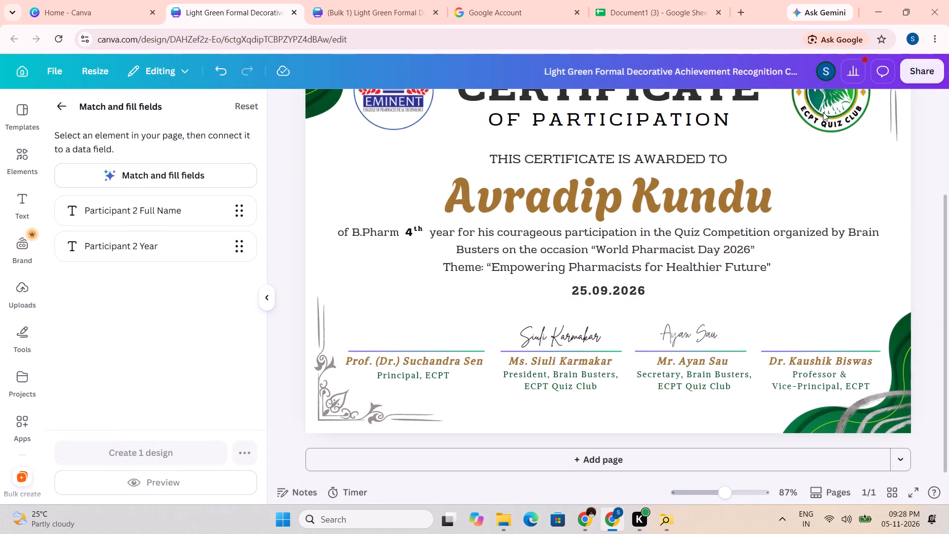
Connect the recipient name text on the certificate to the Participant 2 Full Name field.
click(613, 198)
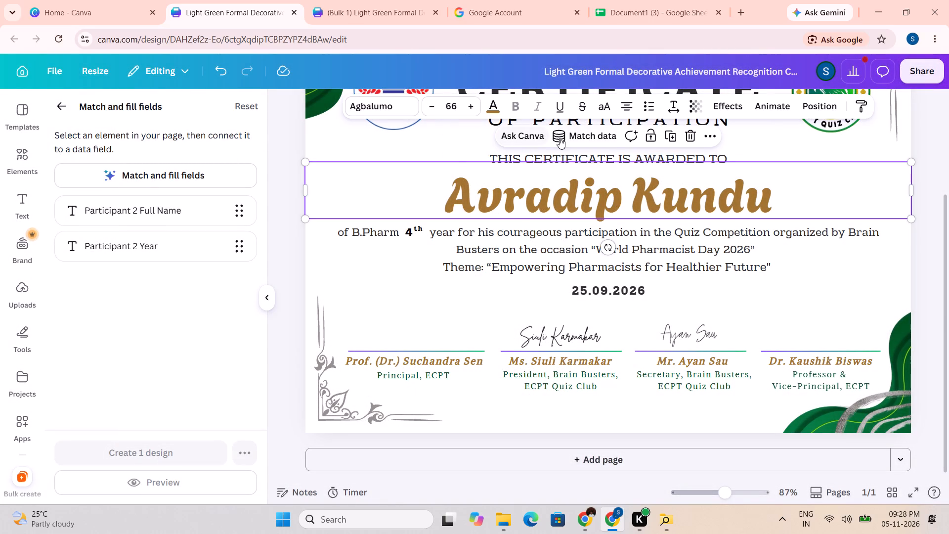
click(569, 139)
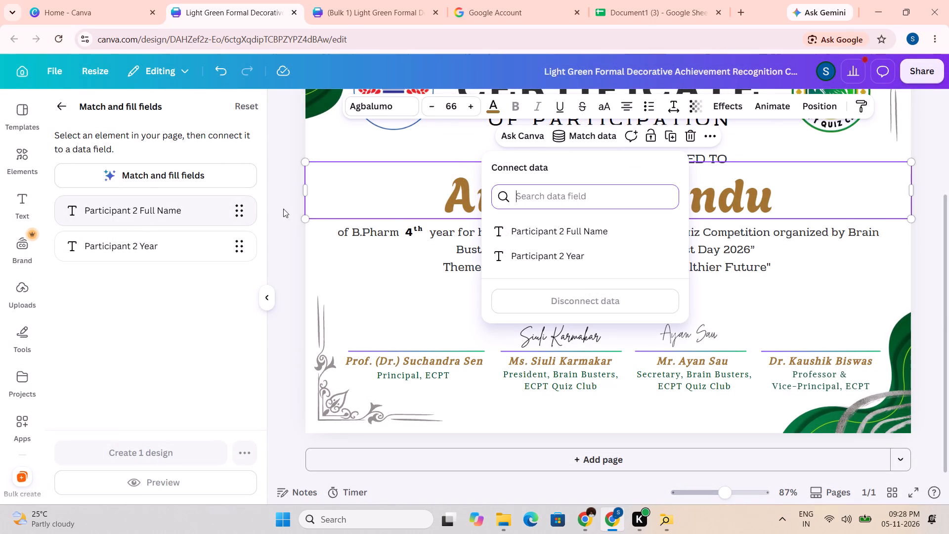
click(550, 228)
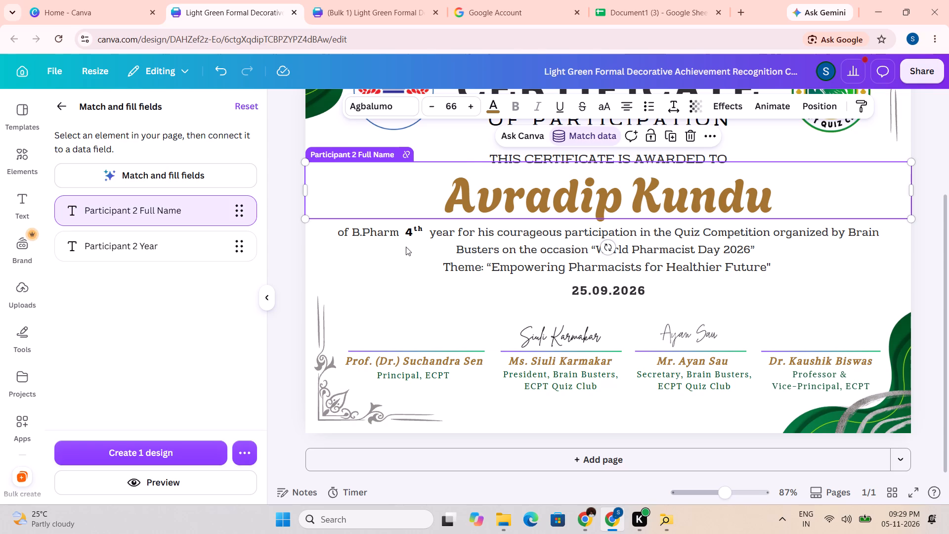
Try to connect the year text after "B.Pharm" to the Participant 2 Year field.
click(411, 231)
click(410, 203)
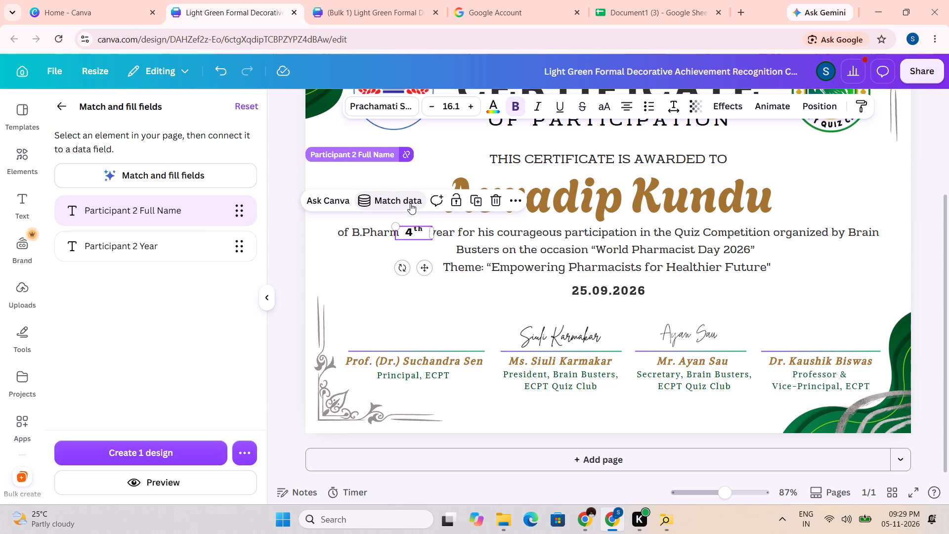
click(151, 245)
Generate the Participant 2 bulk design, open it, and close the earlier Participant 1 bulk design.
click(152, 456)
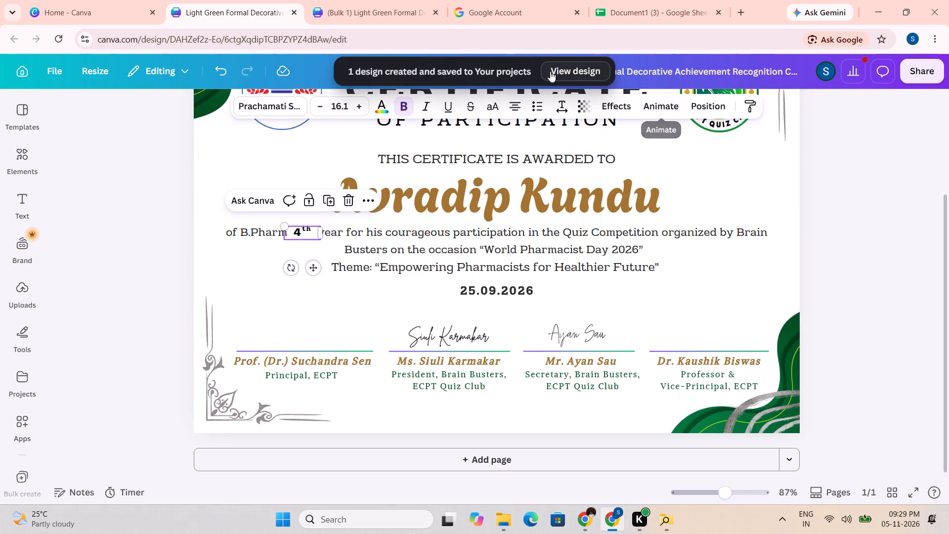
click(547, 64)
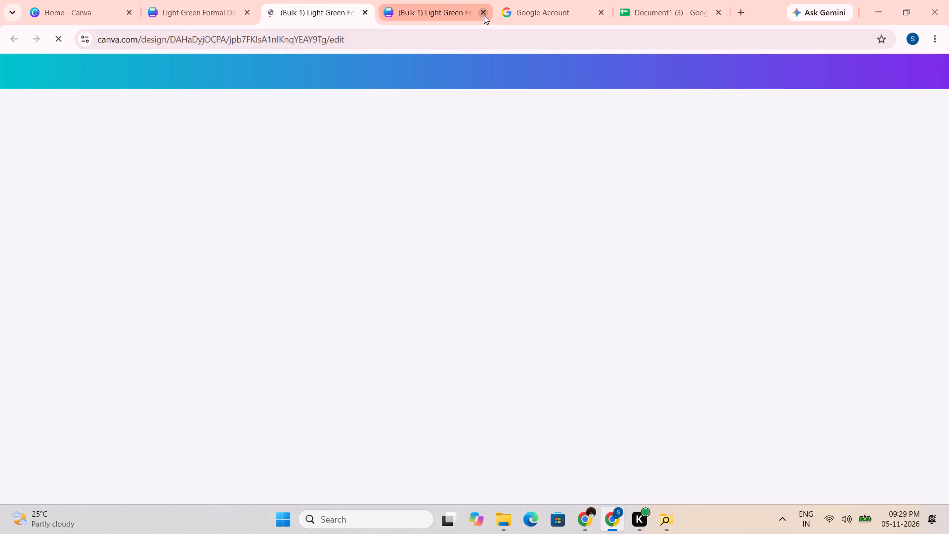
click(485, 15)
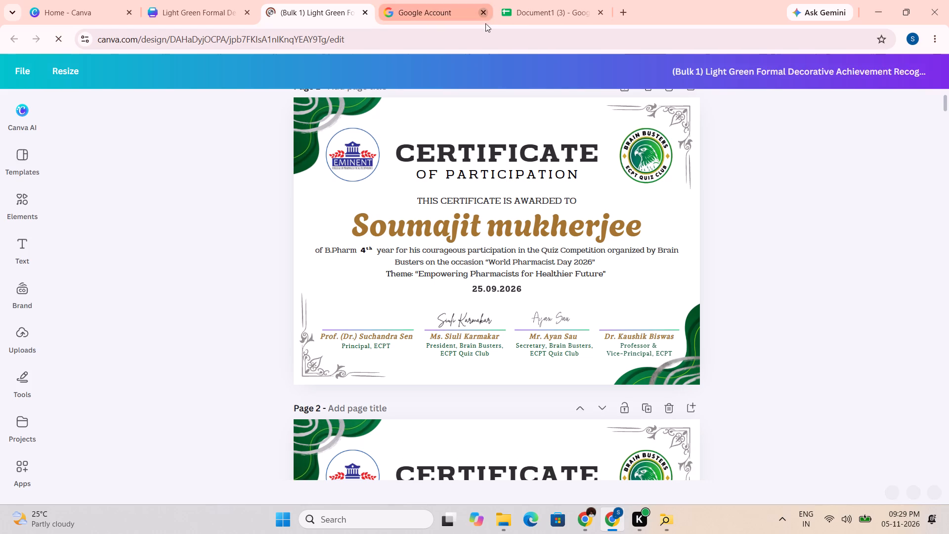
Look through the generated Participant 2 certificates to check the names and years.
scroll(479, 189, down, 8)
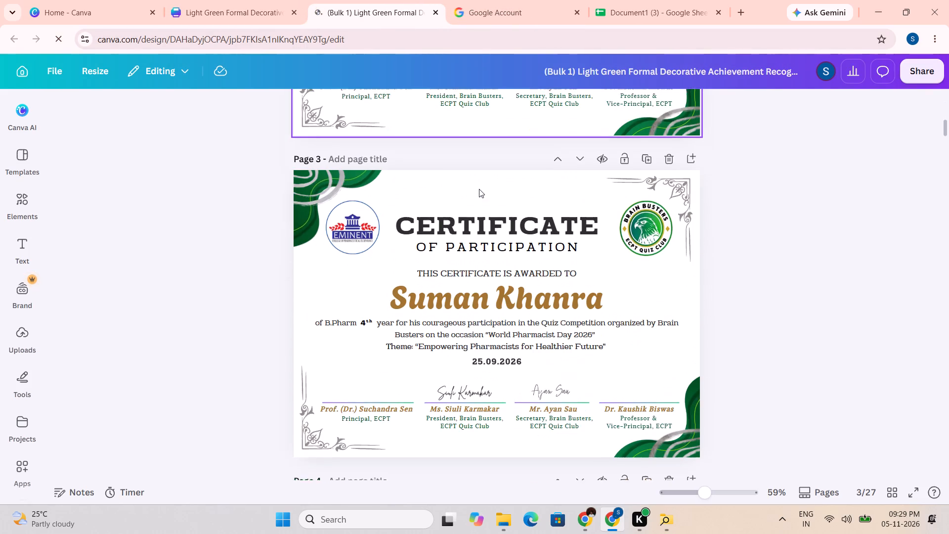
scroll(479, 189, down, 4)
scroll(479, 189, up, 1)
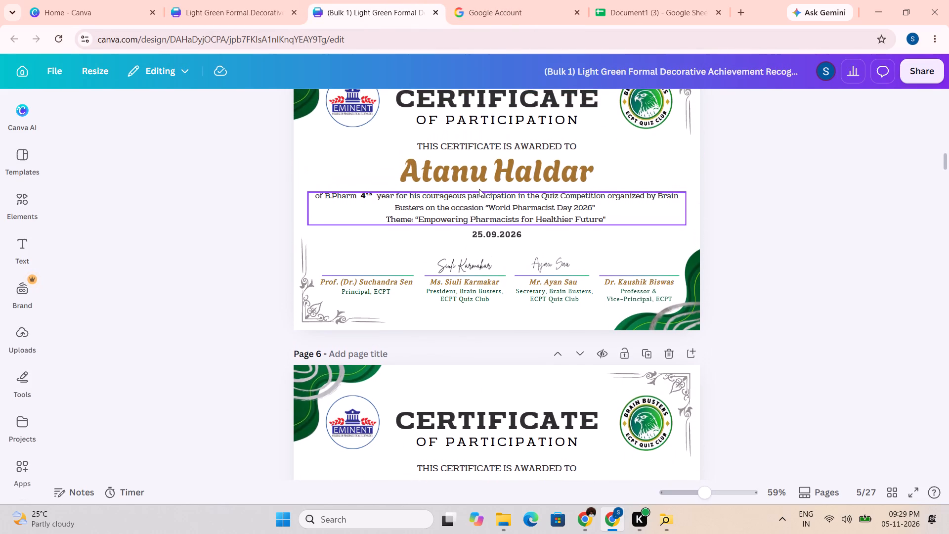
scroll(479, 189, up, 1)
scroll(458, 219, down, 5)
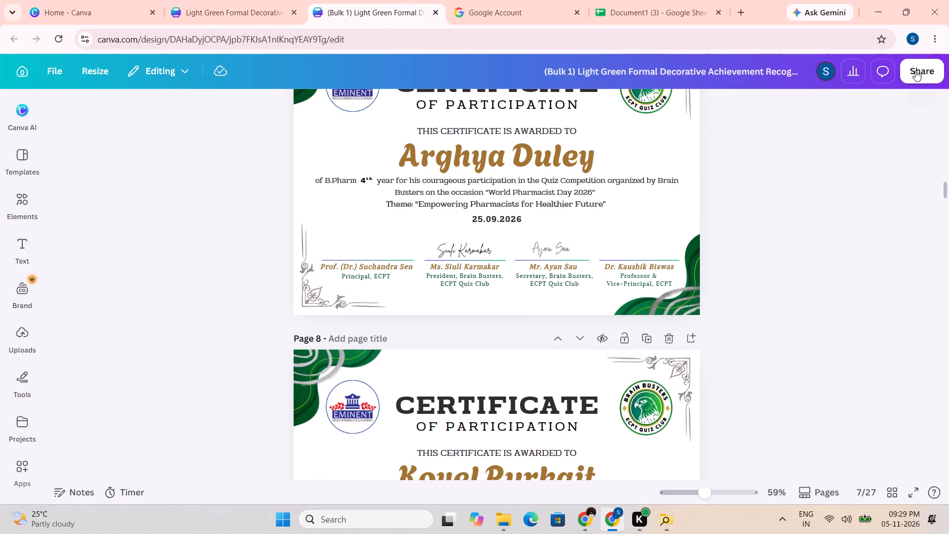
Set the Participant 2 bulk design's access level to "Anyone with the link" and copy its share link.
click(915, 70)
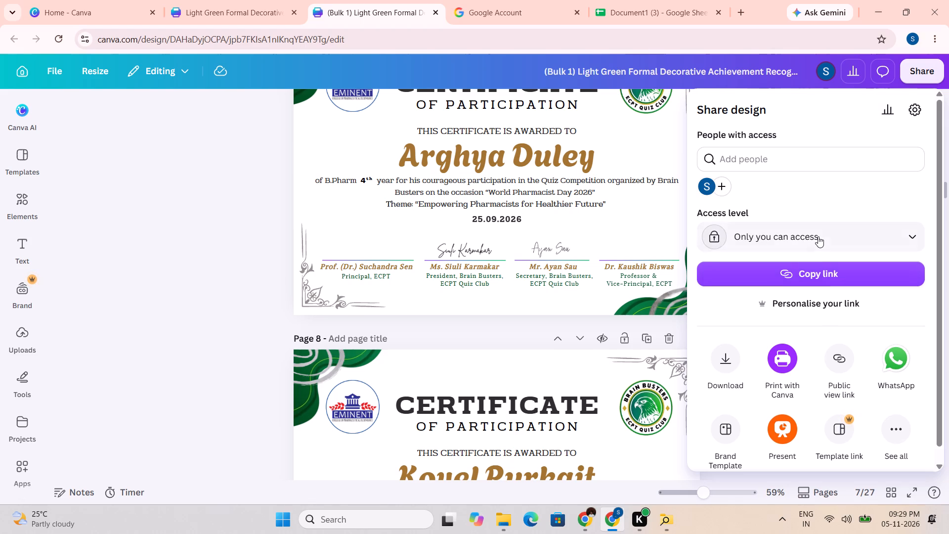
click(818, 236)
click(801, 330)
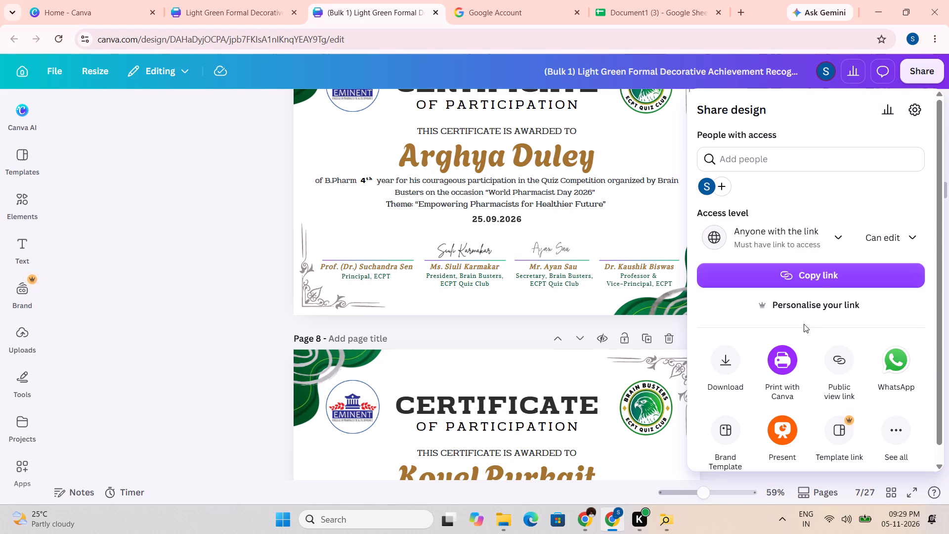
click(816, 280)
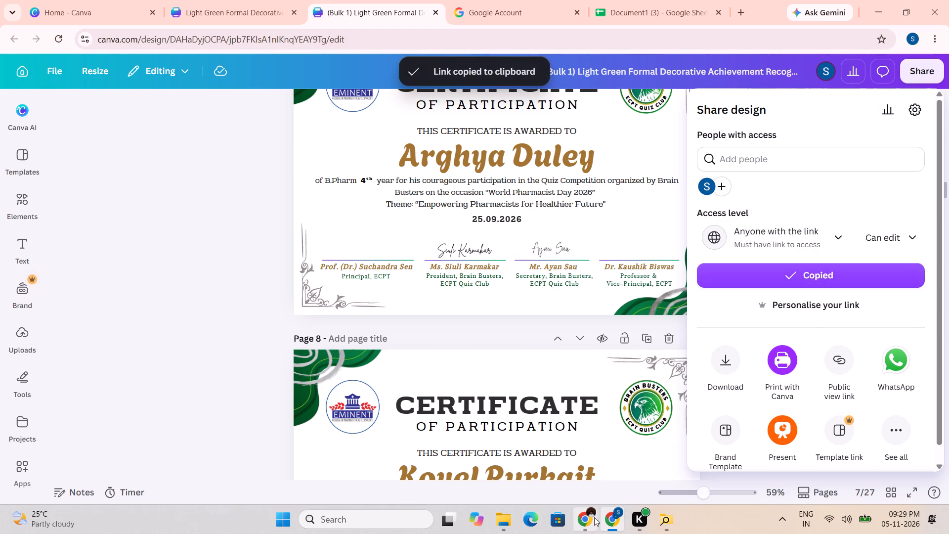
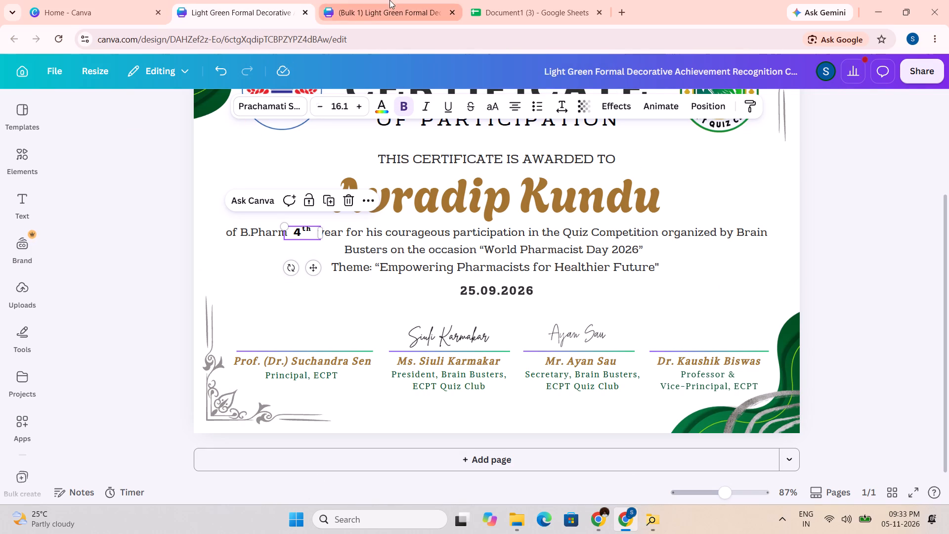
Return to the Participant 2 bulk design and close its sharing options.
click(530, 0)
click(415, 0)
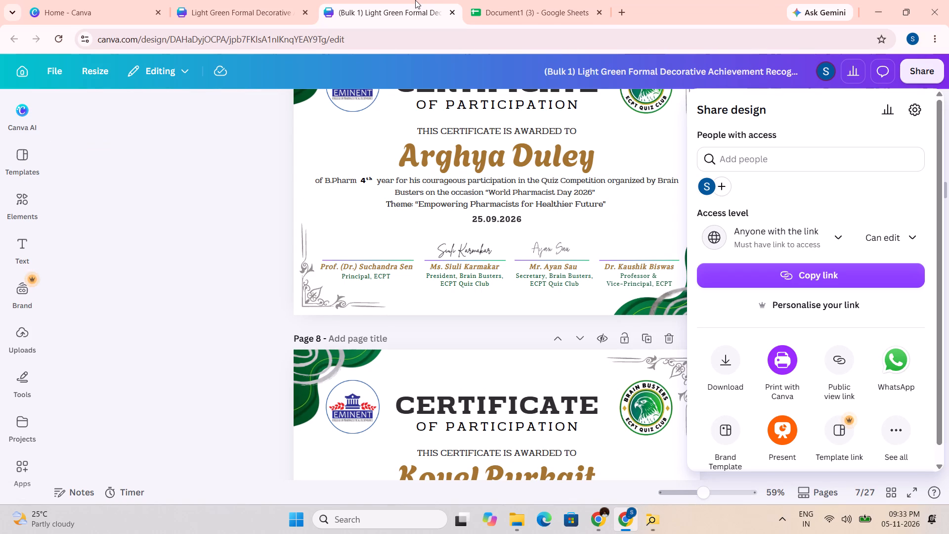
click(156, 230)
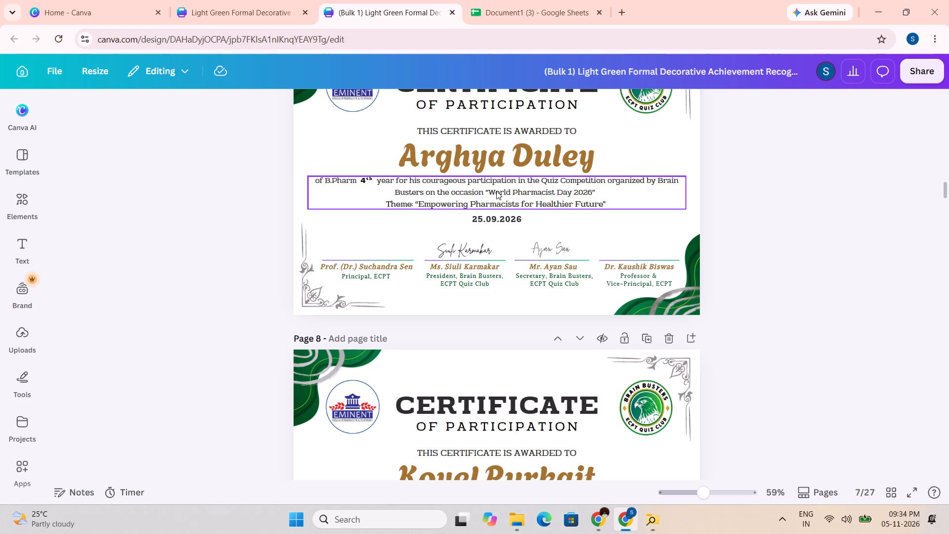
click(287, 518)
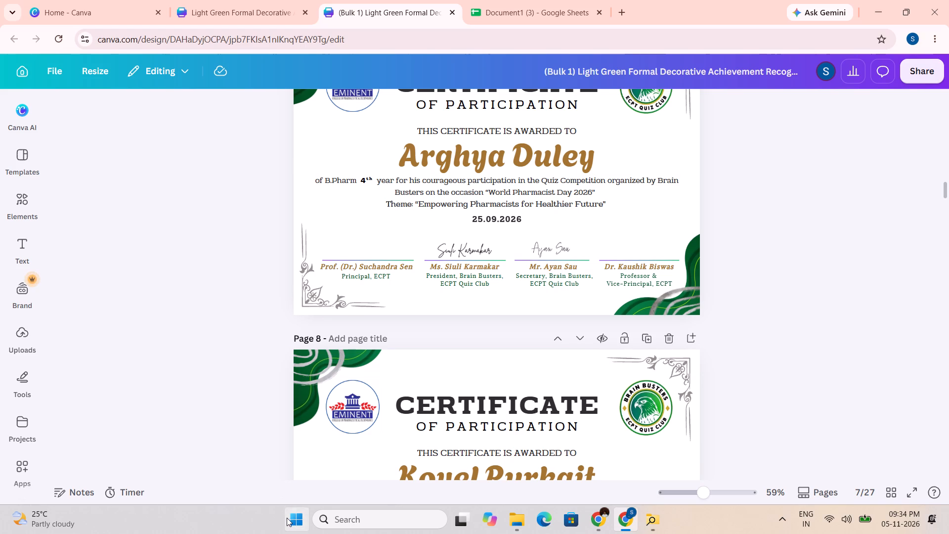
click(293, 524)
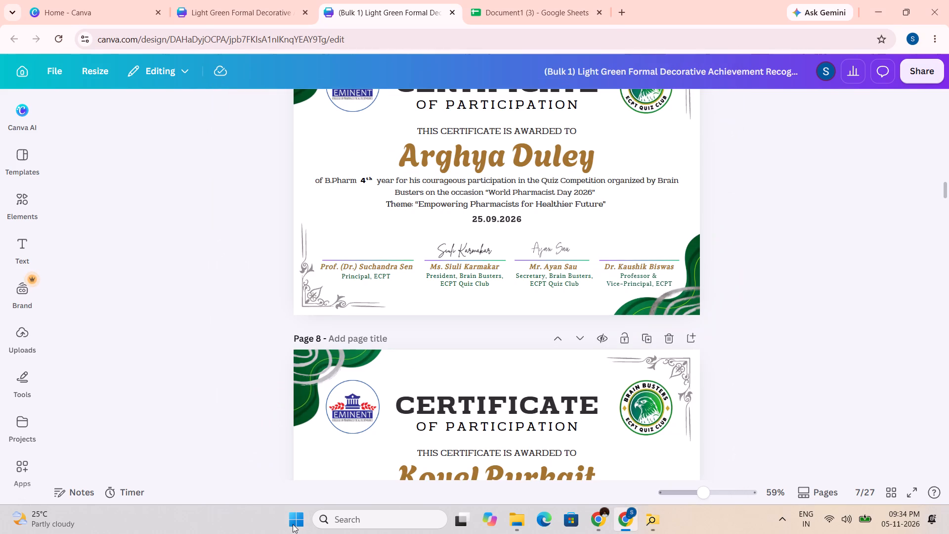
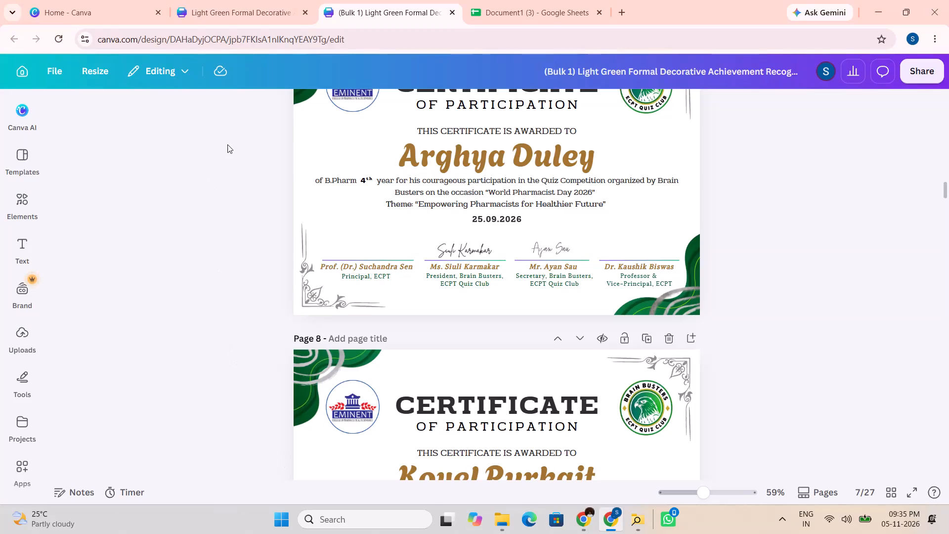
Close the Light Green Formal design and its bulk copy, keeping the Canva home page and Document1 (3) open.
click(230, 0)
click(144, 7)
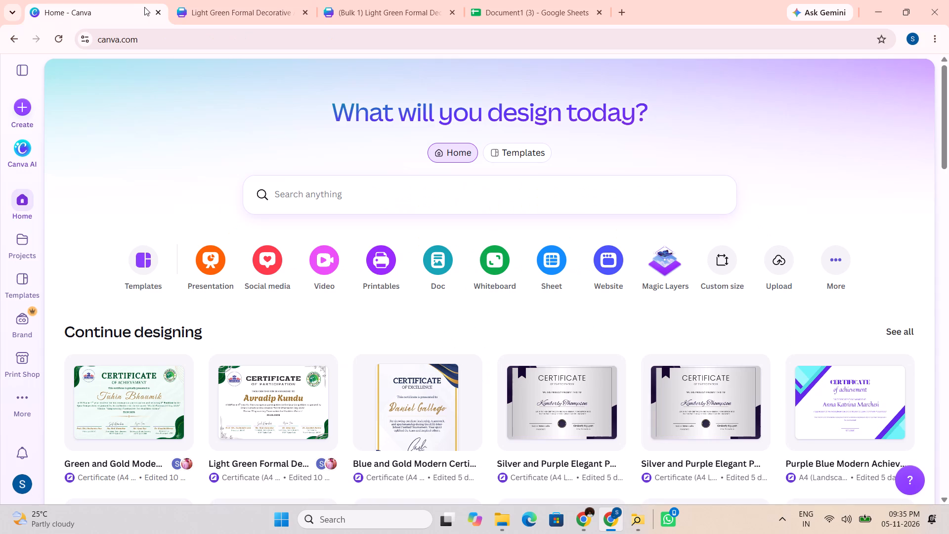
click(303, 12)
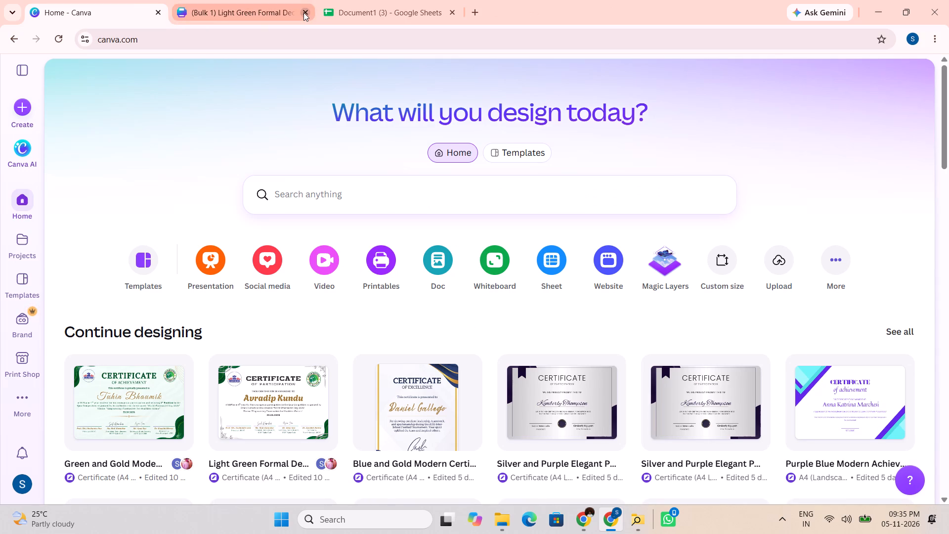
click(303, 12)
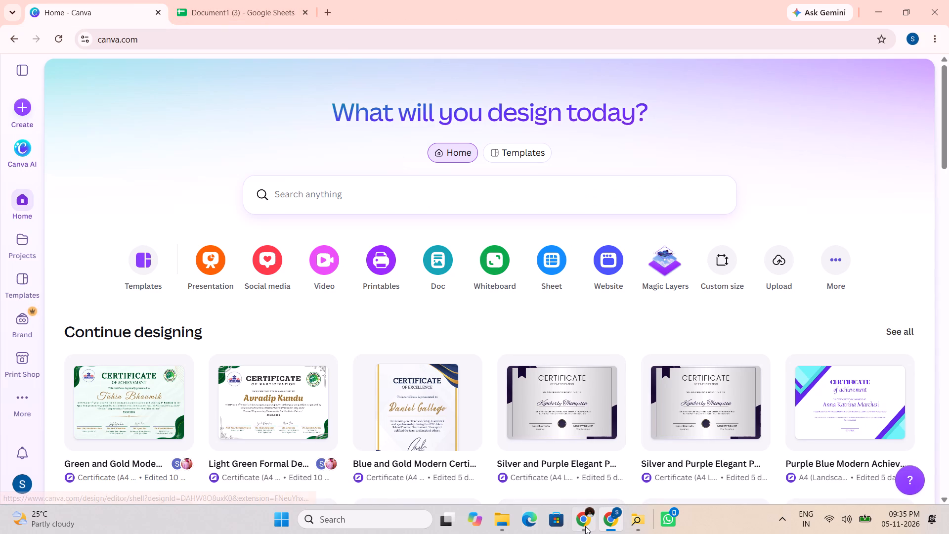
Switch to the other Chrome window and close its Document1 (3) spreadsheet, staying on the Canva home page.
click(587, 526)
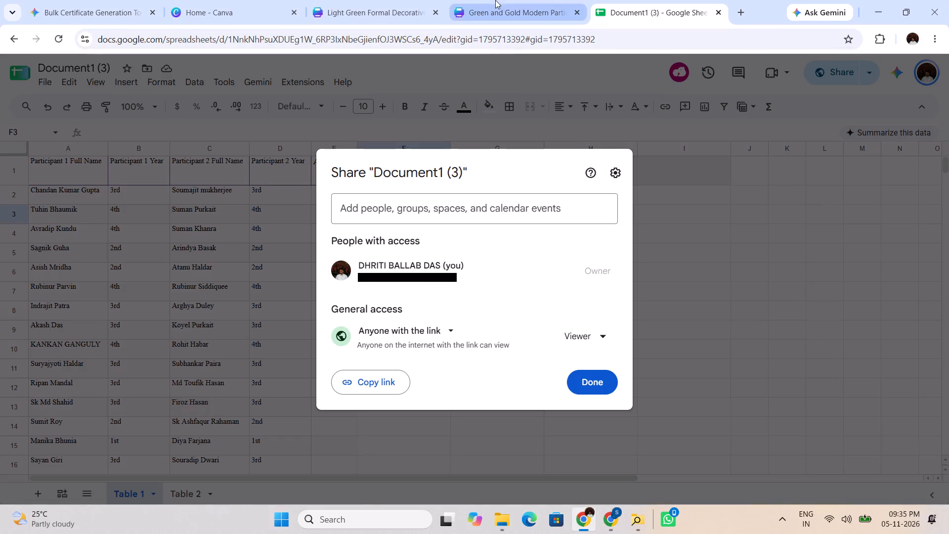
click(255, 0)
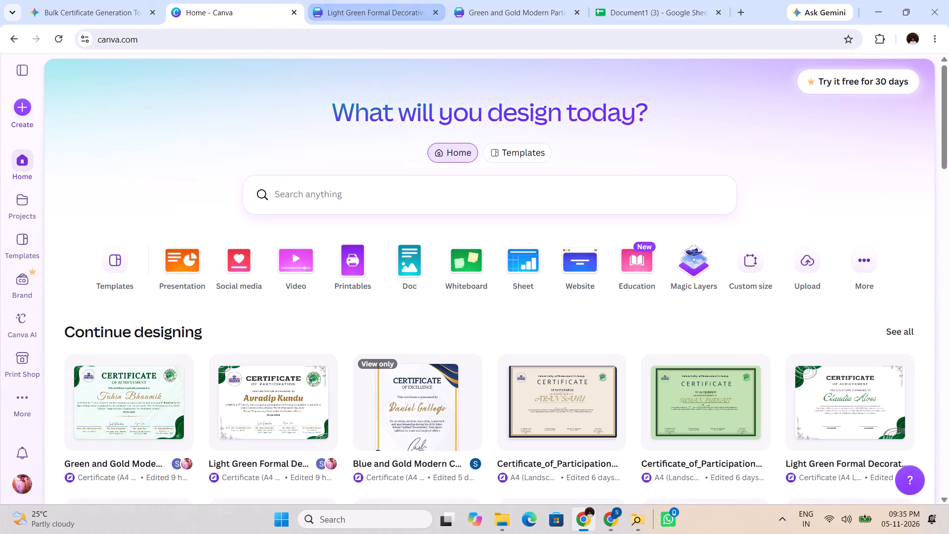
click(721, 14)
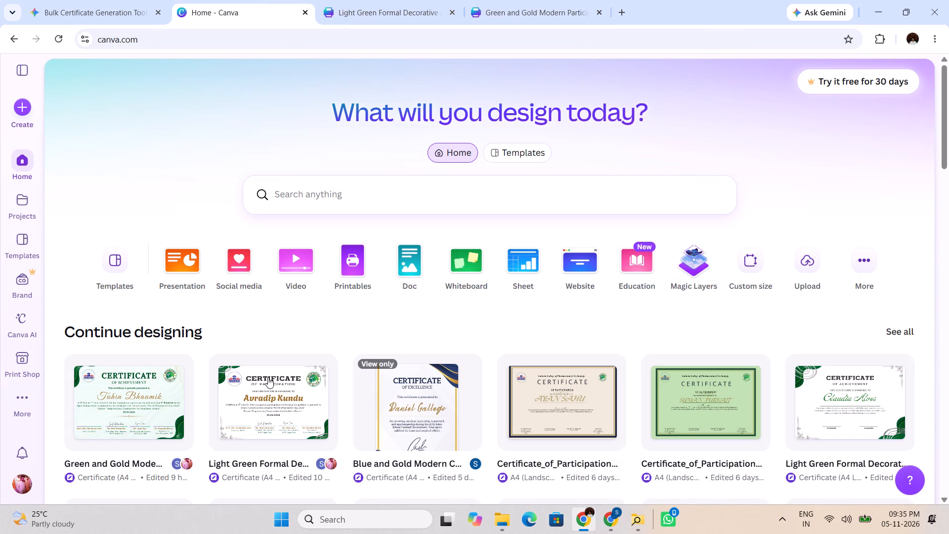
Open the Green and Gold Modern Participation Certificate from the recent designs and copy its share link.
click(113, 415)
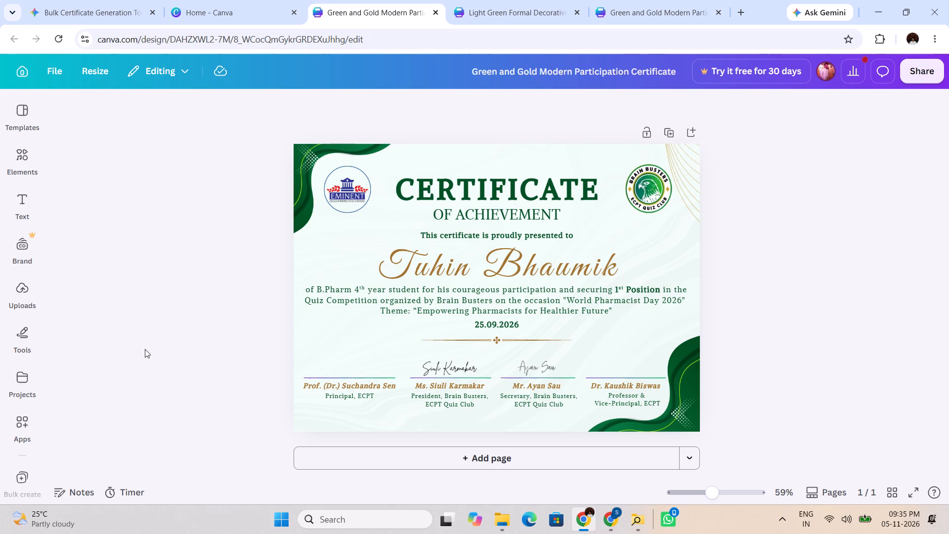
click(915, 74)
click(811, 275)
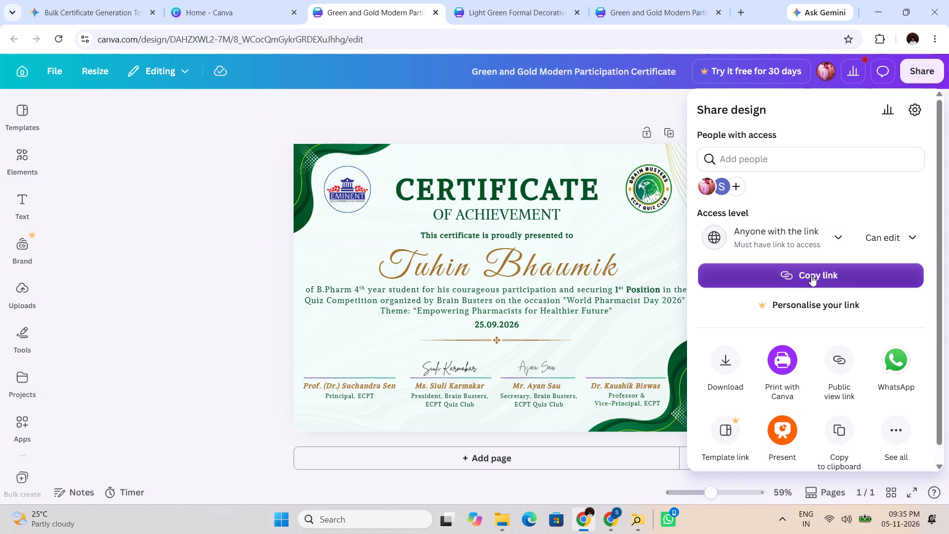
click(637, 530)
click(747, 56)
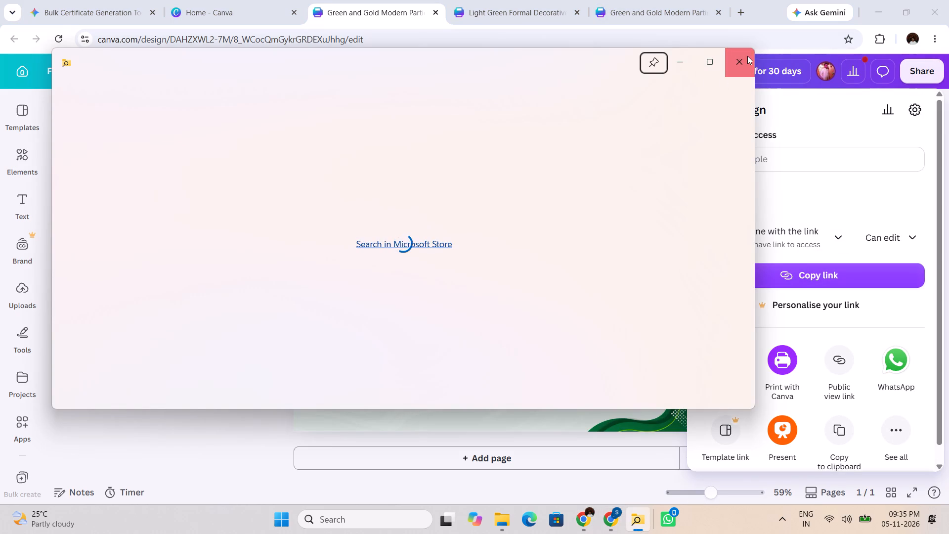
click(249, 338)
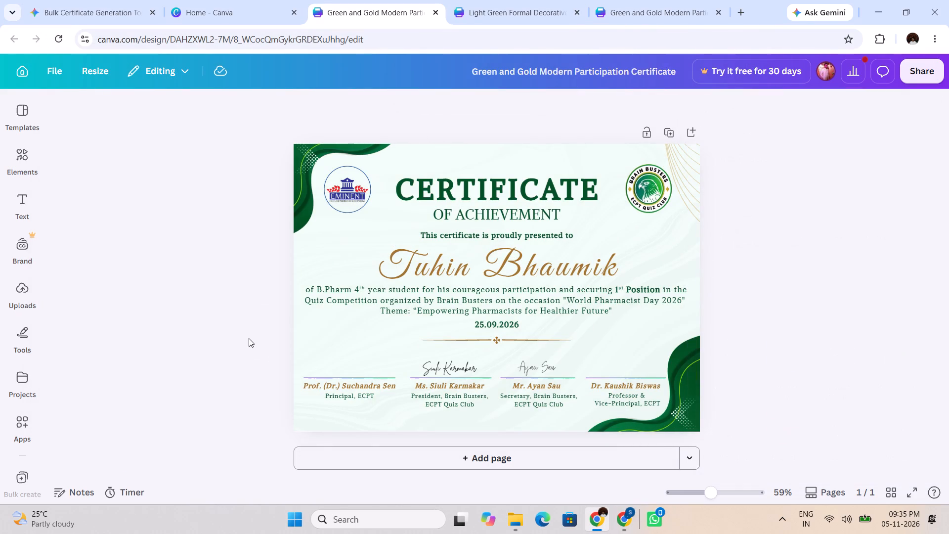
Open the copied certificate link in a new tab of the second Chrome profile's window.
click(620, 516)
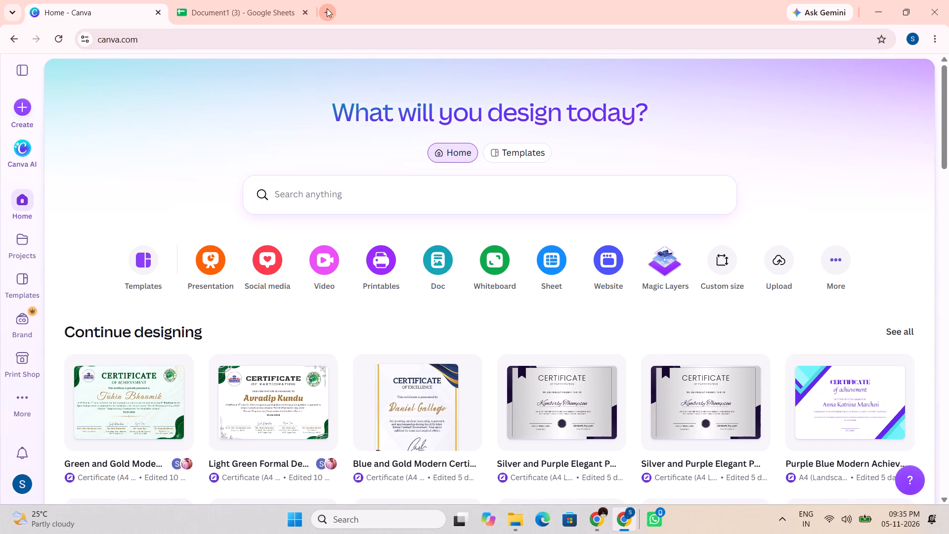
click(326, 8)
key(ctrl+v)
key(Return)
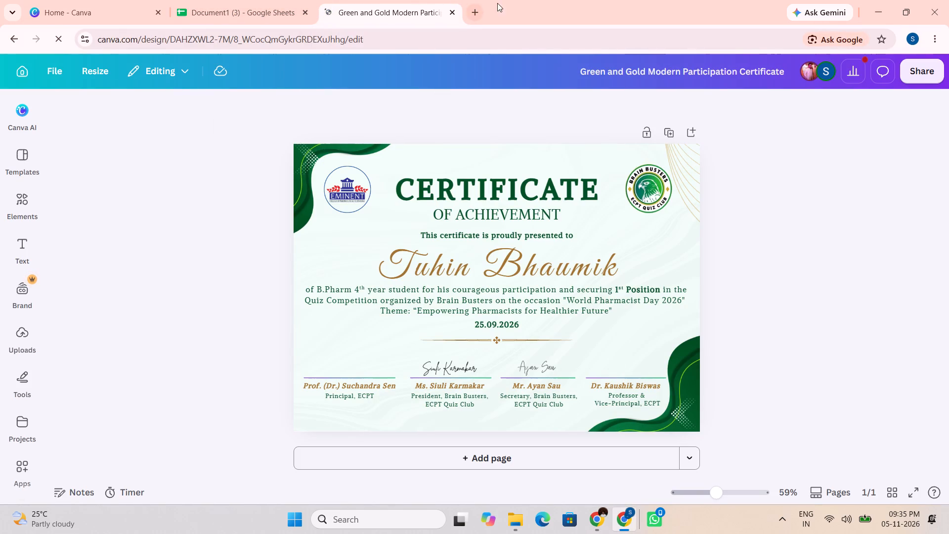
click(483, 8)
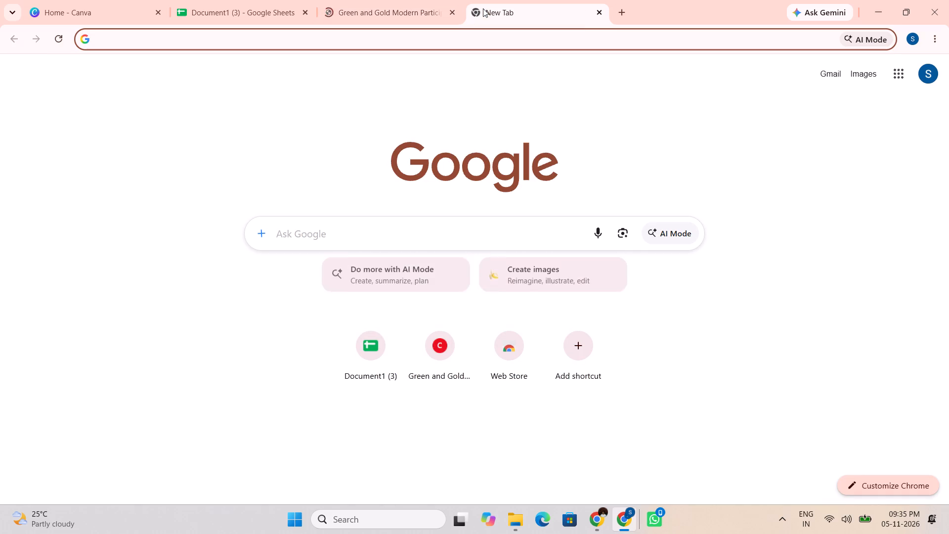
click(901, 71)
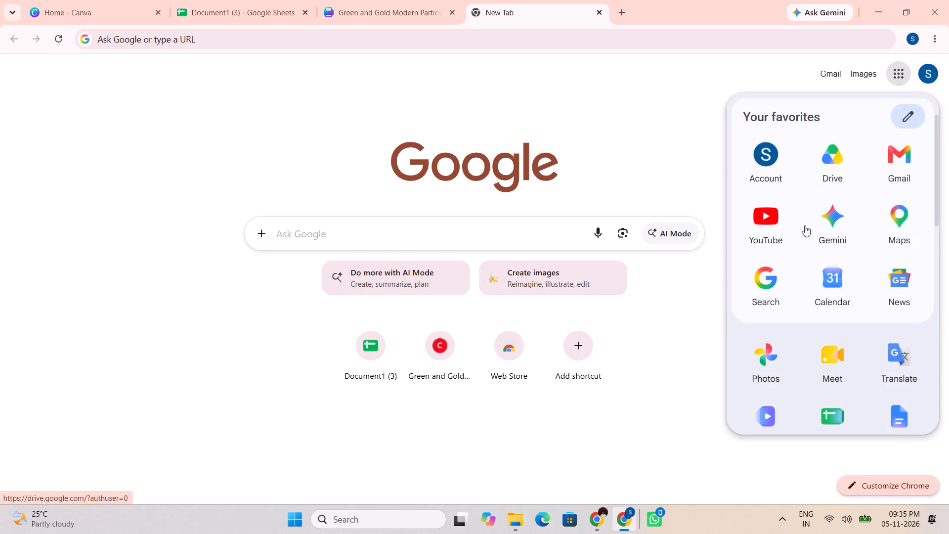
click(830, 410)
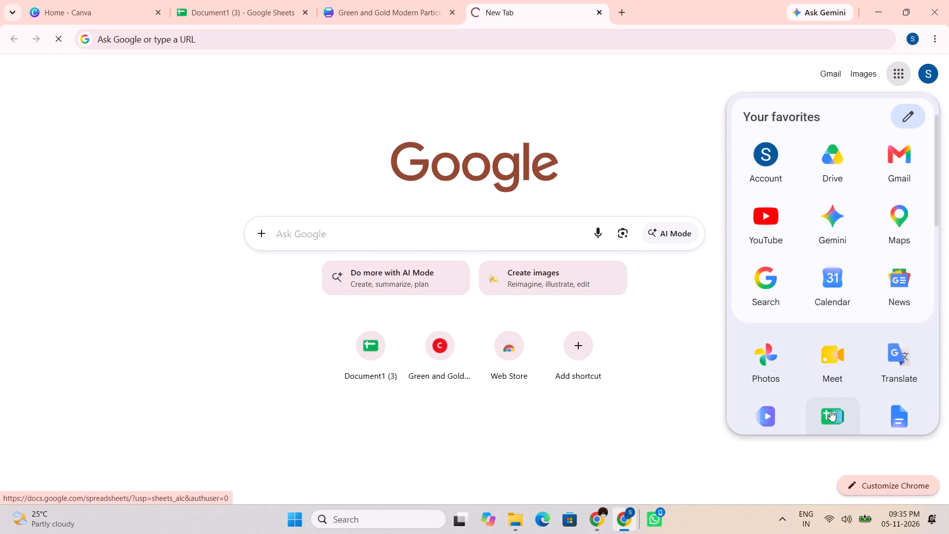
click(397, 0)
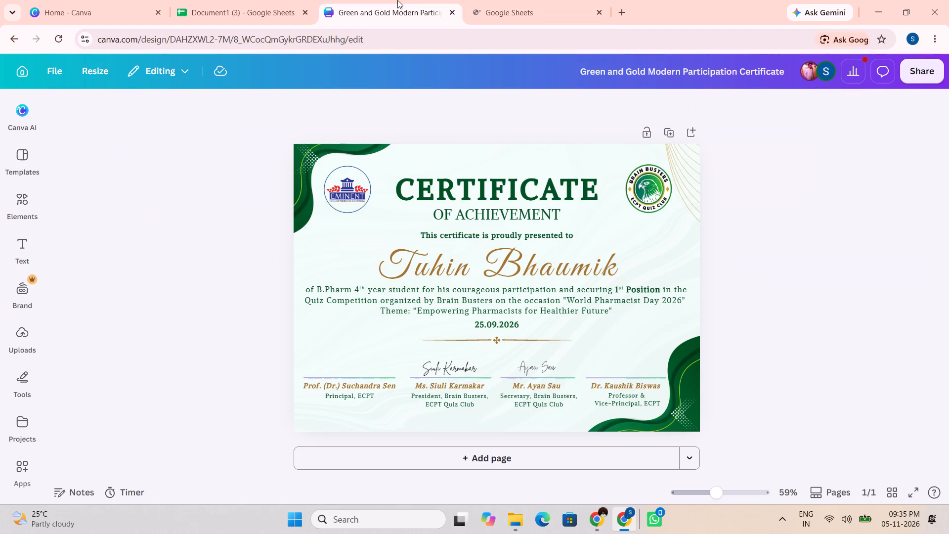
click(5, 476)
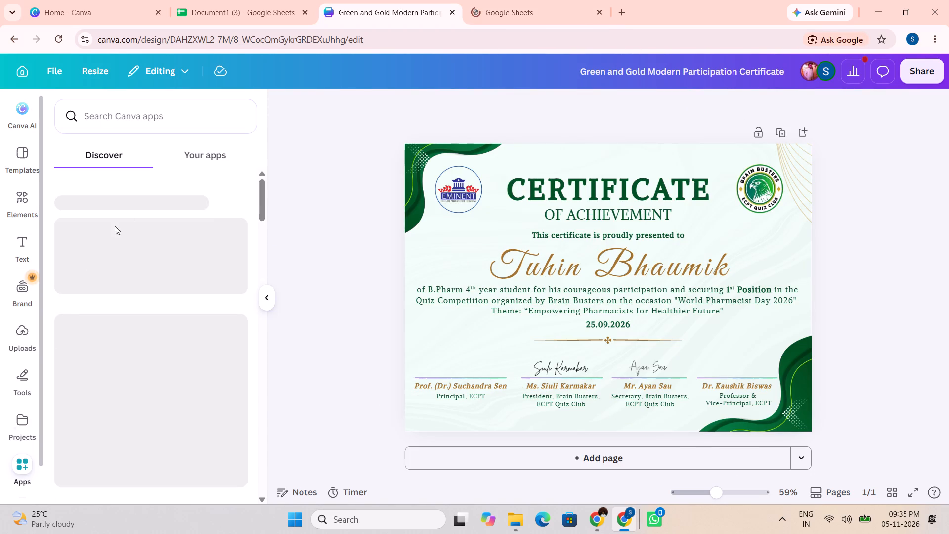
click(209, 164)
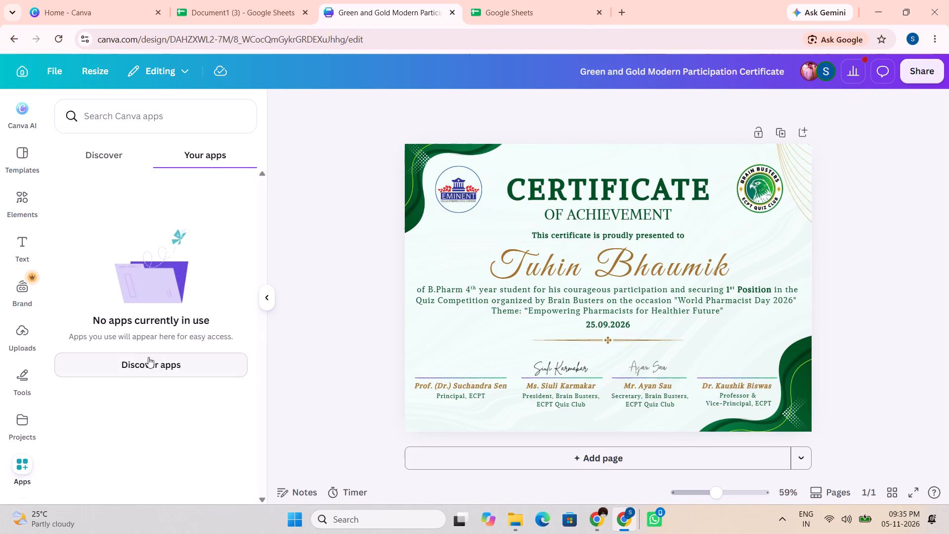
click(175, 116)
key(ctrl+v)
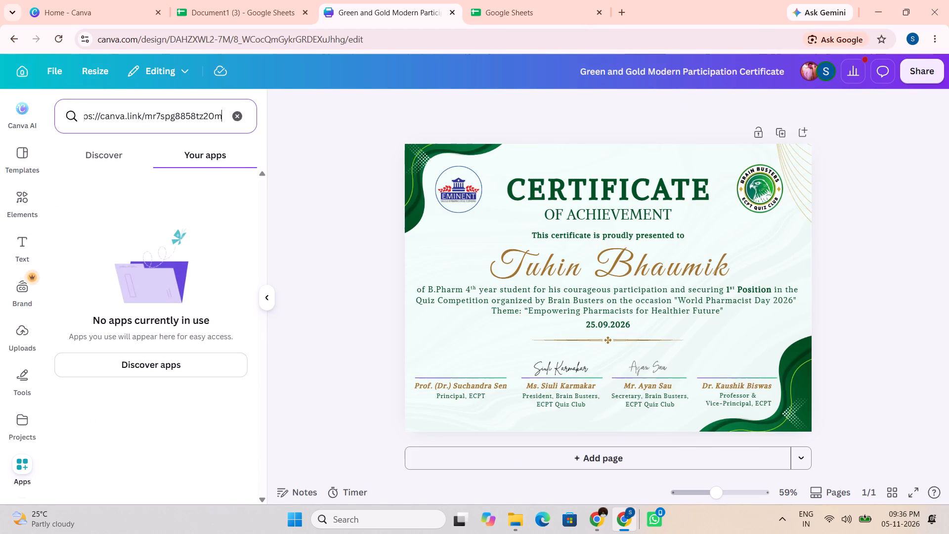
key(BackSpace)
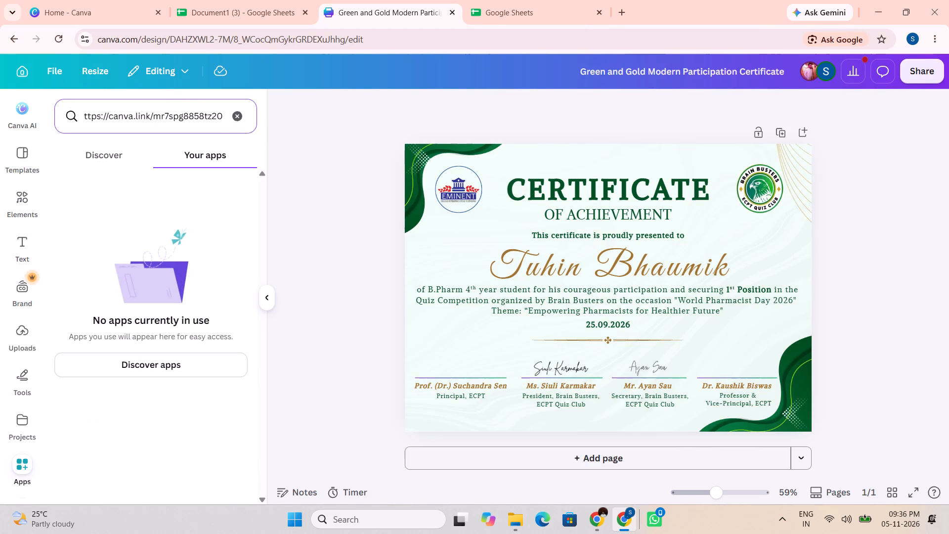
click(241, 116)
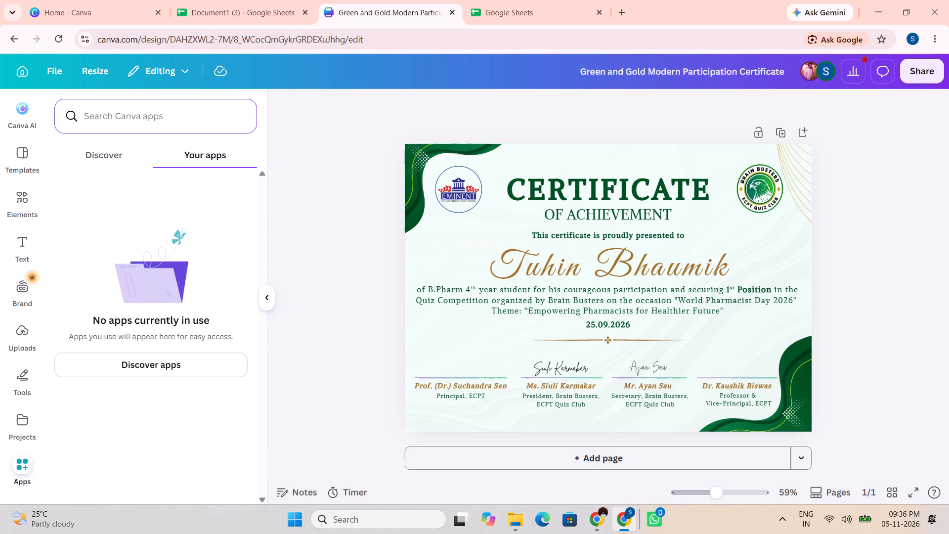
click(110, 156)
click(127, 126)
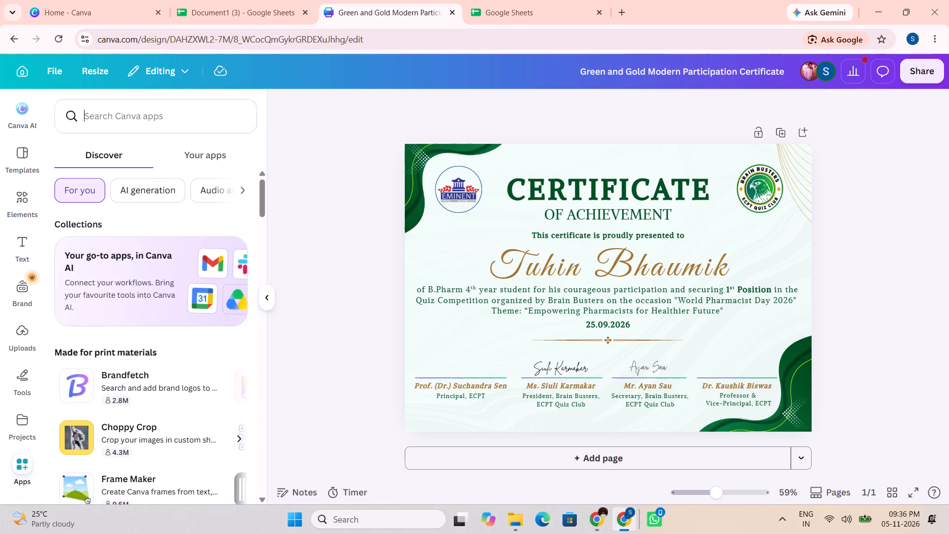
Open Bulk create for the Green and Gold achievement certificate and bring up its data source choices.
scroll(17, 389, down, 5)
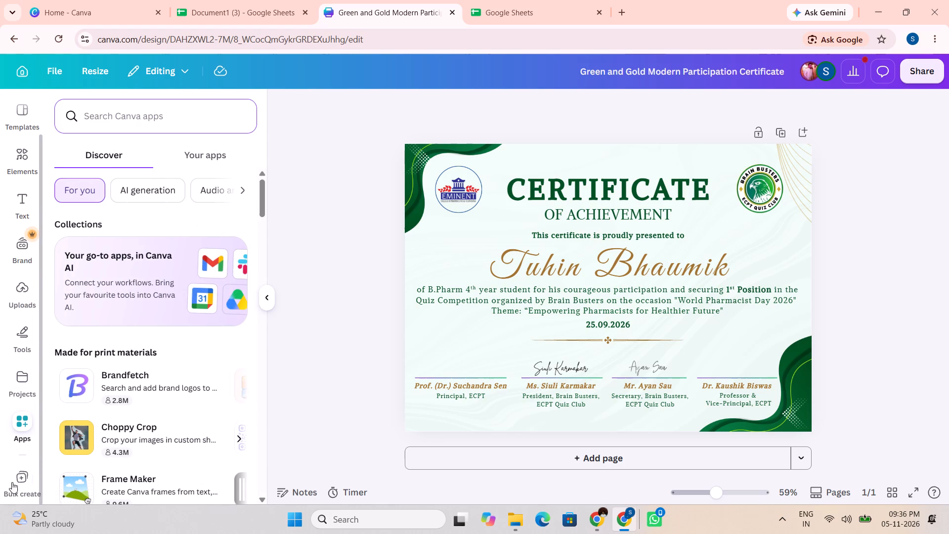
click(10, 491)
click(157, 158)
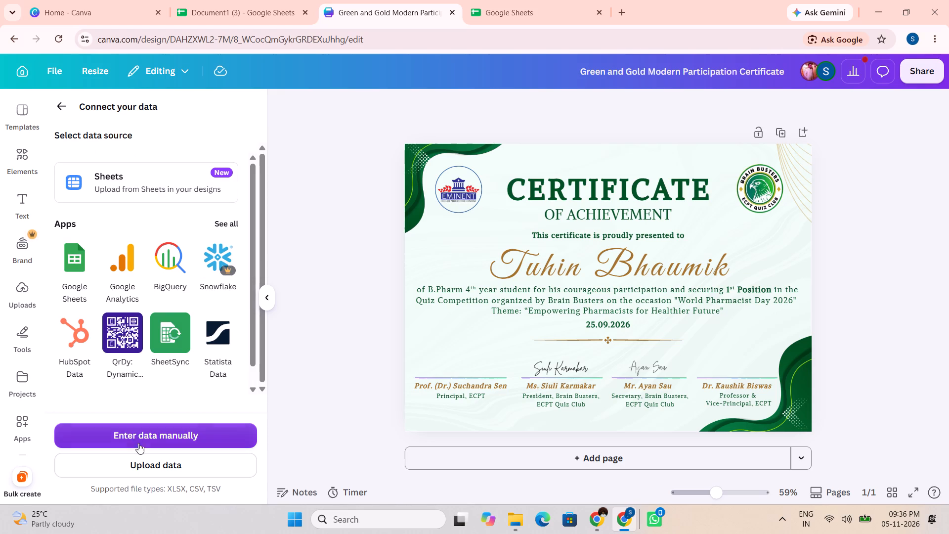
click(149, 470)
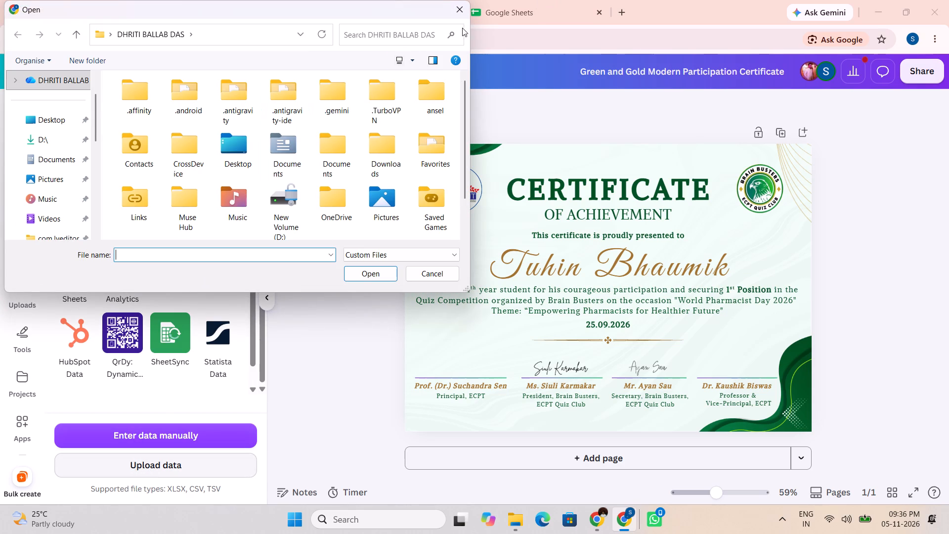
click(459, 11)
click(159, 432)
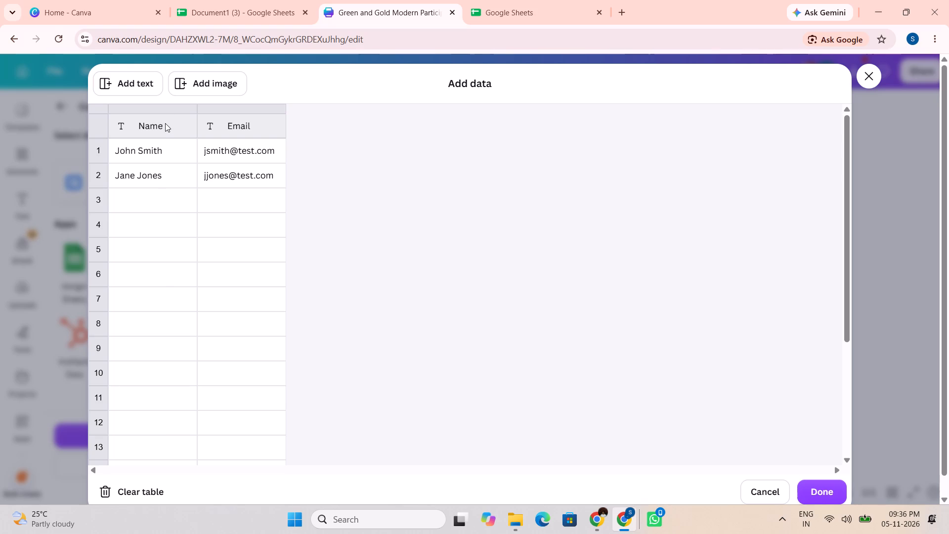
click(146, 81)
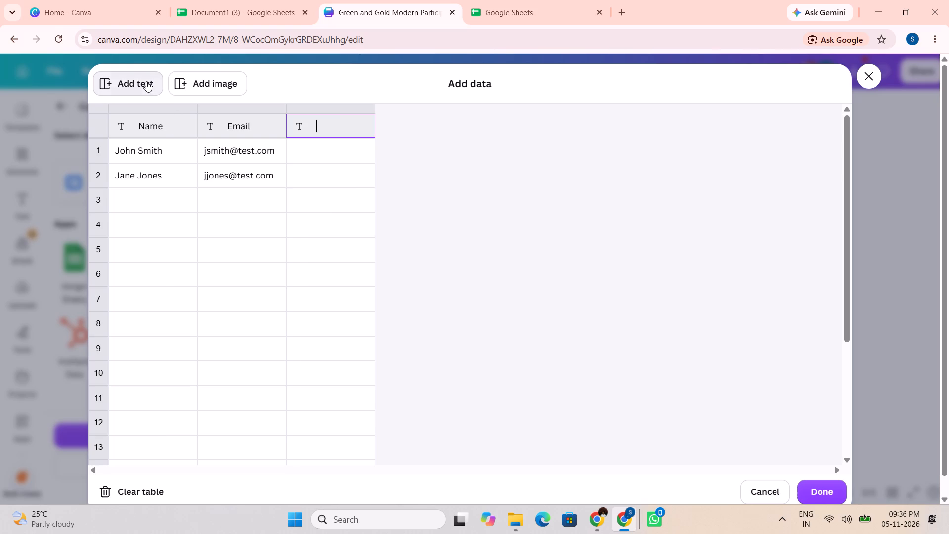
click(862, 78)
Create a blank spreadsheet in Google Sheets, dismissing the tables tip and the pre-built tables suggestions.
click(526, 9)
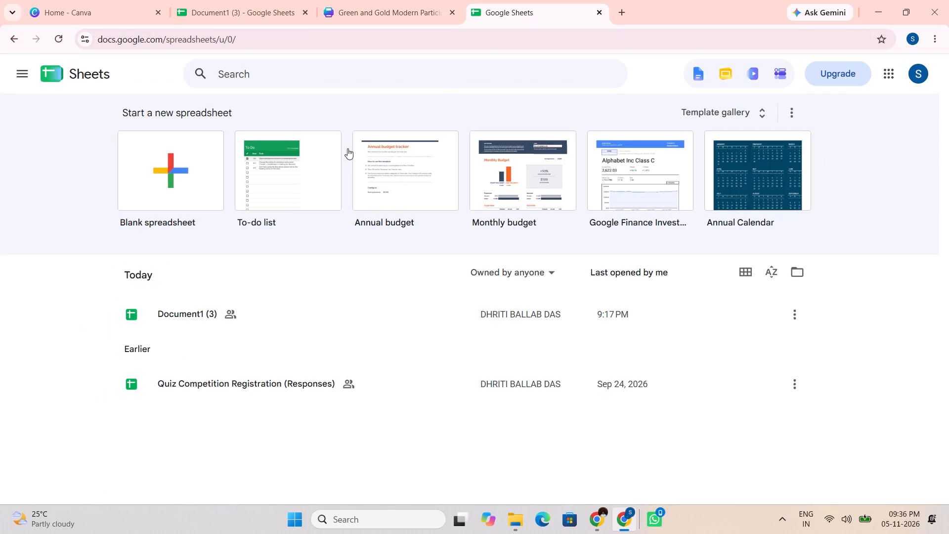
click(172, 167)
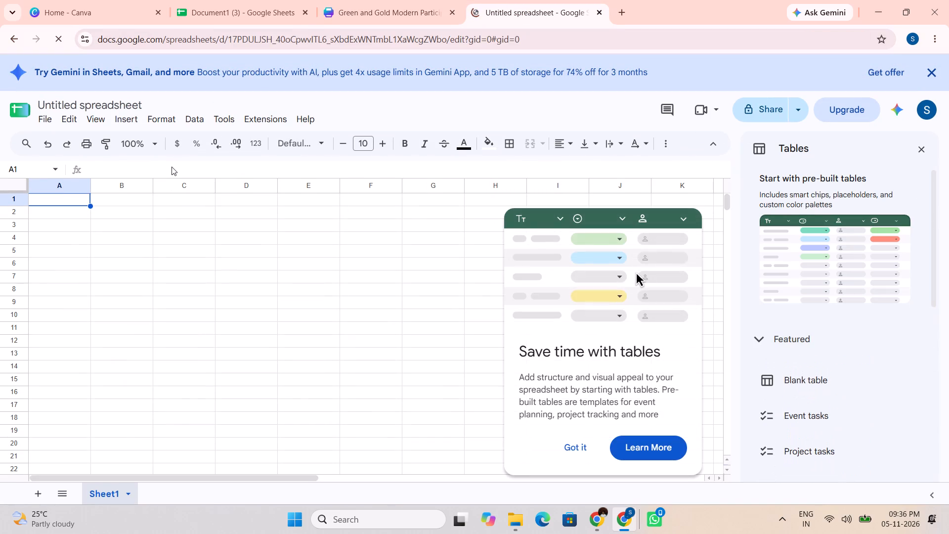
click(567, 451)
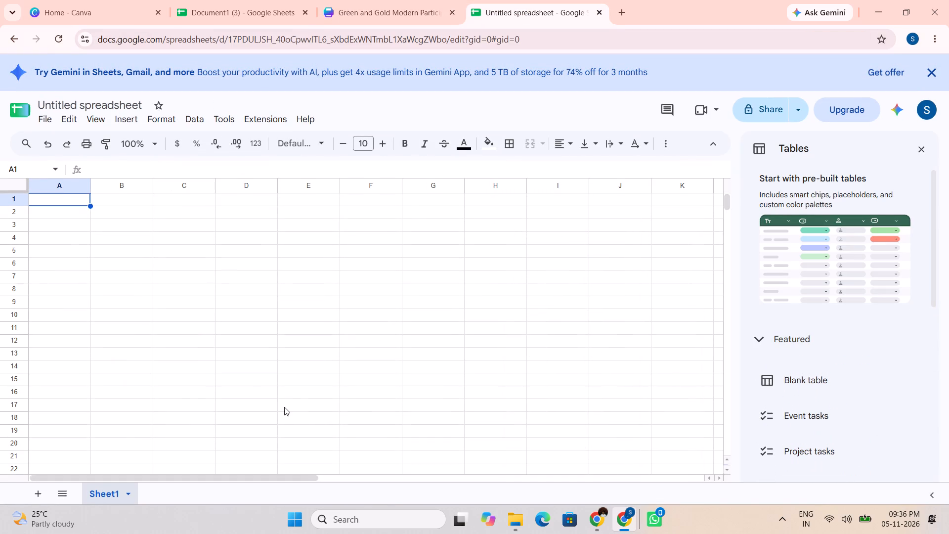
click(72, 203)
click(920, 151)
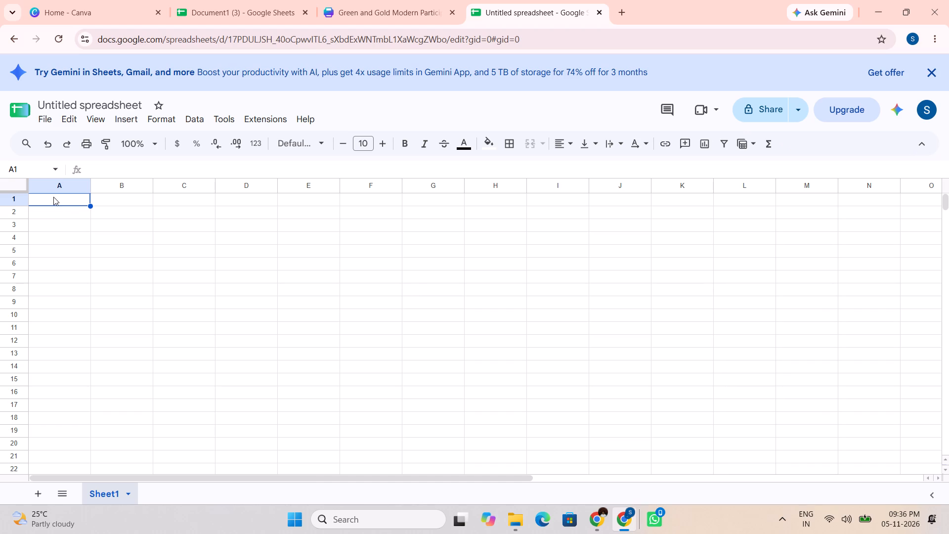
Enter the column headers "winner name" in A1 and "position" in B1, and move to cell A2.
click(53, 198)
text(winner)
key(space)
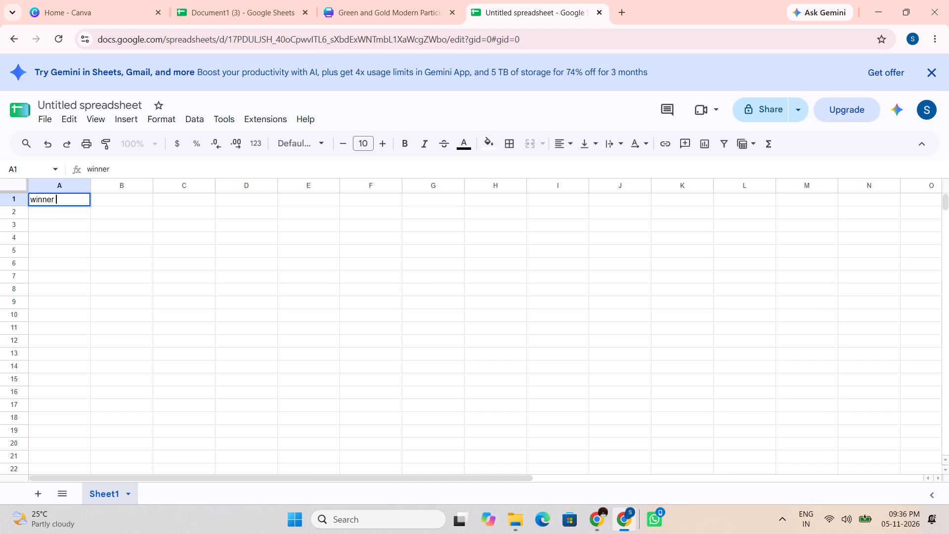
text(na)
text(me)
key(Right)
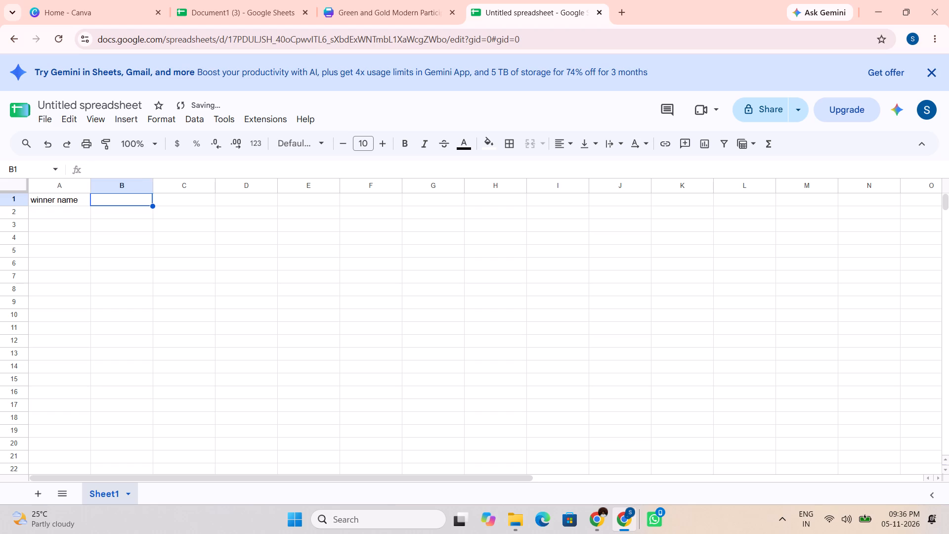
text(position)
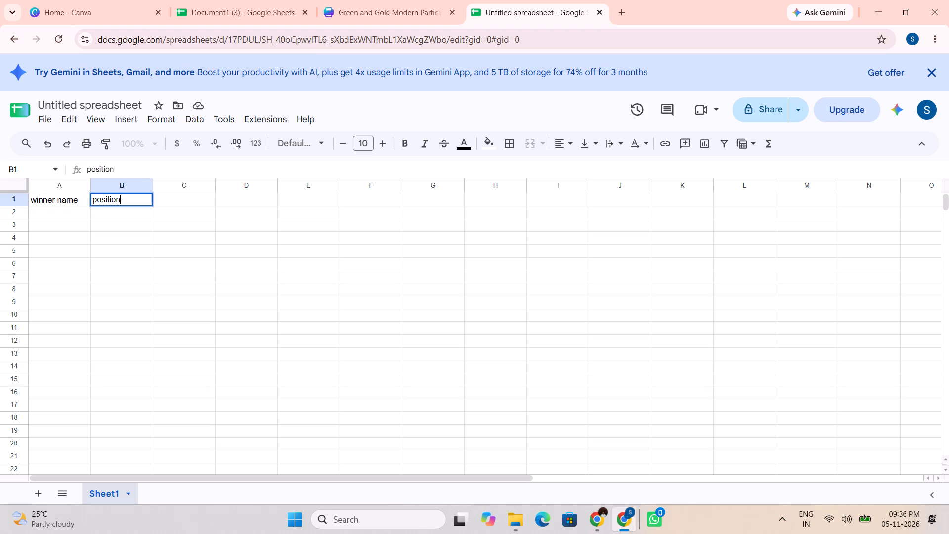
key(space)
key(Left)
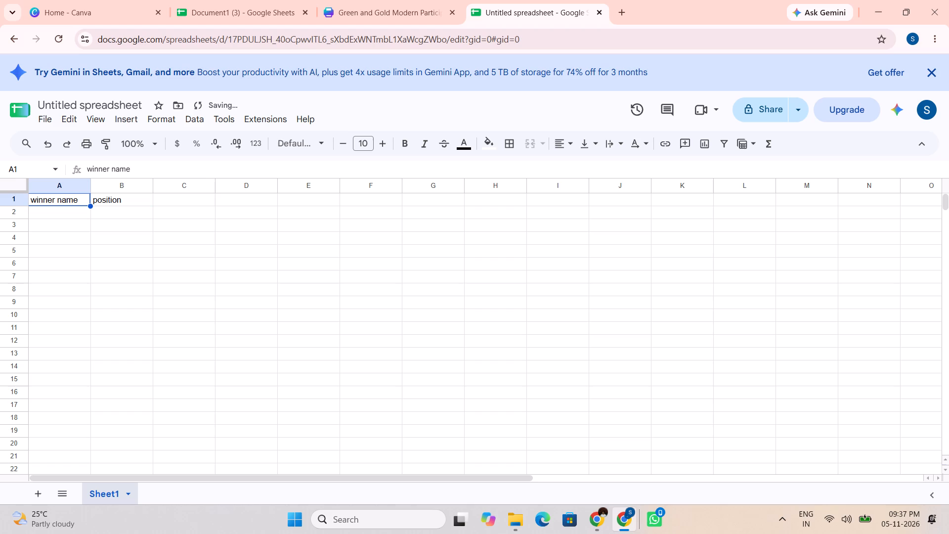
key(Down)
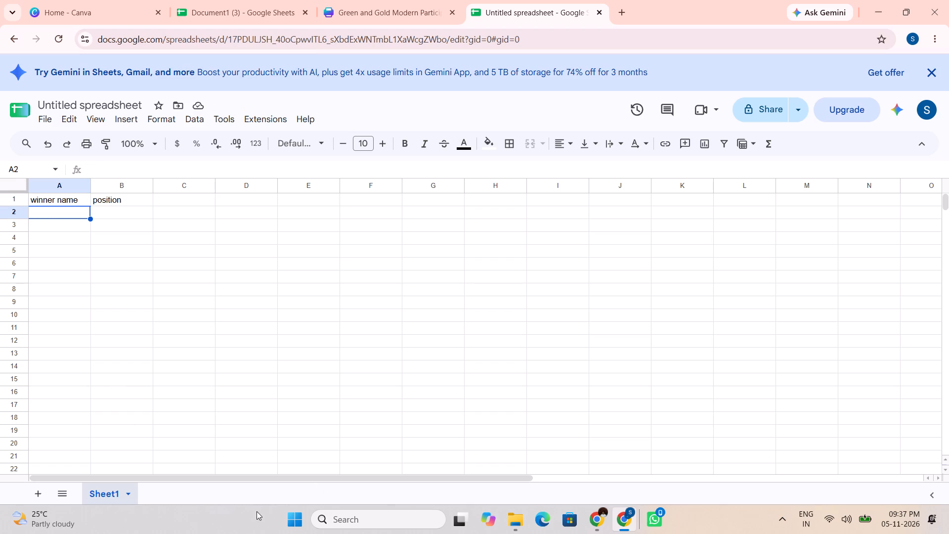
Bring up the Windows Start view with its pinned apps and recent files.
click(283, 529)
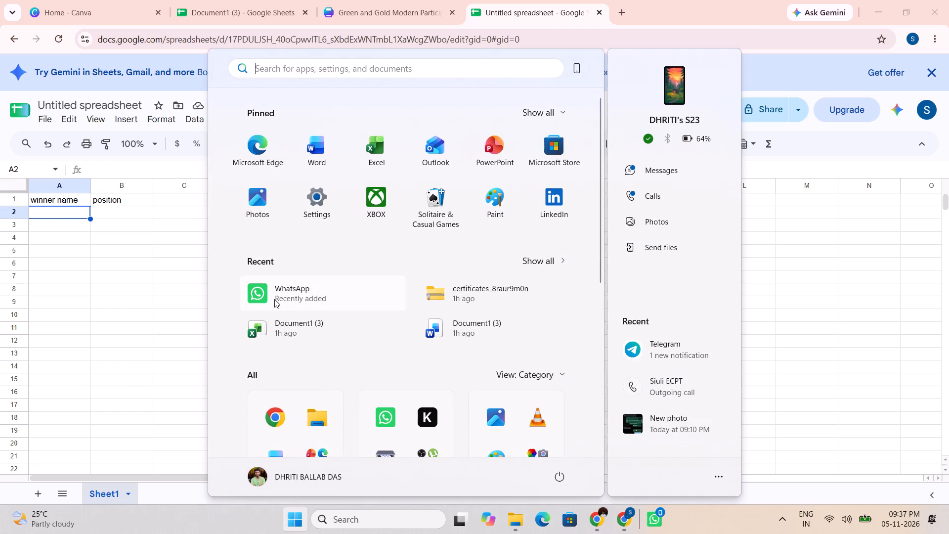
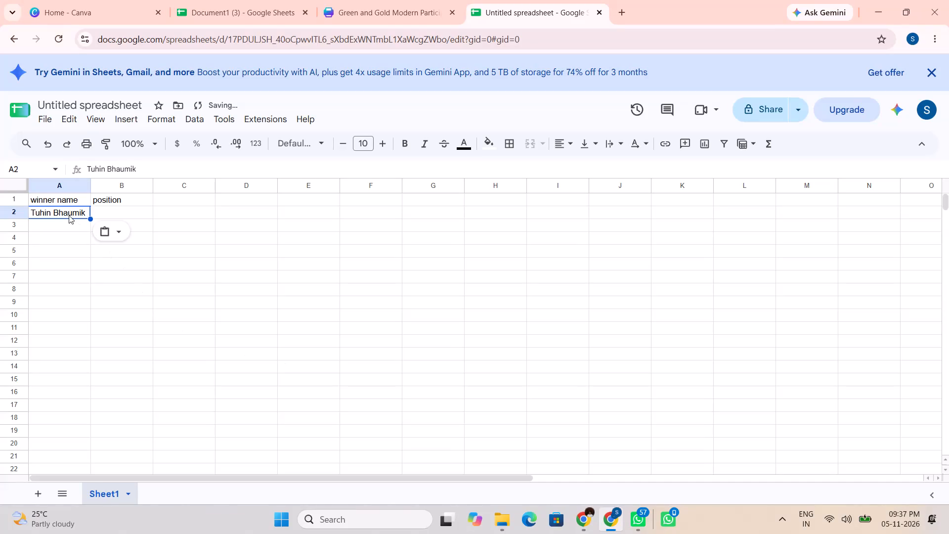
Select cell A3 in the winner name column, ready for the next winner's entry.
click(72, 223)
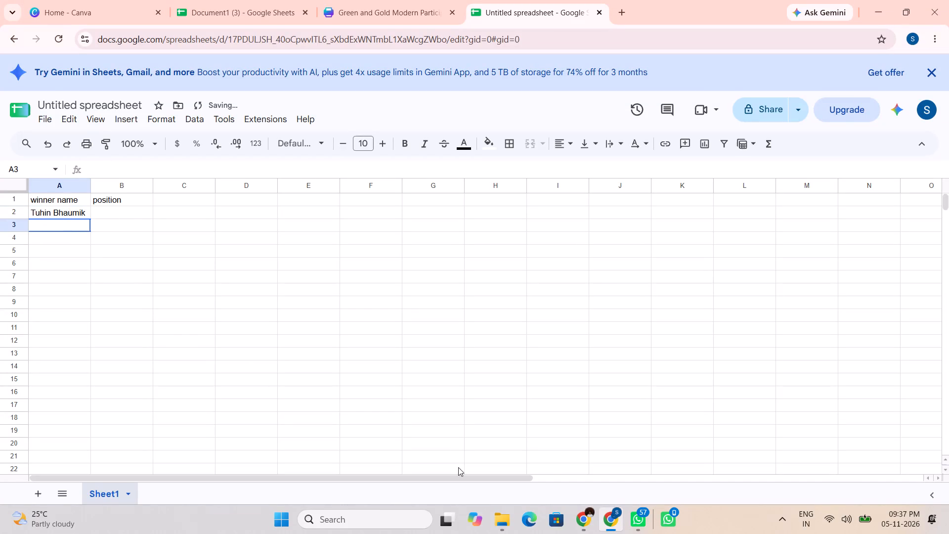
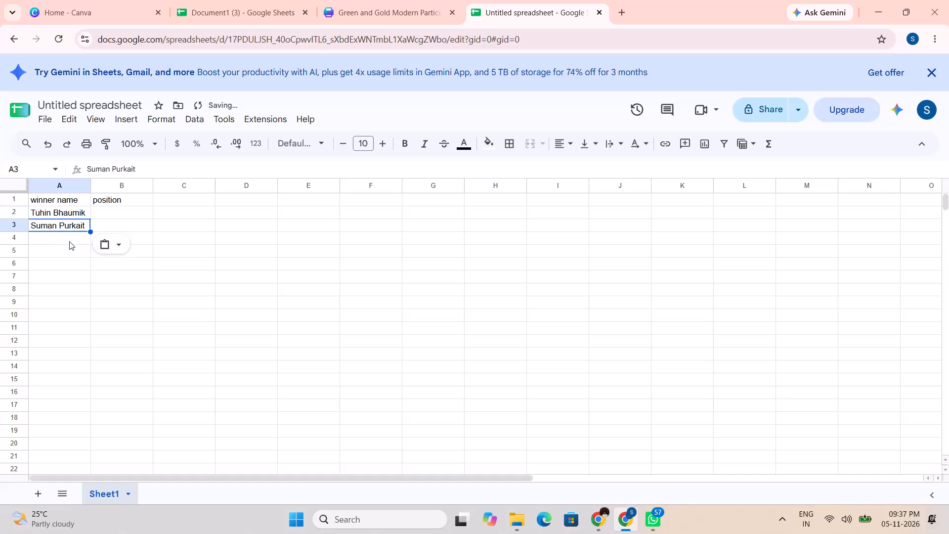
Move to cell A4 for the next winner name and switch to WhatsApp to fetch it.
key(Down)
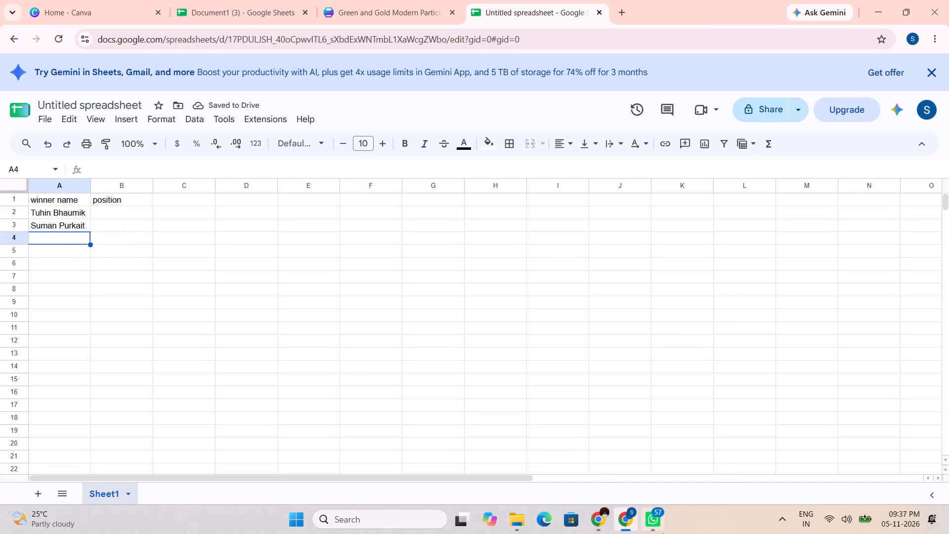
click(663, 533)
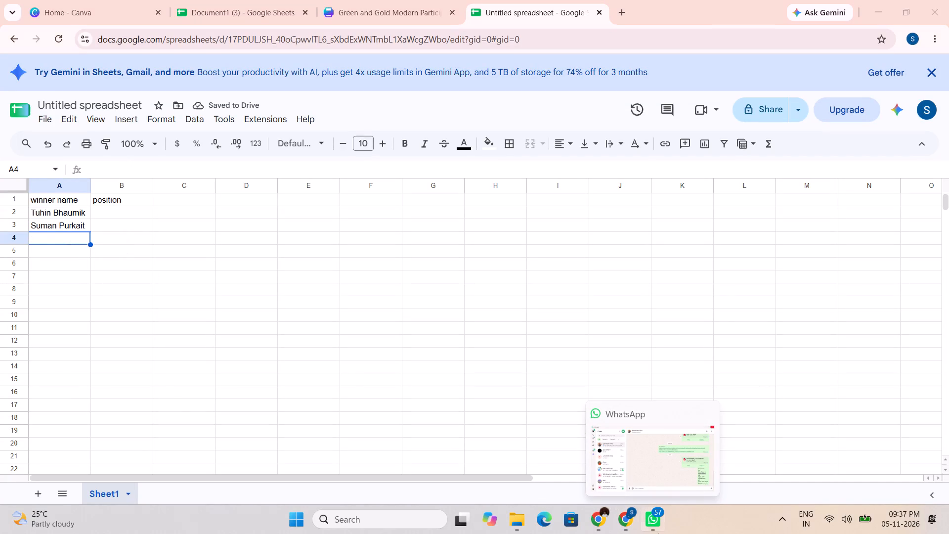
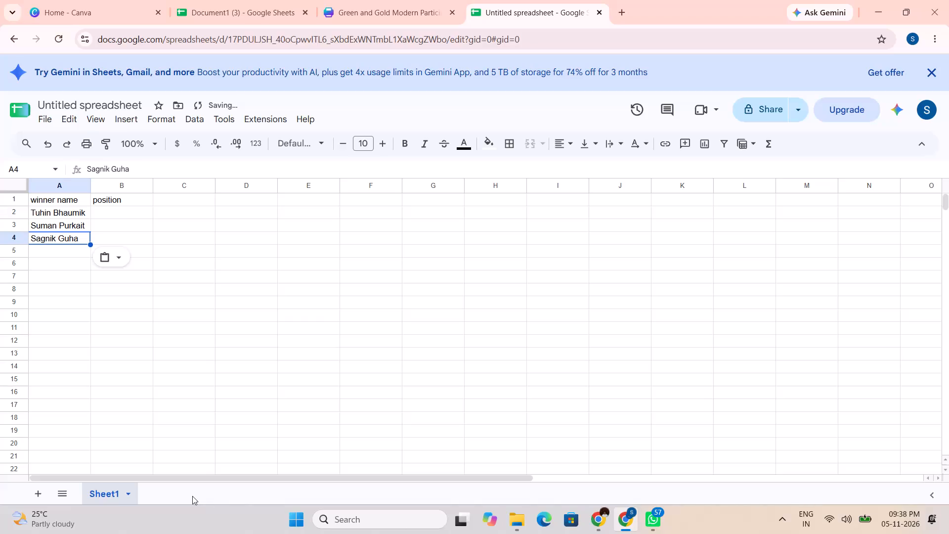
Move to the empty cell A5 in the winner name column, ready for the next entry.
key(Down)
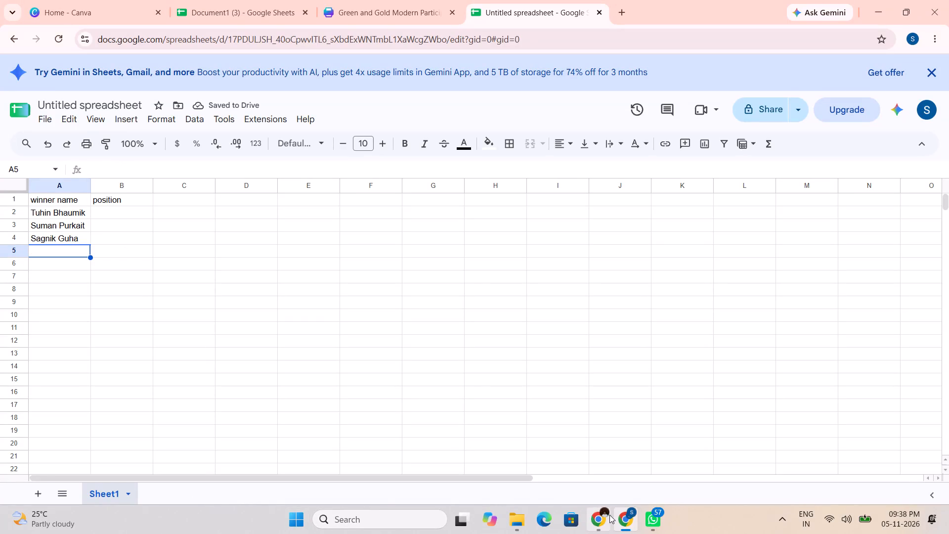
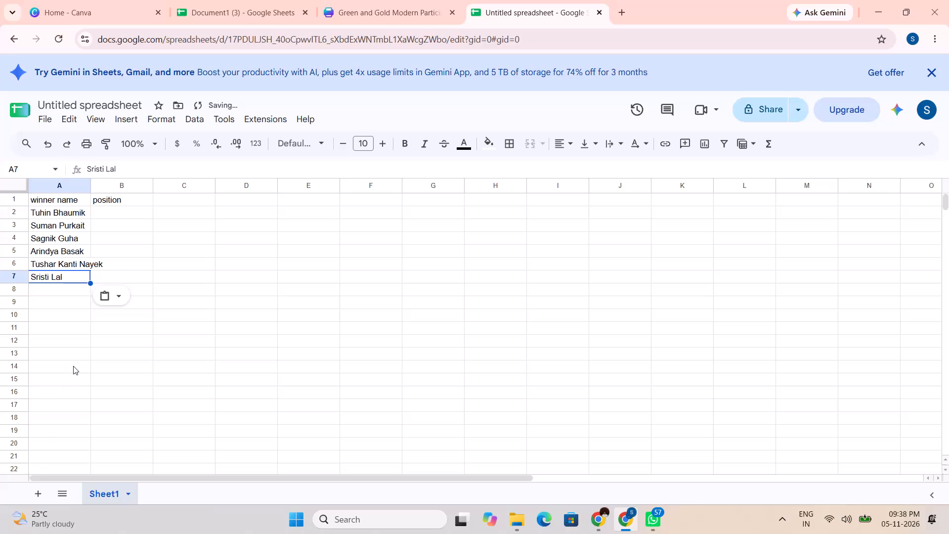
Enter the position "1st" for the first two winners, in cells B2 and B3.
click(73, 366)
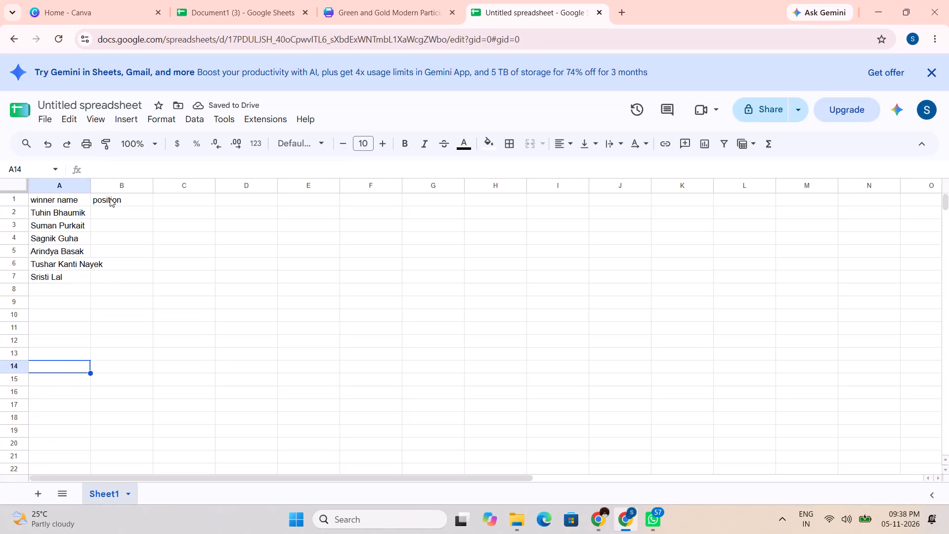
click(106, 209)
key(1)
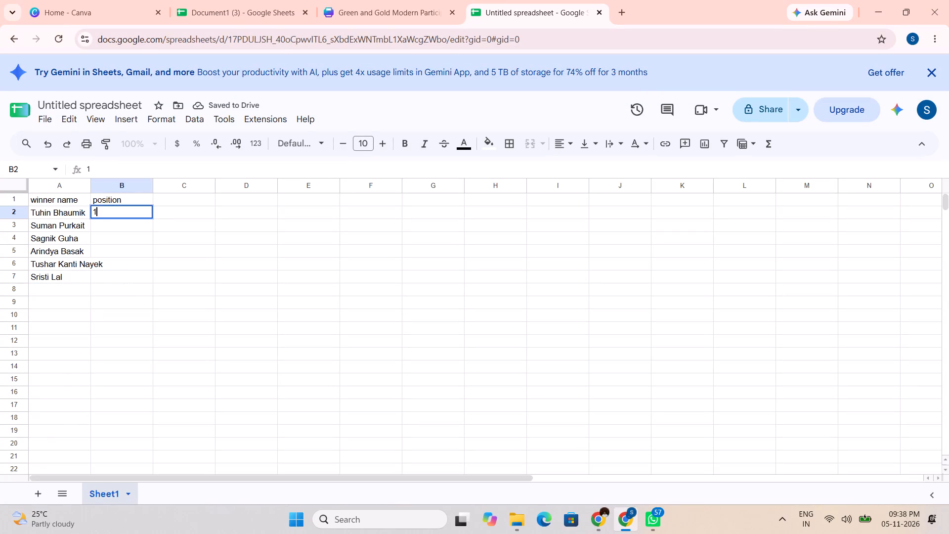
text(st)
drag(110, 213, 96, 216)
drag(96, 216, 98, 215)
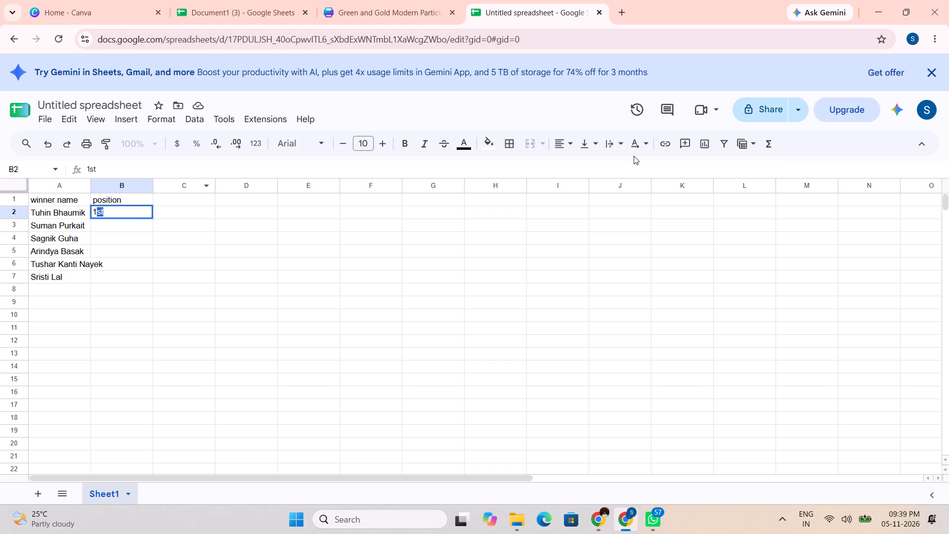
click(121, 225)
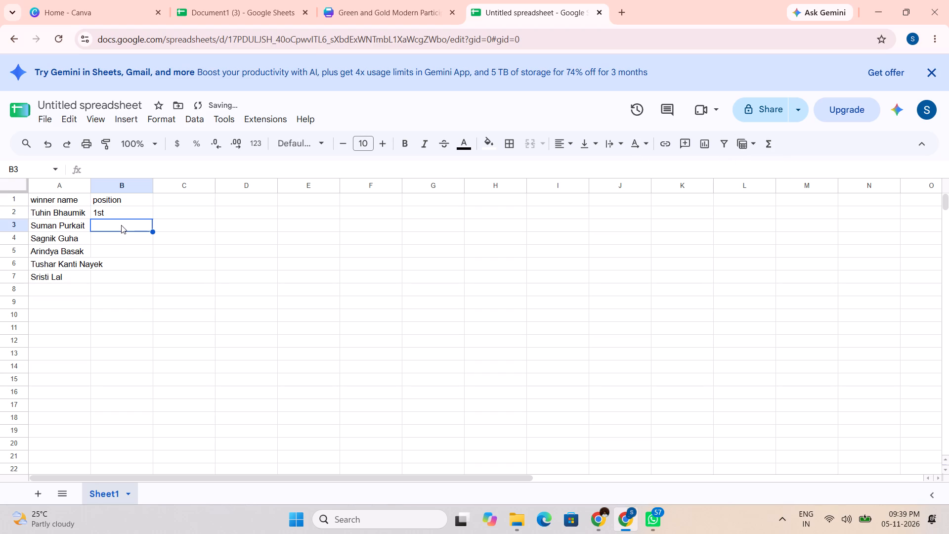
text(1st)
key(Down)
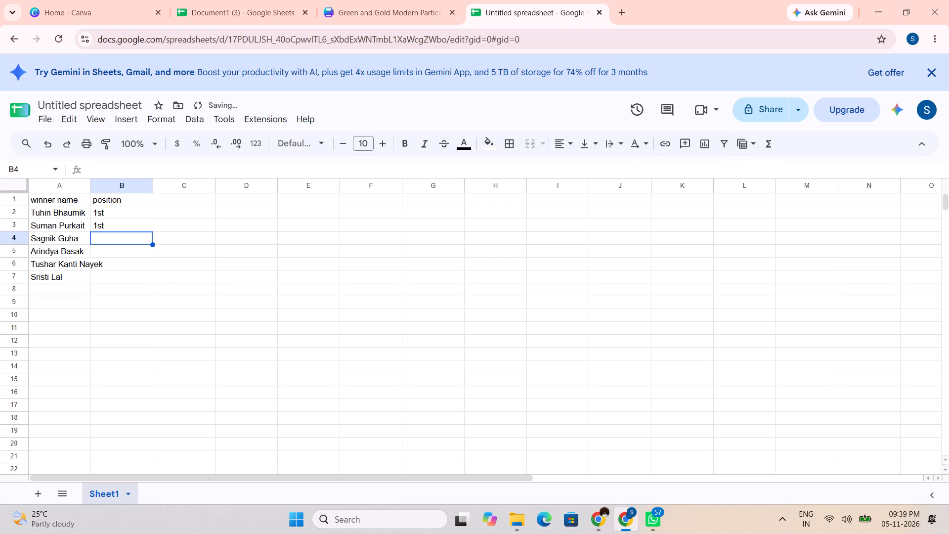
Fill in the remaining positions: "2nd" in B4 and B5, and "3rd" in B6 and B7.
text(2ns)
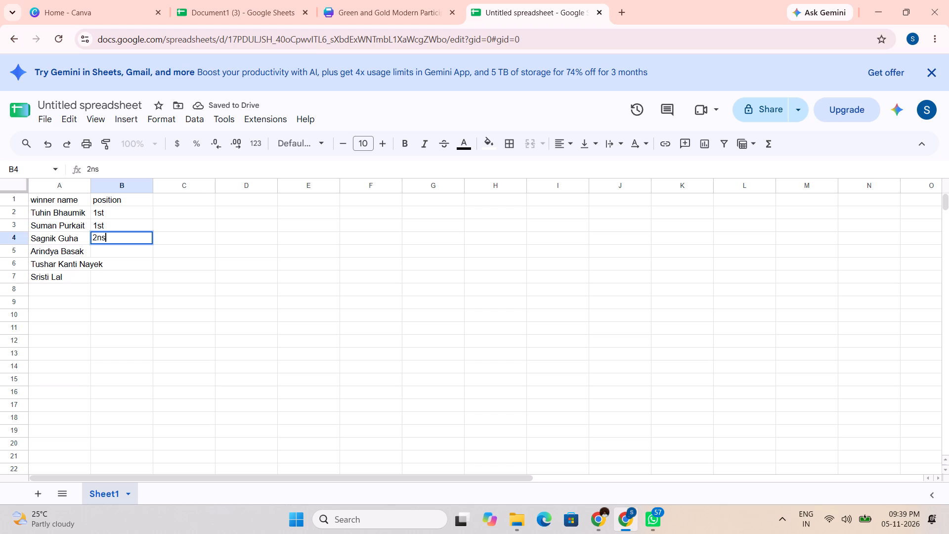
key(BackSpace)
key(d)
key(Down)
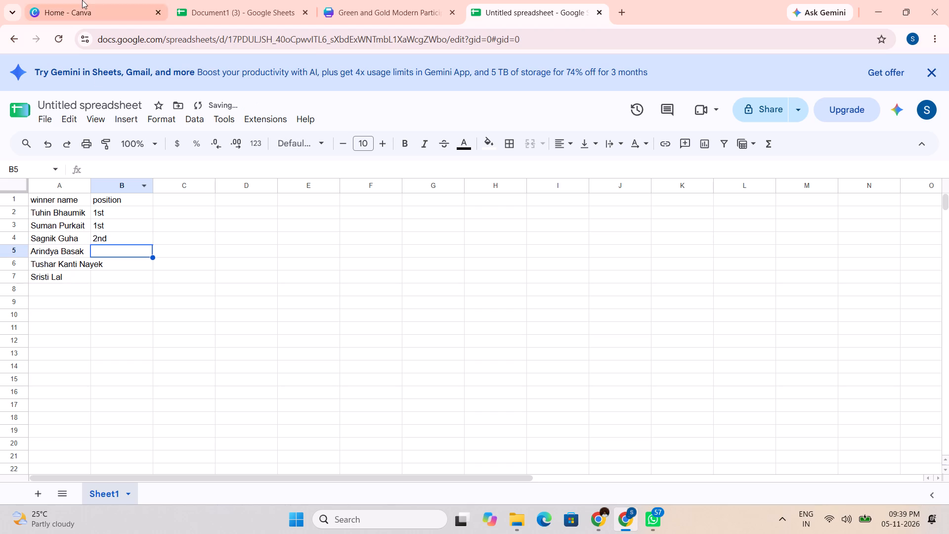
click(192, 0)
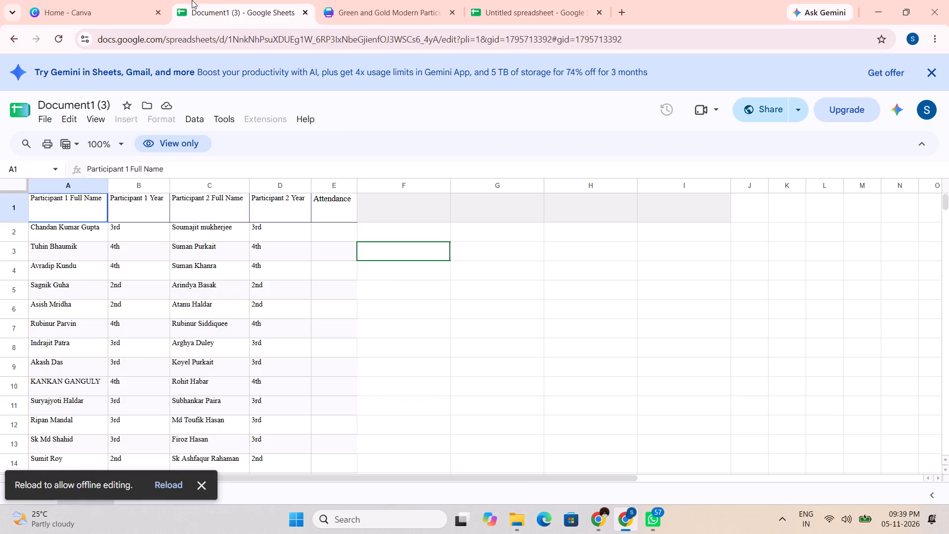
click(513, 0)
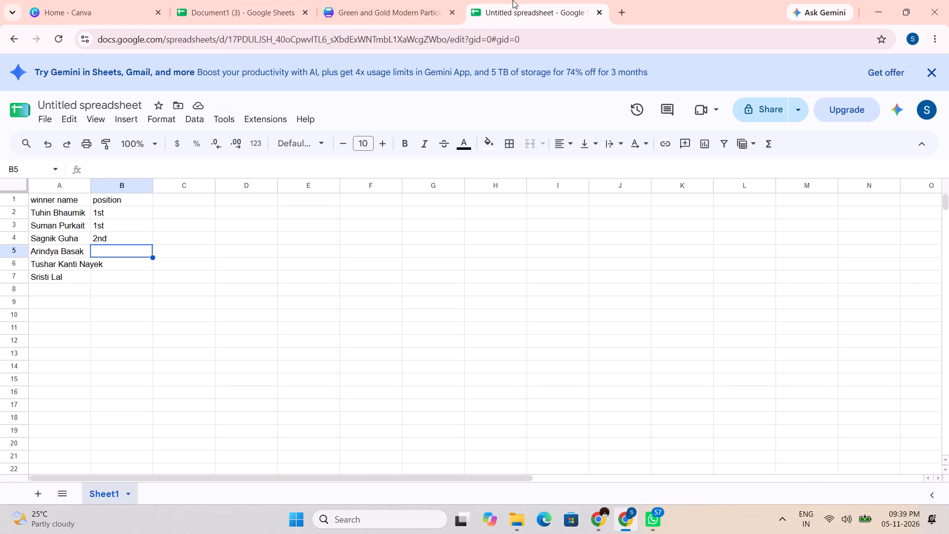
text(2nd)
key(Down)
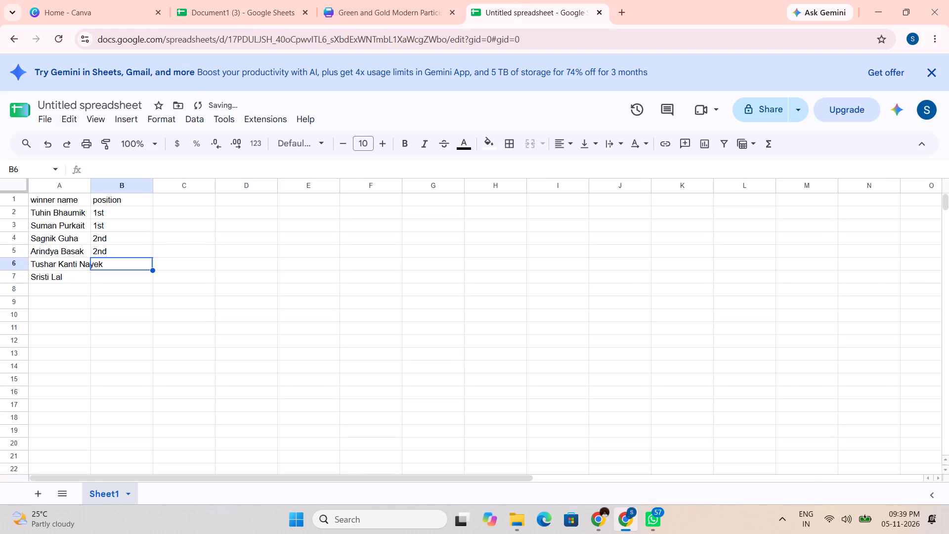
key(3)
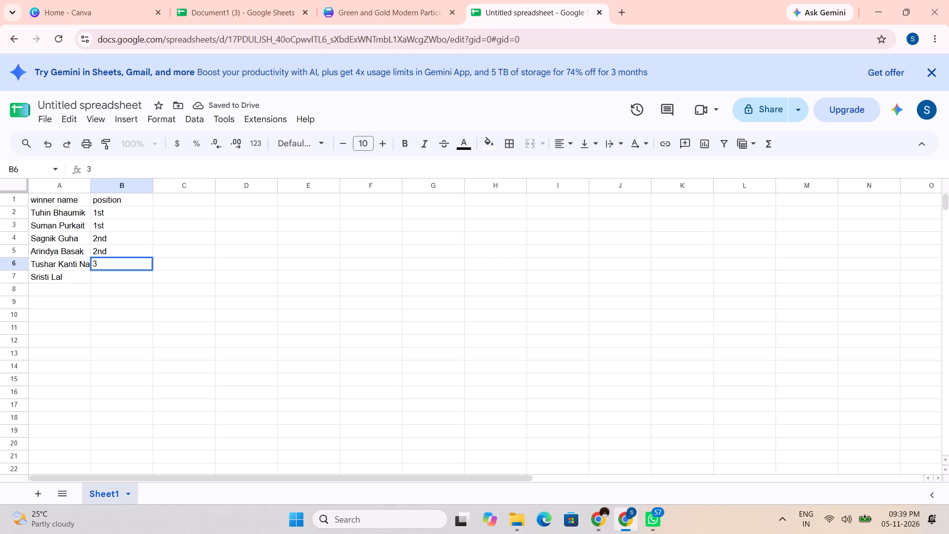
text(rd)
key(Down)
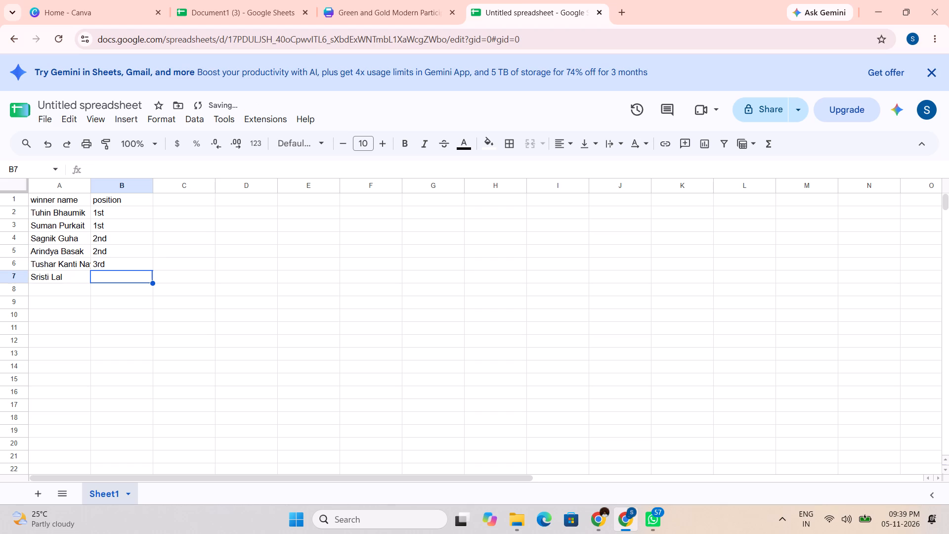
text(3rd)
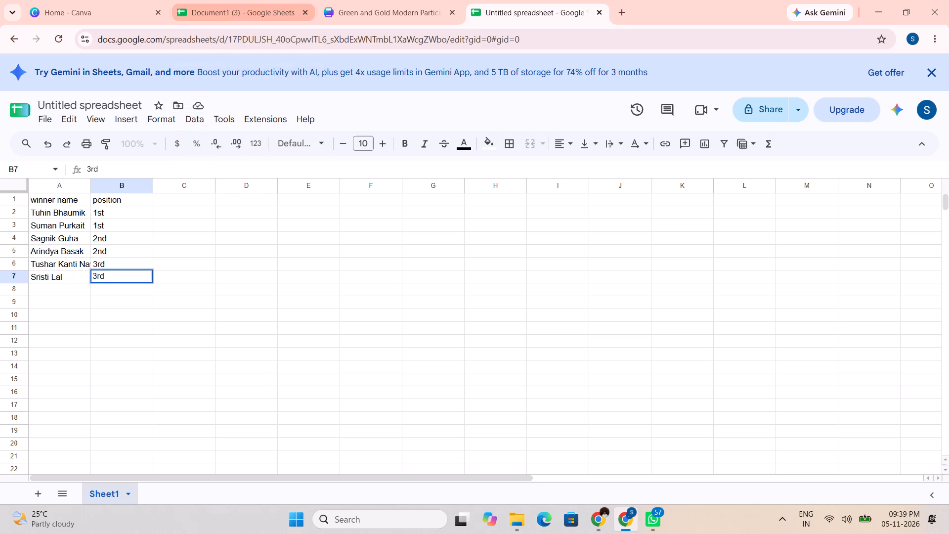
After checking the Canva certificate, add a "year" column header in C1 and enter "4th" in C2 and C3.
click(356, 0)
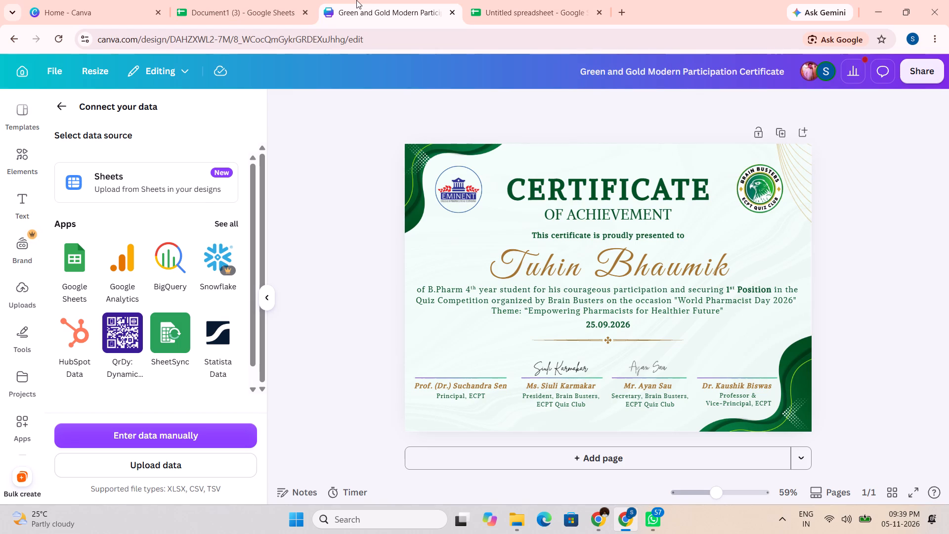
click(546, 0)
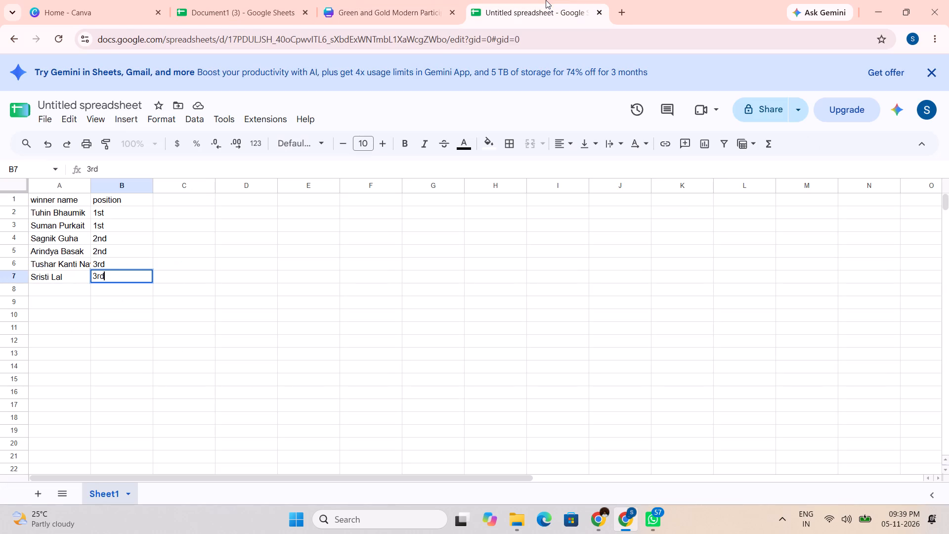
click(169, 199)
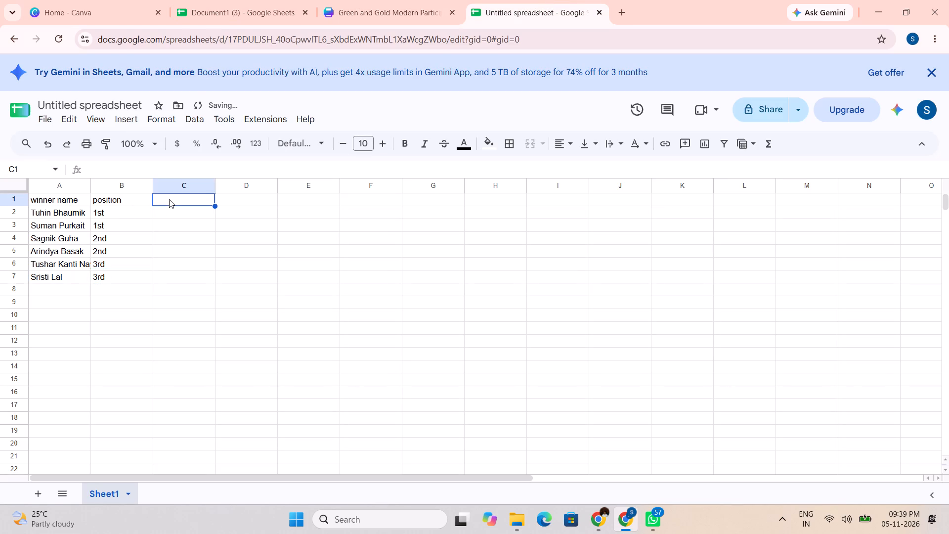
text(yea)
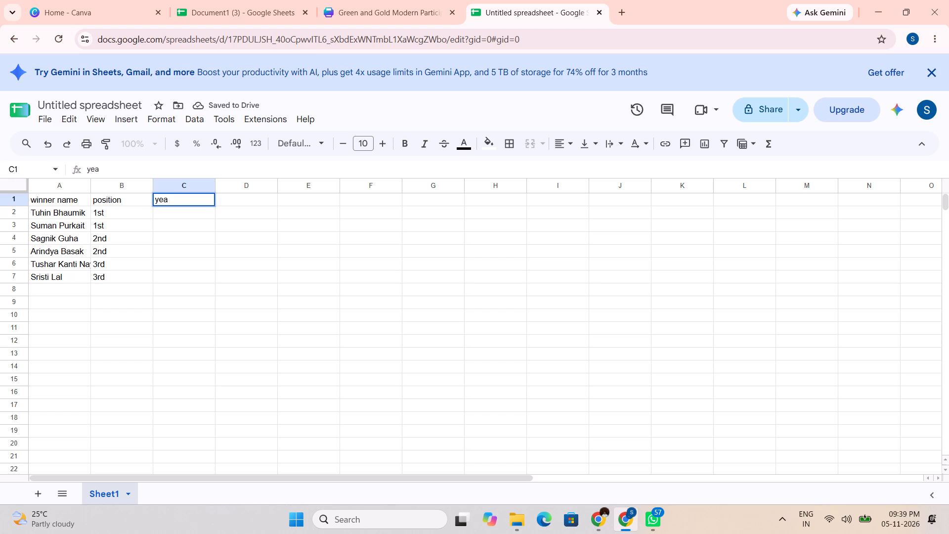
key(r)
key(Down)
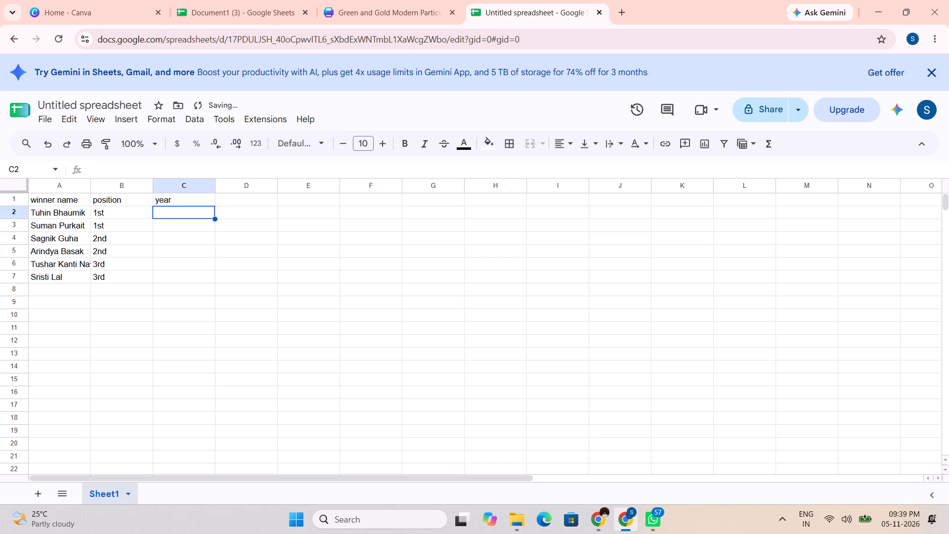
key(4)
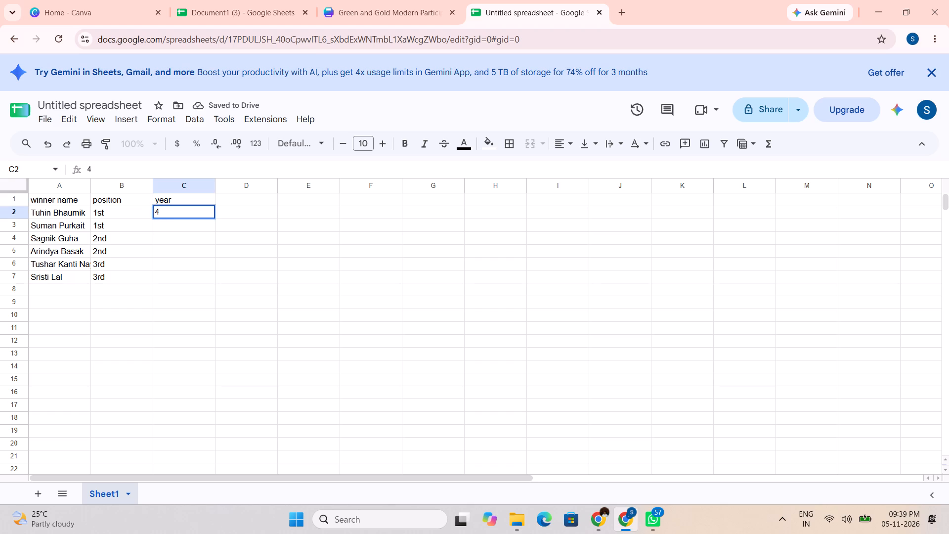
text(th)
key(Down)
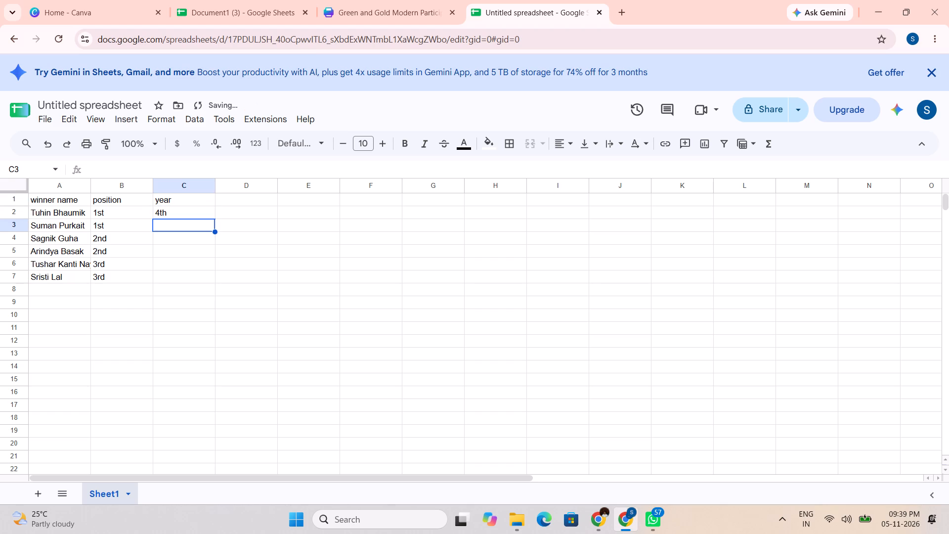
text(4th)
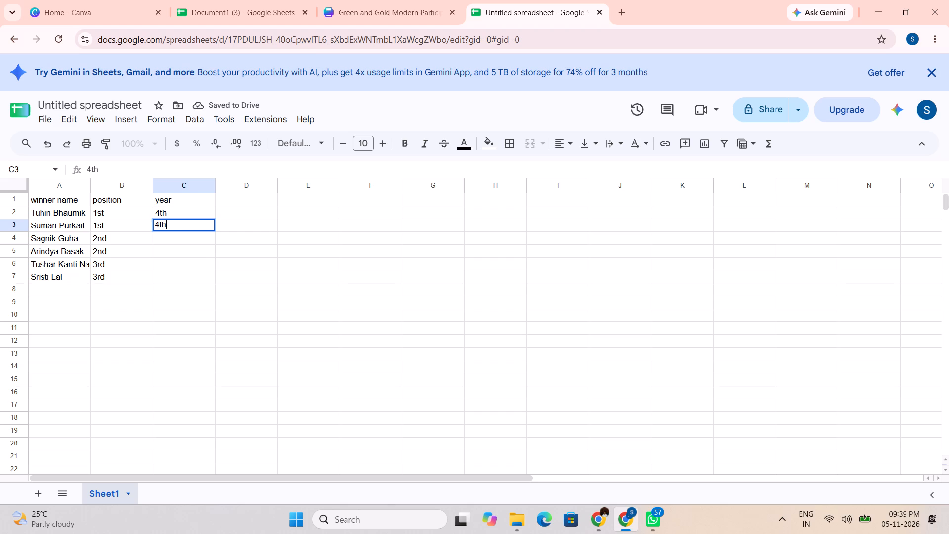
key(Down)
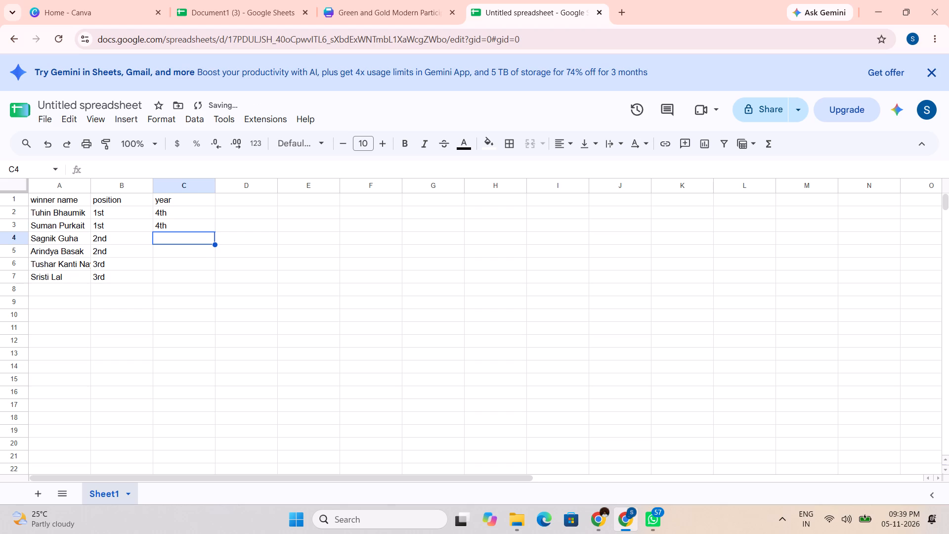
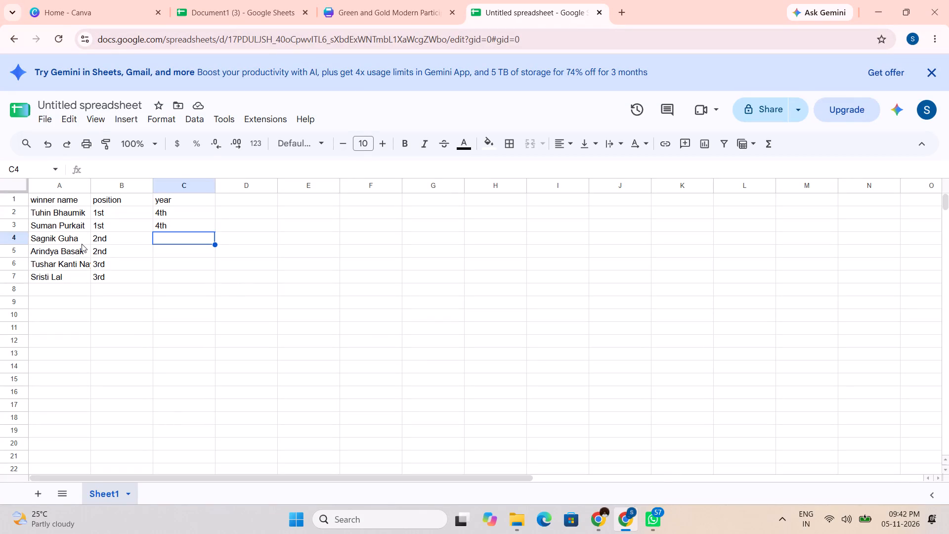
Look up the second-place winners' year in Document1 (3) and enter "2nd" in C4 and C5 of the winners spreadsheet.
click(221, 0)
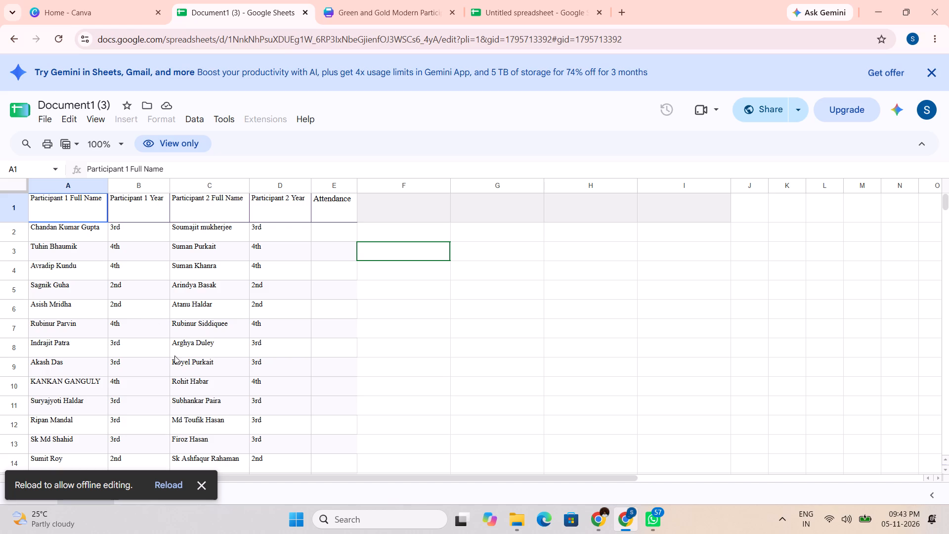
click(198, 492)
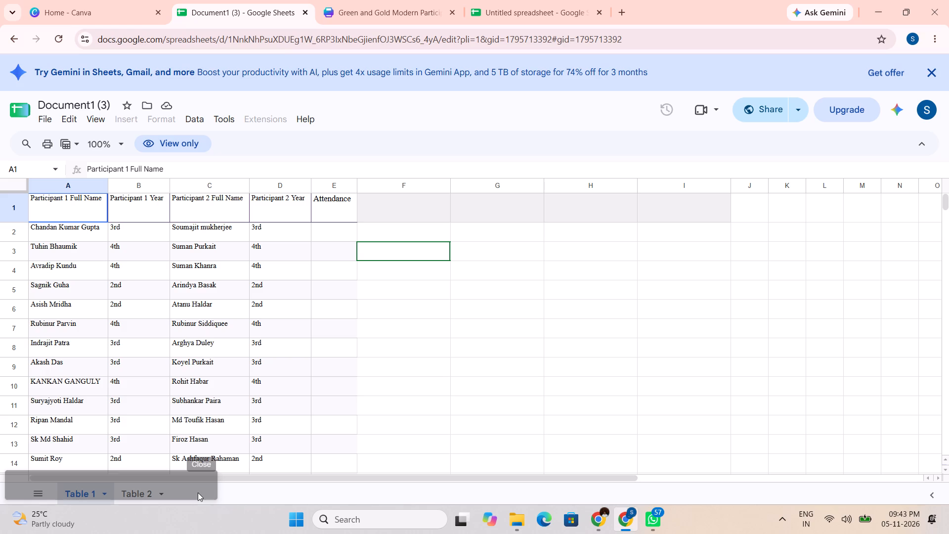
click(524, 0)
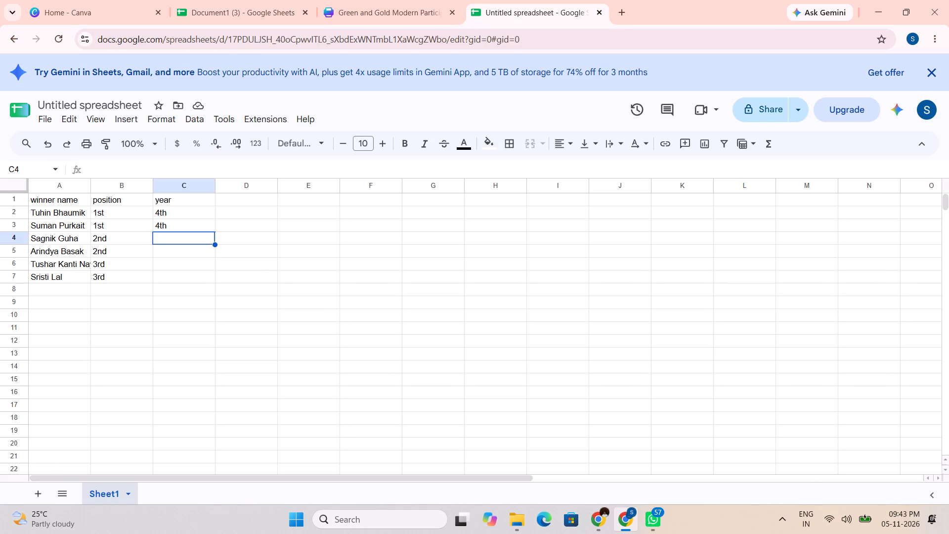
text(2nd)
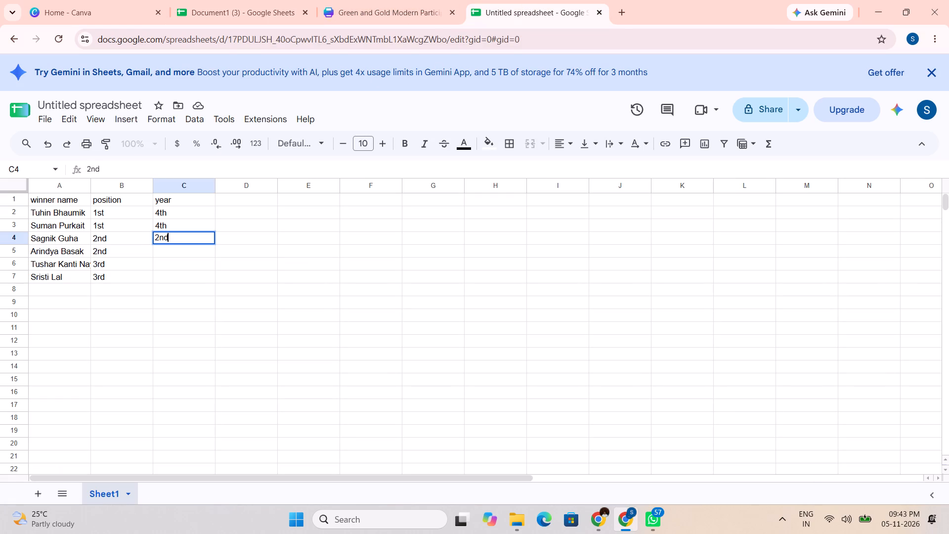
key(Down)
text(2nd)
key(Down)
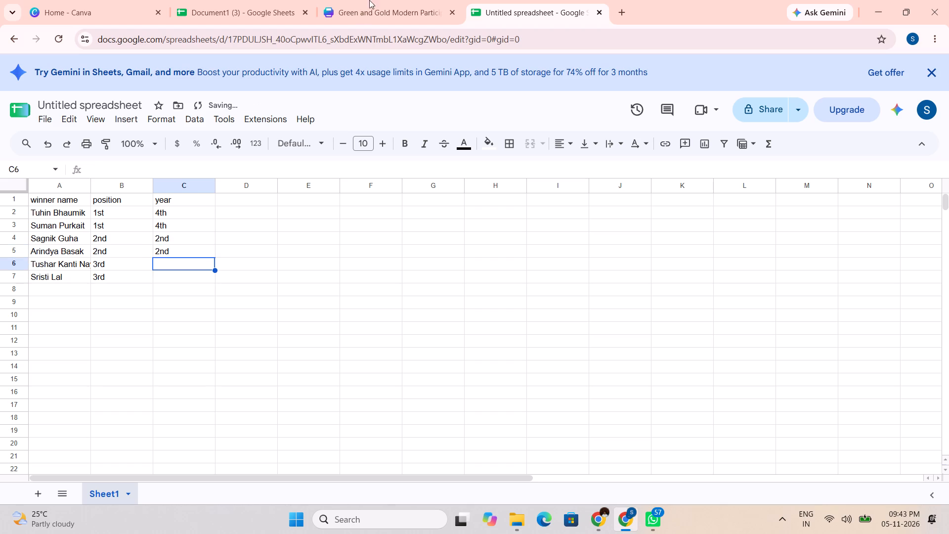
Switch to the Document1 (3) participant list.
click(239, 0)
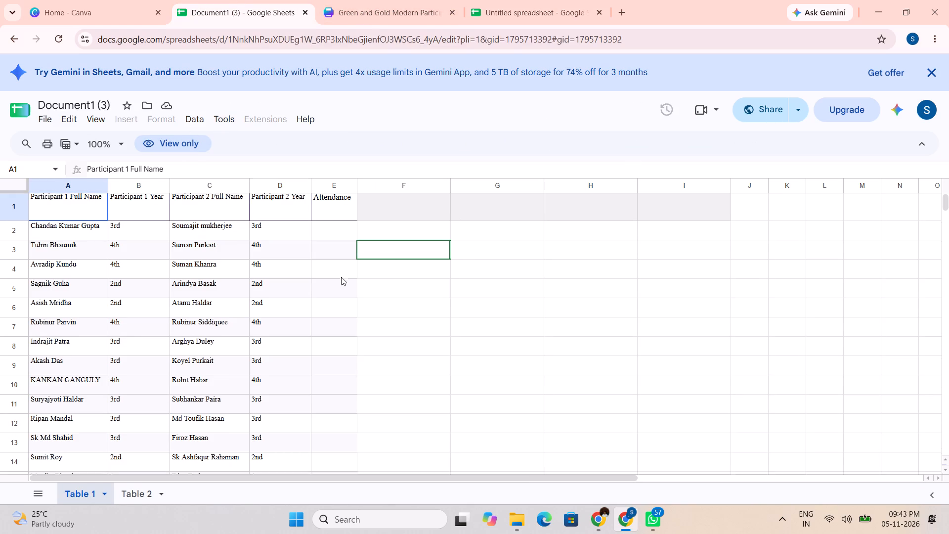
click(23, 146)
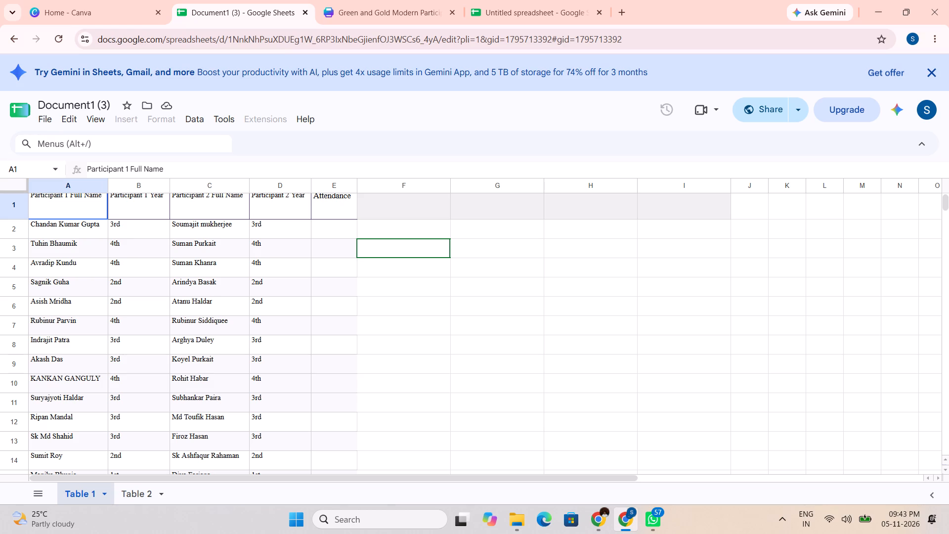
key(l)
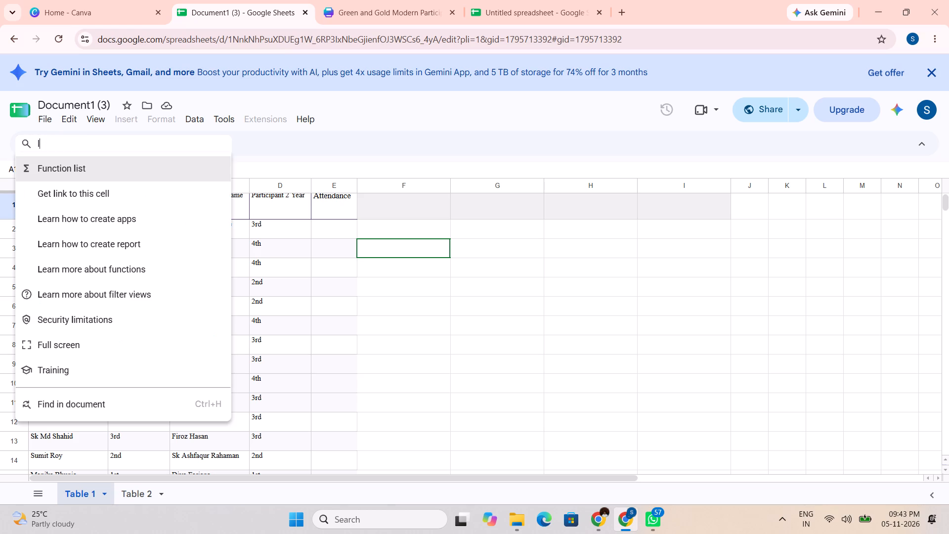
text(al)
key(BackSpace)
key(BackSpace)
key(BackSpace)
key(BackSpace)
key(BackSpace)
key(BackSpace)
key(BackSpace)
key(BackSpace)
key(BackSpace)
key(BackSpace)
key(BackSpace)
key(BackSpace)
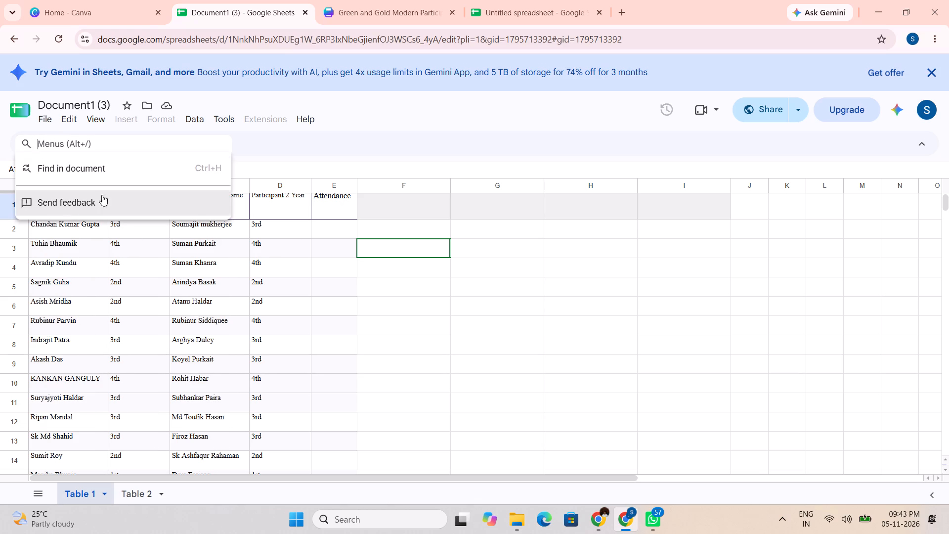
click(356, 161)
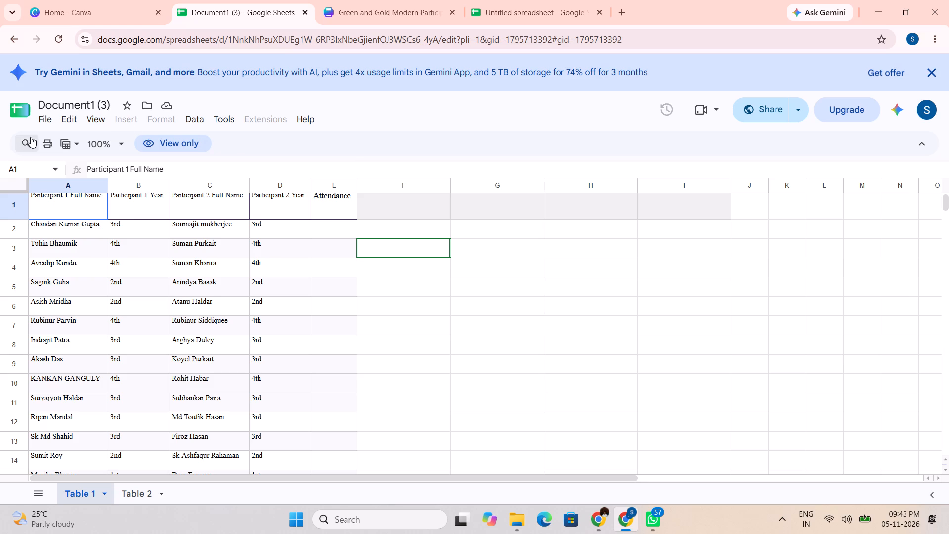
Find "lal" across all sheets of the participant list to look up the third-place winners' year.
click(33, 136)
click(22, 148)
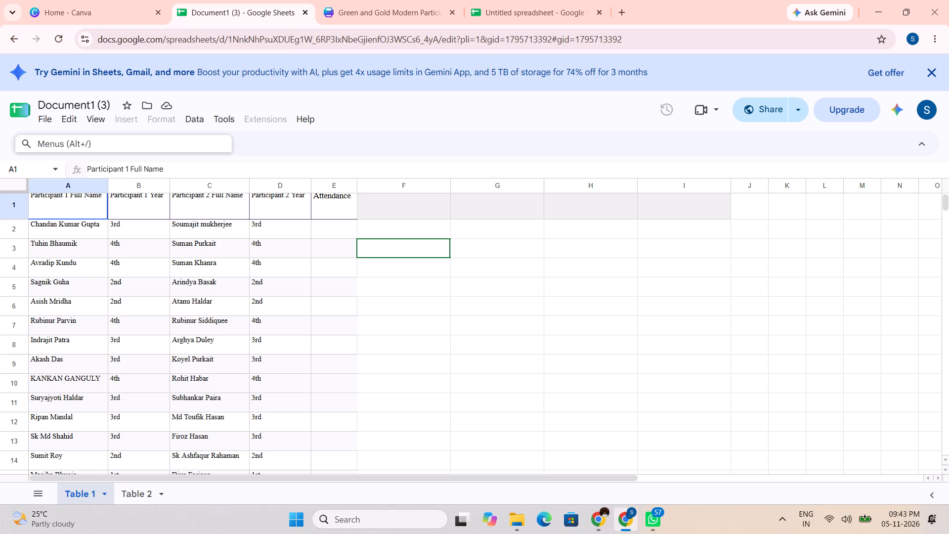
click(41, 144)
key(l)
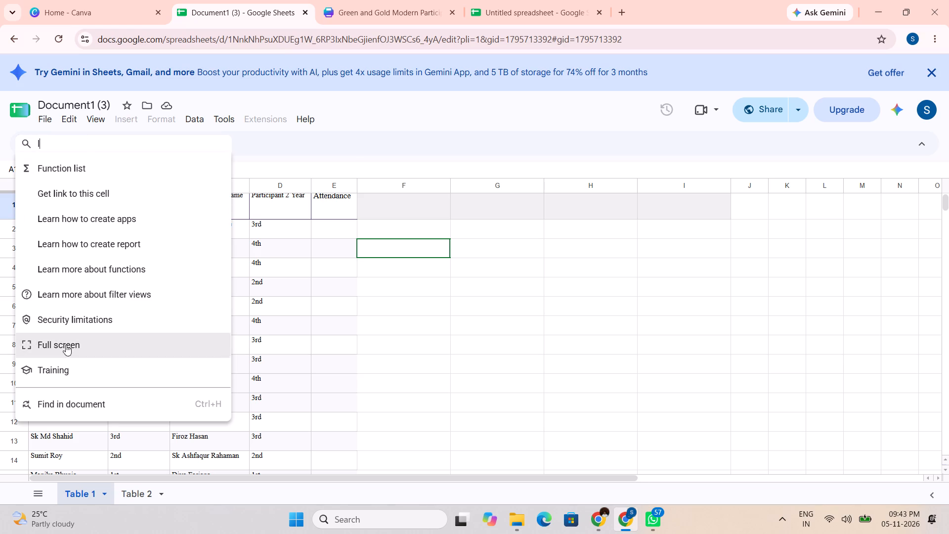
click(76, 400)
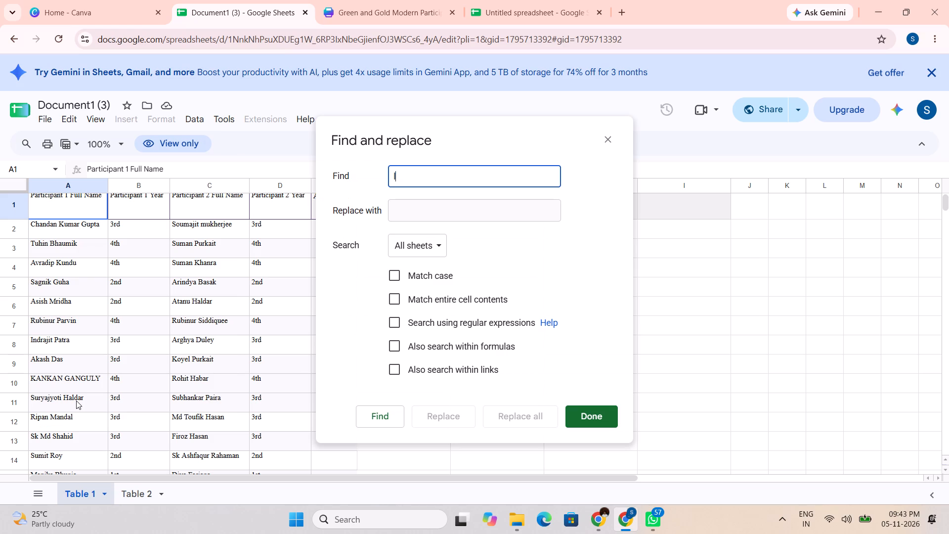
key(BackSpace)
text(lal)
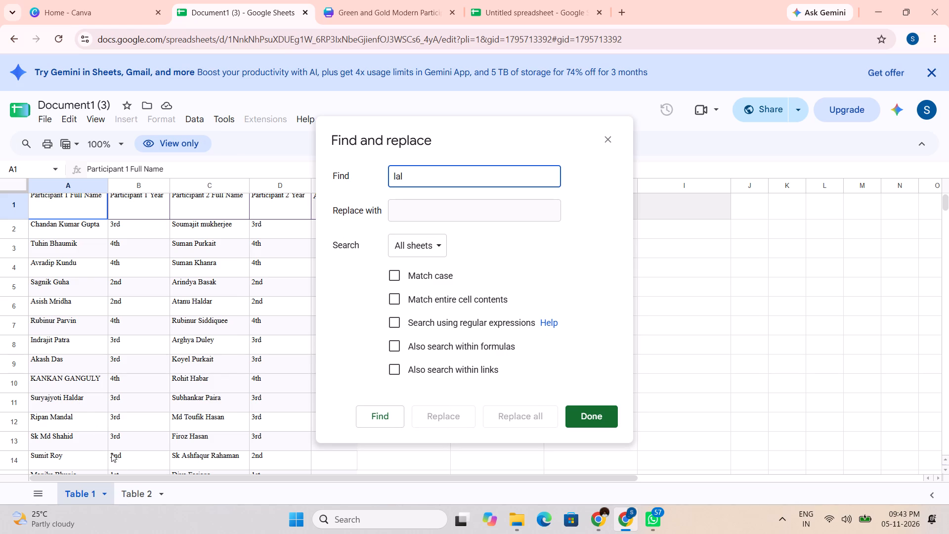
click(381, 420)
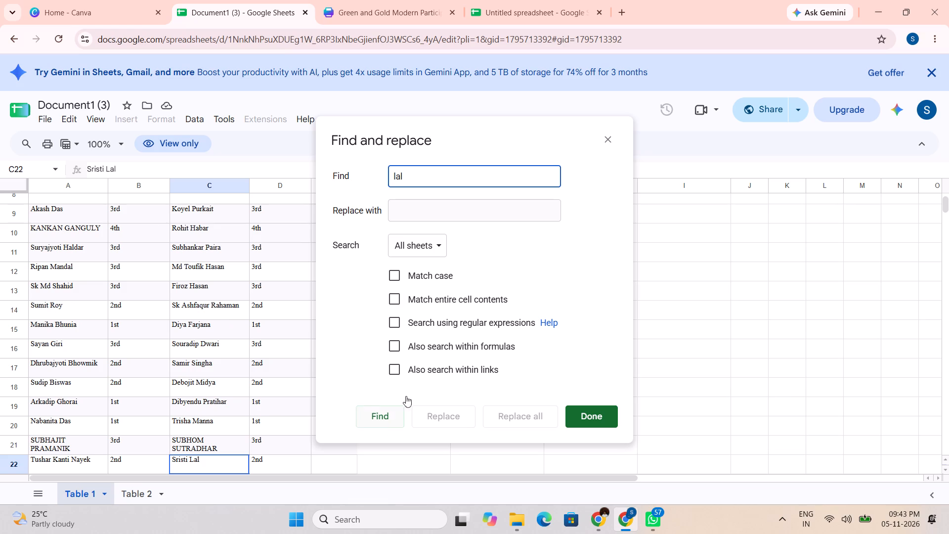
click(605, 138)
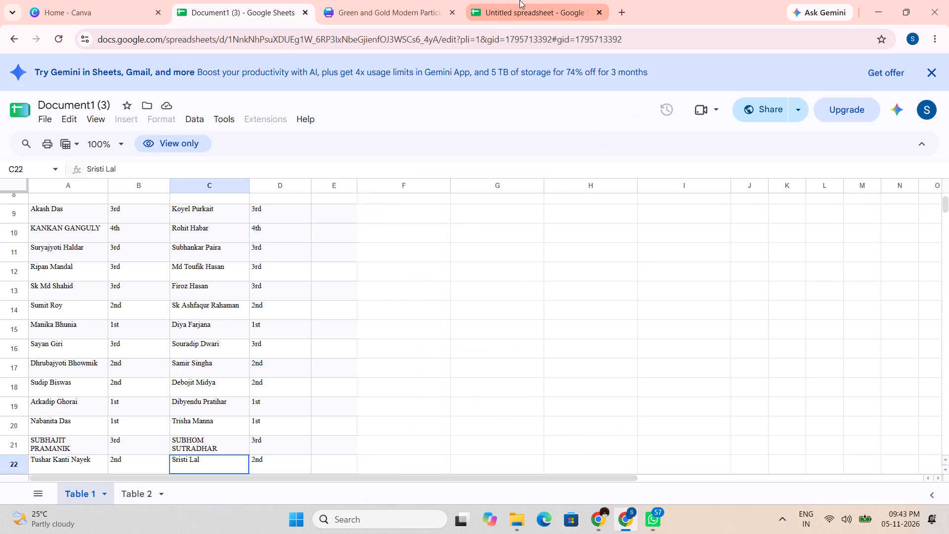
Enter the year "2nd" for the two third-place winners, in C6 and C7 of the winners spreadsheet.
click(517, 0)
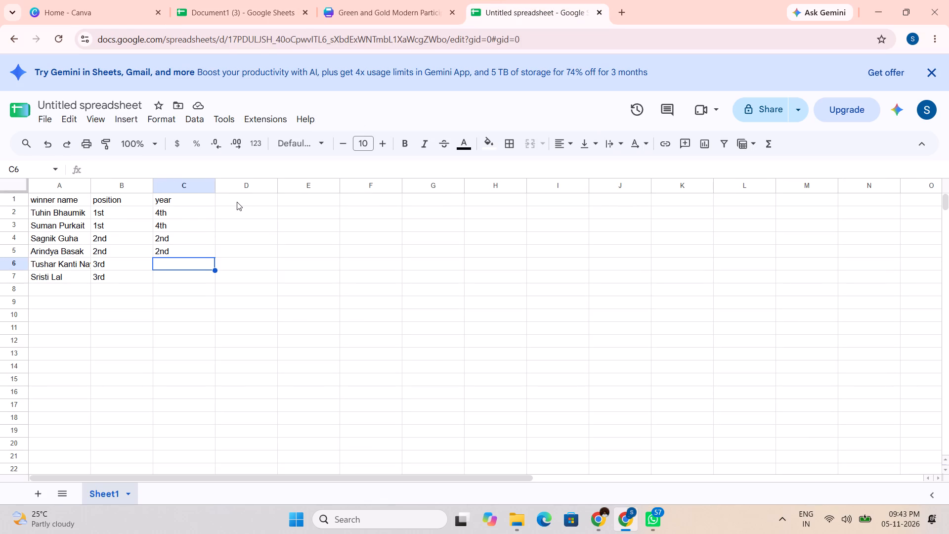
text(2nd)
key(Down)
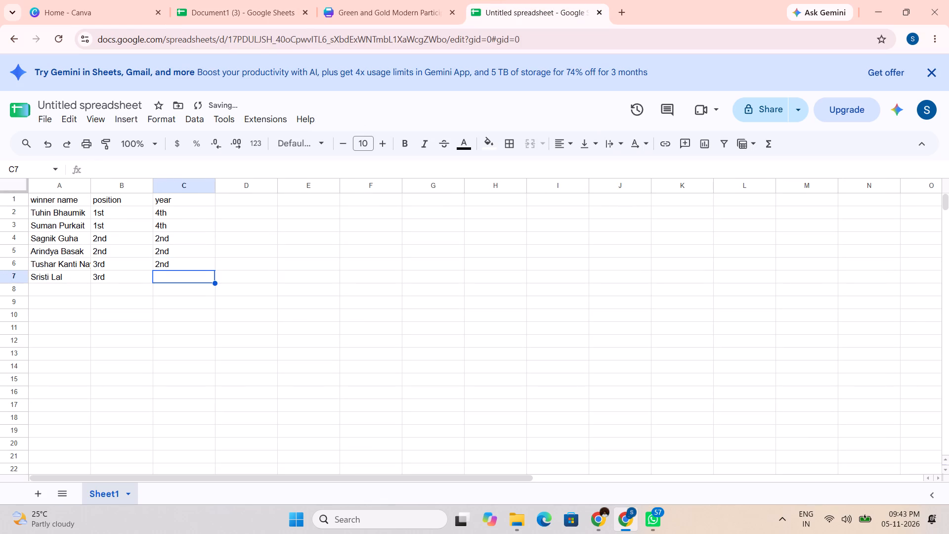
text(2nd)
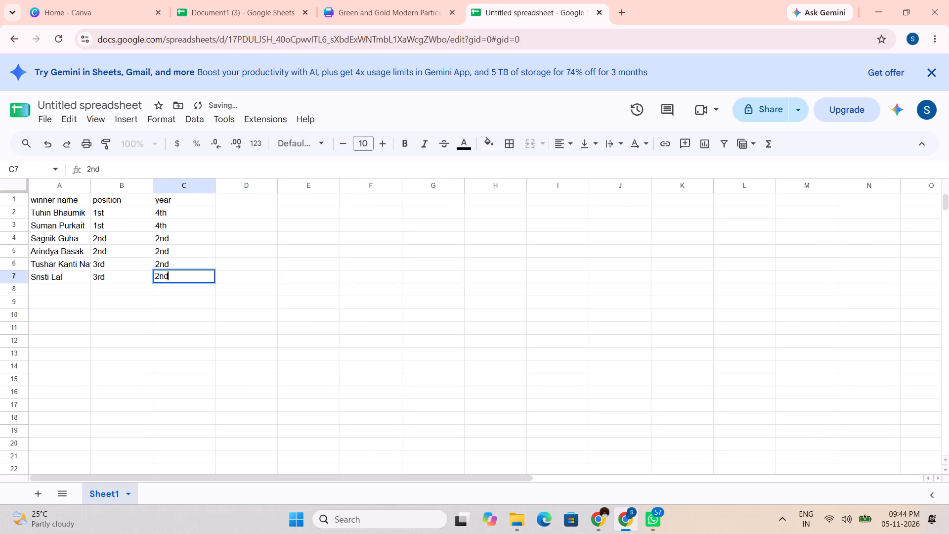
click(414, 113)
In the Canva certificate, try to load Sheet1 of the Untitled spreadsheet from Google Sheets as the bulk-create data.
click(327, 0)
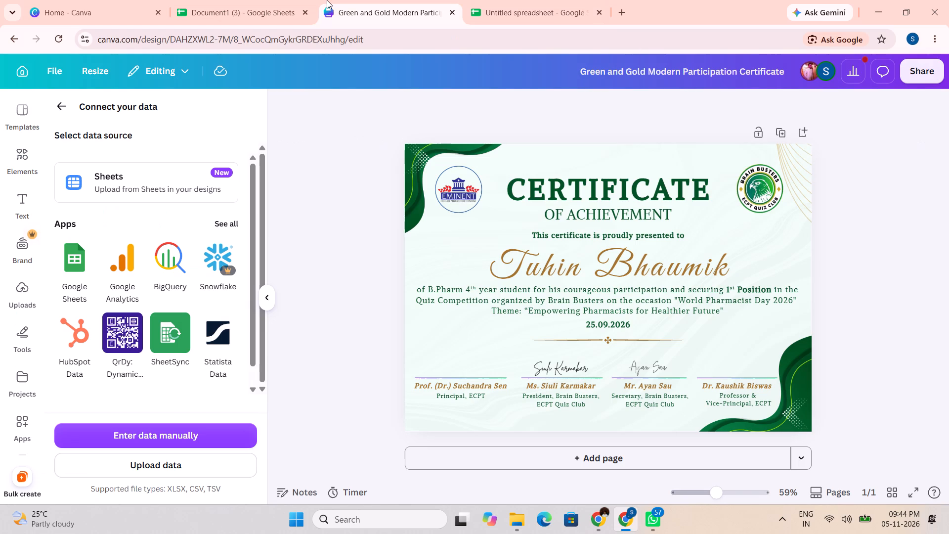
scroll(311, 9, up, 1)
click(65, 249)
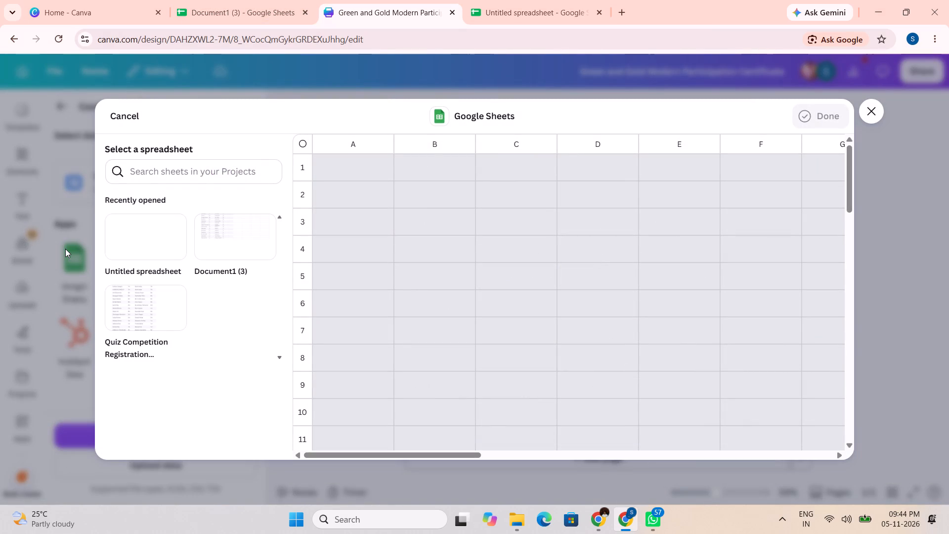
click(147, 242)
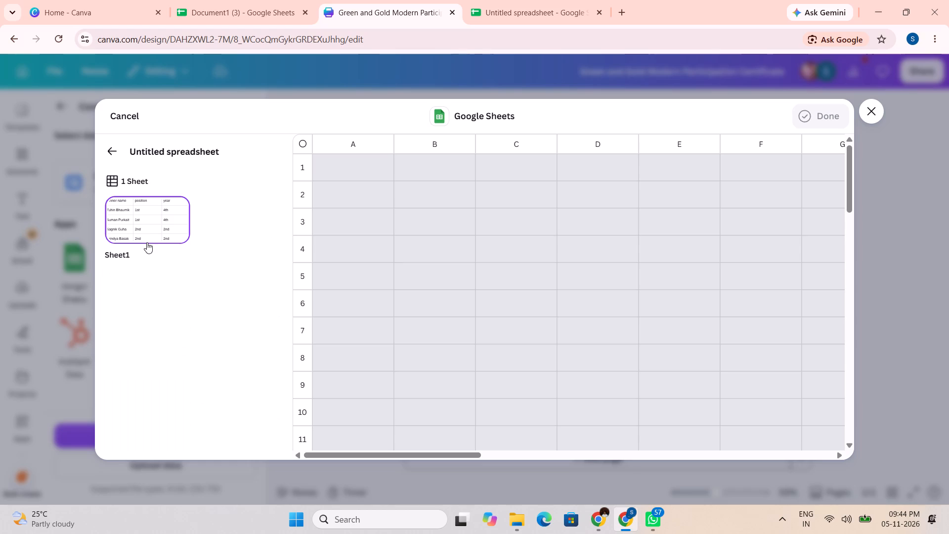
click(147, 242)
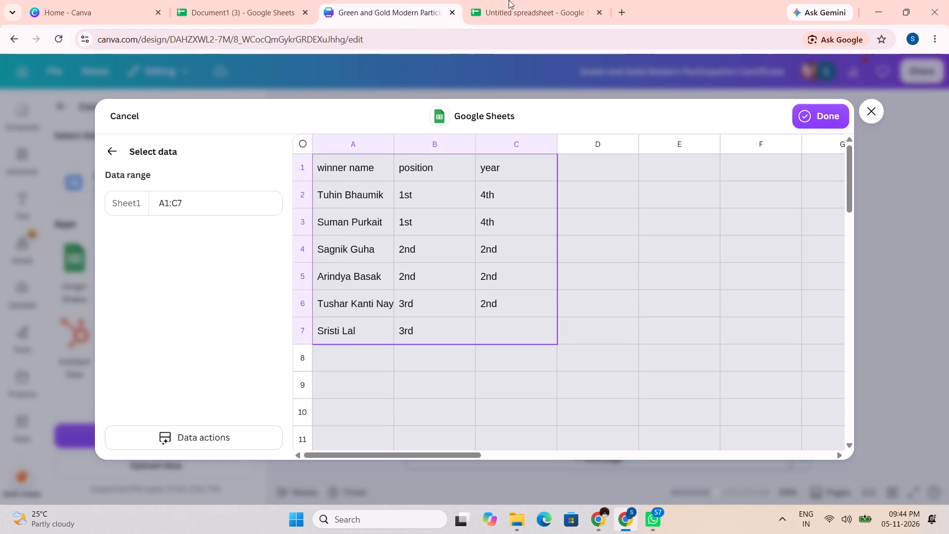
Return to the winners spreadsheet and commit the pending year entry in C7.
click(524, 0)
click(139, 326)
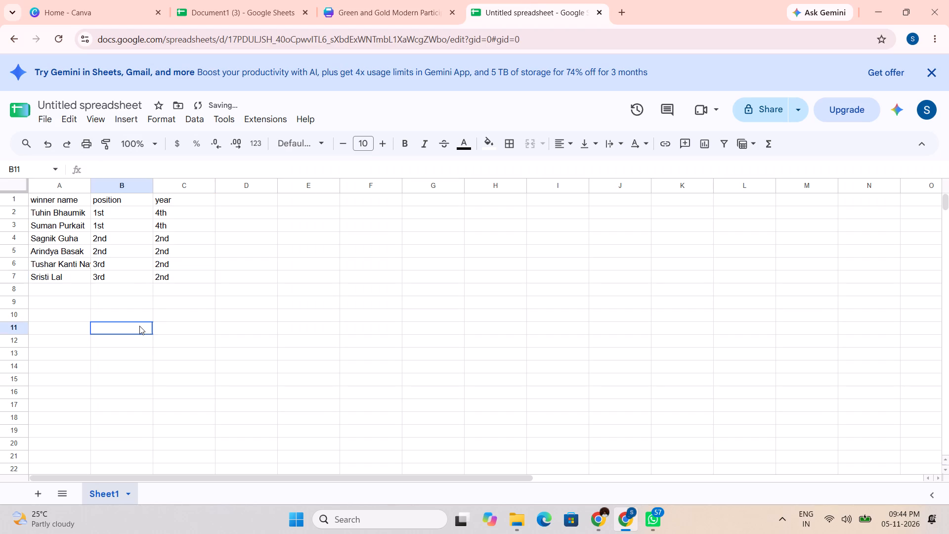
Discard the open import in Canva and import Sheet1, range A1:C7, of the Untitled spreadsheet as the bulk-create data.
click(363, 0)
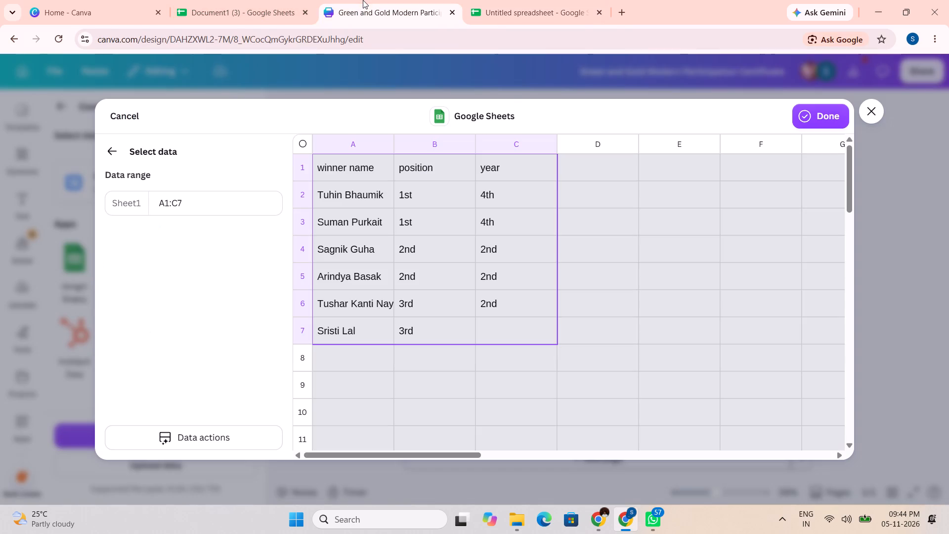
drag(889, 110, 868, 112)
click(868, 112)
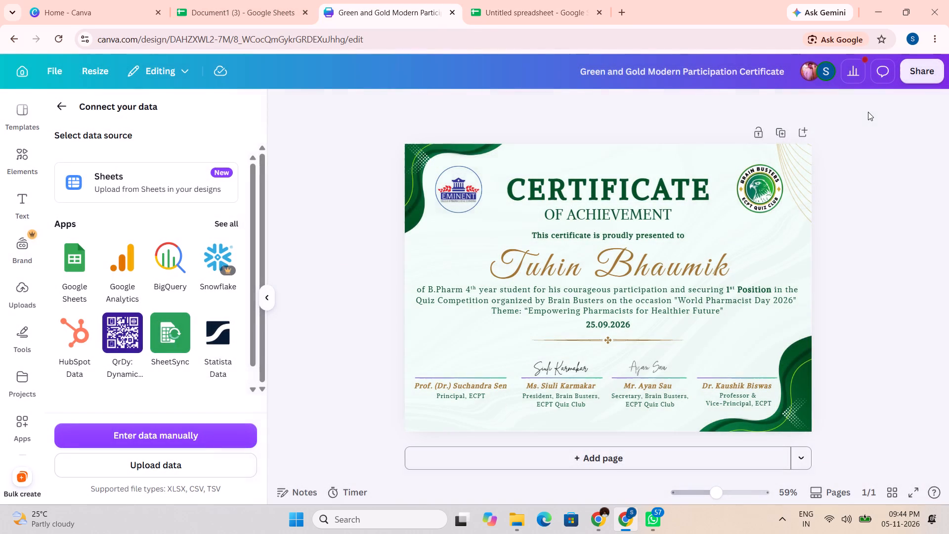
click(69, 259)
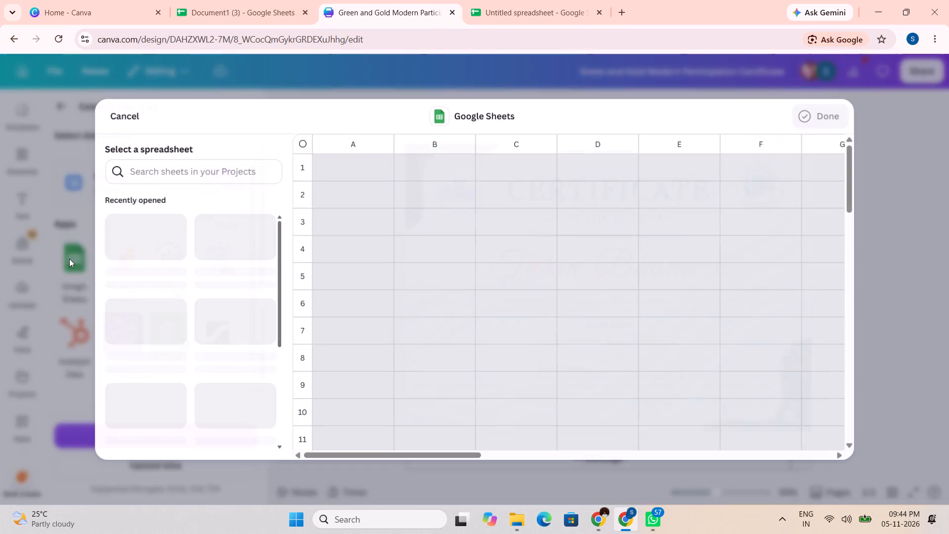
double_click(160, 247)
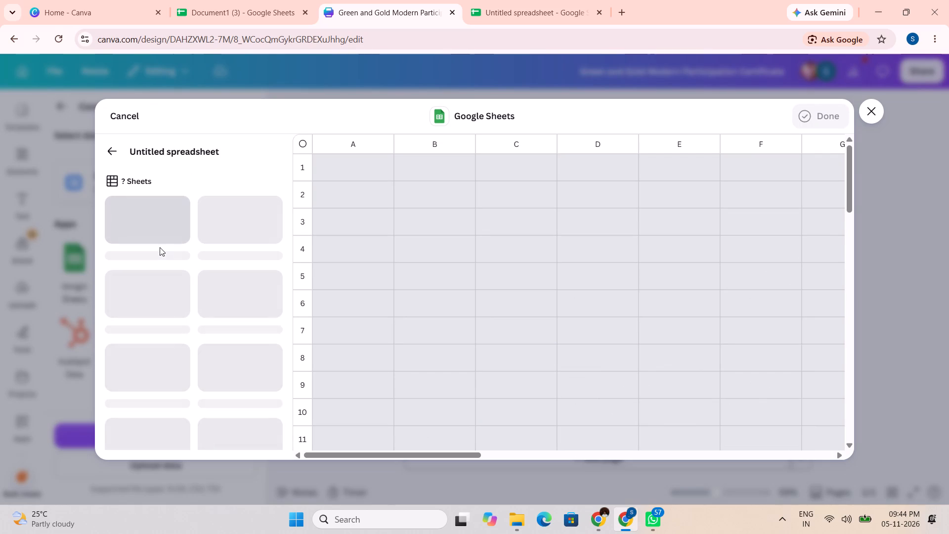
double_click(156, 230)
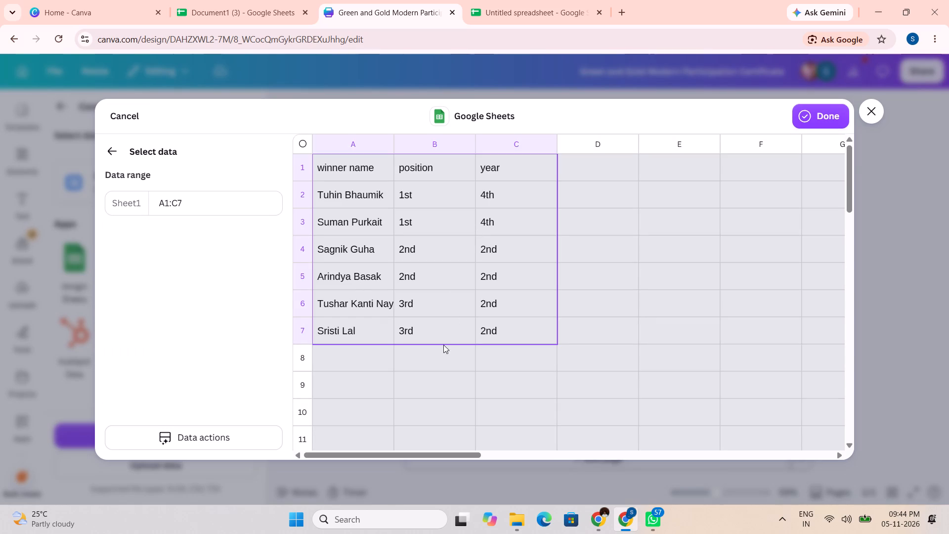
click(816, 121)
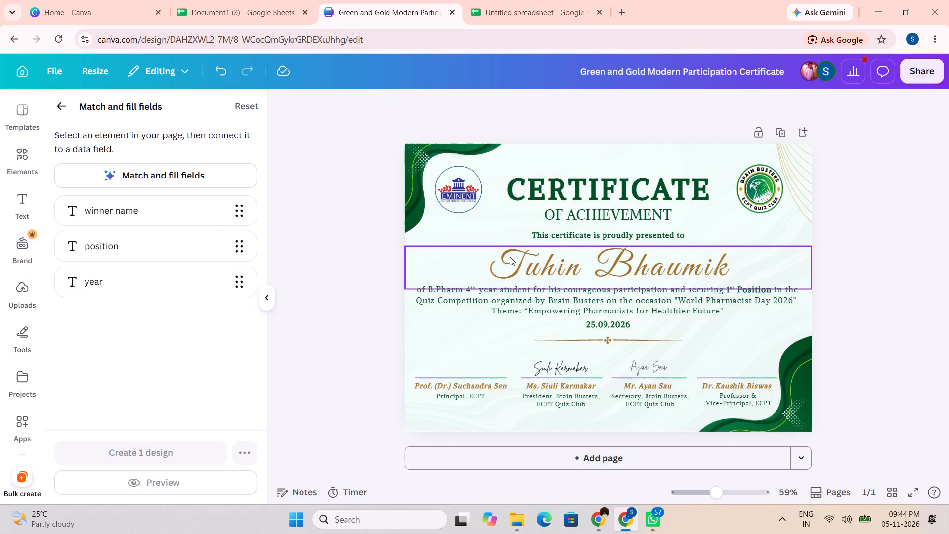
Connect the recipient name text on the certificate to the "winner name" data field.
click(526, 266)
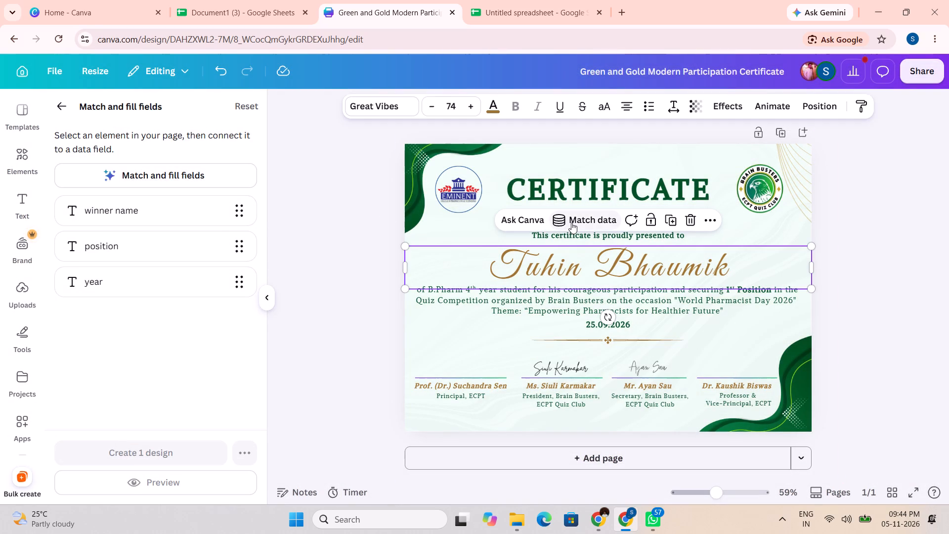
click(571, 222)
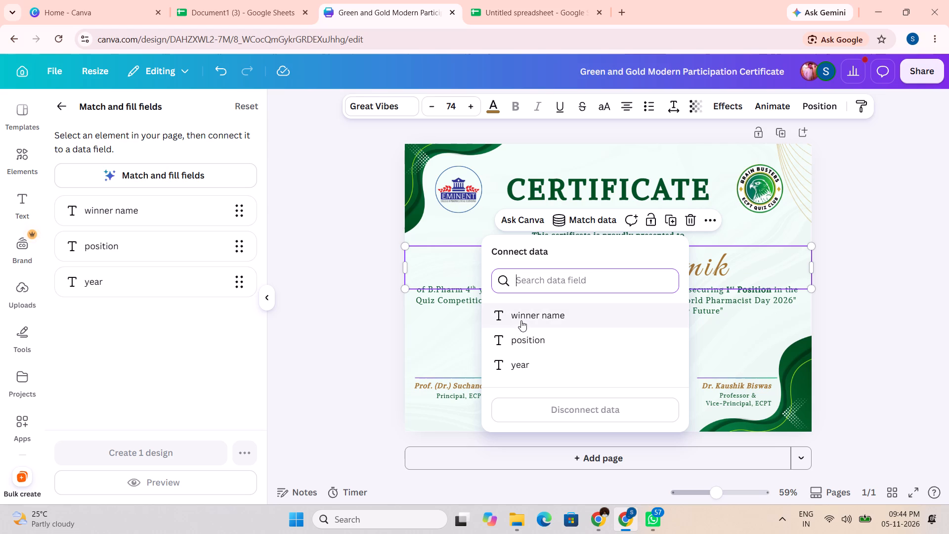
click(521, 320)
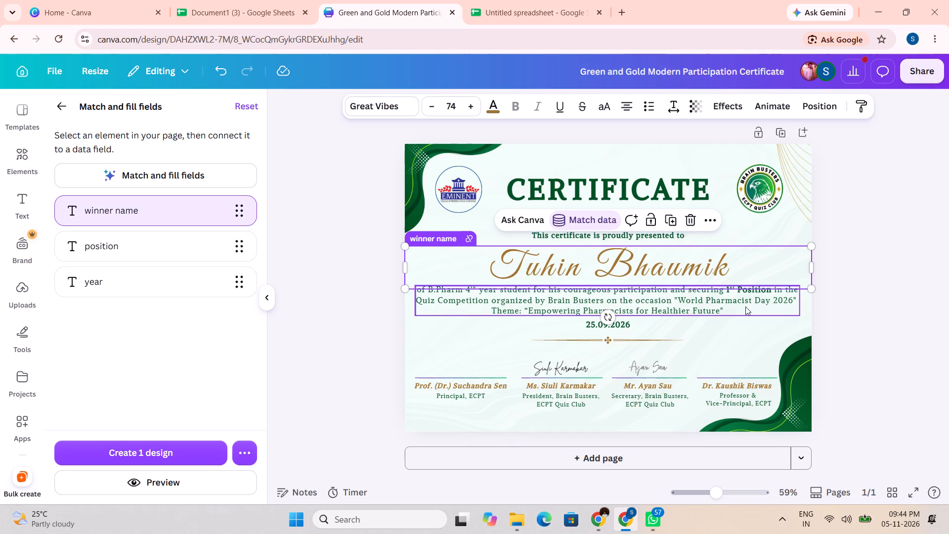
Copy the "1st Position" wording from the certificate's description paragraph into a new separate text box.
click(855, 323)
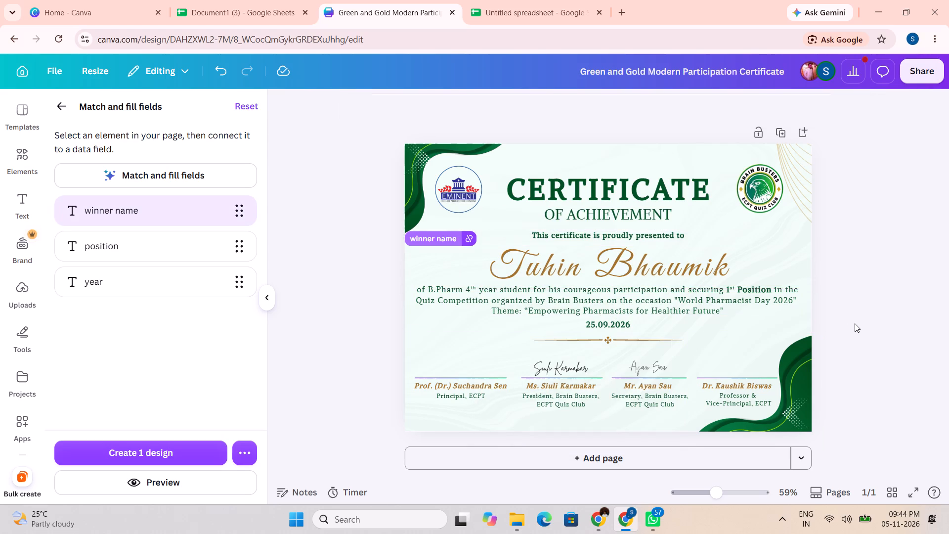
click(758, 286)
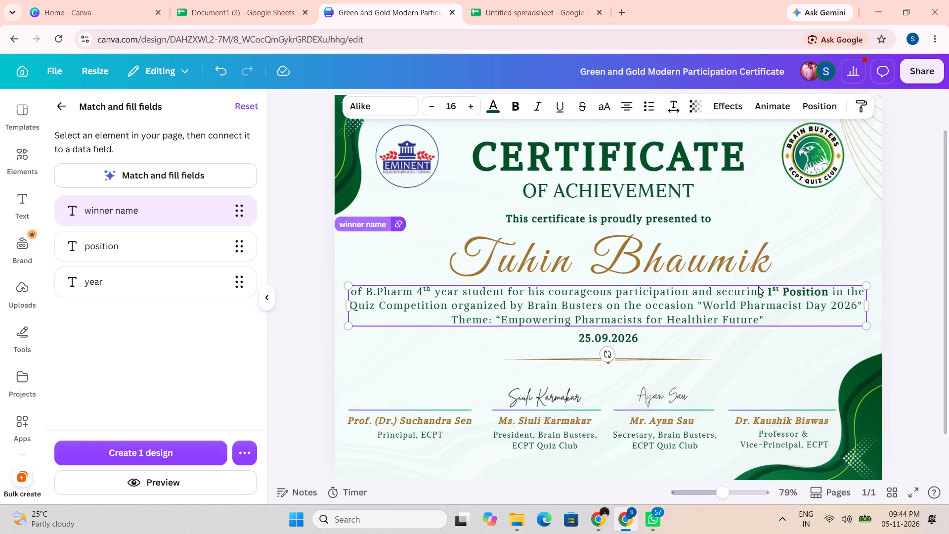
scroll(758, 286, left, 3)
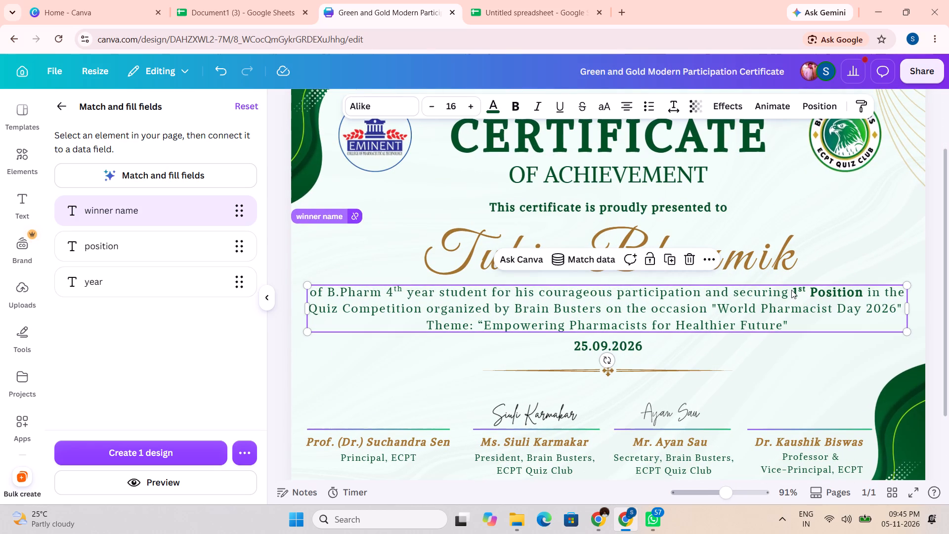
click(792, 289)
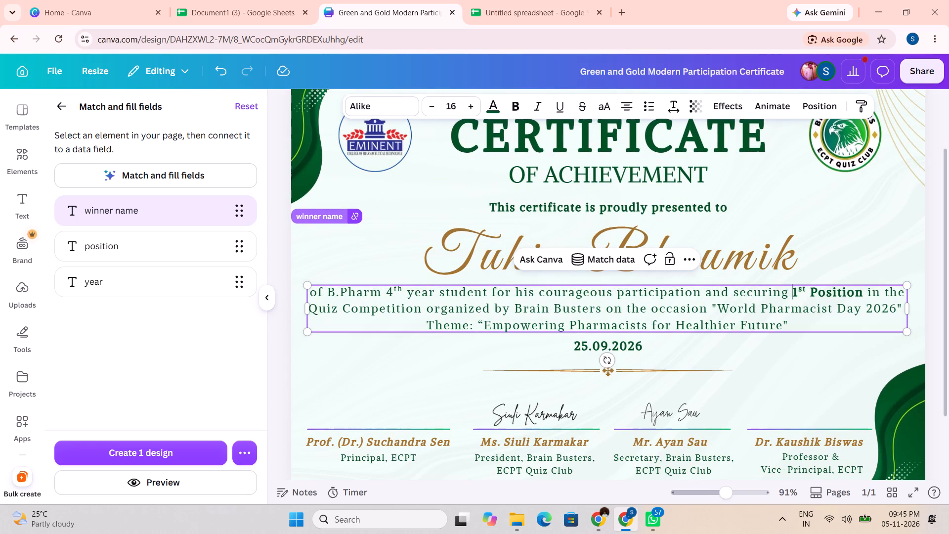
drag(792, 289, 864, 294)
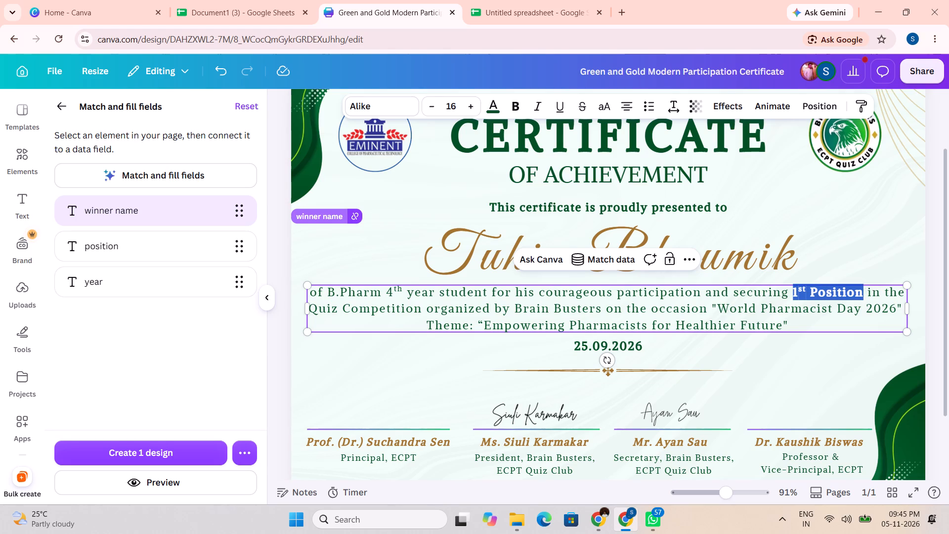
drag(864, 294, 861, 294)
key(ctrl+c)
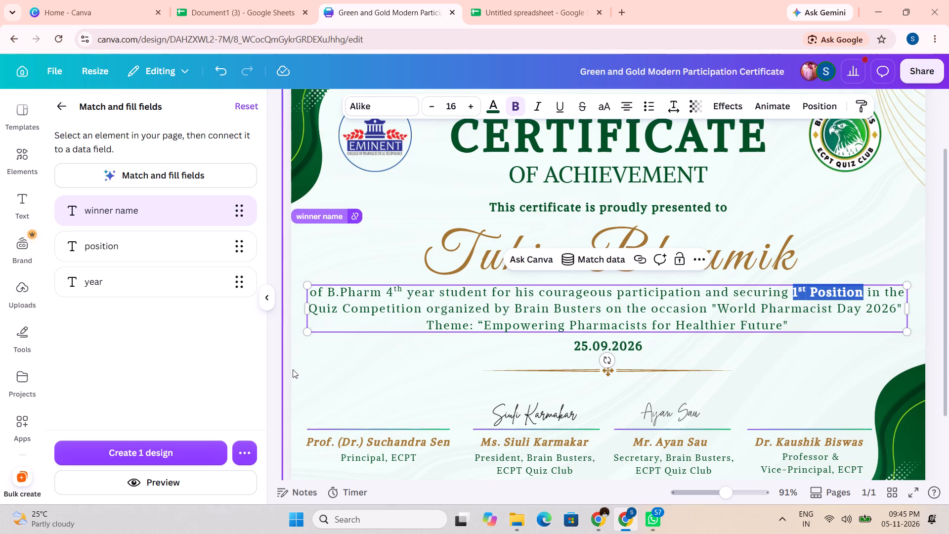
click(329, 347)
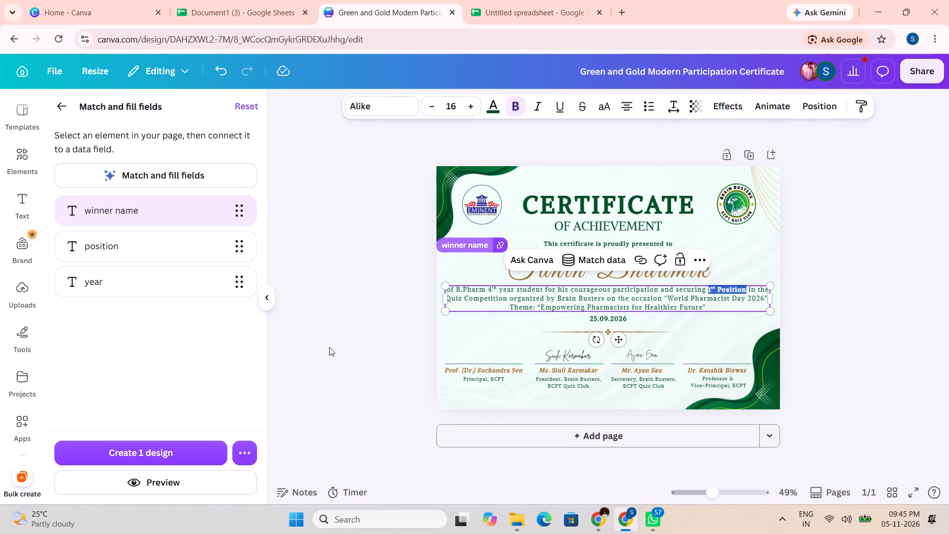
click(20, 213)
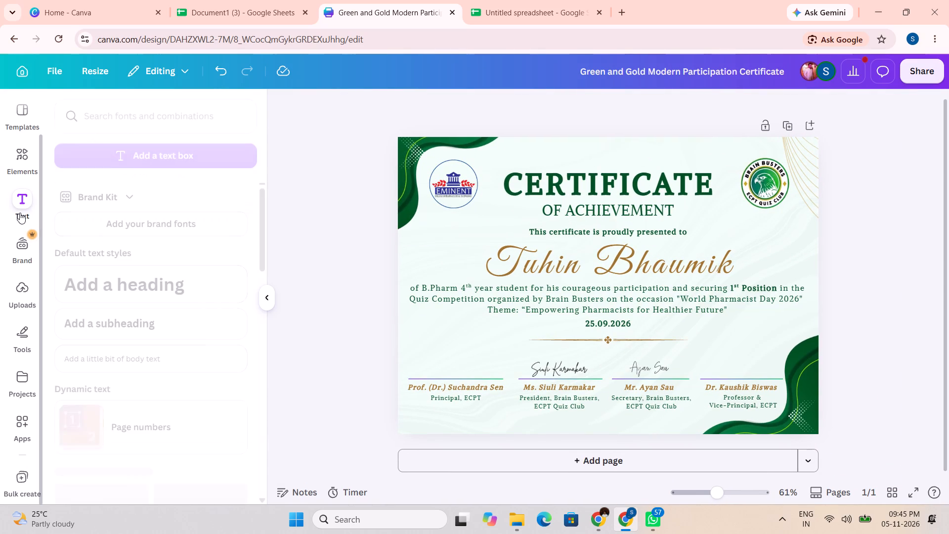
click(181, 161)
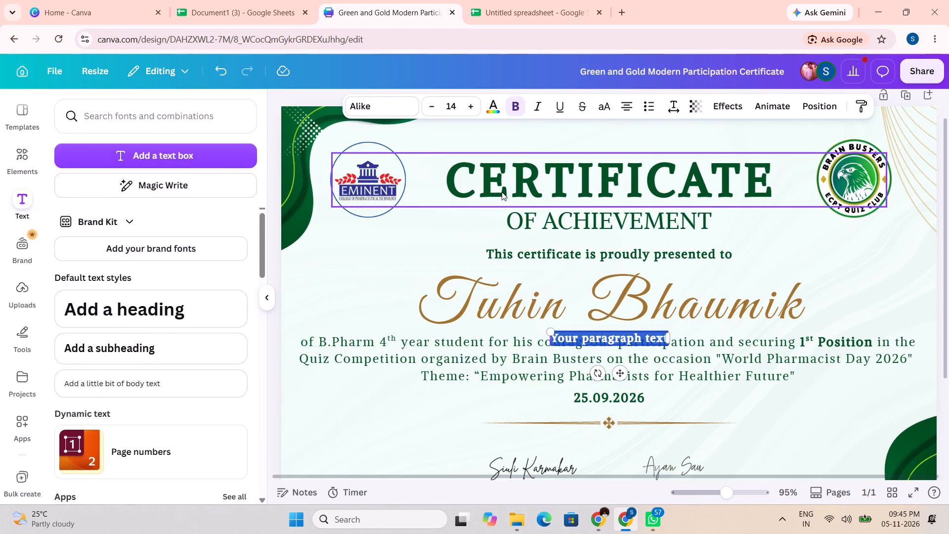
key(ctrl+v)
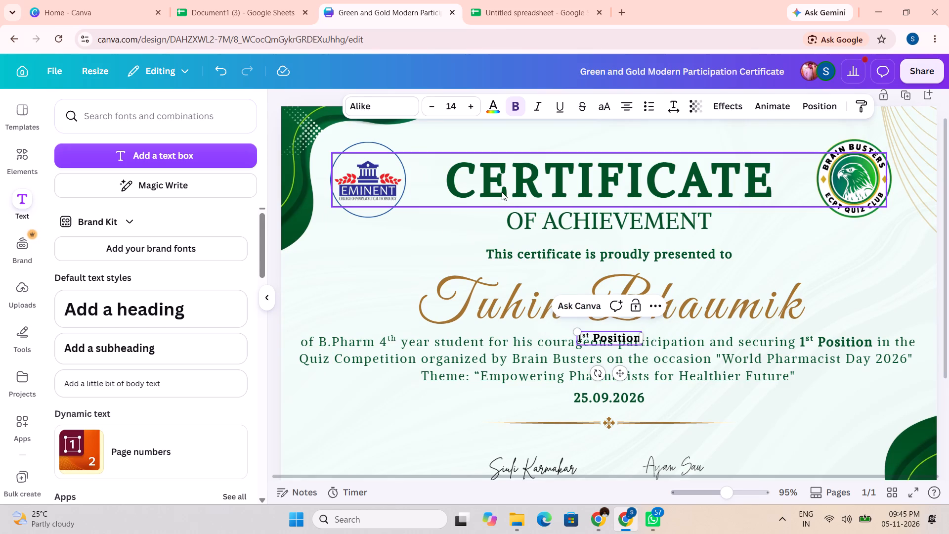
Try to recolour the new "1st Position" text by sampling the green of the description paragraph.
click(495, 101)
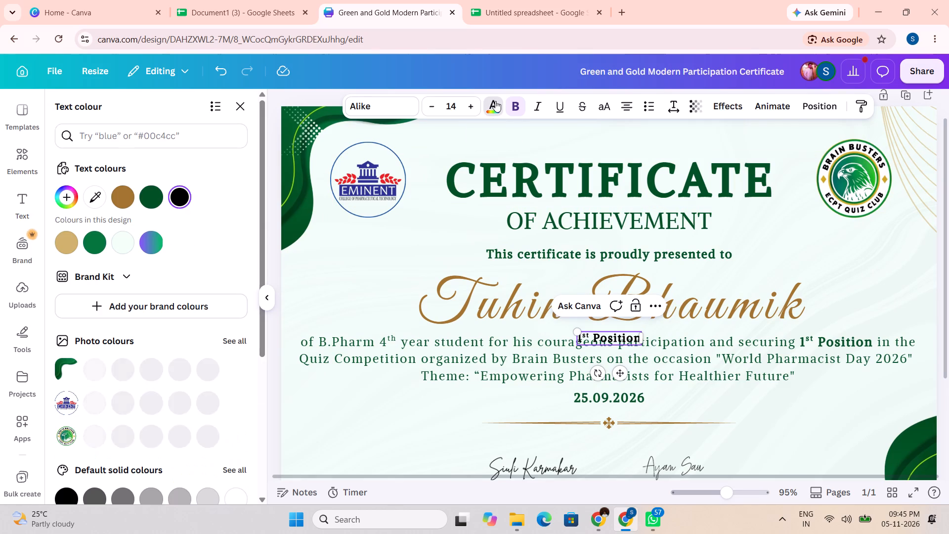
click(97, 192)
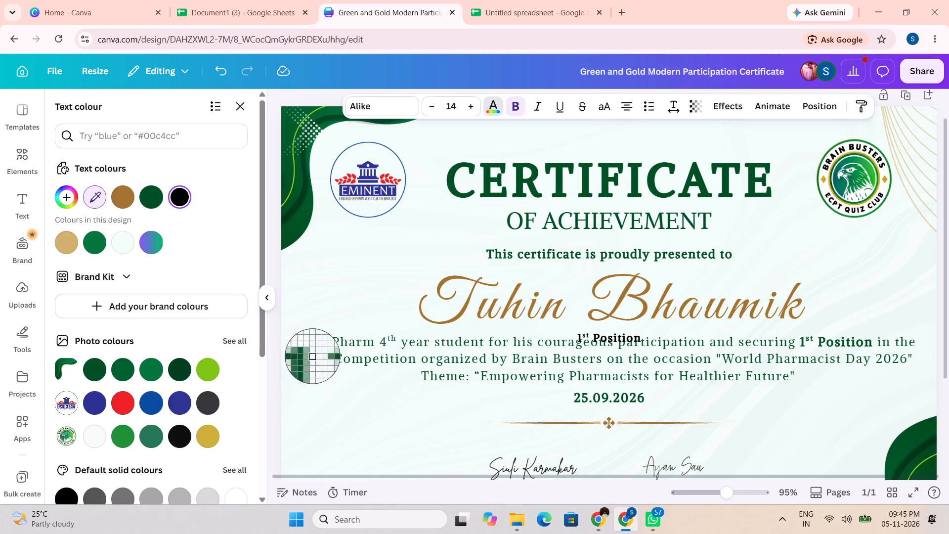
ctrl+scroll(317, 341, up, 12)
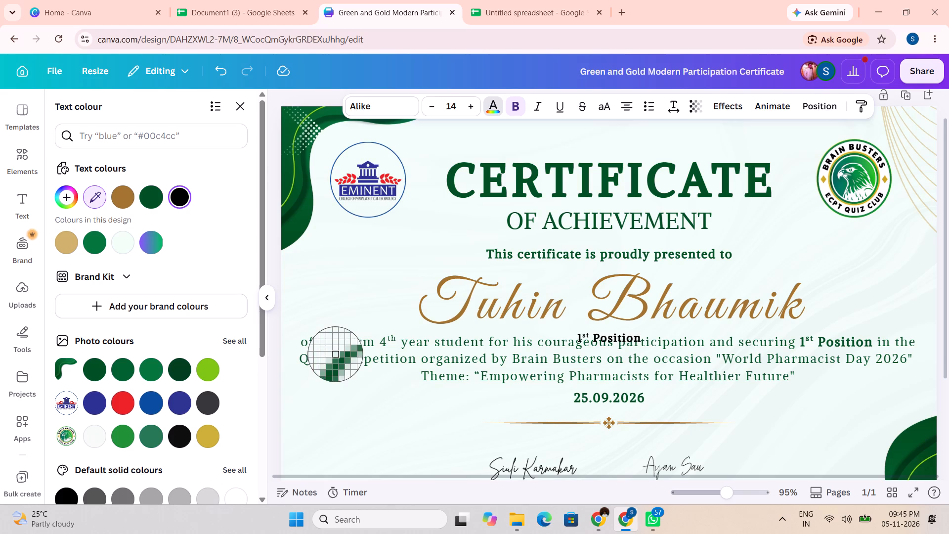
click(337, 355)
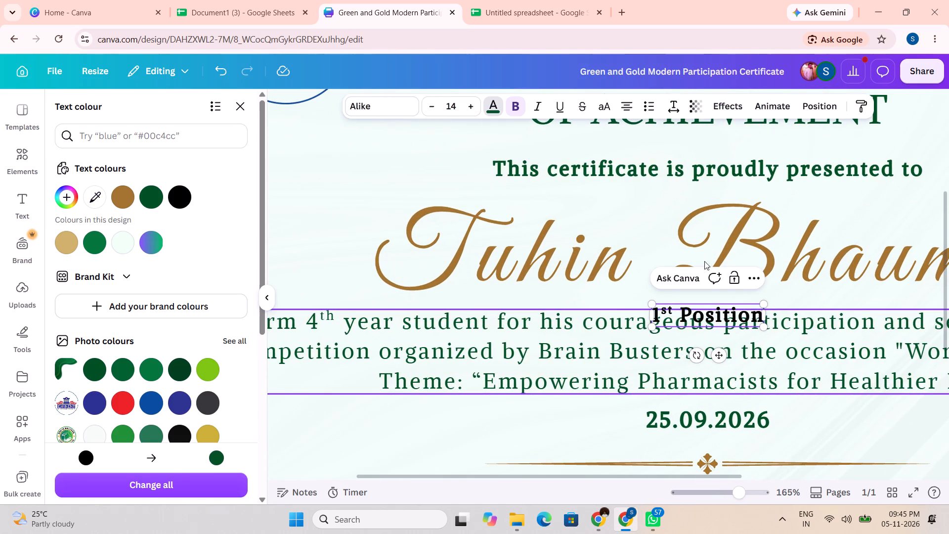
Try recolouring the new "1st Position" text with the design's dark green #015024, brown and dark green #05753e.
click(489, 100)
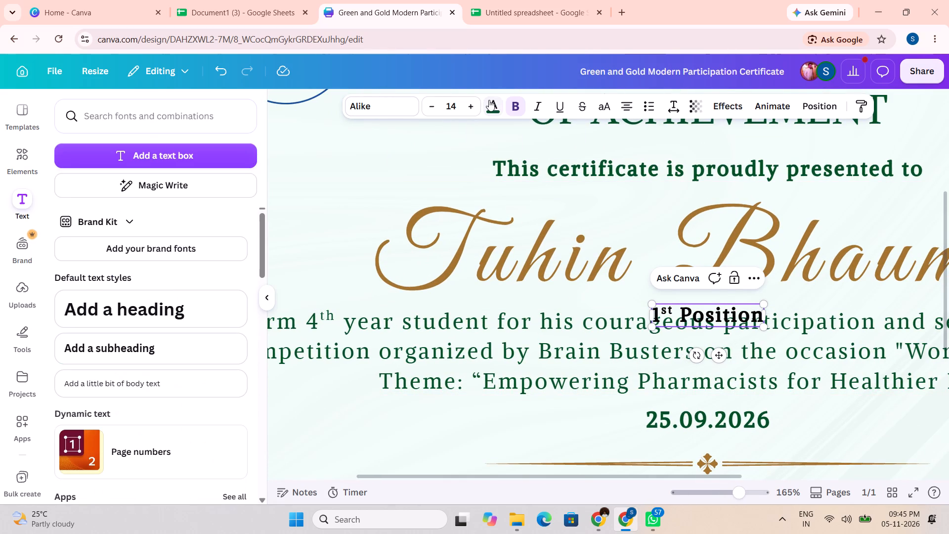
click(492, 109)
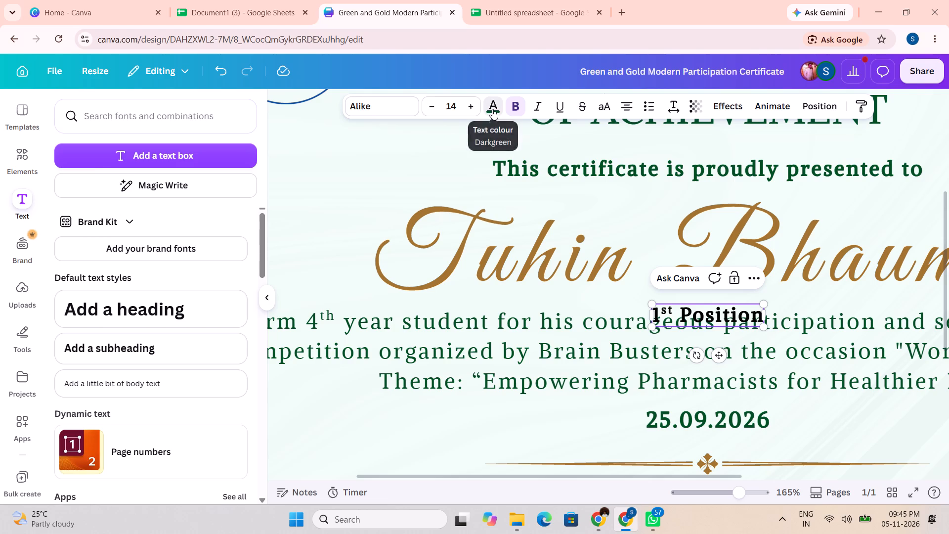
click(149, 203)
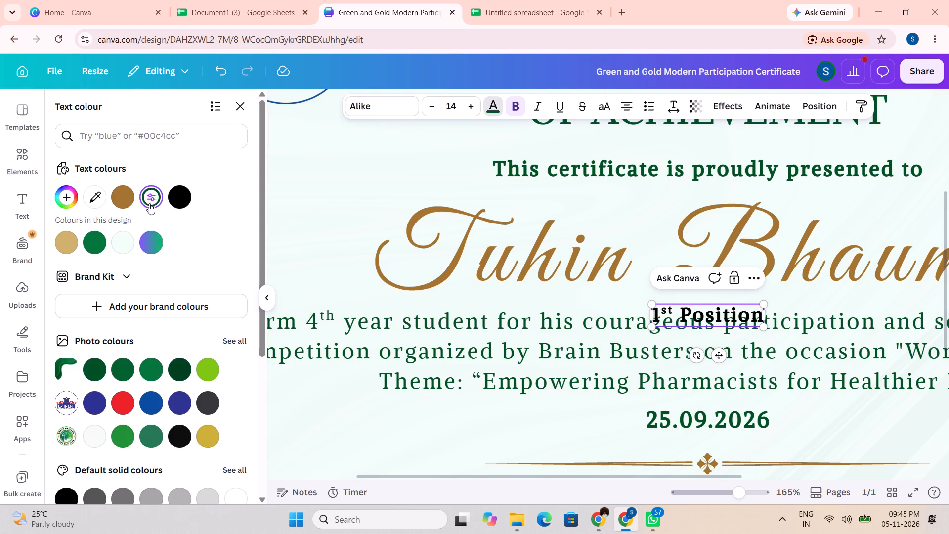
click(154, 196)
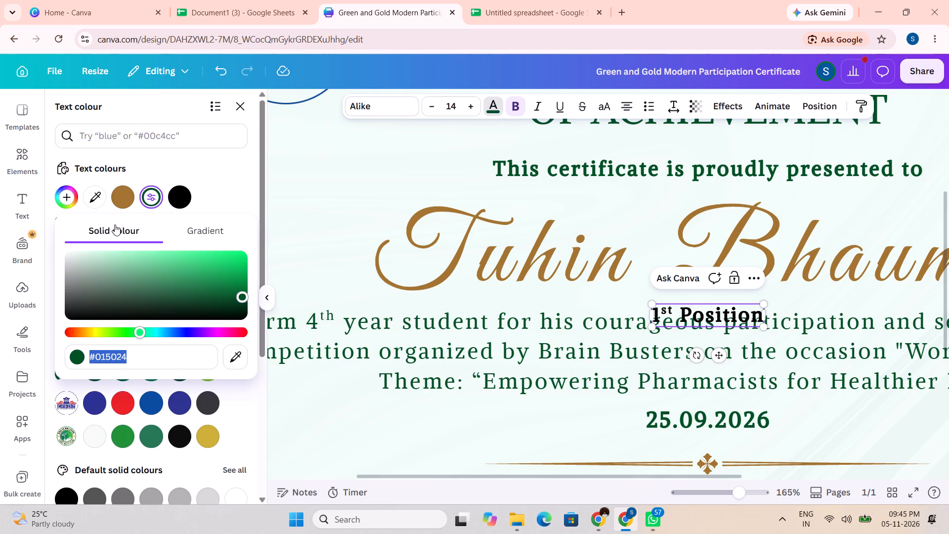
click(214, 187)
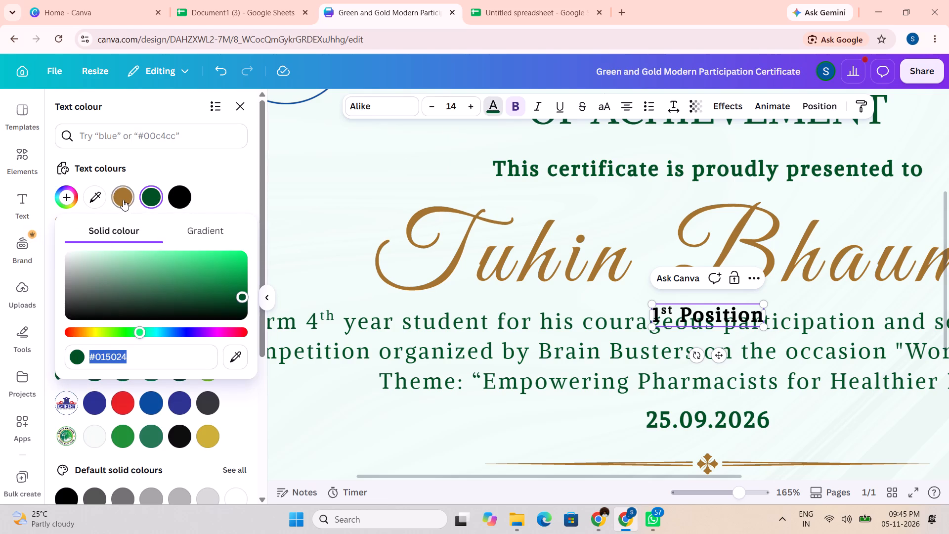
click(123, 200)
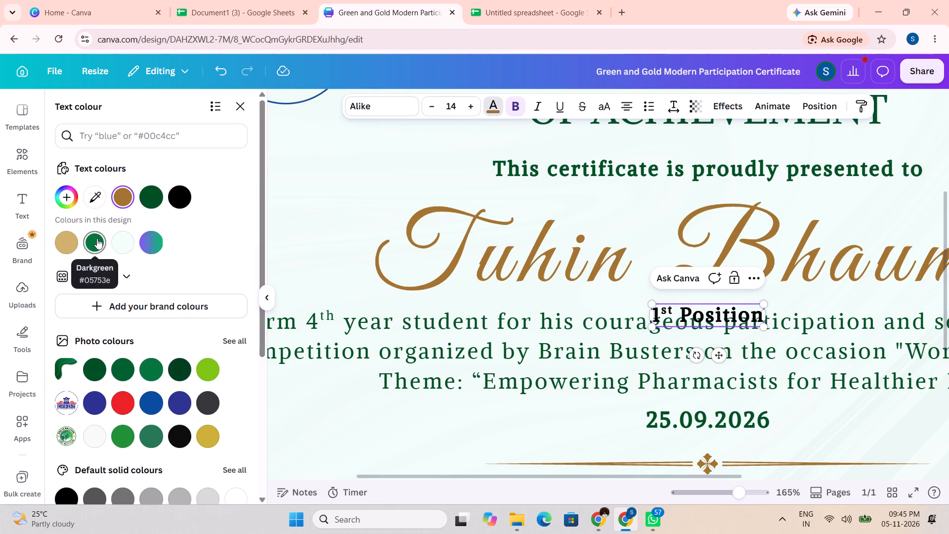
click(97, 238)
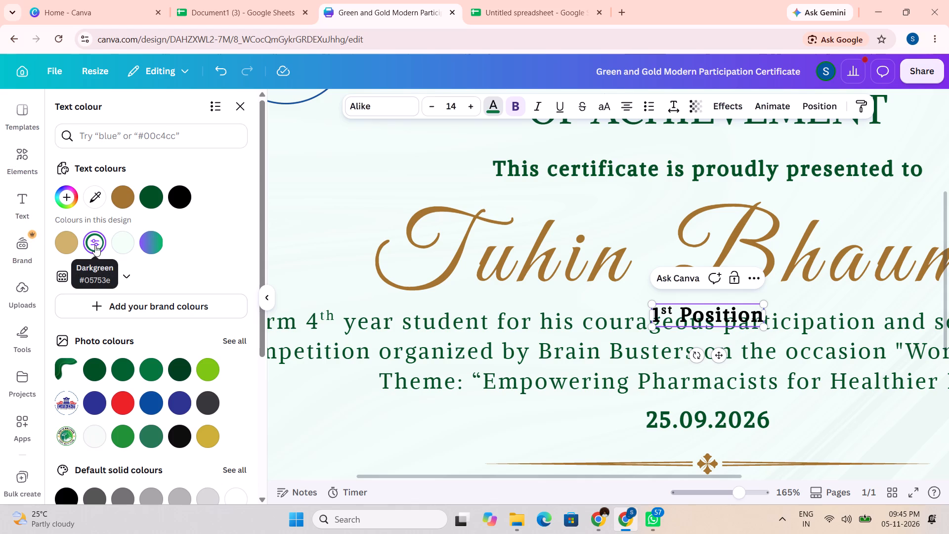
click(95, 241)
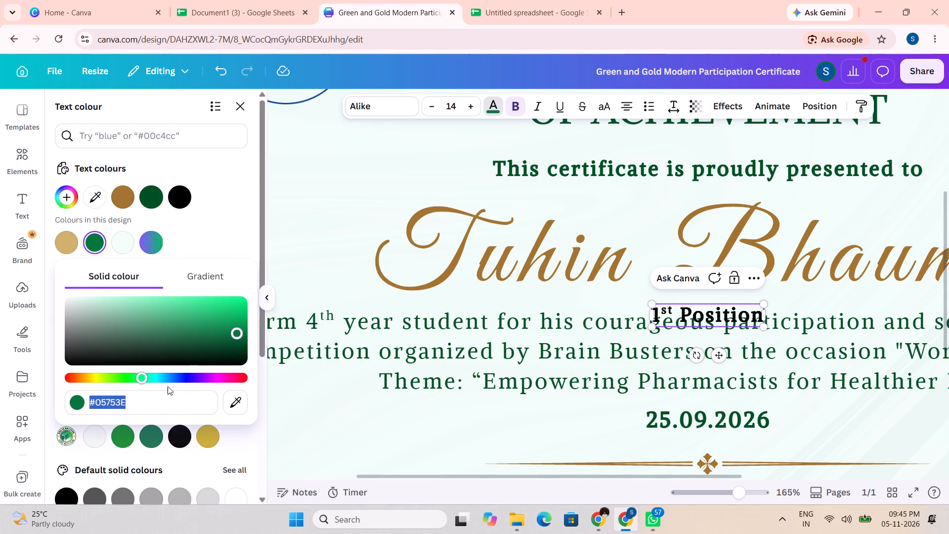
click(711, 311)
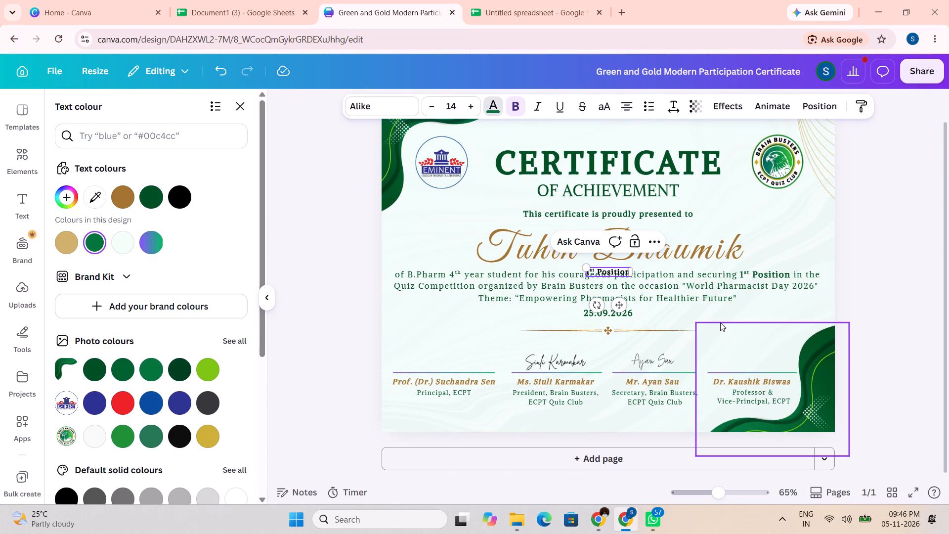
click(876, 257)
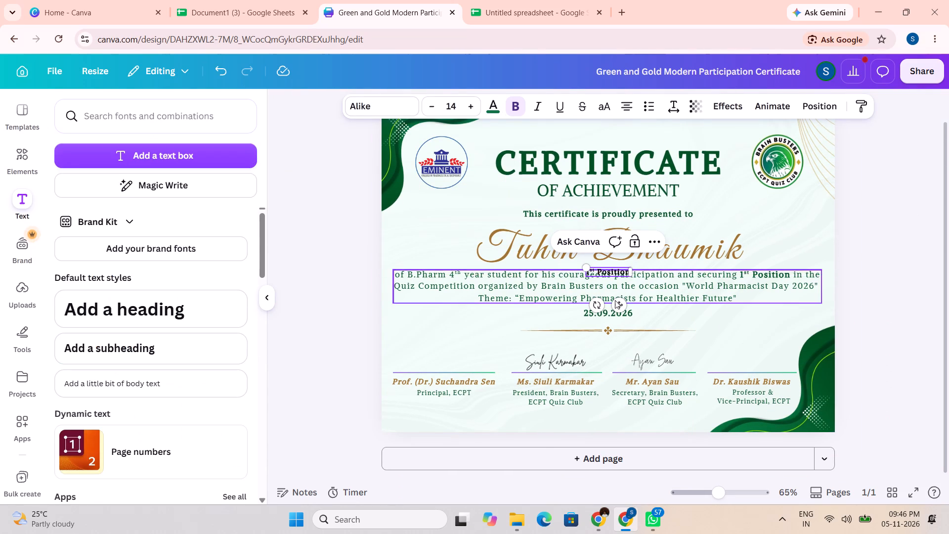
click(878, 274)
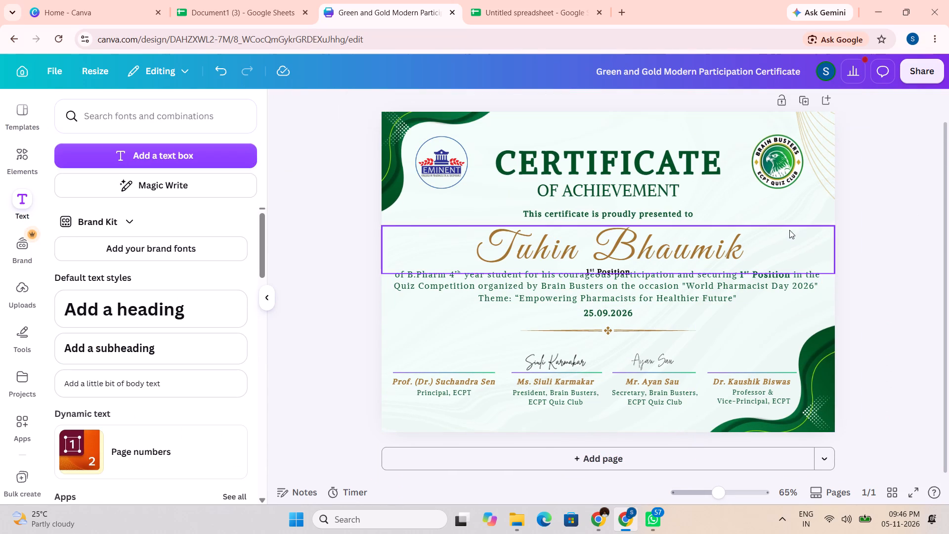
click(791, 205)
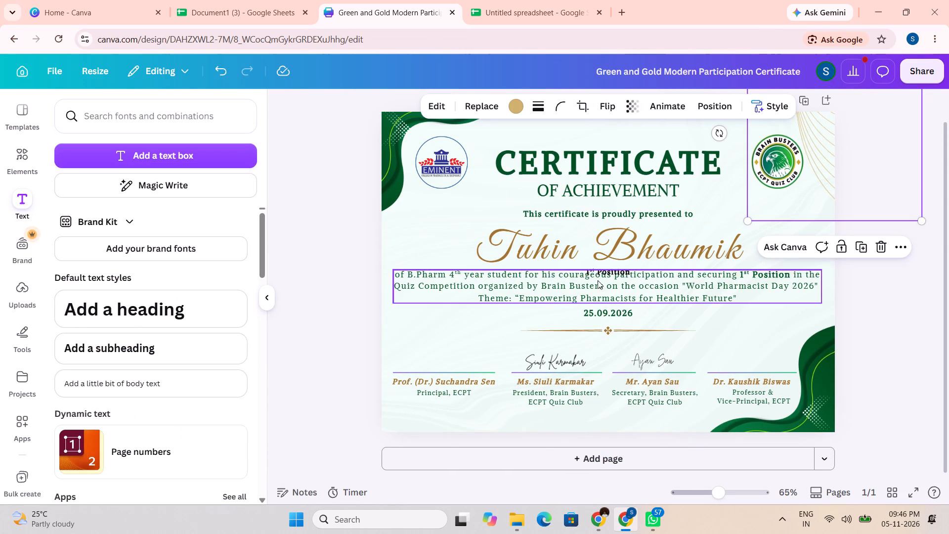
Move the new "1st Position" text box to the empty area above the Principal's signature line.
click(597, 269)
drag(617, 308, 803, 355)
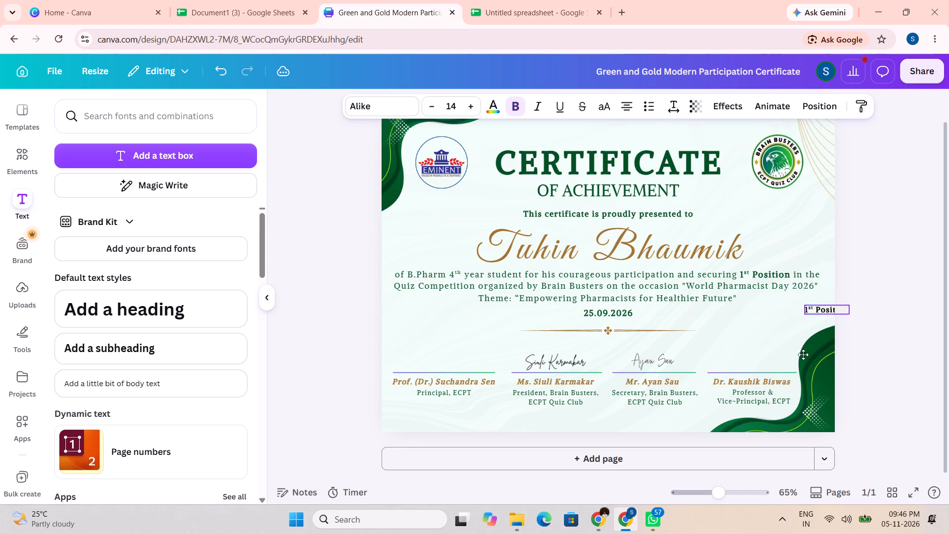
drag(803, 355, 447, 366)
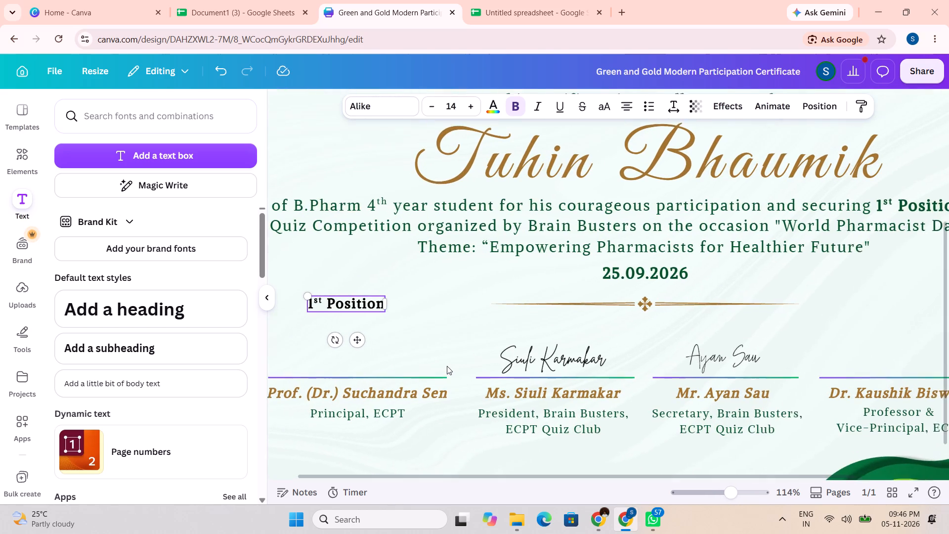
Set the separate "1st Position" text colour to dark green #015024.
click(490, 107)
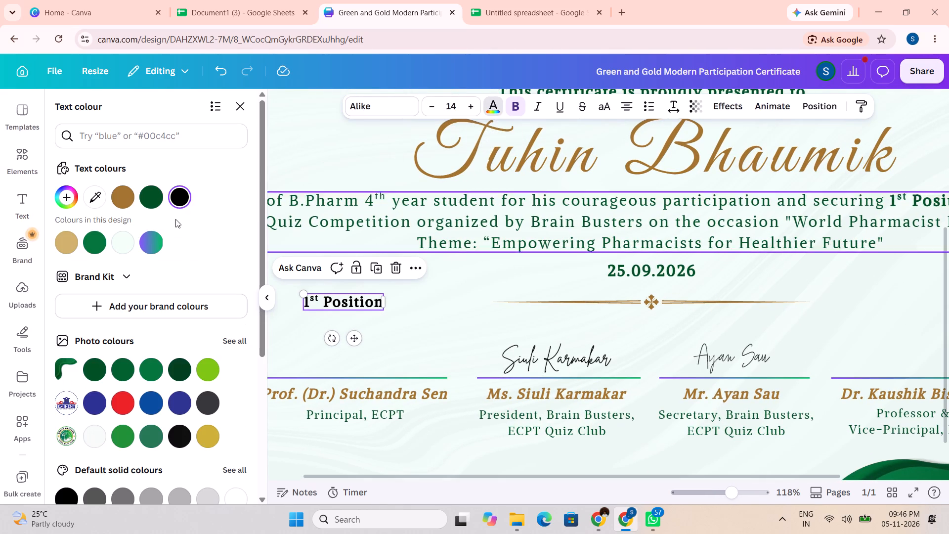
click(144, 201)
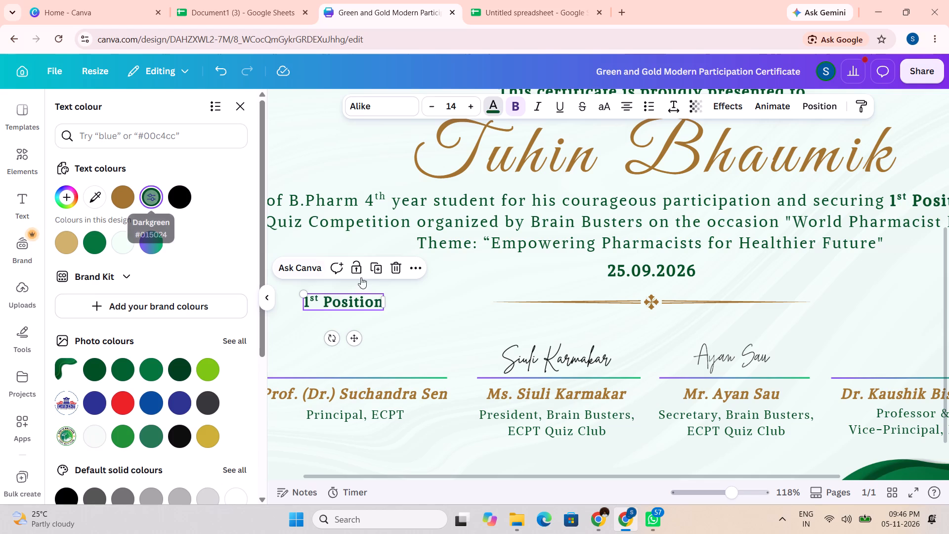
click(434, 327)
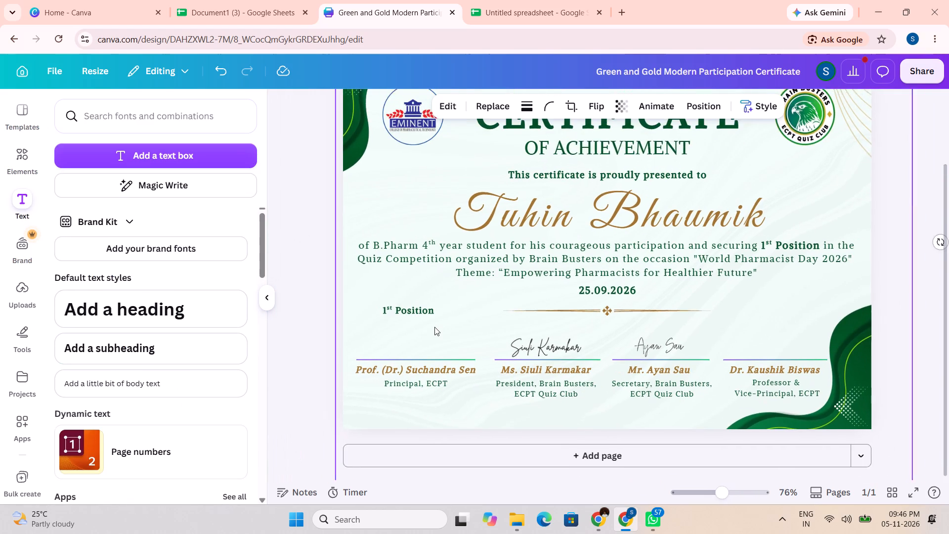
Delete the bold "1st Position" wording after "securing" in the certificate's description paragraph.
scroll(727, 297, left, 3)
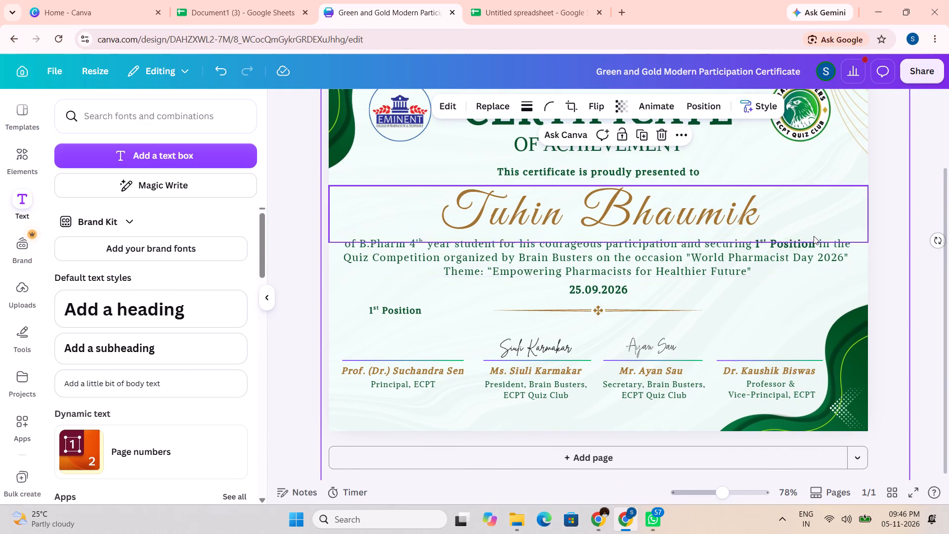
click(815, 244)
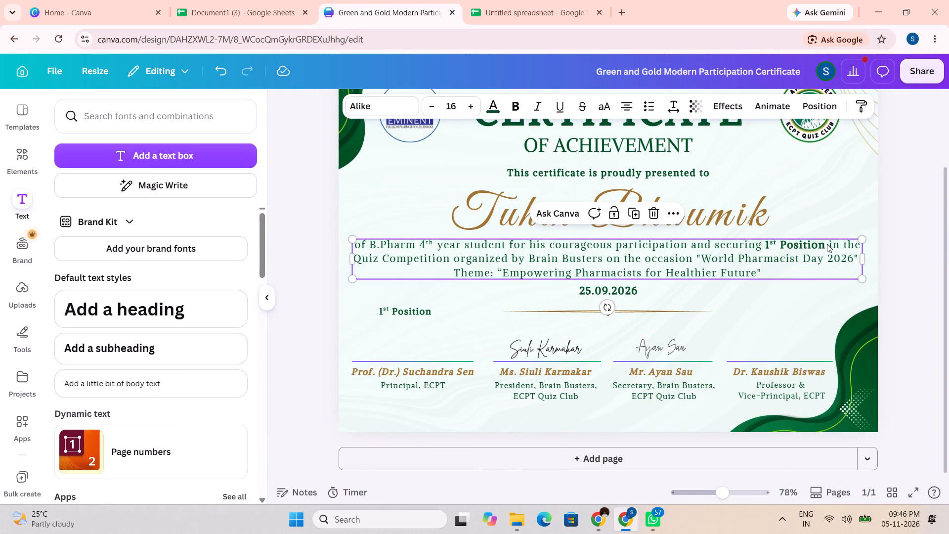
click(827, 244)
key(BackSpace)
key(BackSpace)
key(BackSpace)
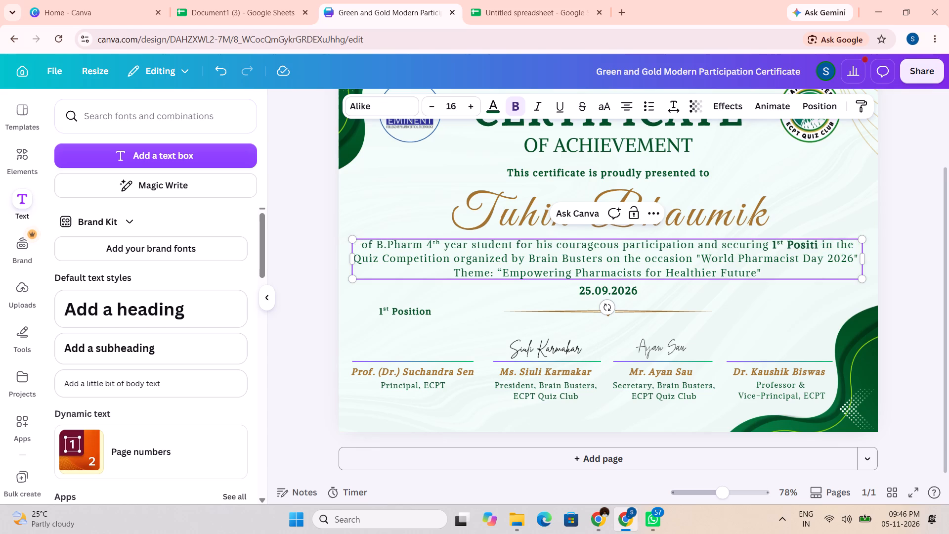
key(BackSpace)
key(BackSpace)
key(BackSpace)
key(BackSpace)
key(BackSpace)
key(BackSpace)
key(BackSpace)
key(BackSpace)
key(BackSpace)
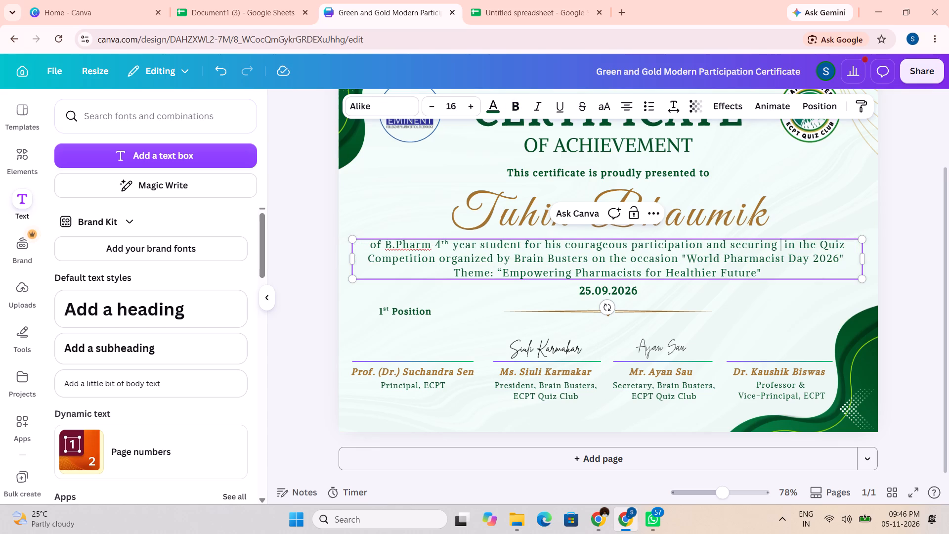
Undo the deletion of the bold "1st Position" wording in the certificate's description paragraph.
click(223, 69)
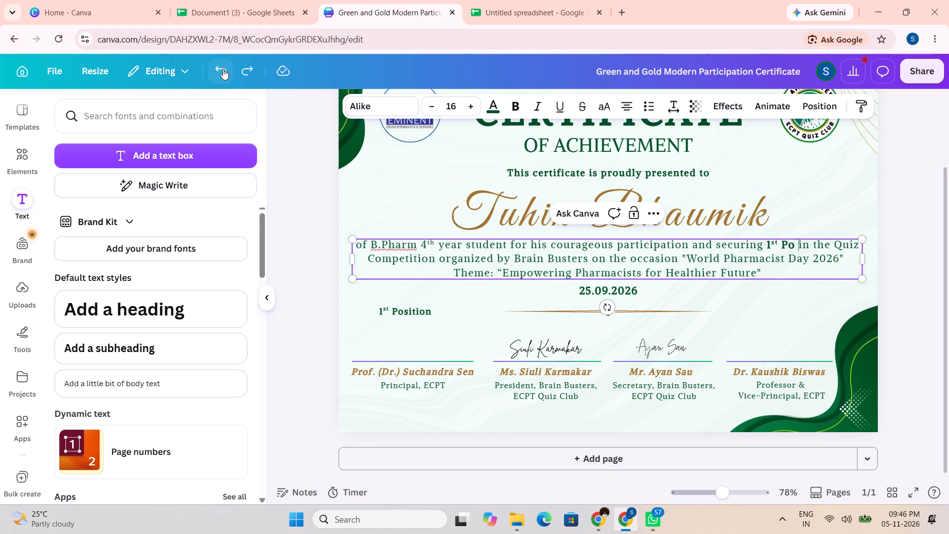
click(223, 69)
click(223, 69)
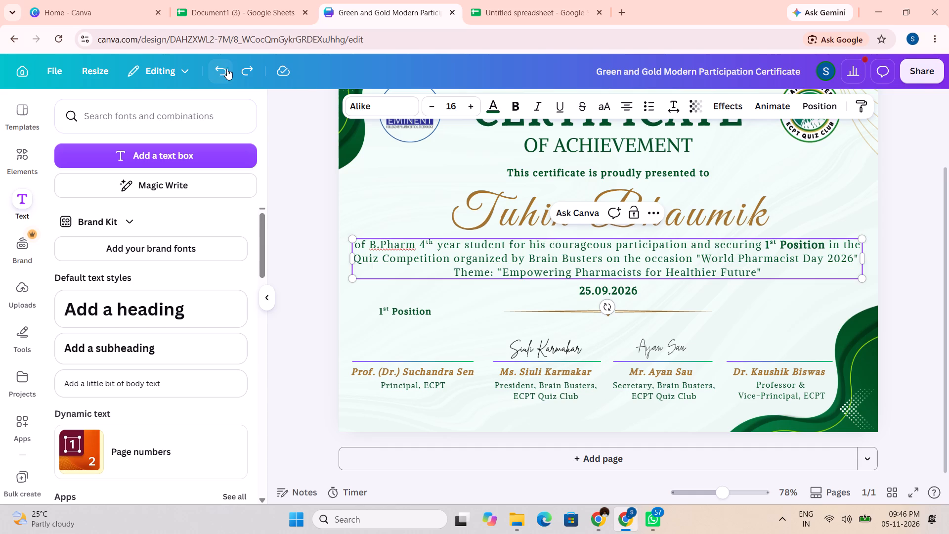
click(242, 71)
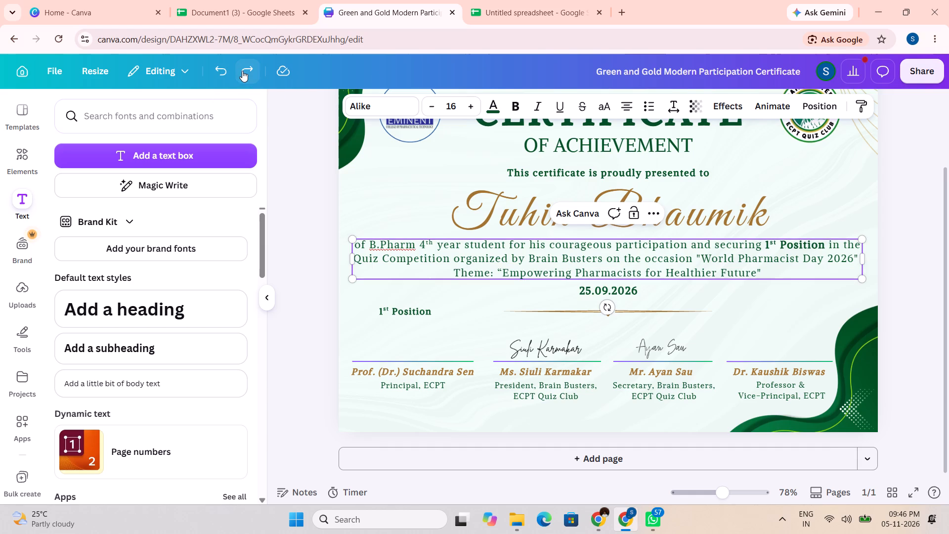
Delete the bold "1st Position" wording after "securing" in the certificate's description paragraph.
click(825, 249)
key(BackSpace)
key(BackSpace)
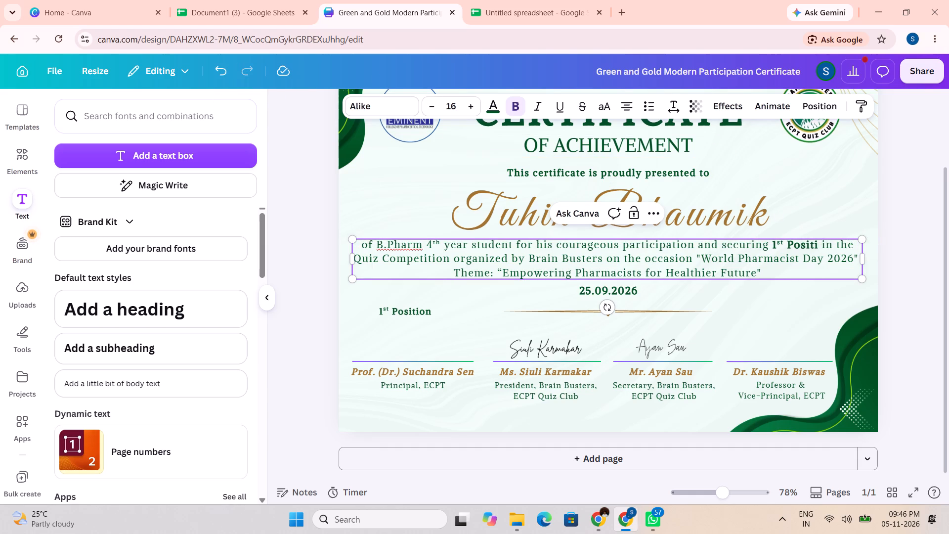
key(BackSpace)
key(BackSpace)
key(BackSpace)
key(BackSpace)
key(BackSpace)
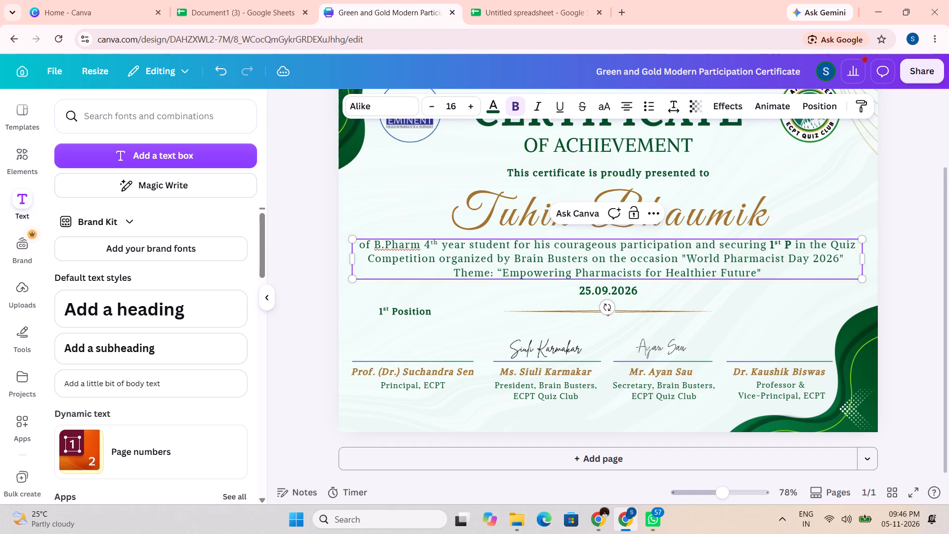
key(BackSpace)
key(BackSpace)
key(BackSpace)
key(BackSpace)
key(BackSpace)
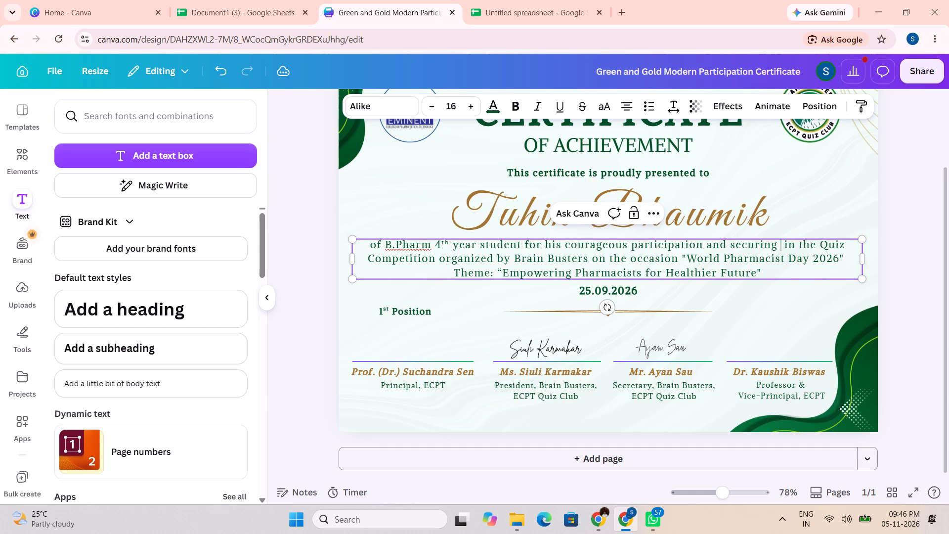
Insert twelve spaces between "securing" and "in the" in the description paragraph to leave a gap for the position text.
key(space)
key(space)
key(space)
key(space)
key(space)
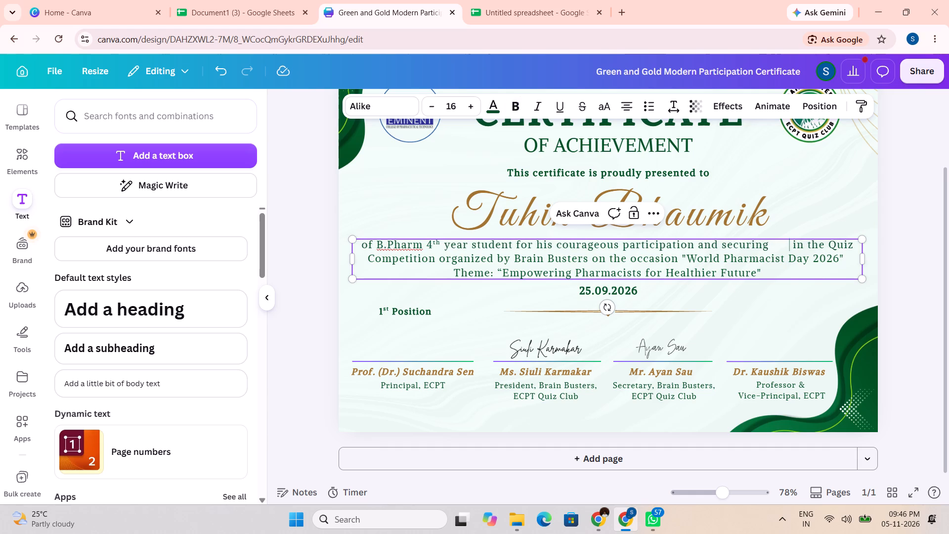
key(space)
key(space)
key(space)
key(space)
key(space)
key(space)
key(space)
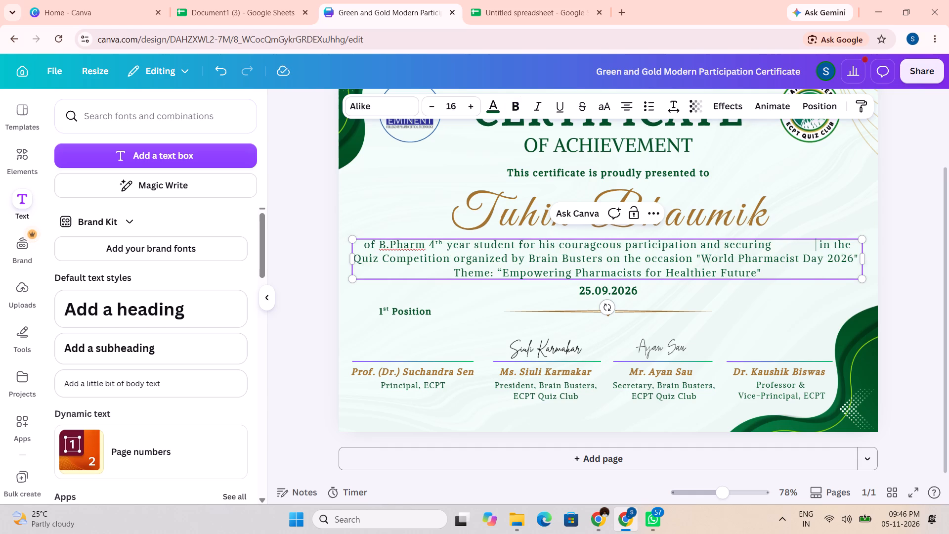
Move the separate "1st Position" text box into the gap after "securing" on the description's first line.
click(403, 309)
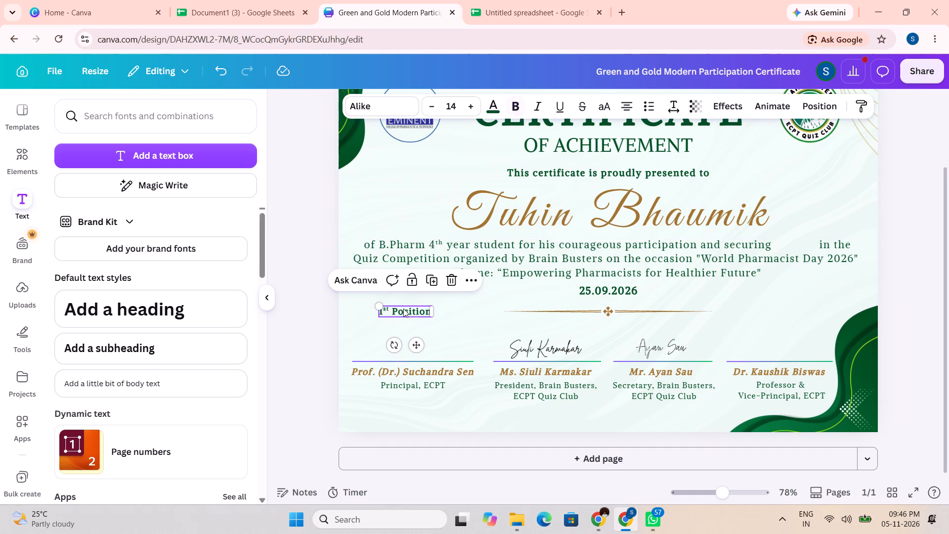
drag(419, 345, 825, 272)
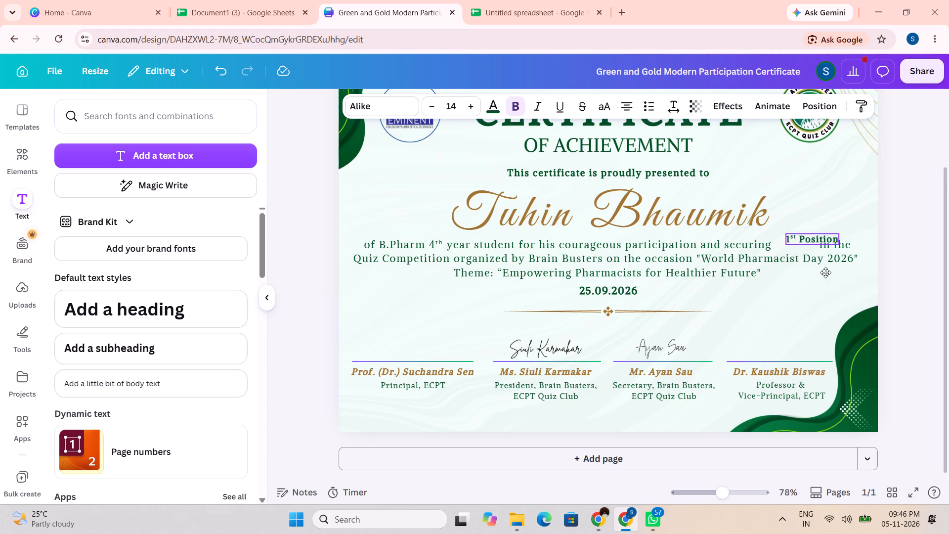
drag(825, 272, 810, 277)
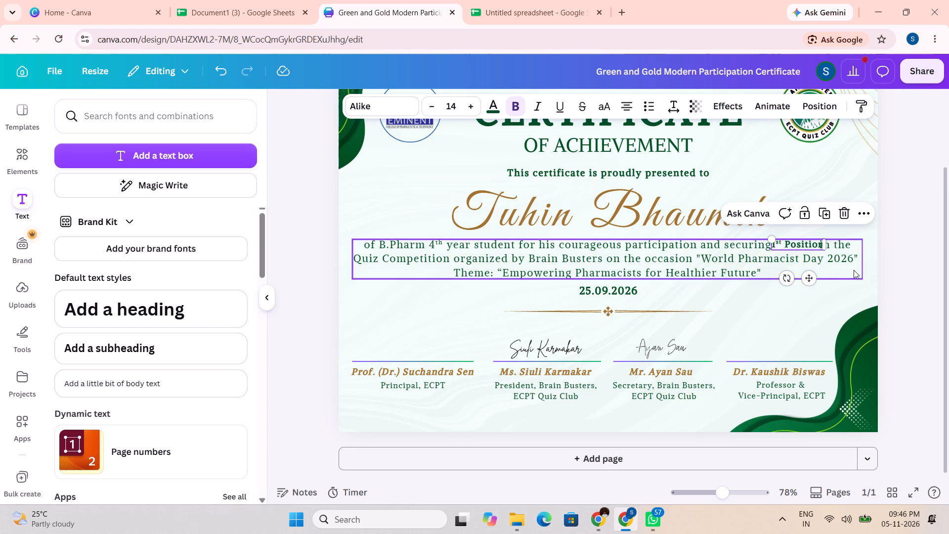
Widen the "1st Position" text box slightly, keeping its text on one line.
scroll(854, 270, left, 5)
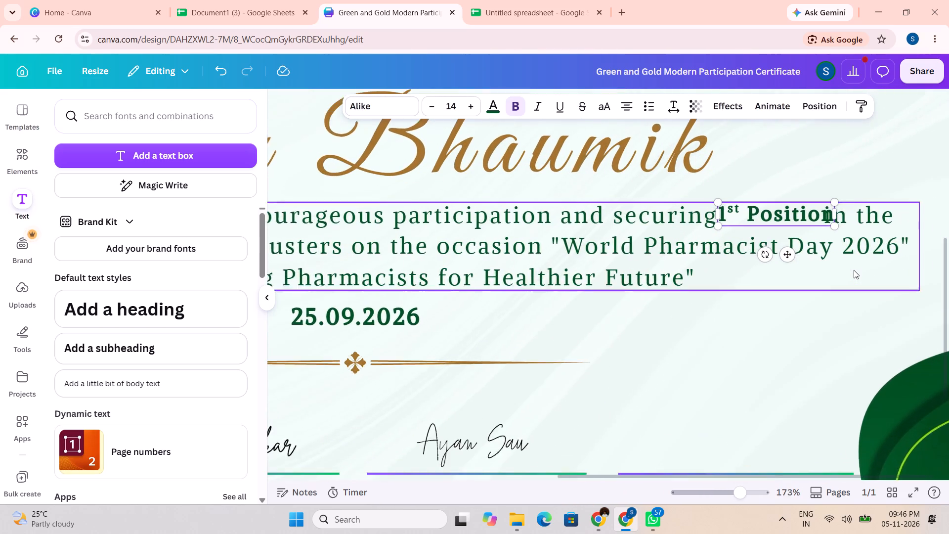
scroll(854, 270, left, 1)
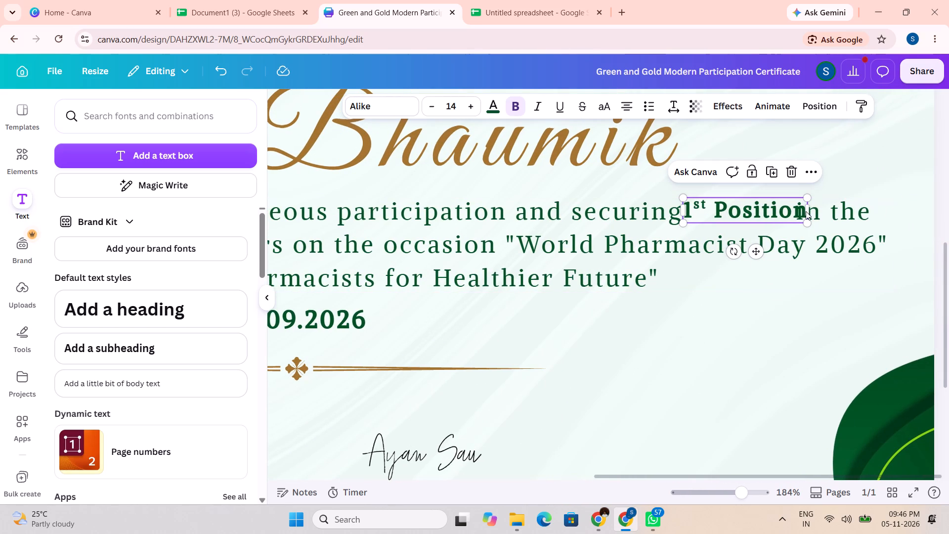
drag(808, 212, 799, 211)
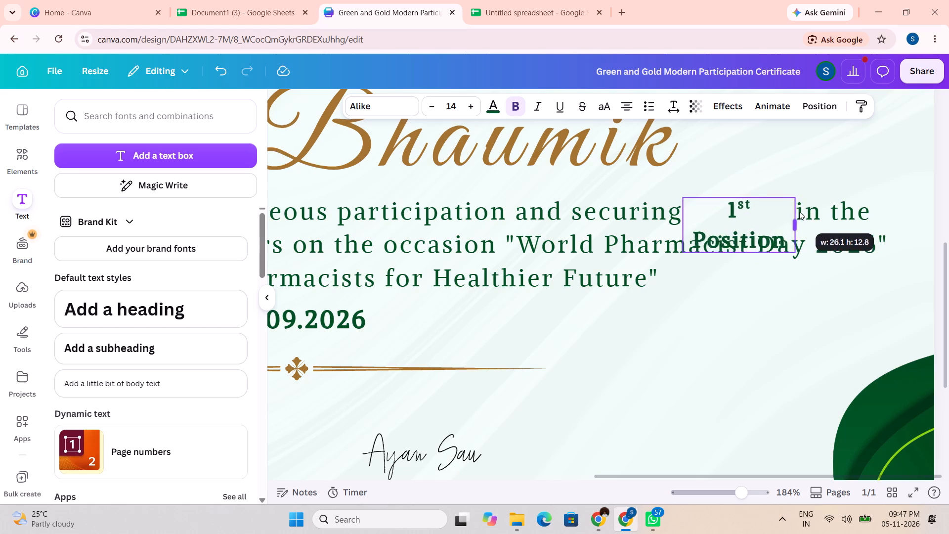
drag(799, 211, 813, 205)
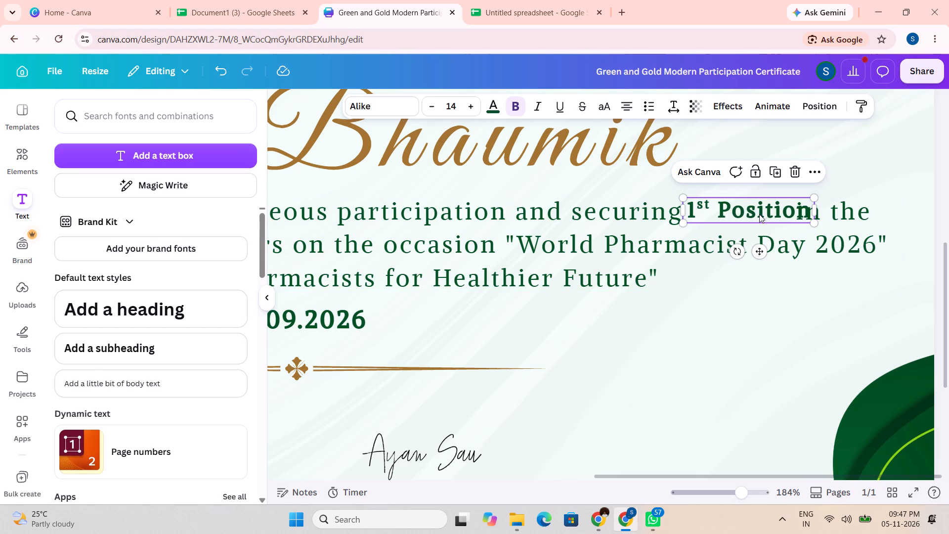
Insert five more spaces before "in the" on the description's first line to clear the "1st Position" text box.
click(737, 338)
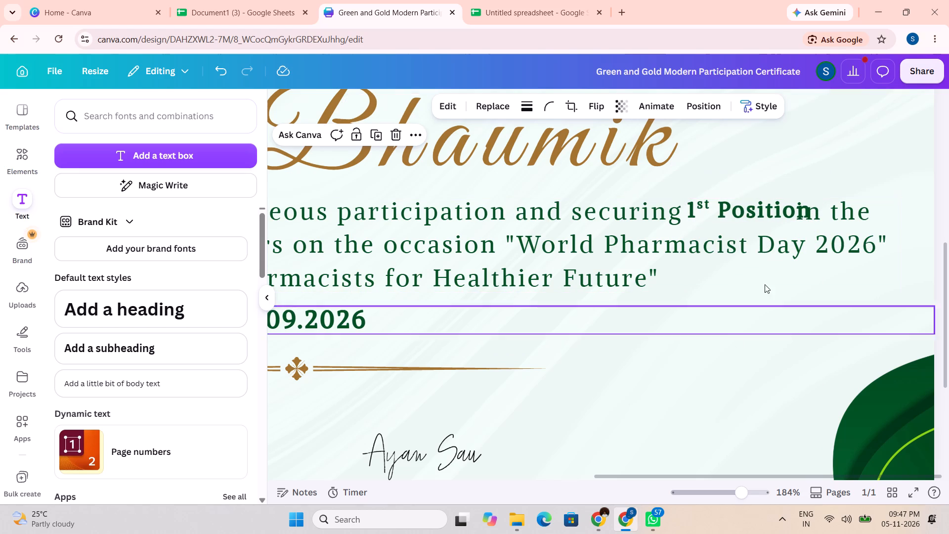
click(821, 207)
click(814, 214)
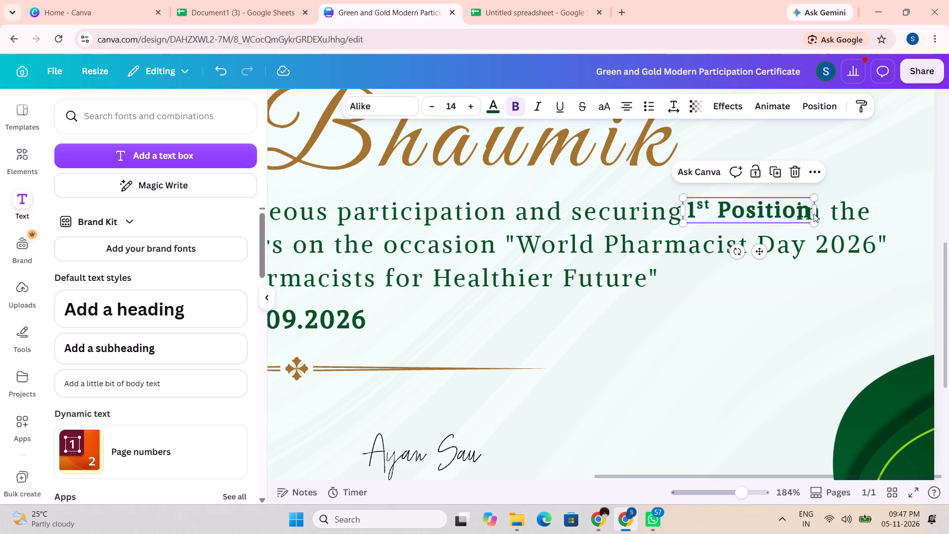
click(833, 215)
click(833, 215)
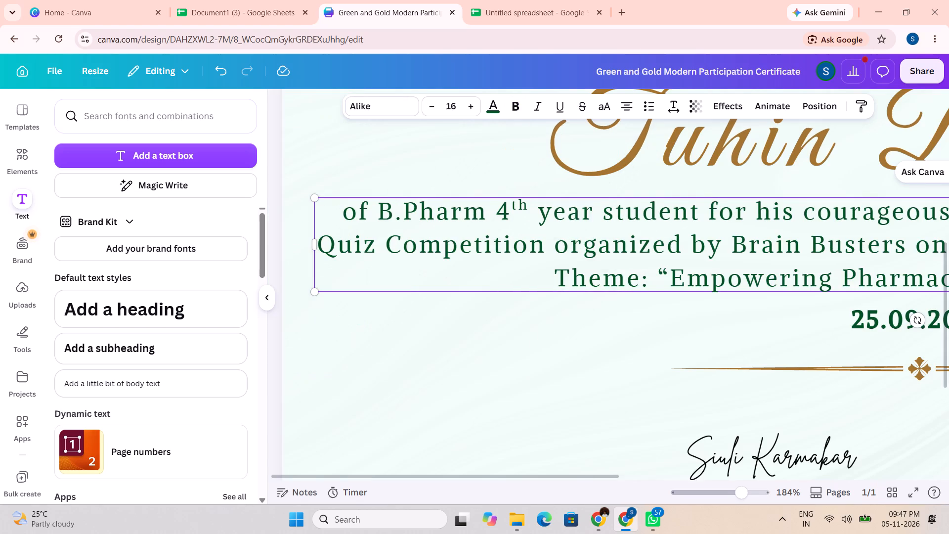
scroll(833, 215, left, 11)
key(Left)
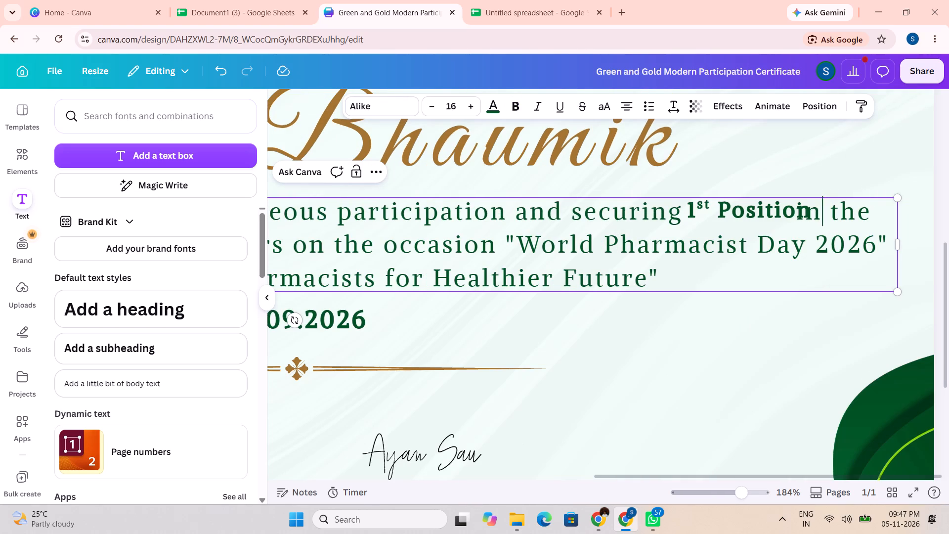
key(Left)
key(Left)
key(space)
key(space)
key(space)
key(space)
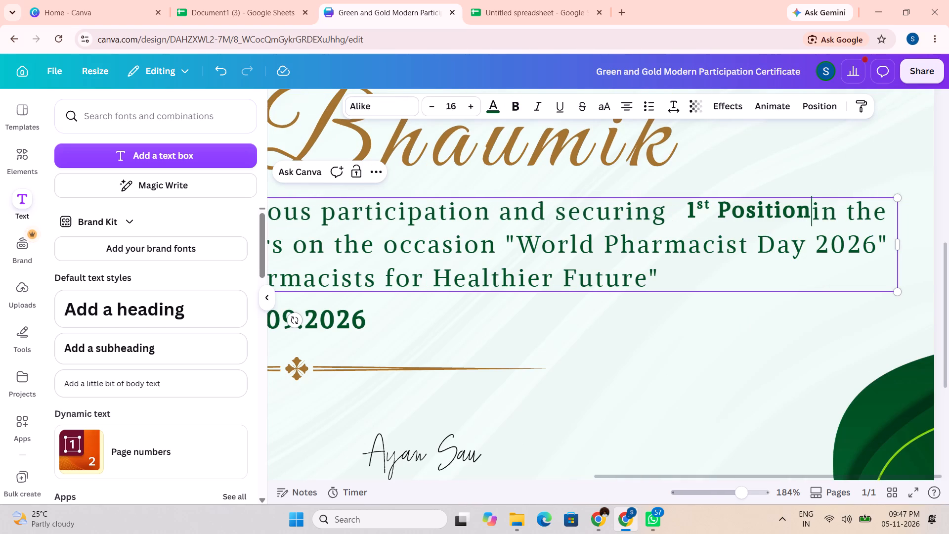
key(space)
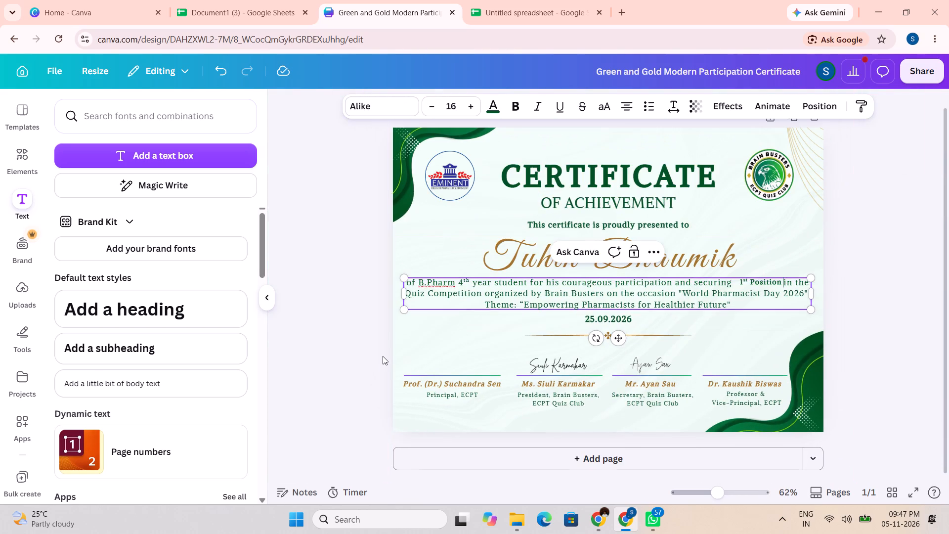
Move the "1st Position" text box slightly left and down, close behind the word "securing".
click(381, 352)
click(419, 347)
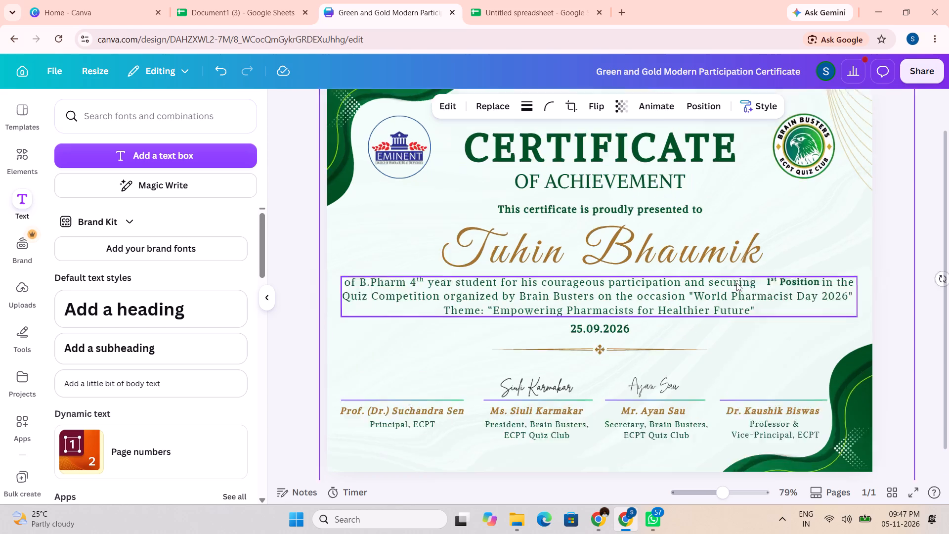
scroll(736, 283, left, 3)
click(739, 283)
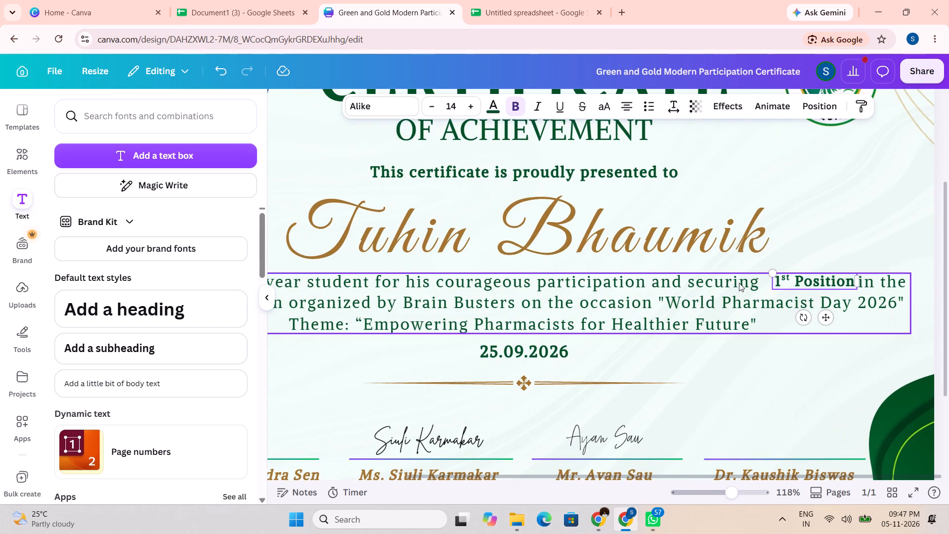
drag(827, 319, 816, 323)
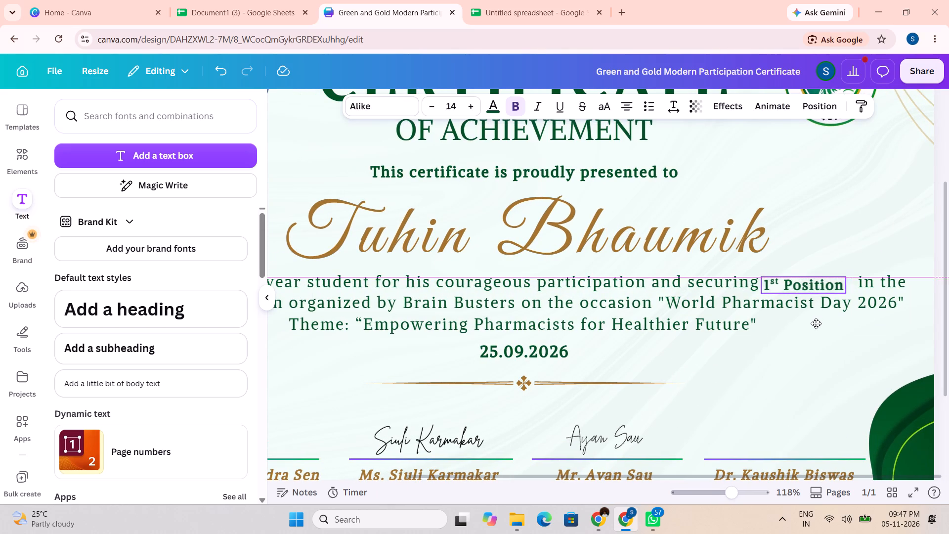
drag(816, 323, 816, 324)
Nudge the description paragraph and the "1st Position" text box slightly left and down to line them up.
click(865, 280)
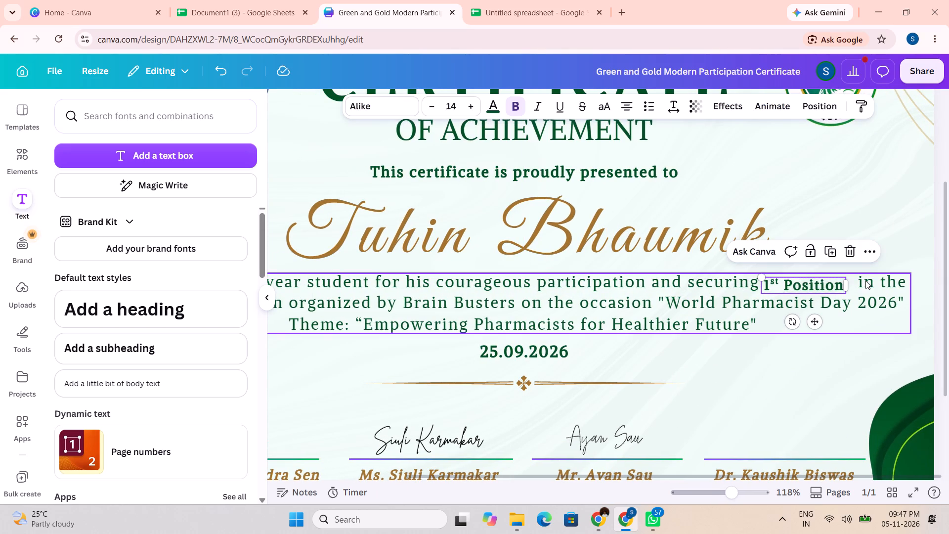
drag(862, 280, 857, 281)
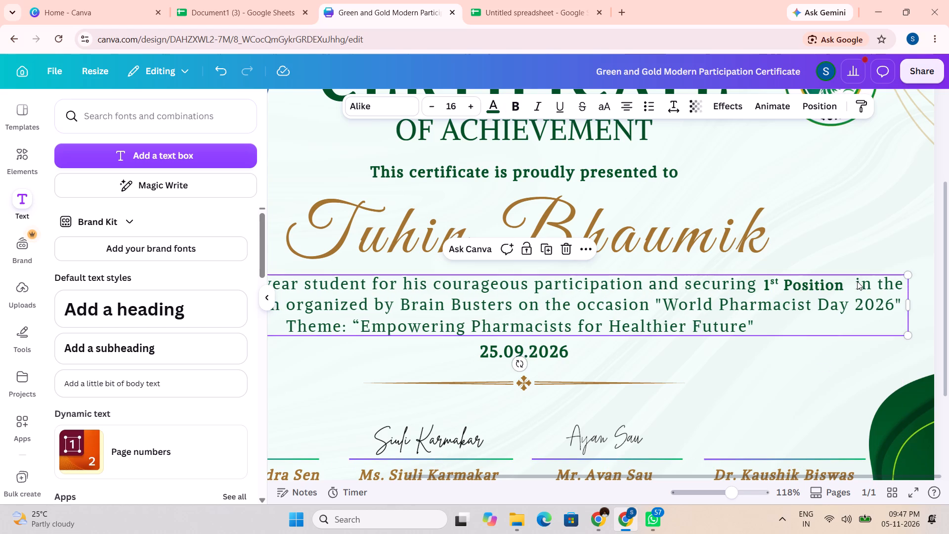
click(795, 280)
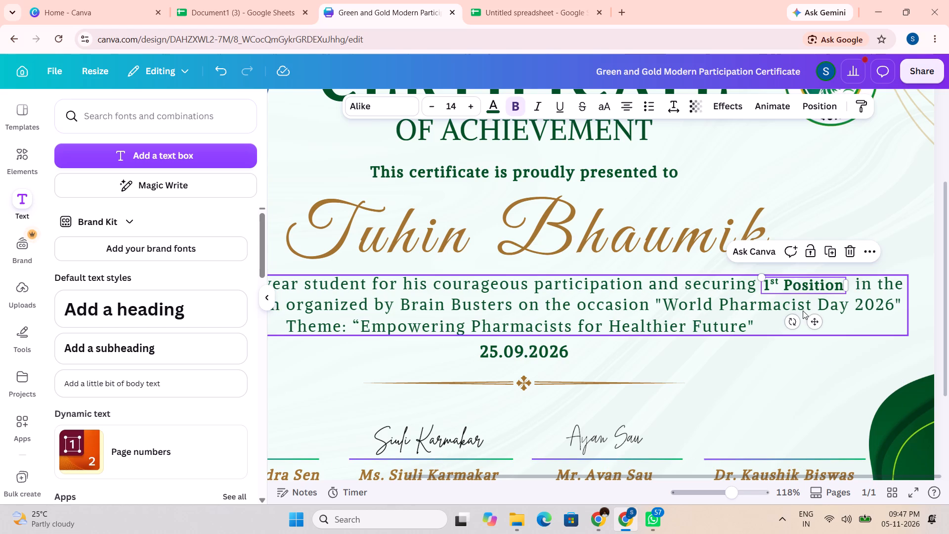
click(810, 319)
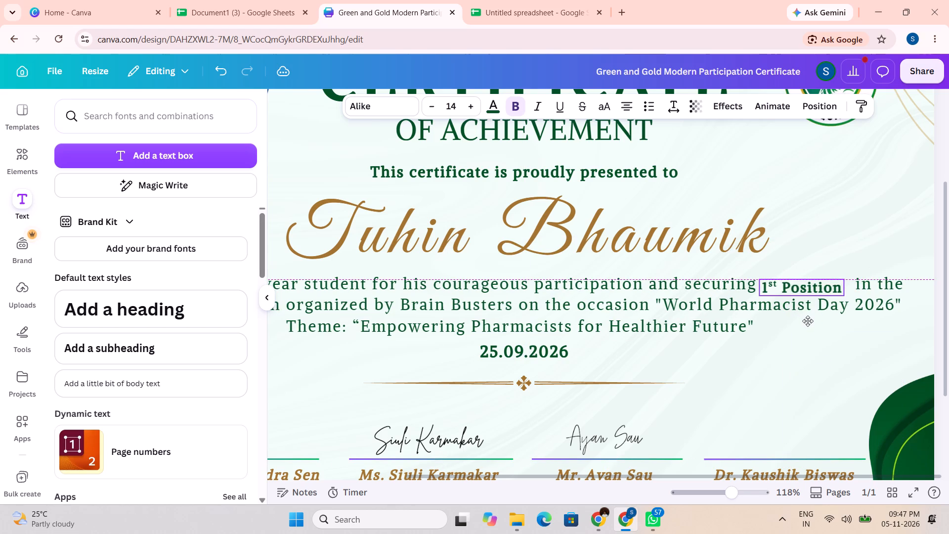
Reduce the gap before "in the" on the description's first line by two spaces to fit the "1st Position" text box.
double_click(870, 285)
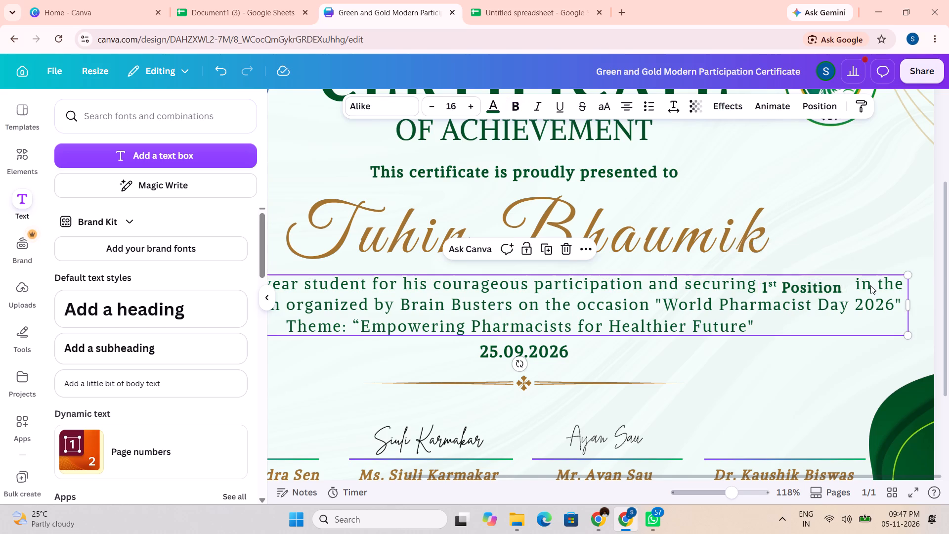
scroll(850, 287, left, 7)
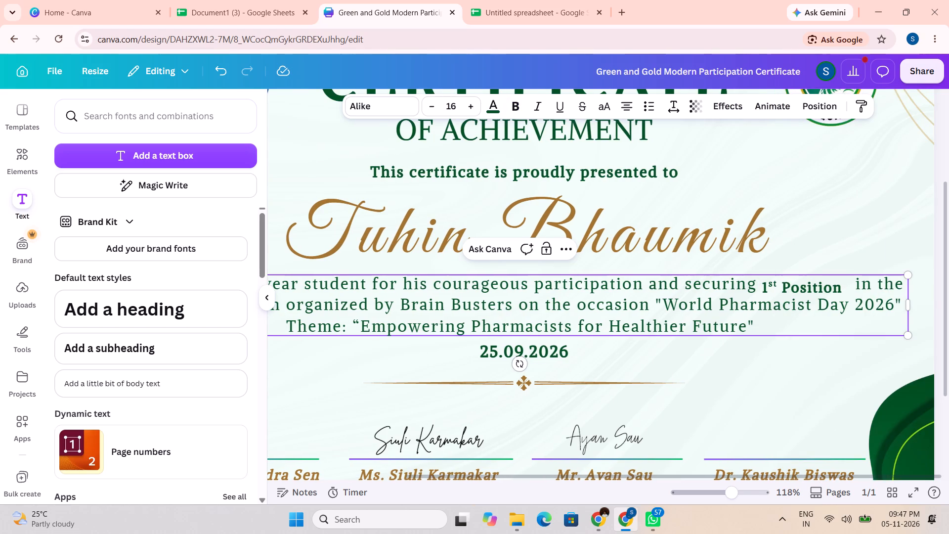
key(Left)
key(BackSpace)
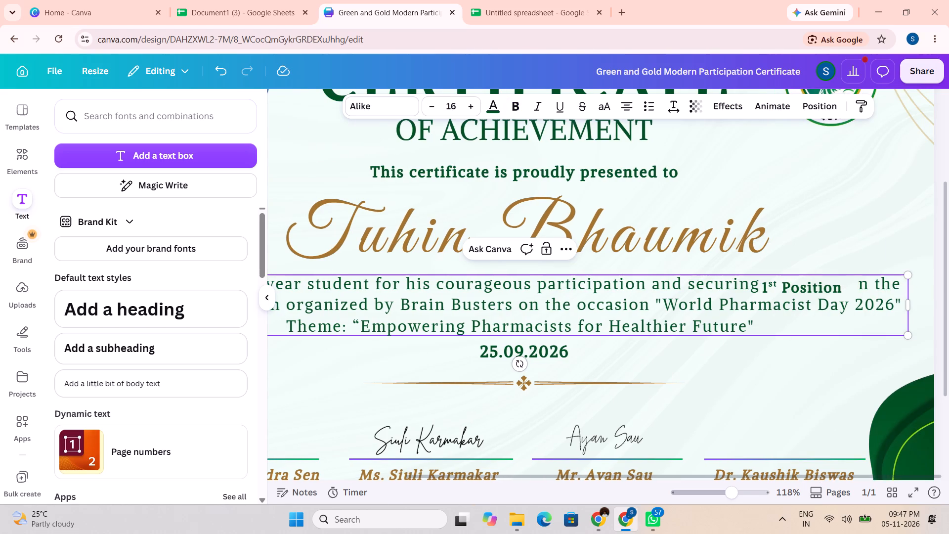
key(i)
key(Left)
key(BackSpace)
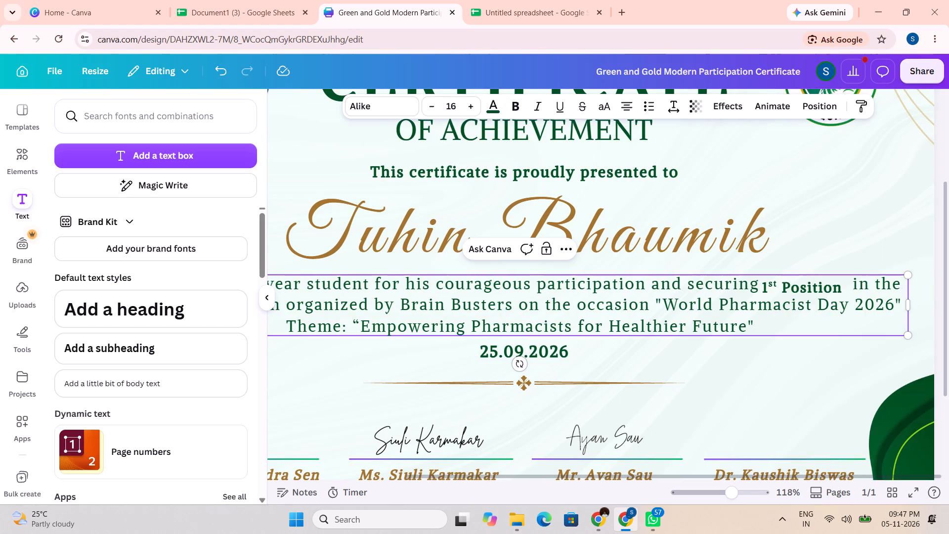
key(BackSpace)
key(BackSpace)
key(BackSpace)
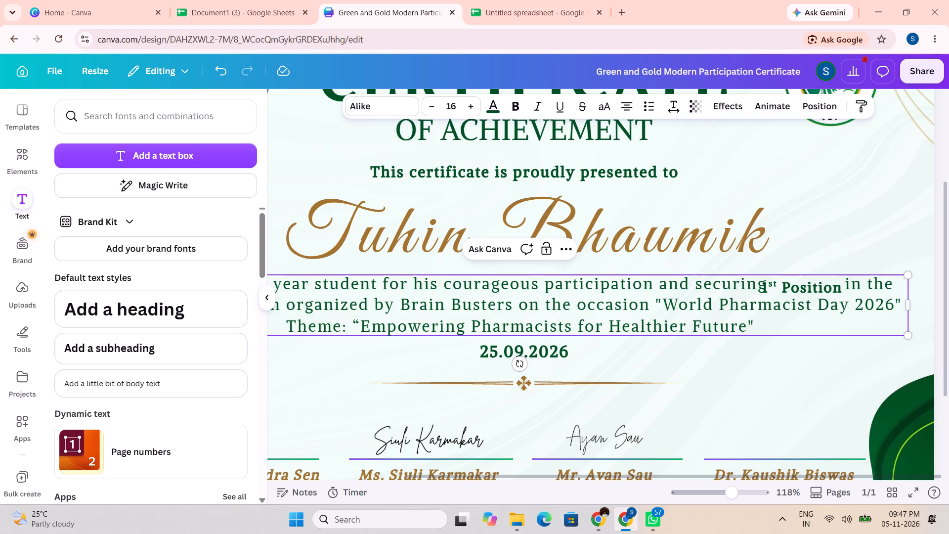
key(space)
key(space)
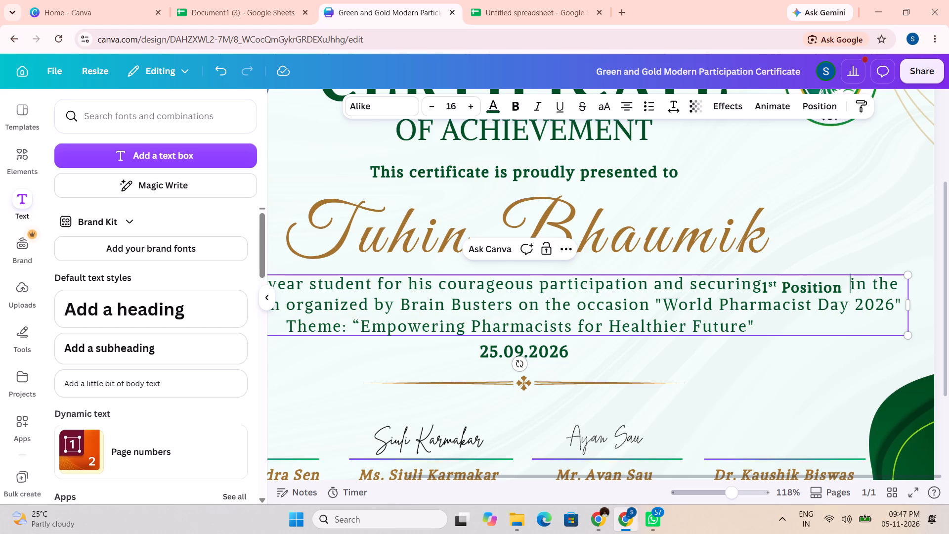
click(783, 288)
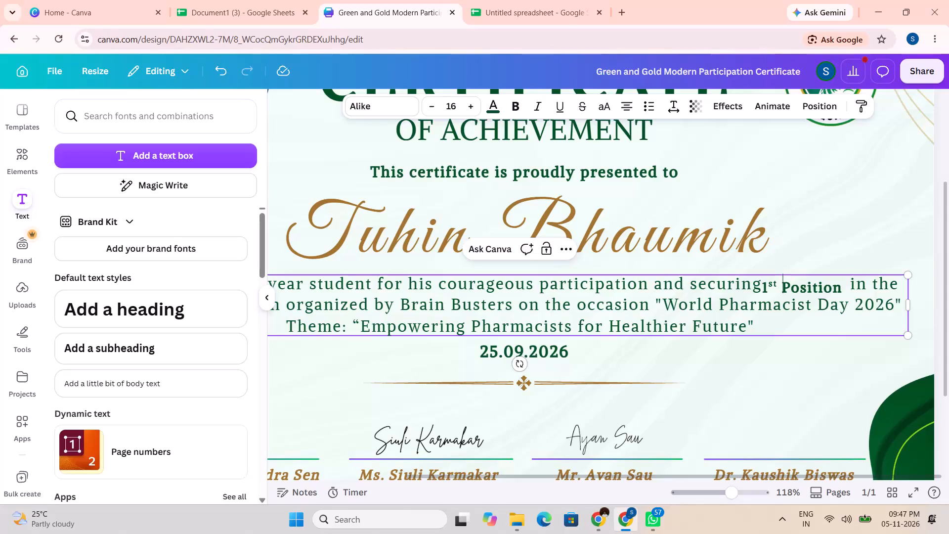
Nudge the "1st Position" text box slightly right and up to sit between "securing" and "in the" on the first line.
click(806, 288)
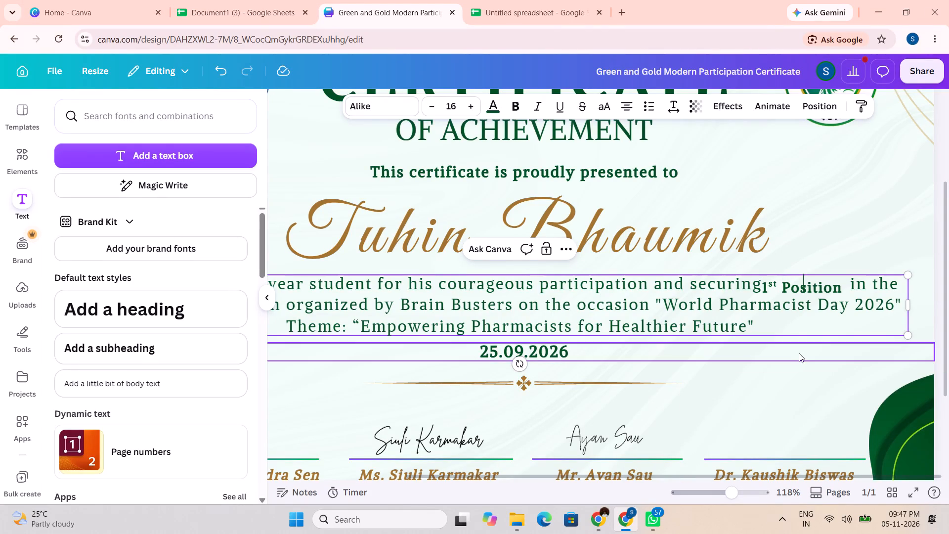
click(799, 351)
click(811, 282)
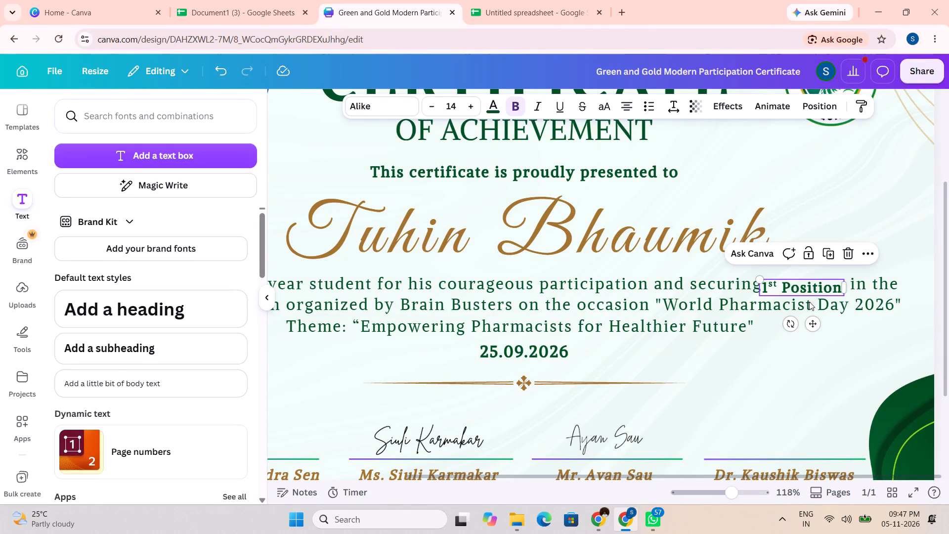
click(812, 325)
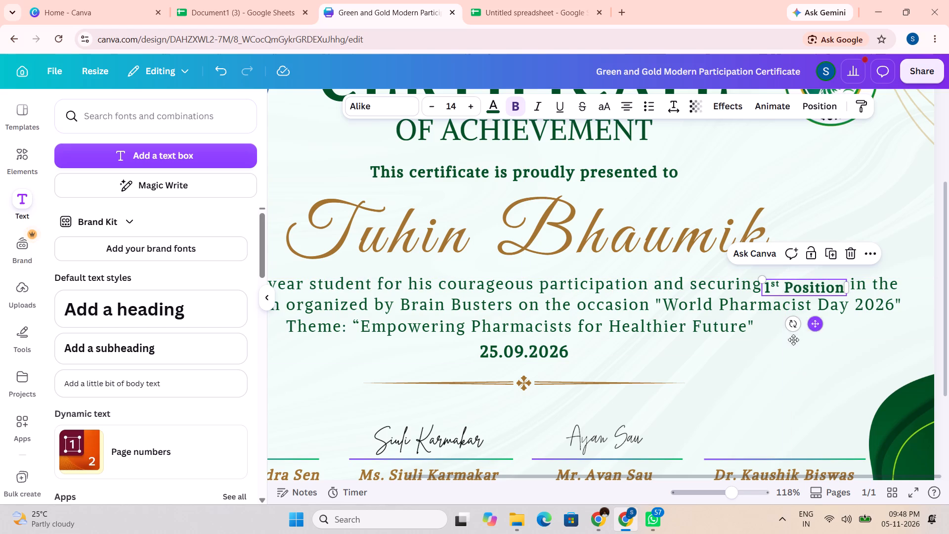
click(816, 323)
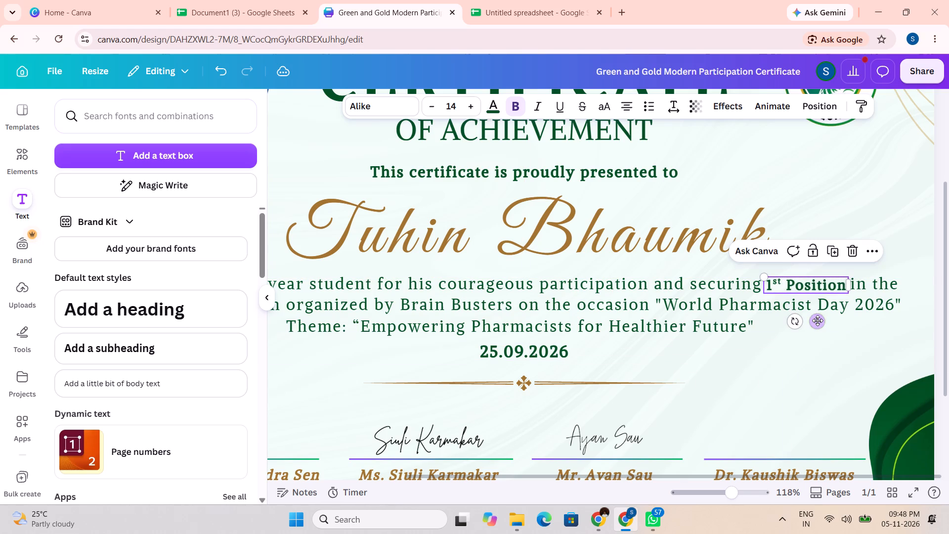
click(729, 377)
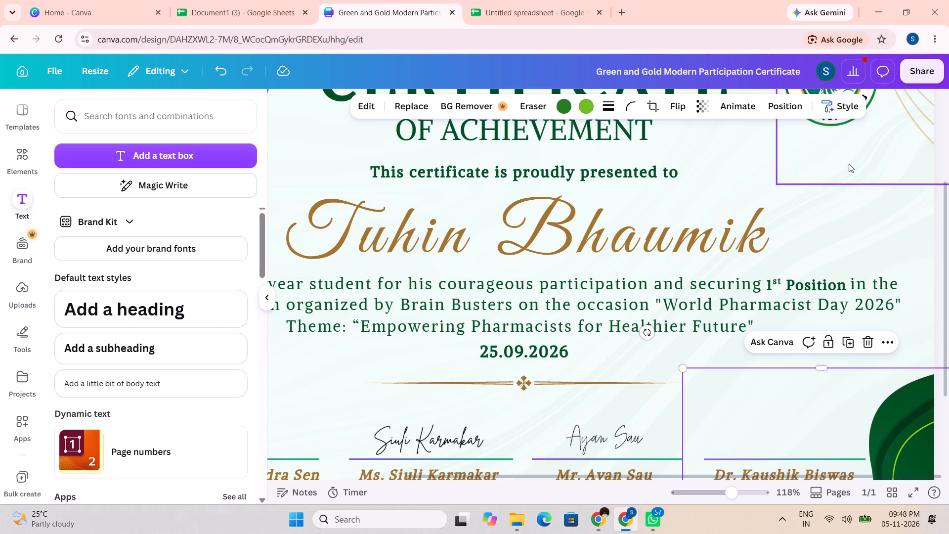
Copy "4th" from the description's first line into a new text box and narrow that box.
scroll(469, 271, up, 1)
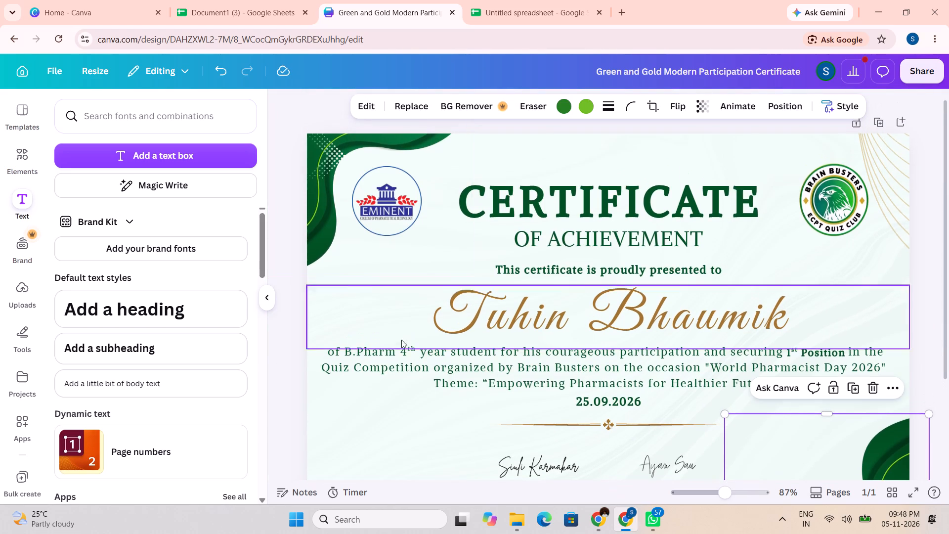
click(399, 351)
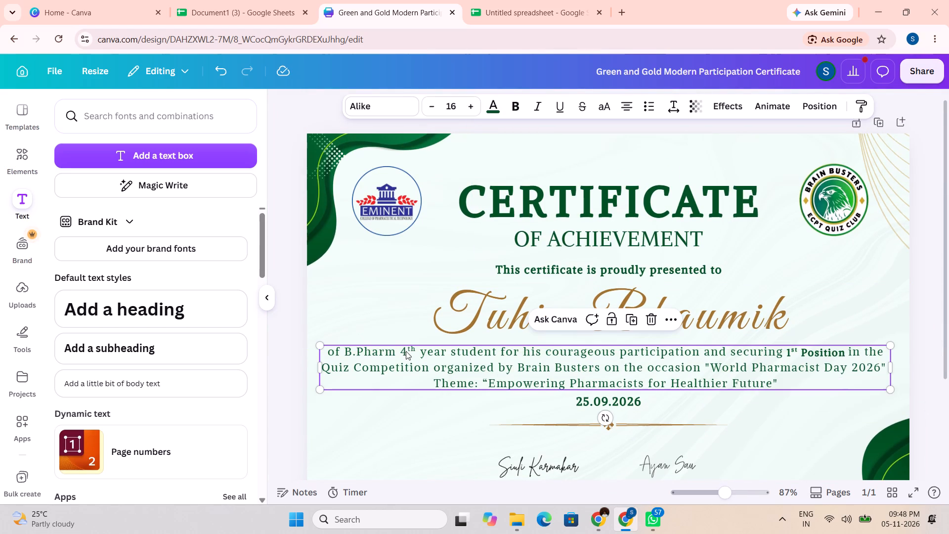
click(403, 352)
drag(403, 352, 408, 352)
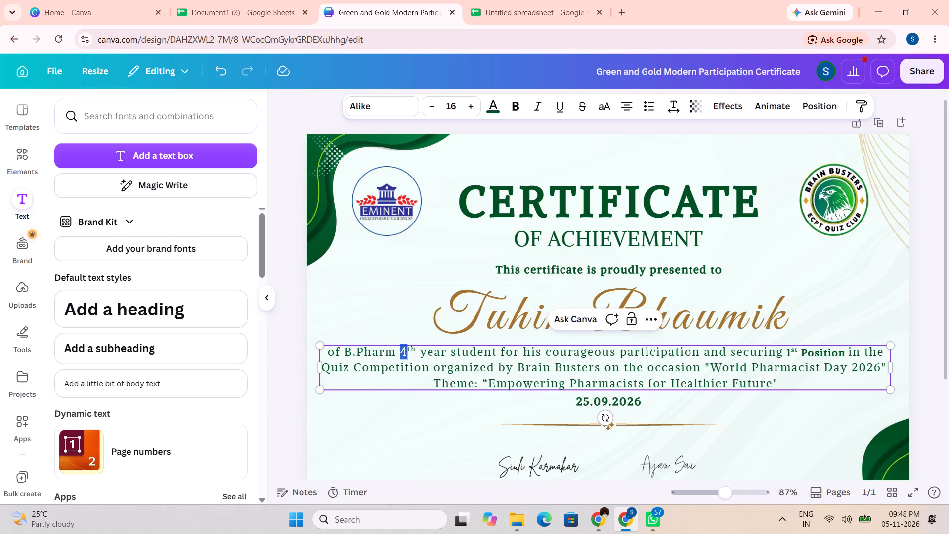
drag(408, 352, 417, 352)
key(ctrl+c)
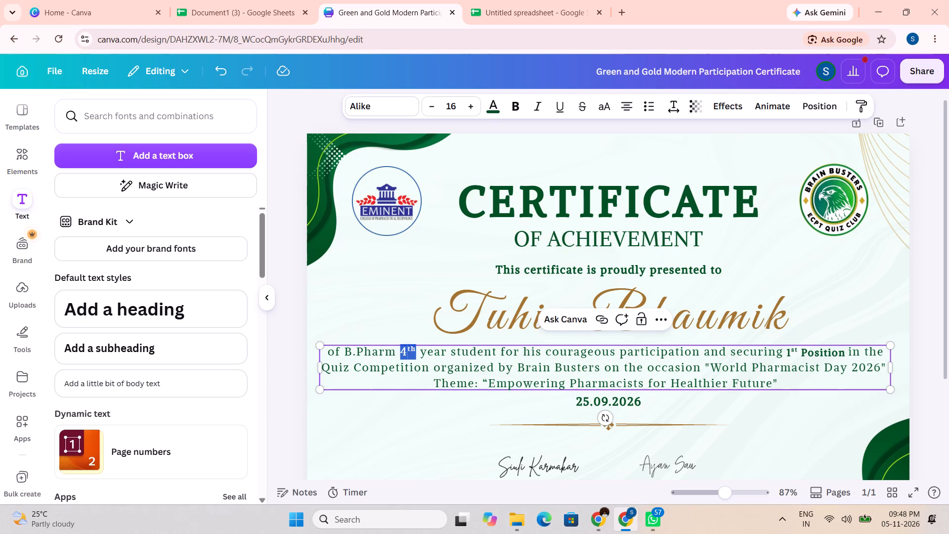
click(130, 154)
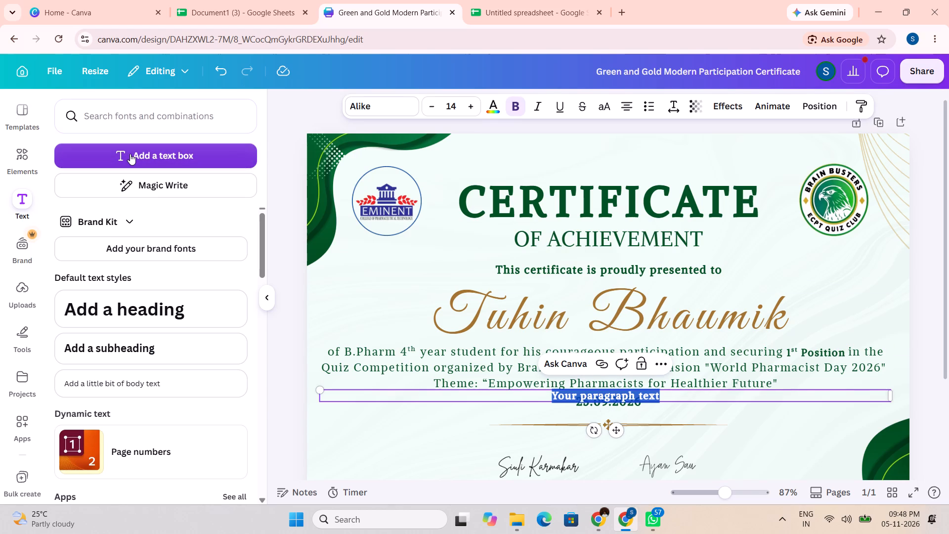
key(ctrl+v)
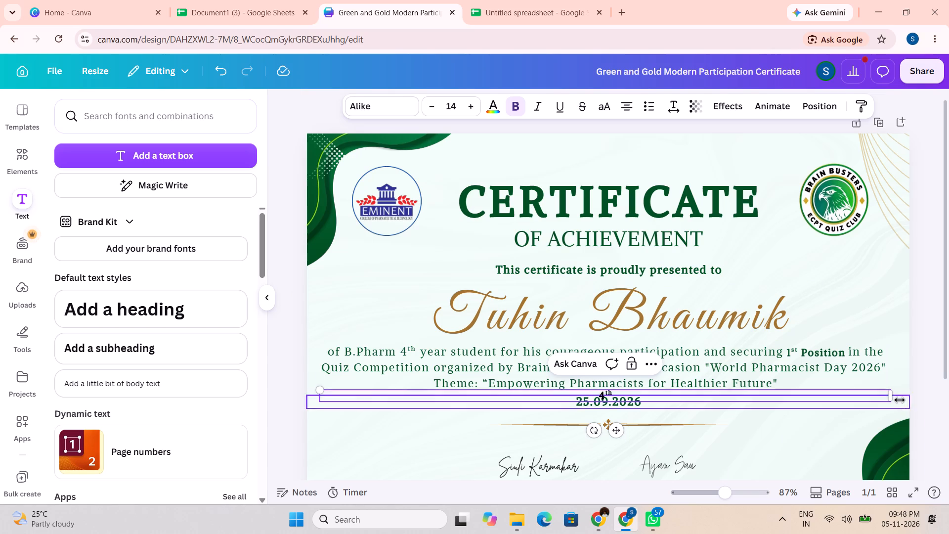
drag(897, 397, 414, 436)
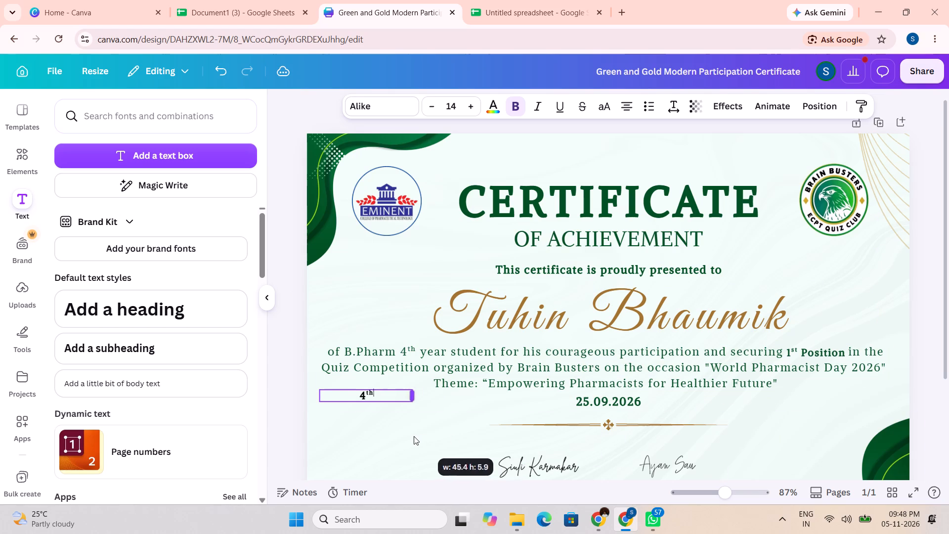
drag(414, 436, 412, 436)
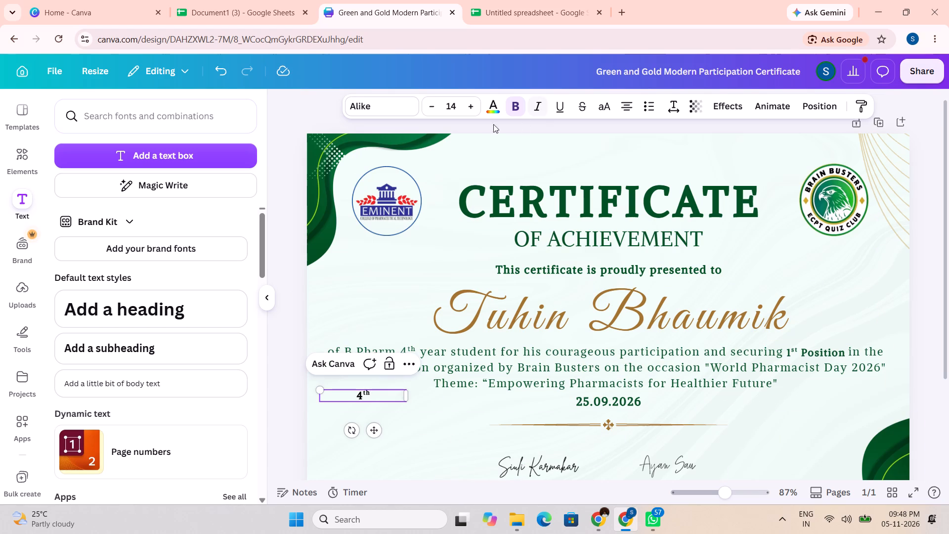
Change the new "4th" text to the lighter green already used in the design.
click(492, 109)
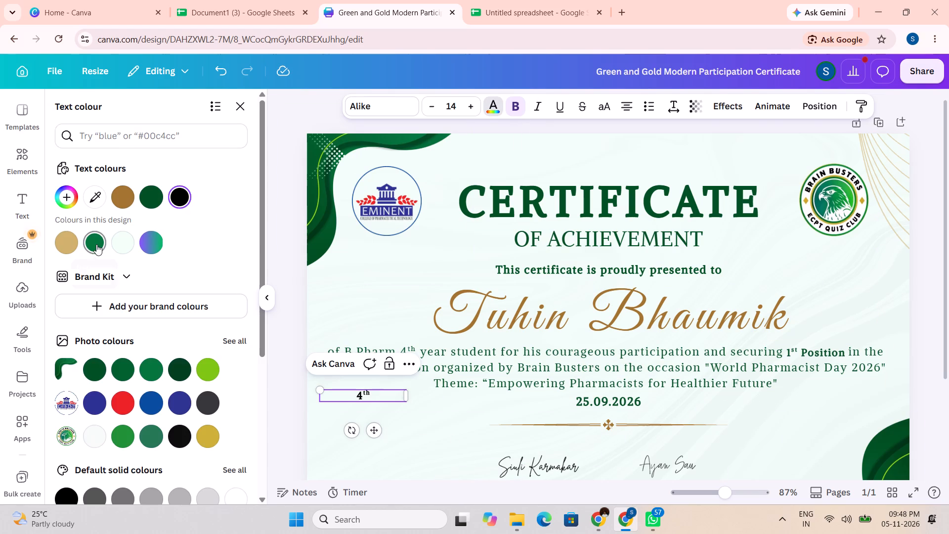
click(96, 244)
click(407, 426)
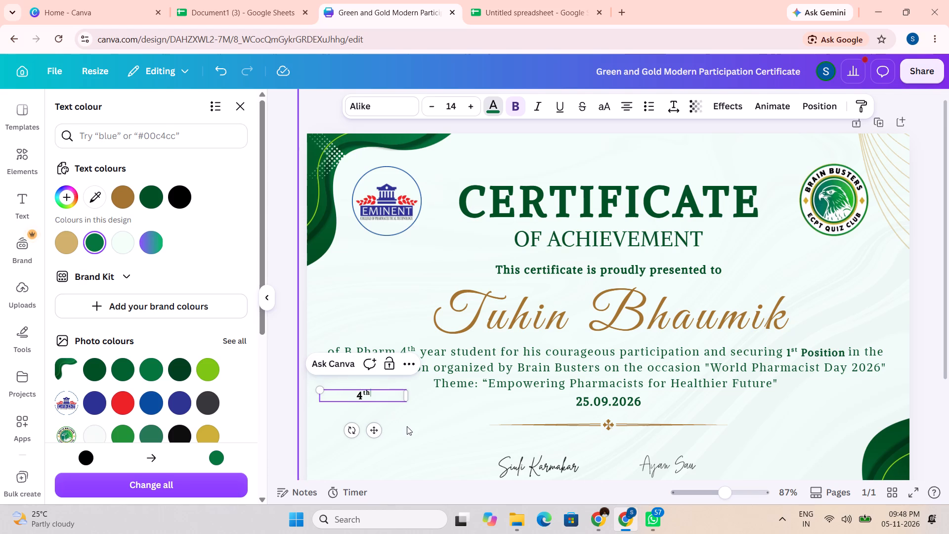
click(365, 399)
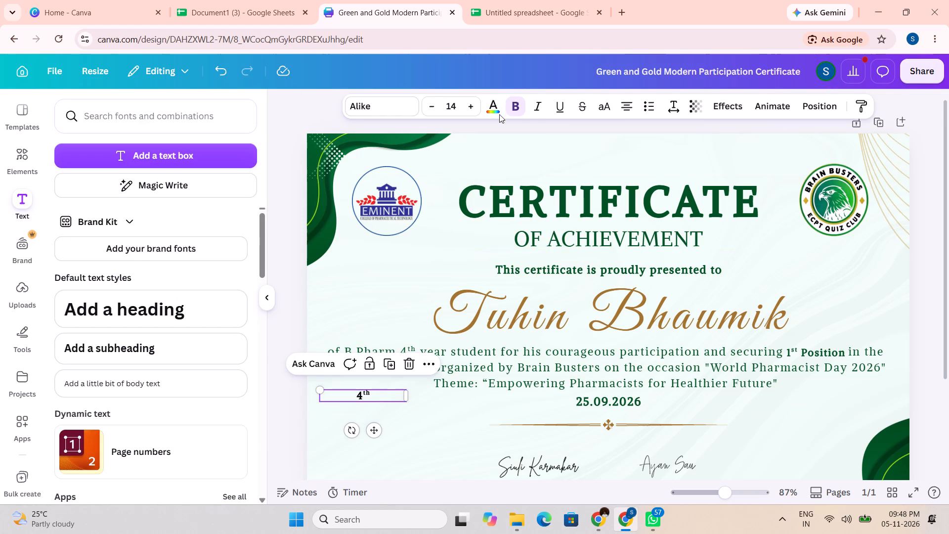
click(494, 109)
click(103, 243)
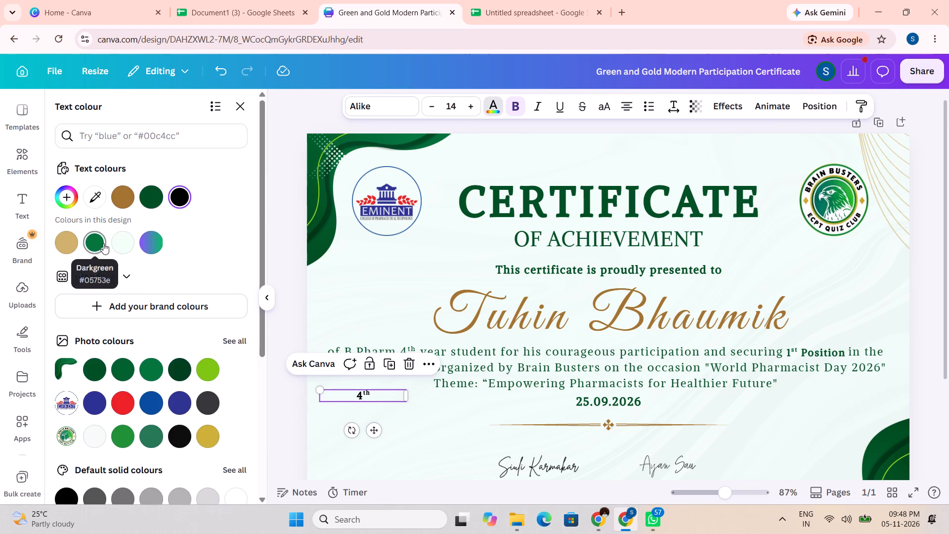
Replace "4th" before "year" in the description's first line with a gap of four spaces.
click(417, 347)
click(416, 351)
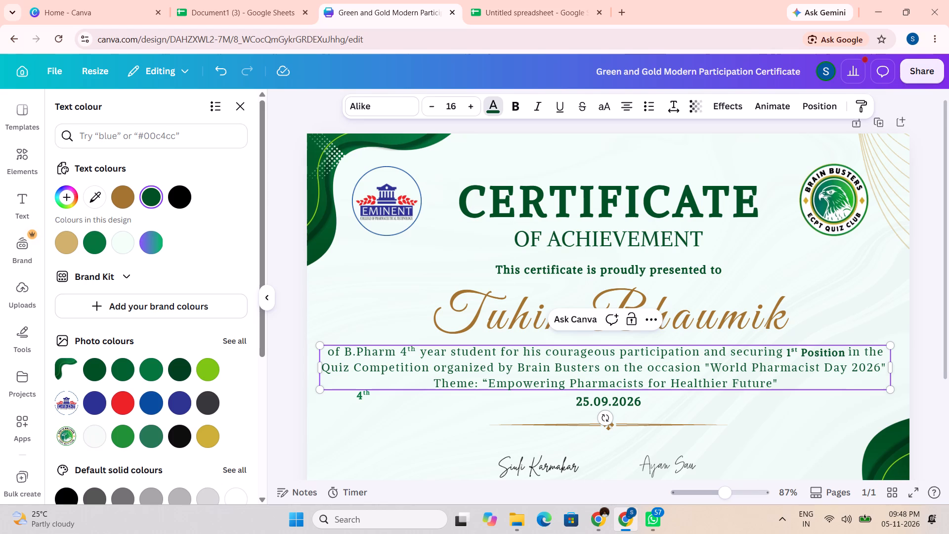
key(BackSpace)
key(BackSpace)
key(BackSpace)
key(BackSpace)
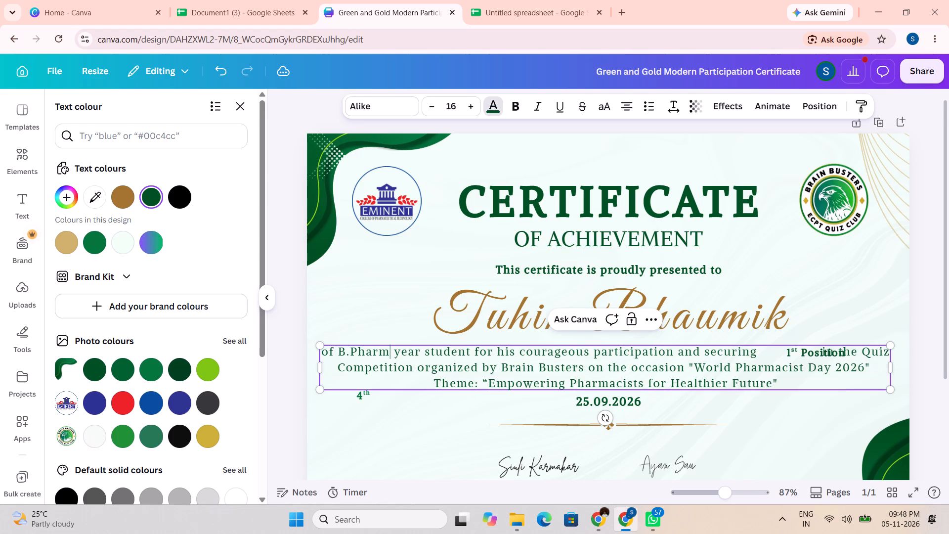
key(space)
key(space)
key(space)
key(space)
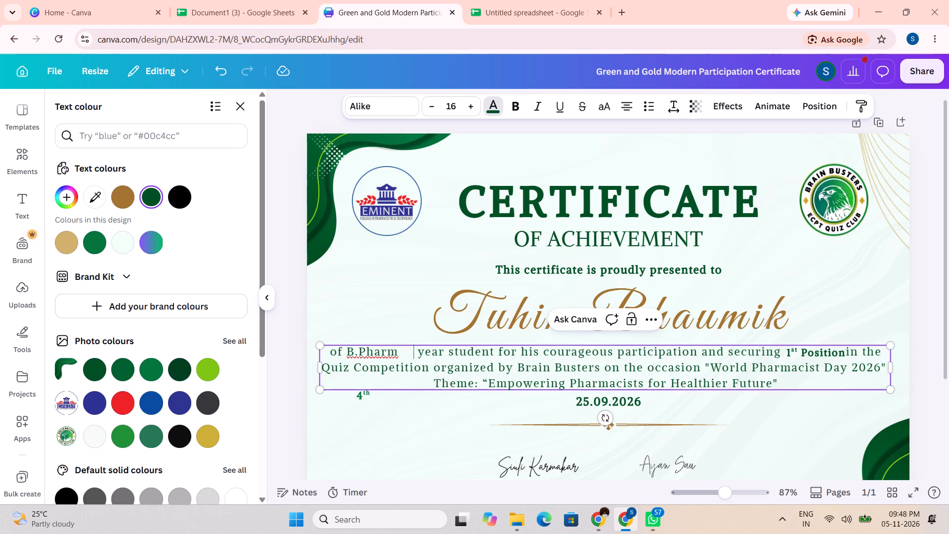
Move the "4th" text box into the gap between "B.Pharm" and "year" on the description's first line.
click(358, 399)
drag(374, 431, 374, 431)
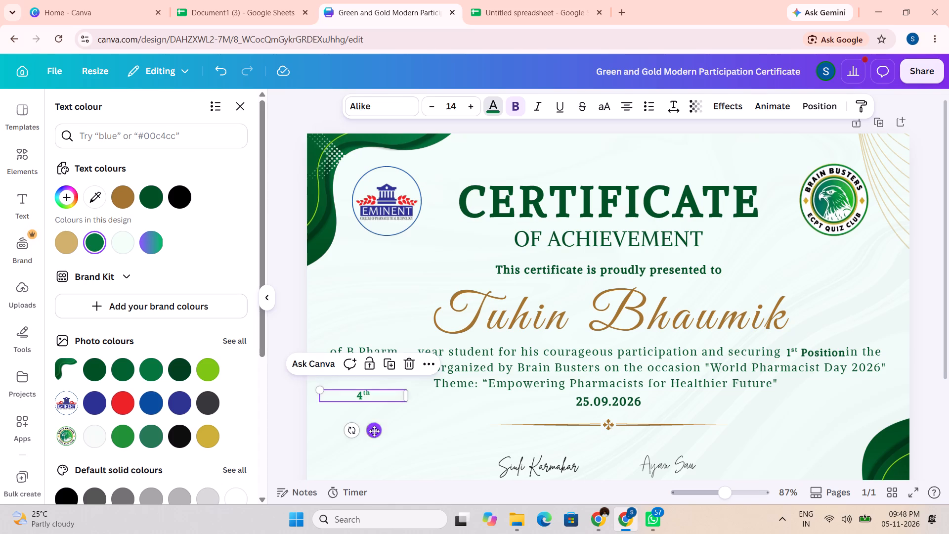
drag(374, 431, 418, 388)
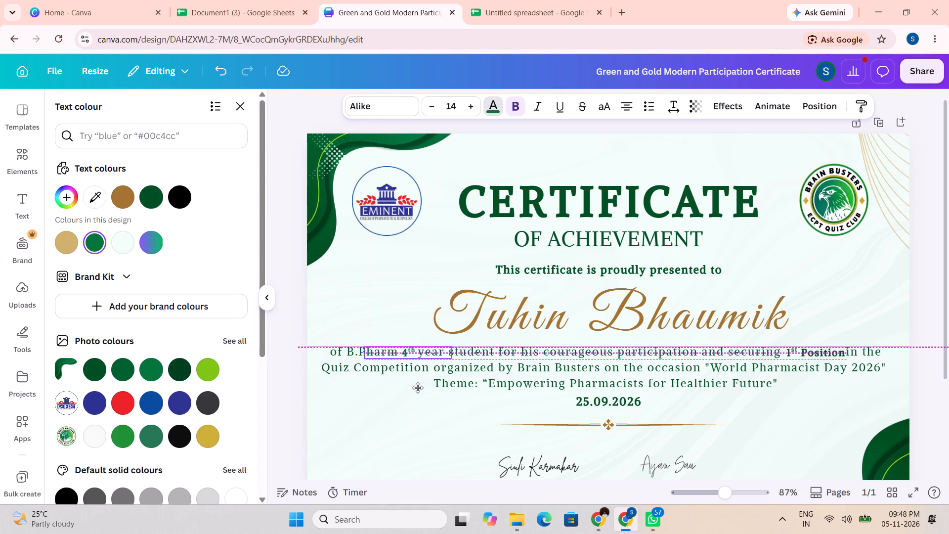
drag(418, 388, 417, 388)
click(392, 442)
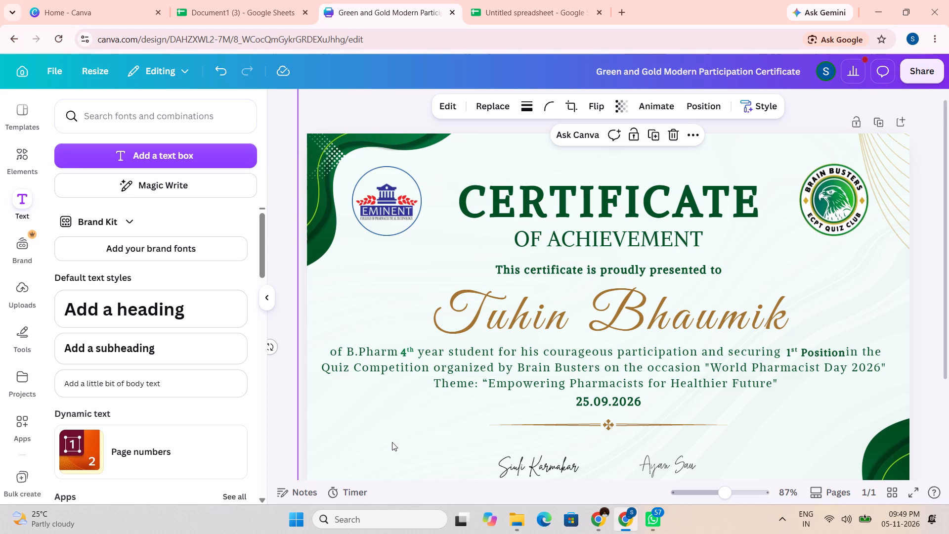
Change the "4th" text colour to dark green #015024.
click(407, 352)
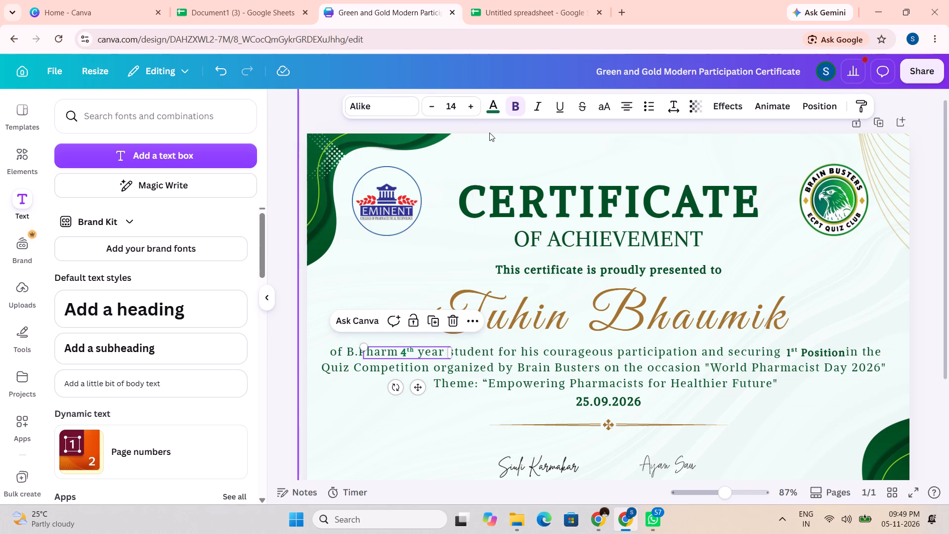
click(492, 112)
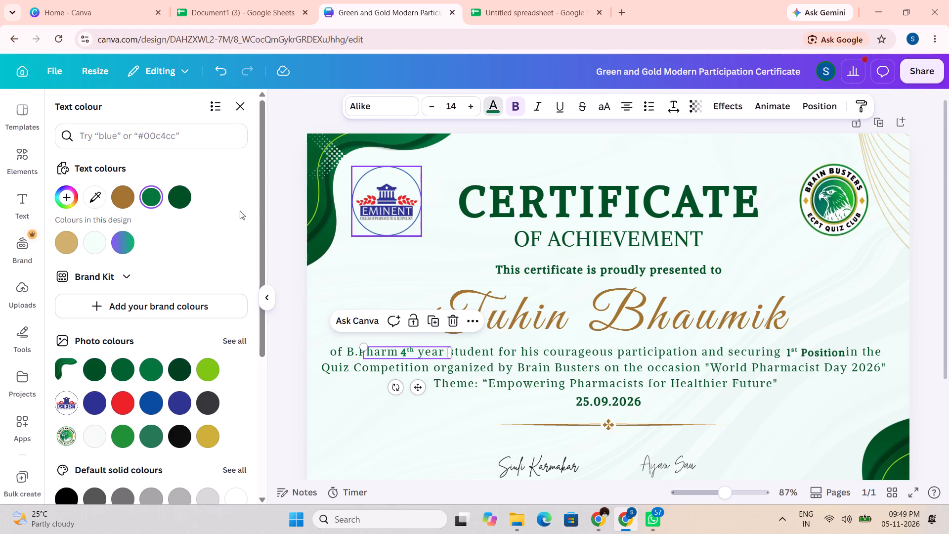
click(183, 193)
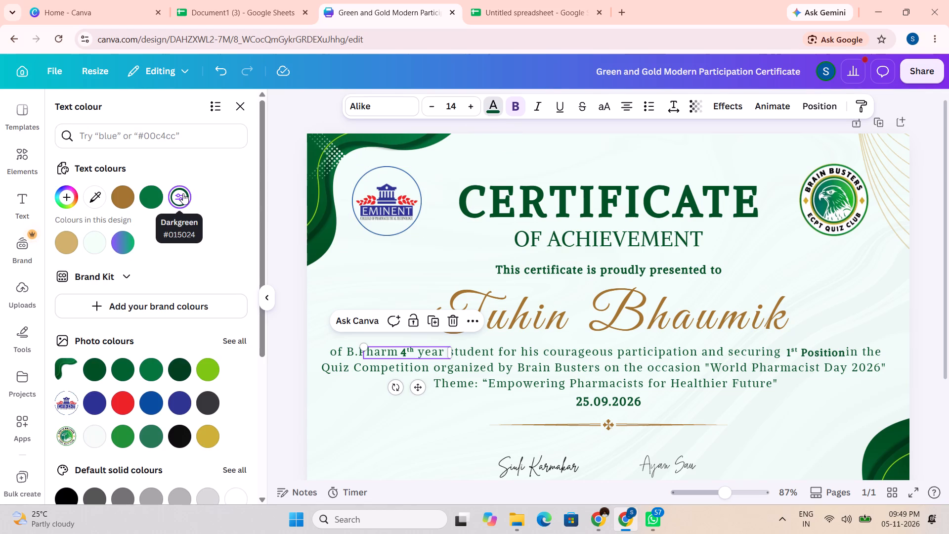
key(Return)
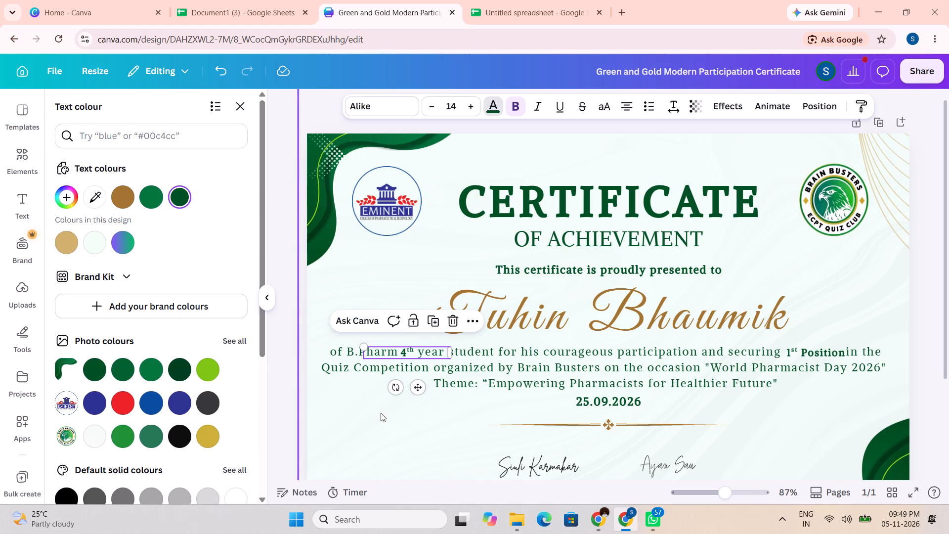
click(392, 432)
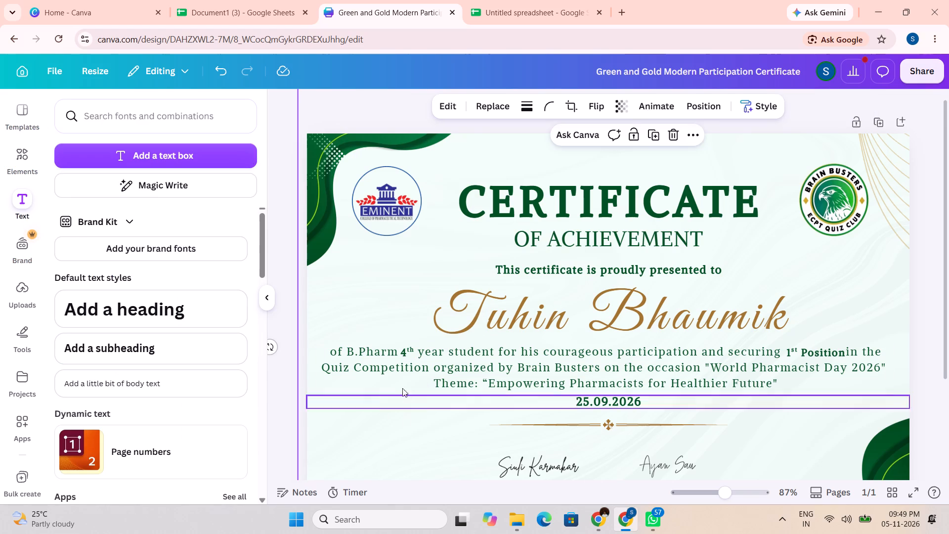
Nudge the "4th" text box slightly left and up to line it up close behind "B.Pharm".
click(406, 351)
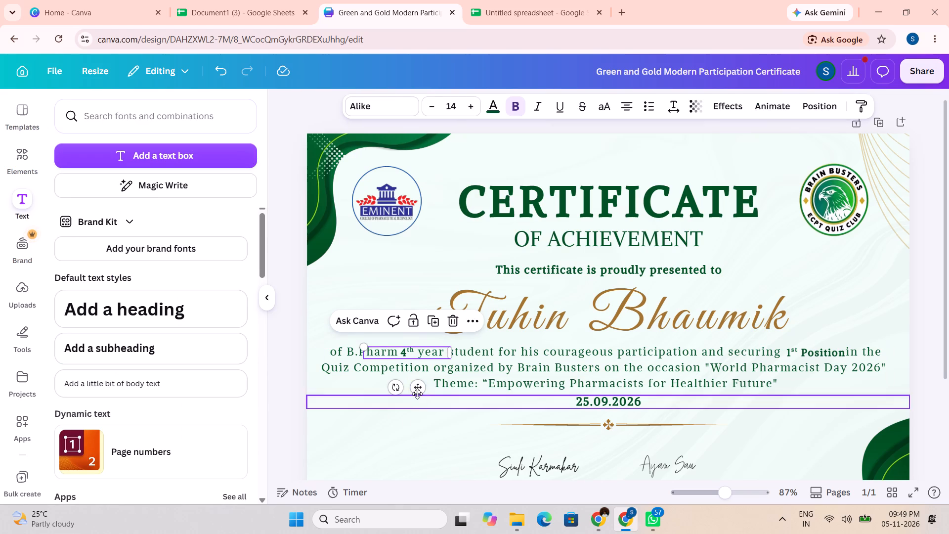
click(417, 391)
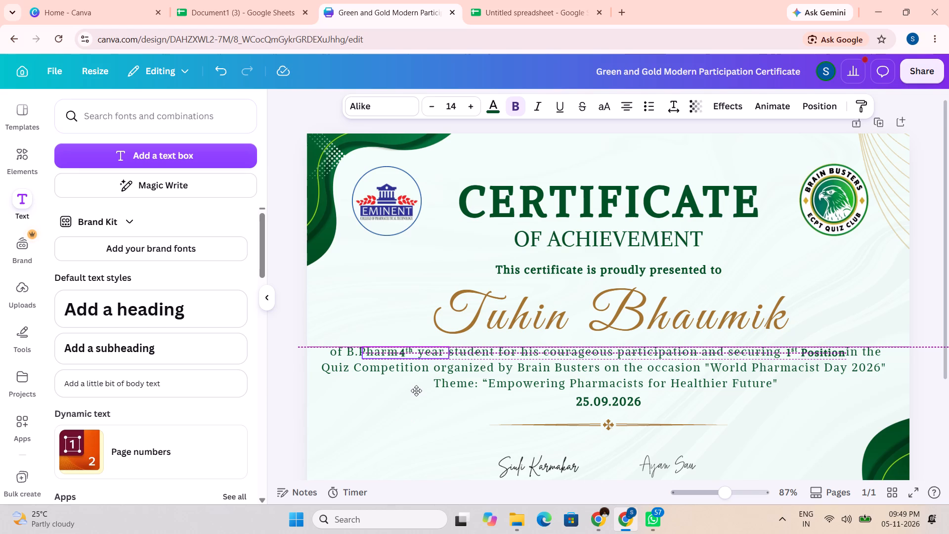
click(412, 388)
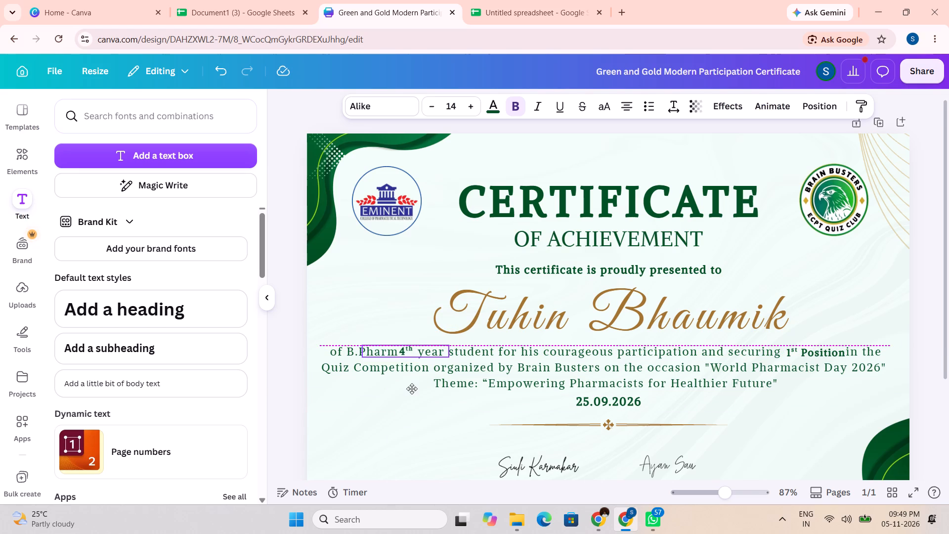
click(390, 410)
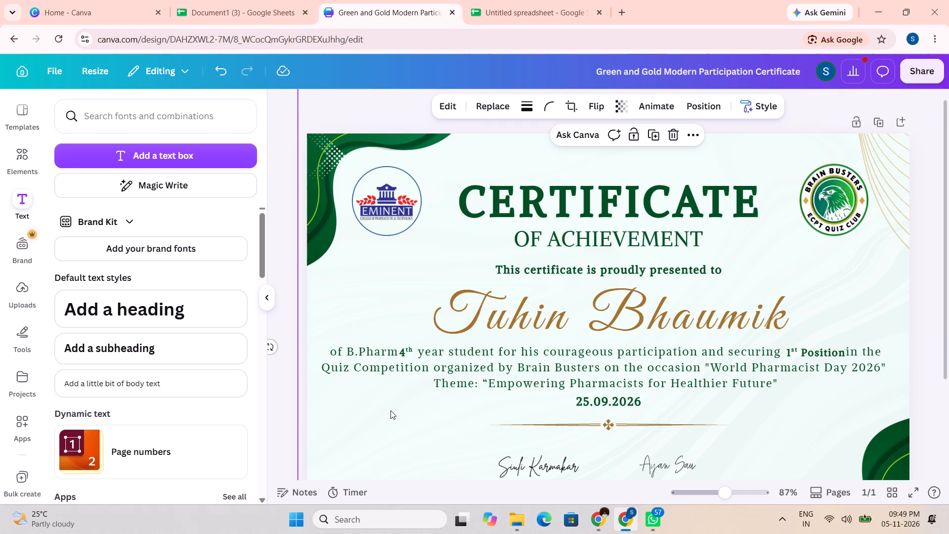
click(403, 353)
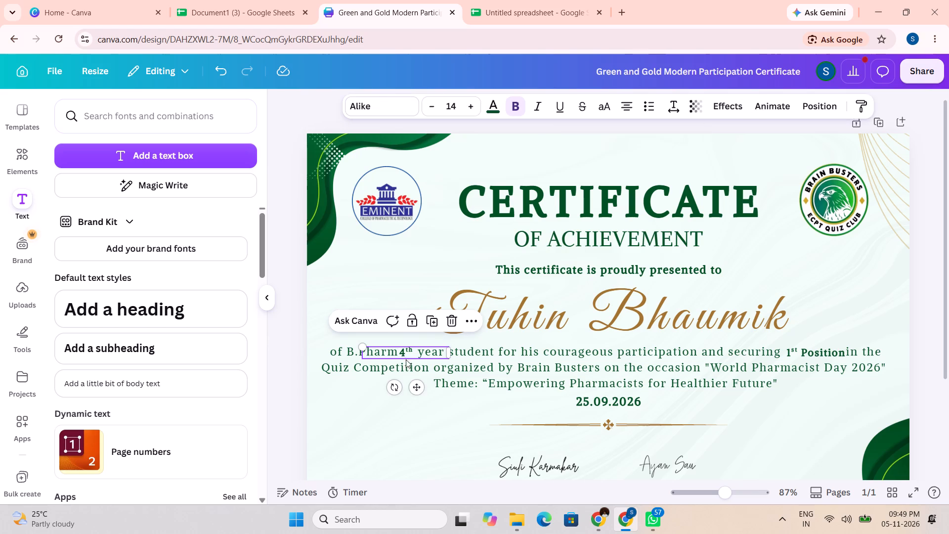
click(412, 383)
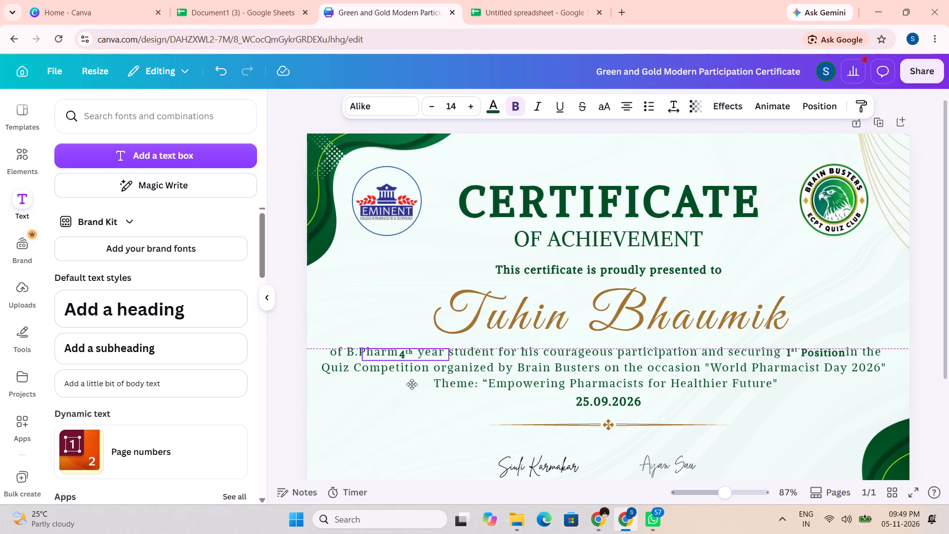
click(386, 410)
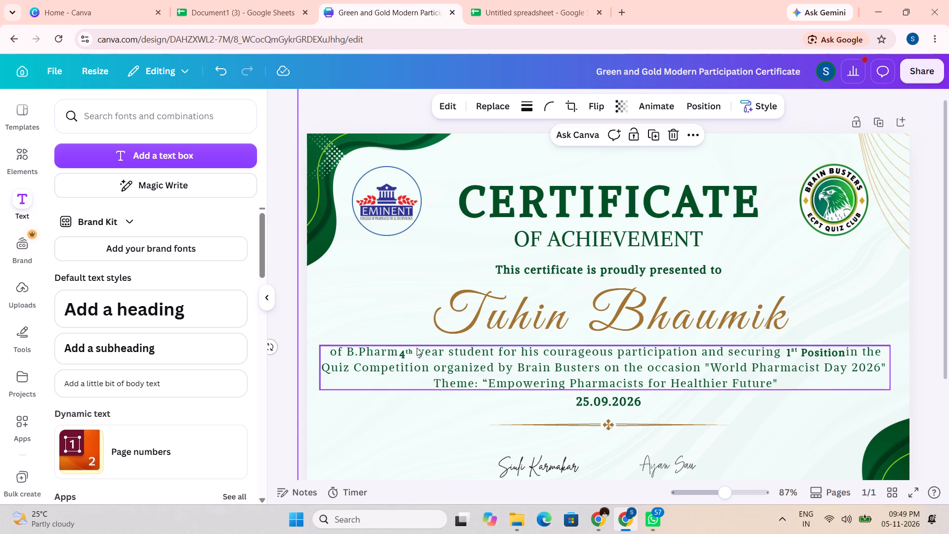
click(409, 353)
click(415, 386)
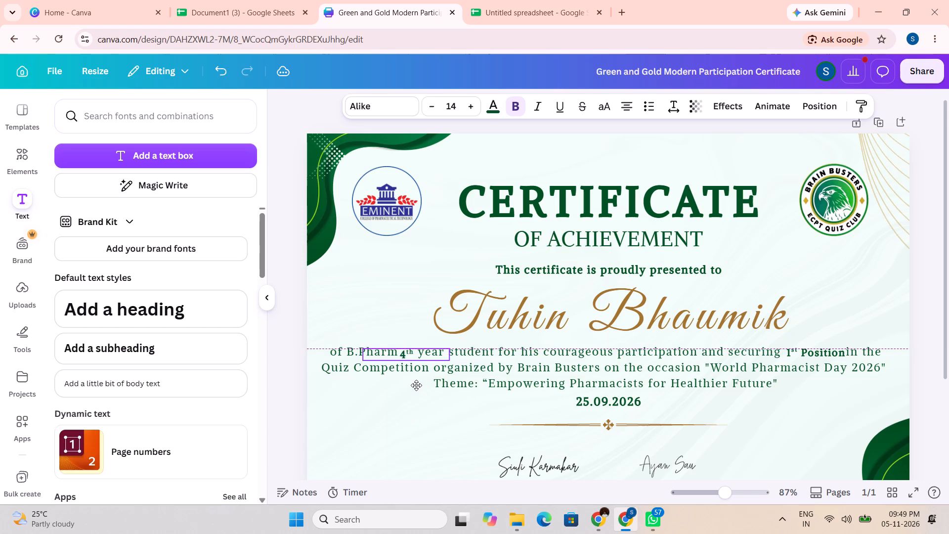
click(395, 446)
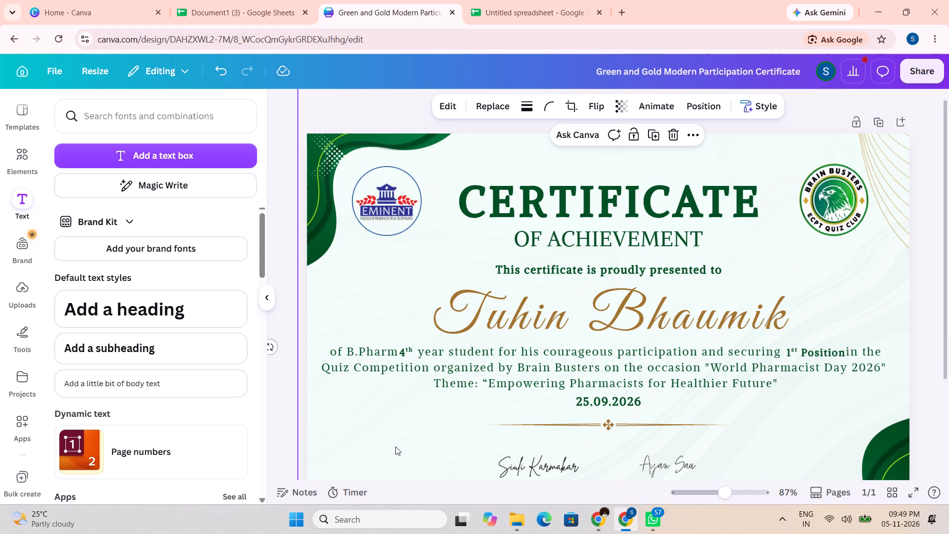
Reopen the Bulk create field matching for the certificate's text elements.
click(15, 486)
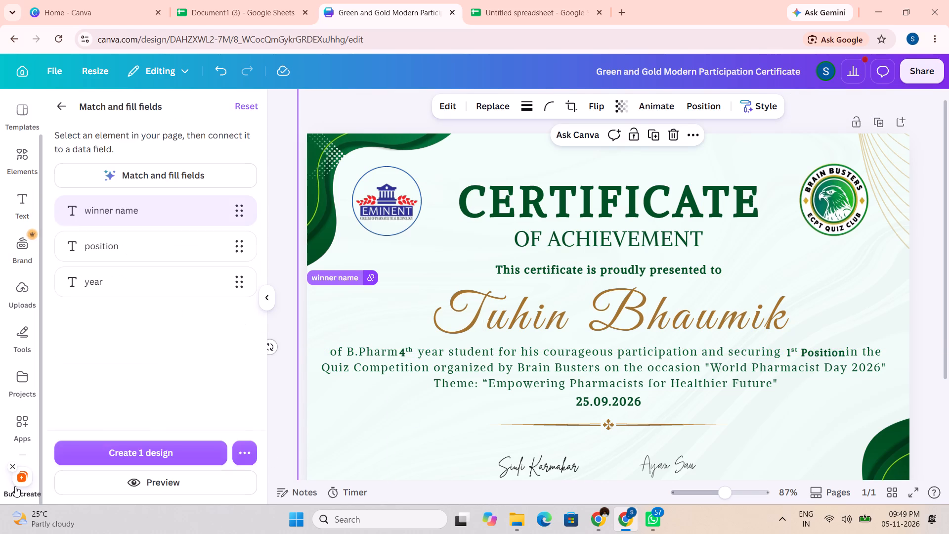
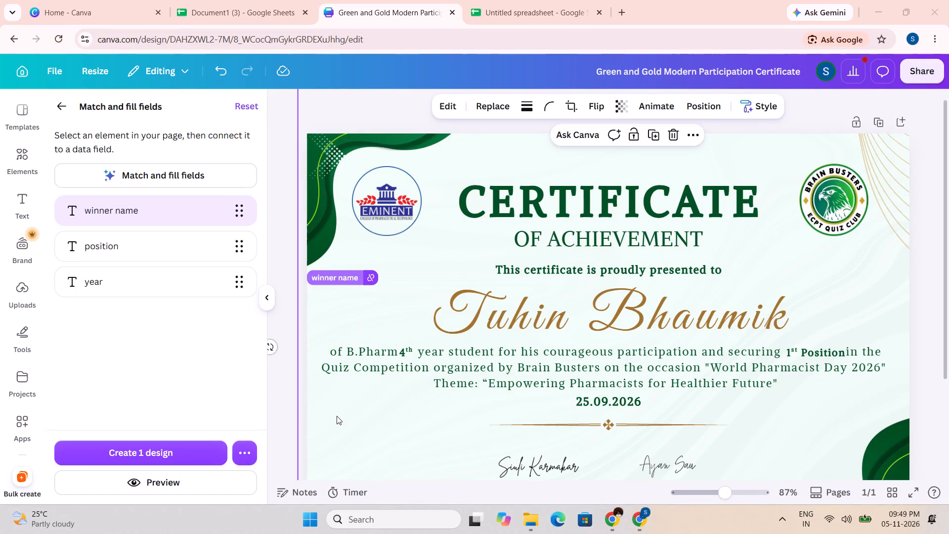
Connect the "1st Position" text element on the certificate to the position data field.
click(201, 242)
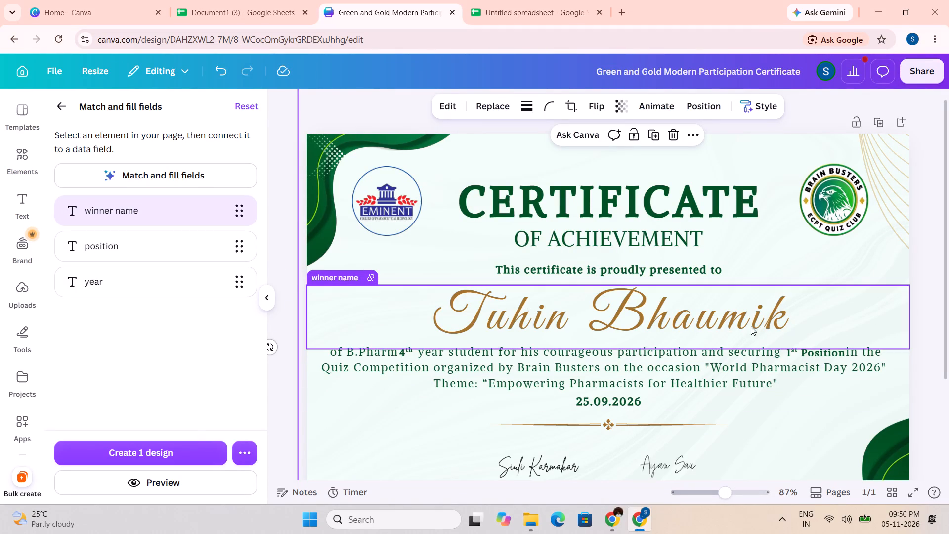
click(827, 352)
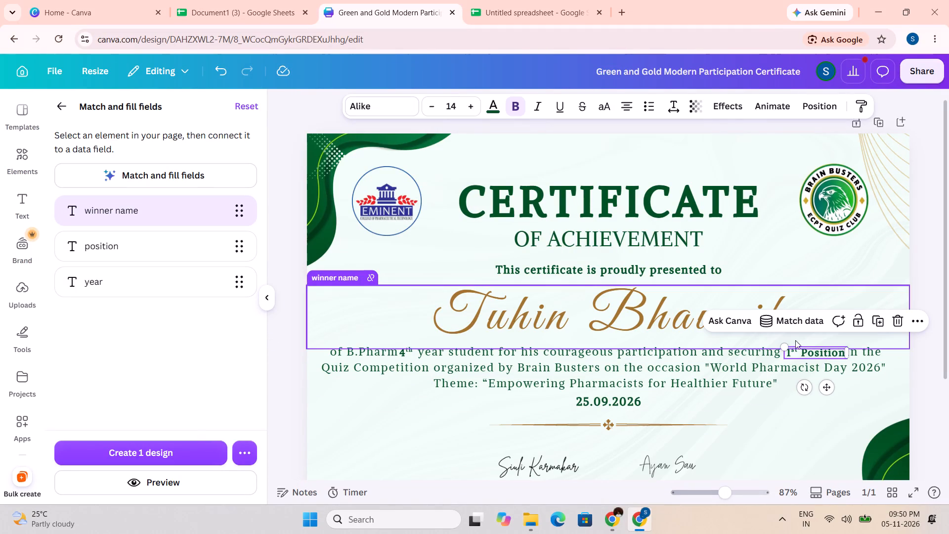
click(776, 323)
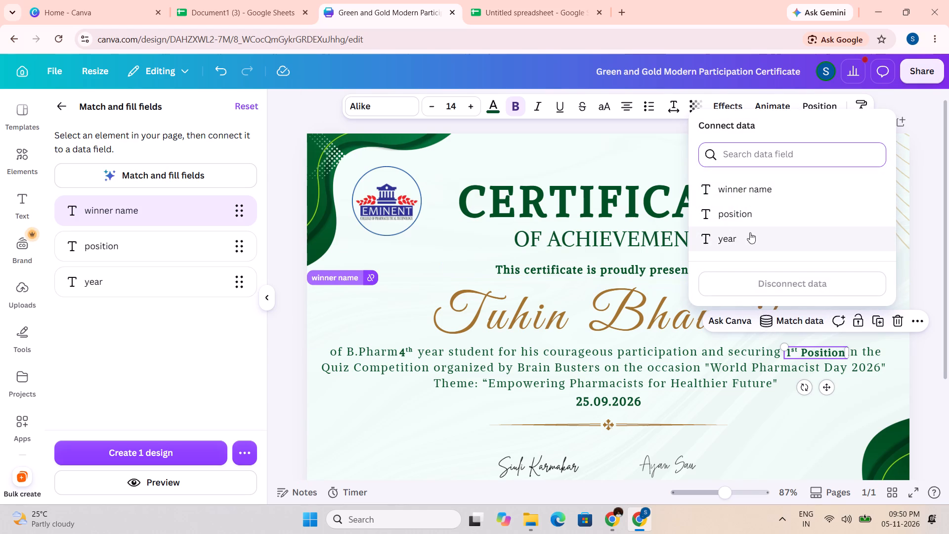
click(747, 210)
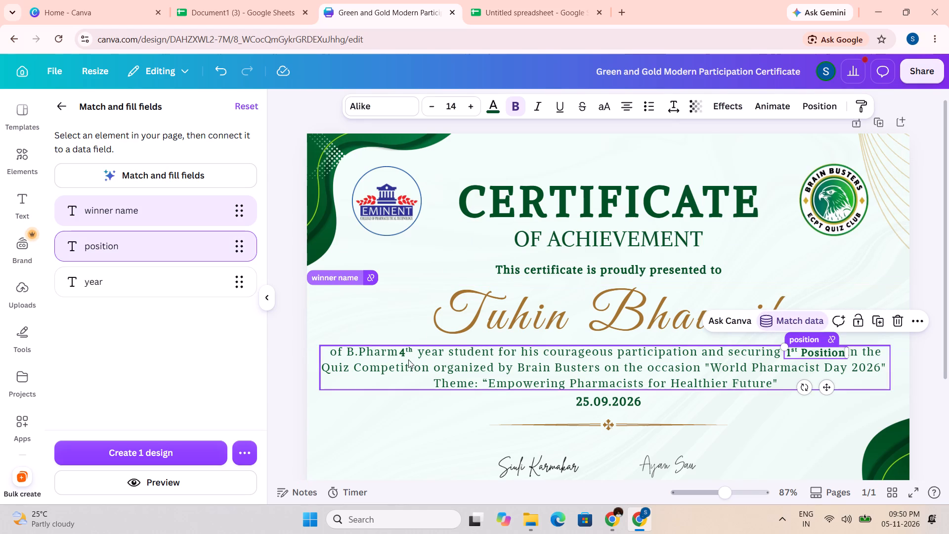
Connect the "4th" text element after "B.Pharm" to the year data field.
click(405, 353)
click(161, 279)
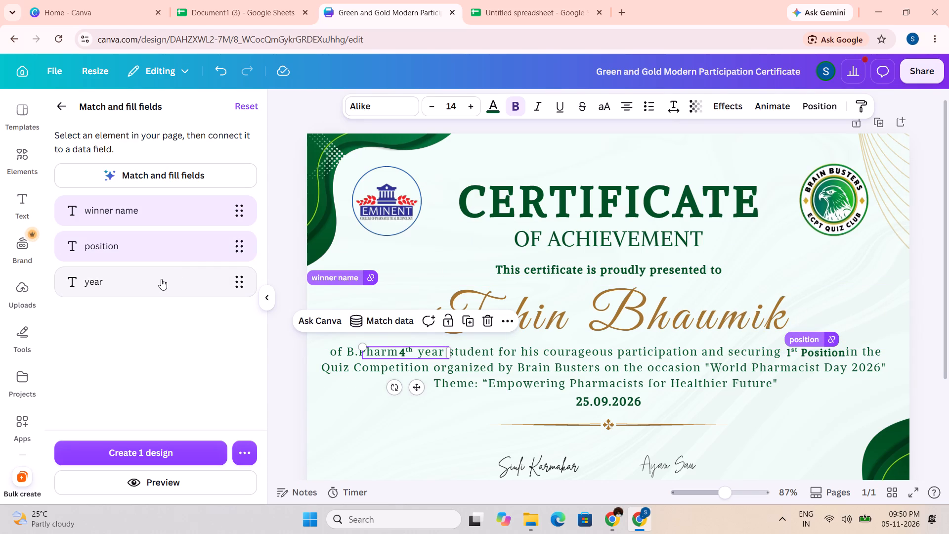
click(380, 318)
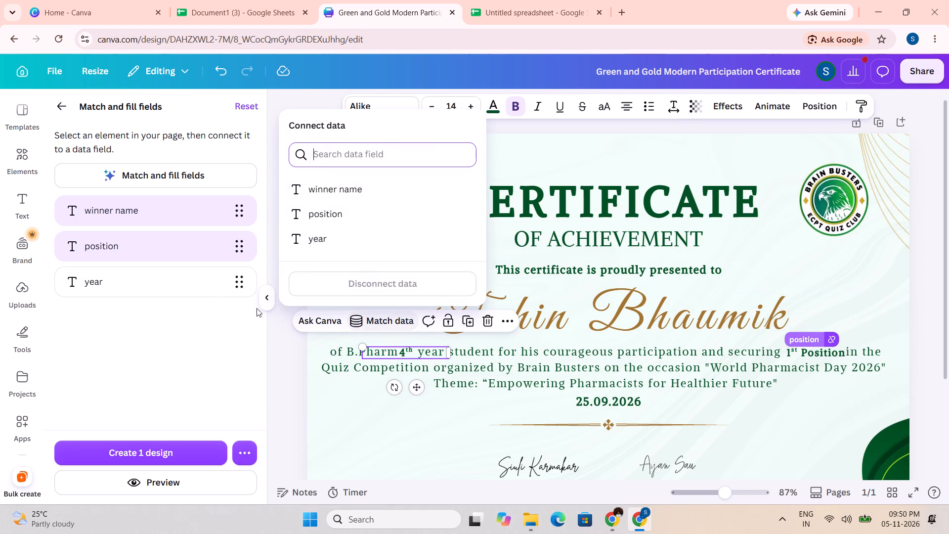
click(328, 242)
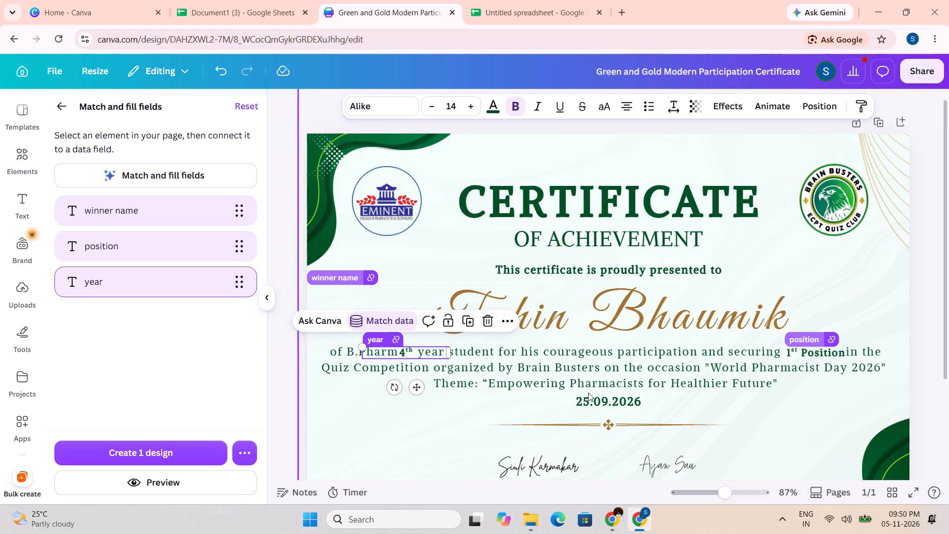
Preview the first certificate filled with the connected winner name, position and year data, and return to the field matching.
click(173, 478)
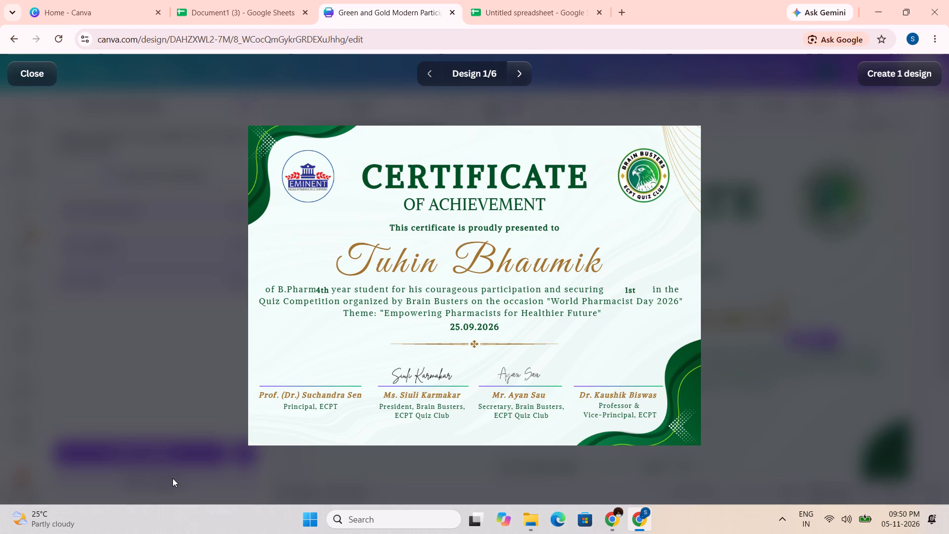
click(46, 71)
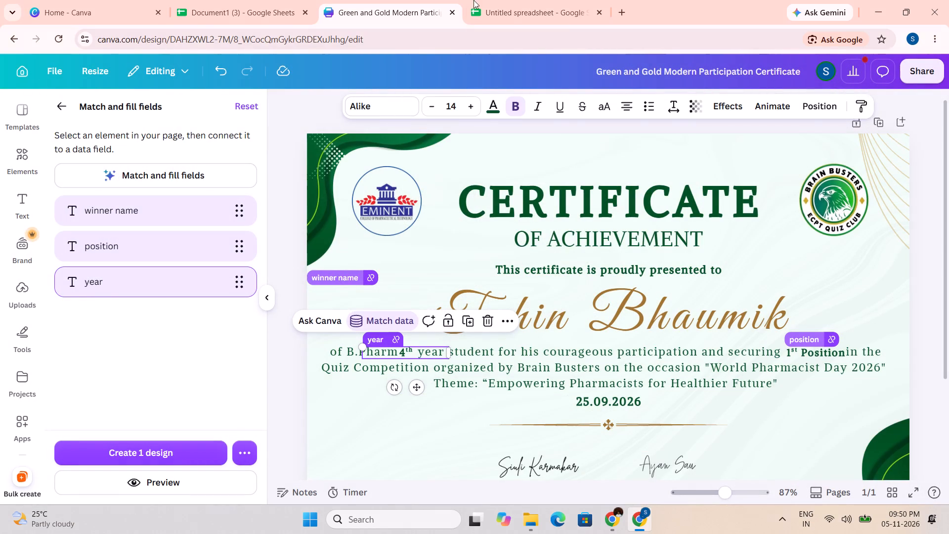
Switch to the untitled Google Sheets spreadsheet that holds the winners list.
click(517, 1)
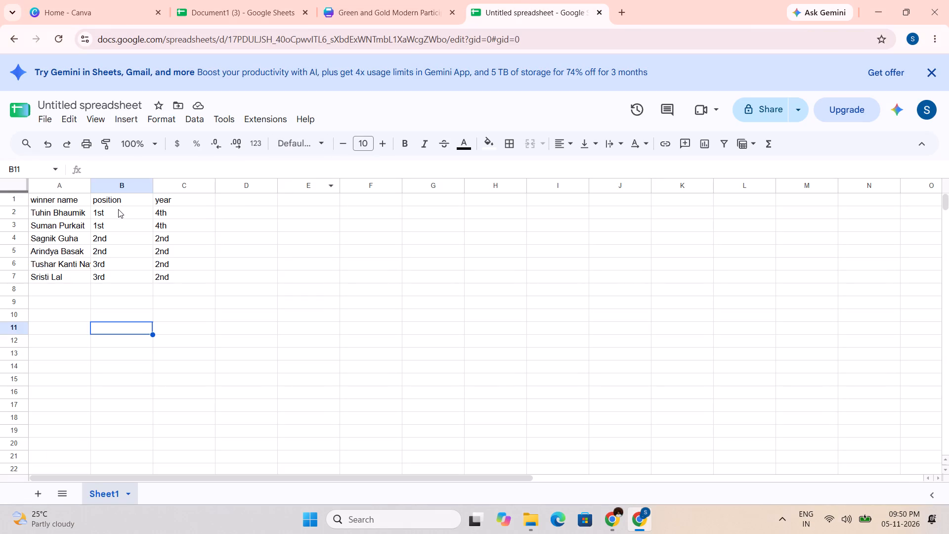
click(118, 209)
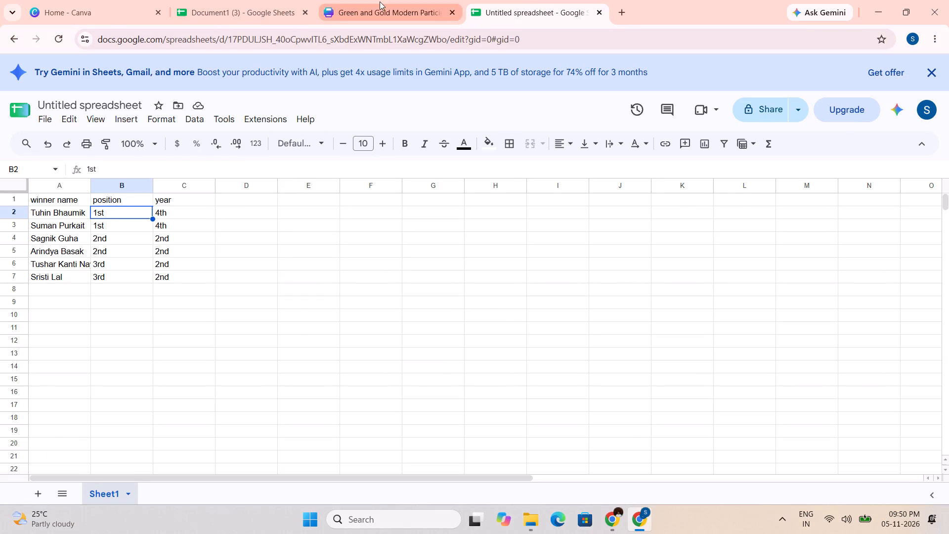
click(380, 1)
click(264, 1)
click(496, 0)
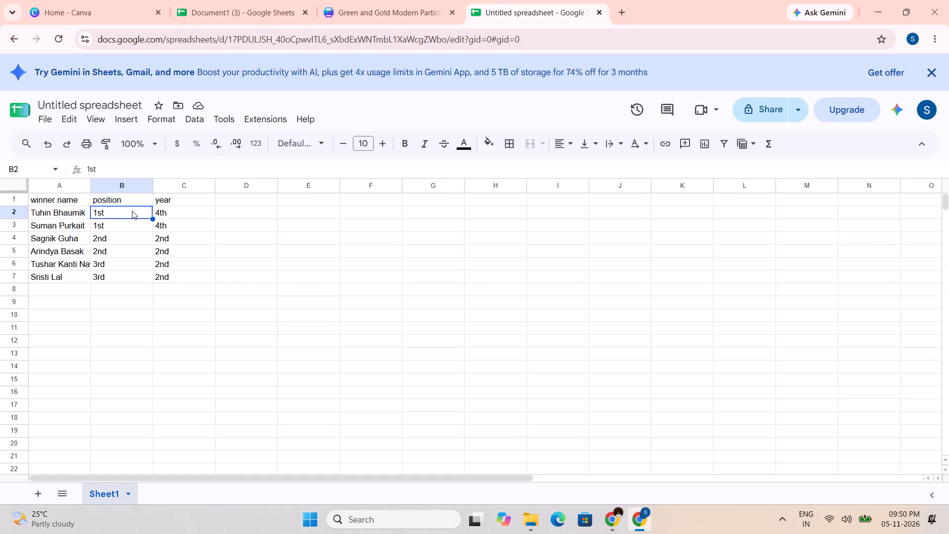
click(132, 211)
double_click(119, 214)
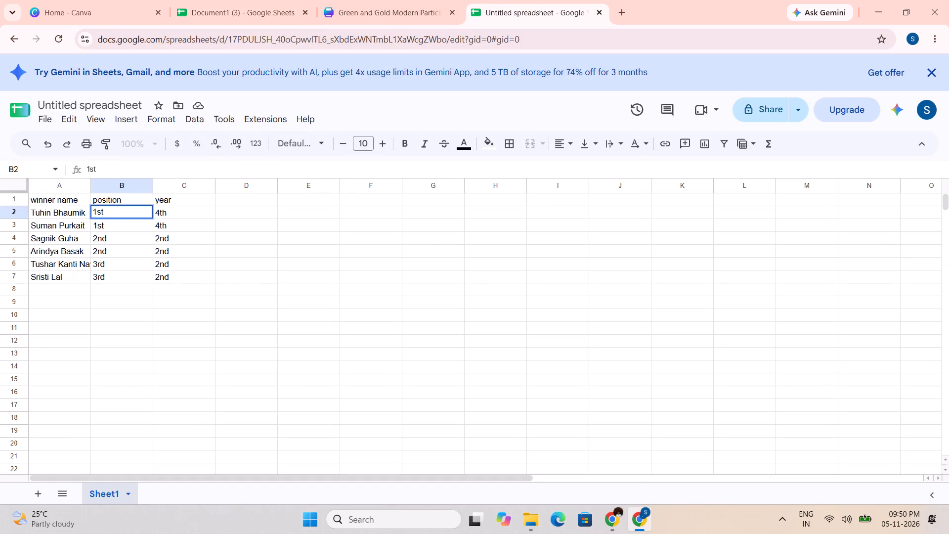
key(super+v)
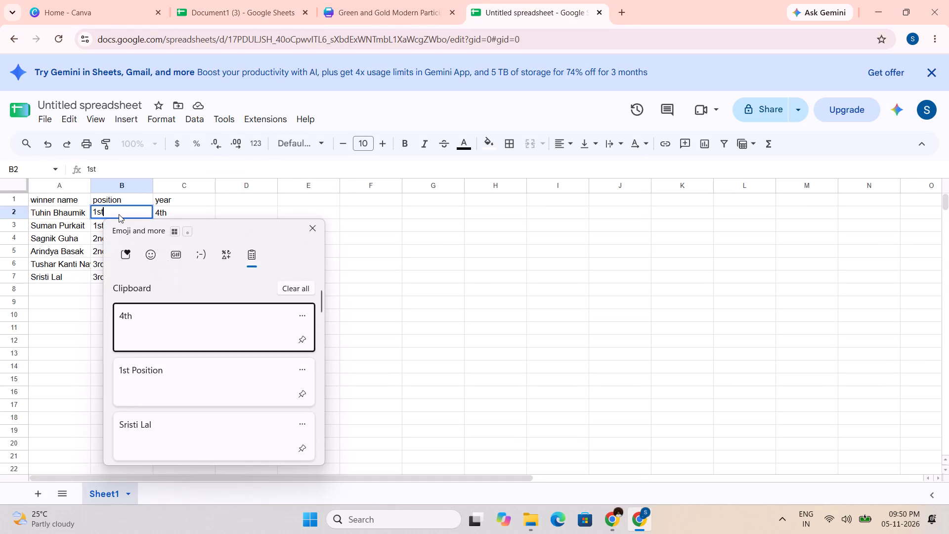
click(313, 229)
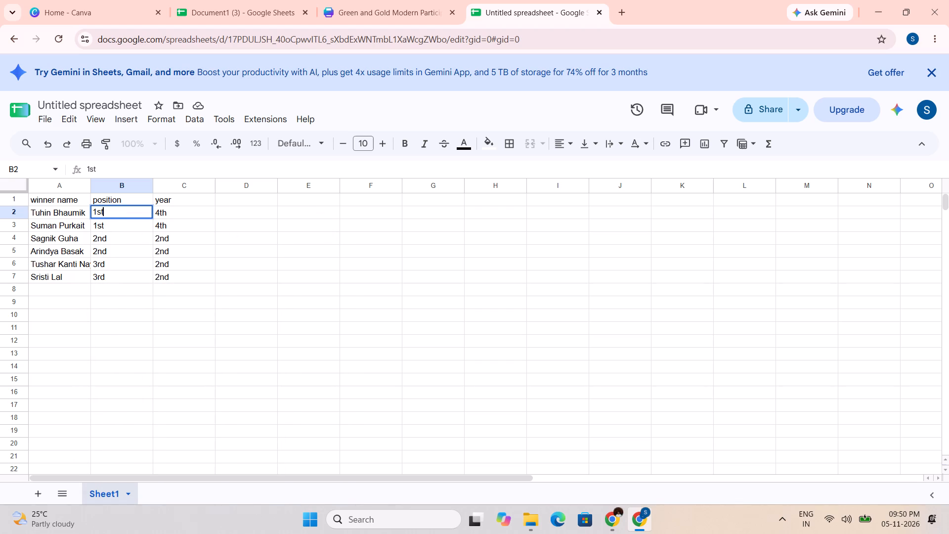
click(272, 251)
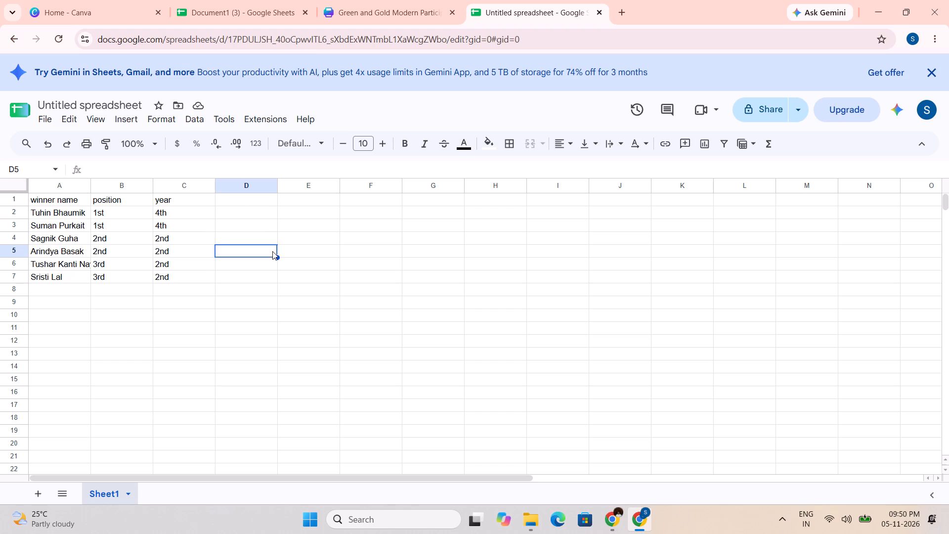
Paste "1st Position" from the clipboard history into the empty cell D5.
key(super+v)
scroll(172, 228, left, 1)
click(129, 235)
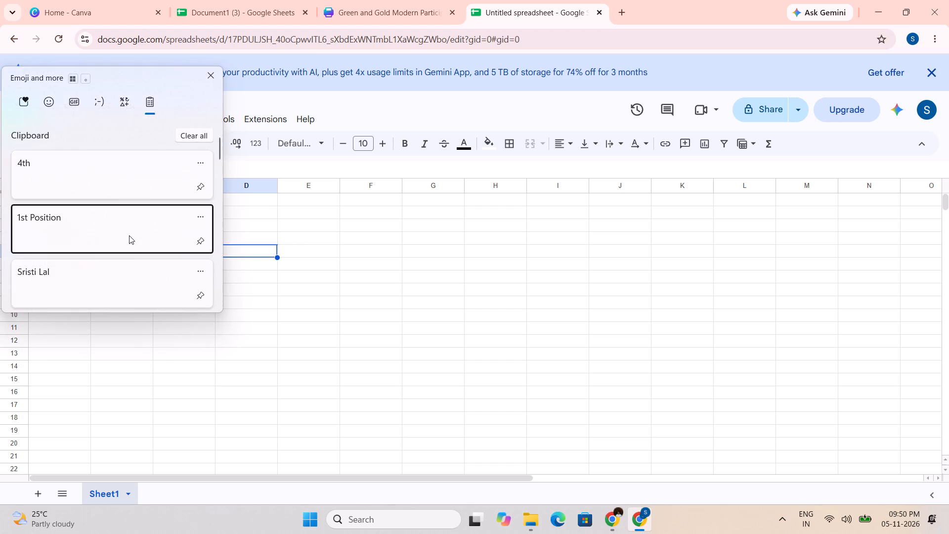
key(ctrl+v)
Shorten the text in cell D5 to "Position" and copy that word.
click(230, 251)
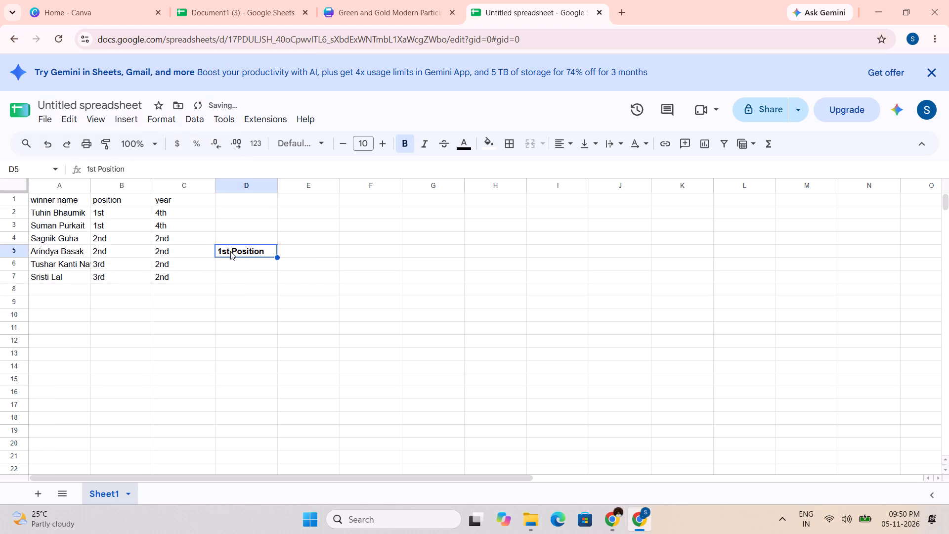
click(231, 251)
double_click(231, 251)
key(Left)
key(Left)
key(Left)
key(Left)
key(Left)
key(Left)
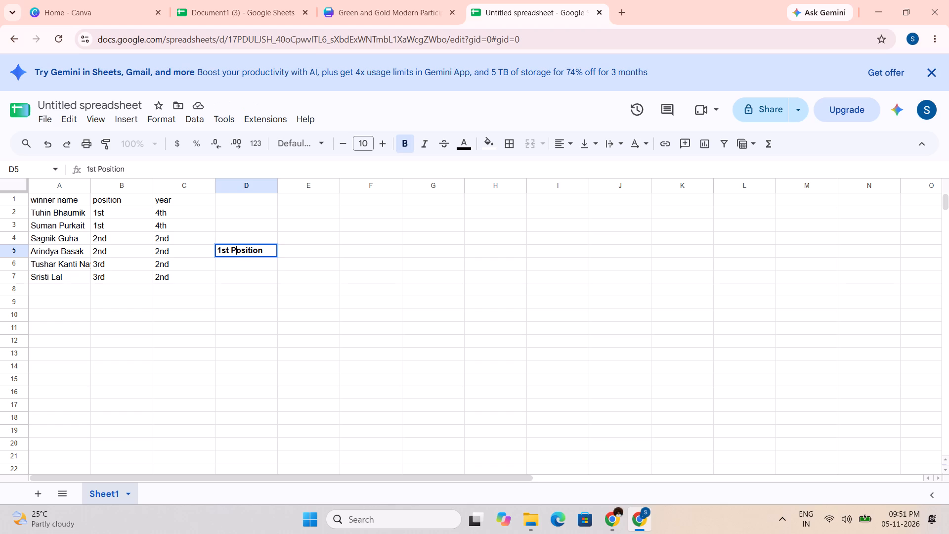
key(Left)
key(Left)
key(BackSpace)
key(BackSpace)
key(BackSpace)
key(BackSpace)
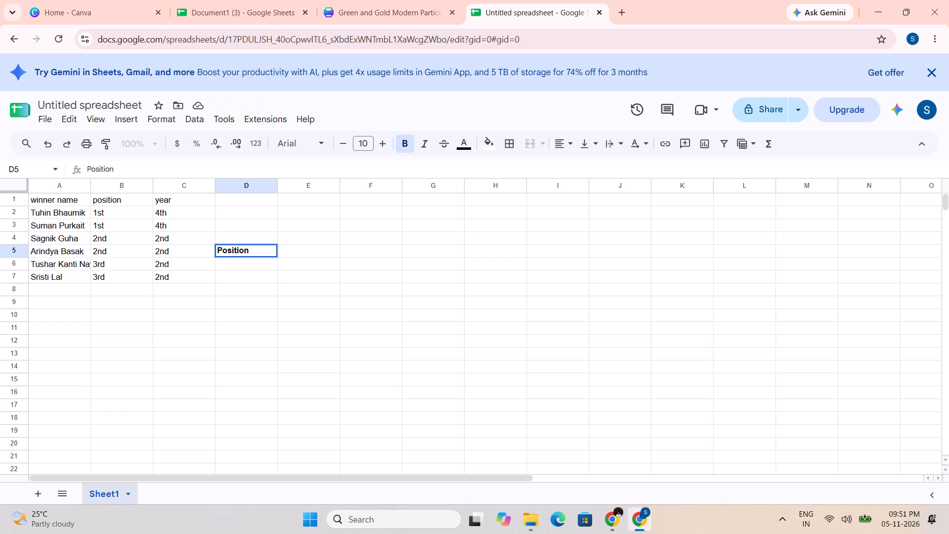
drag(255, 253, 192, 271)
key(ctrl+c)
Append the copied word to cells B2 and B3 so each reads "1st Position".
click(124, 212)
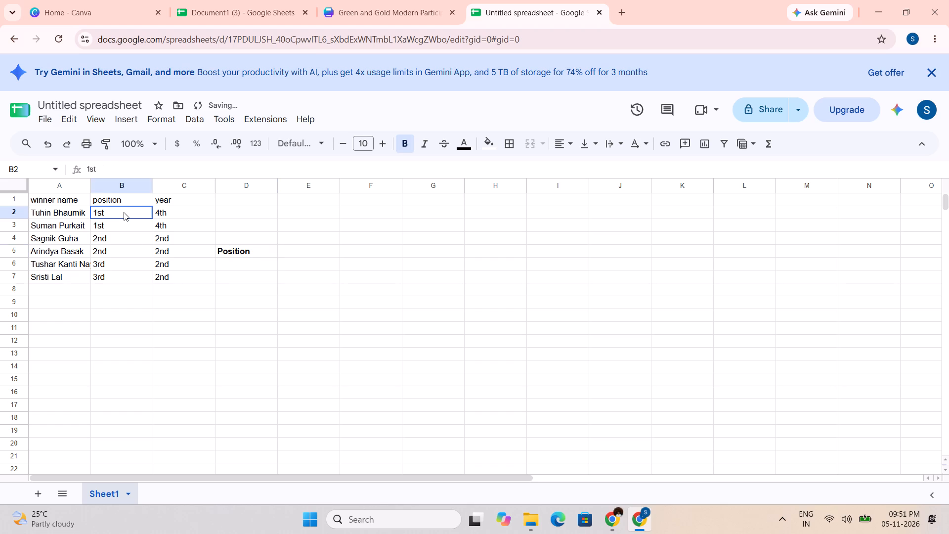
click(124, 212)
double_click(124, 212)
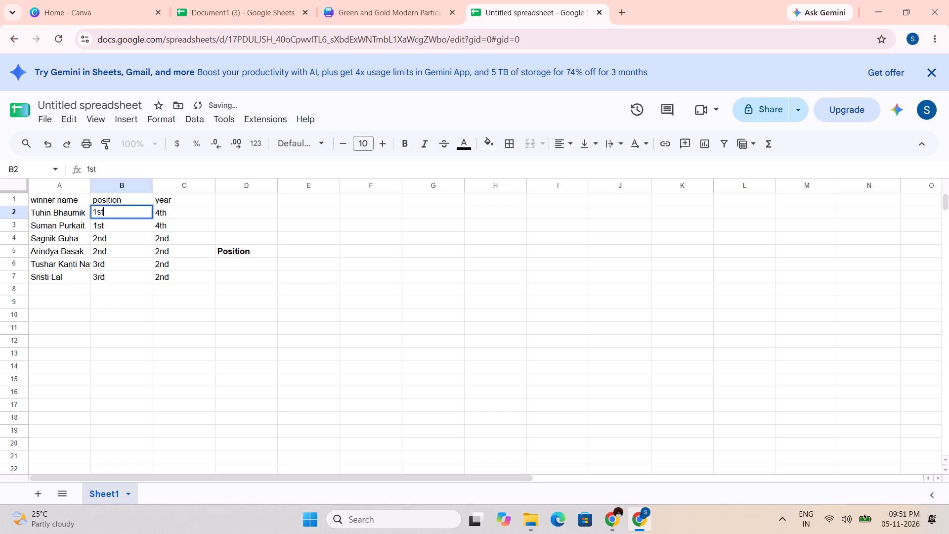
key(space)
key(ctrl+v)
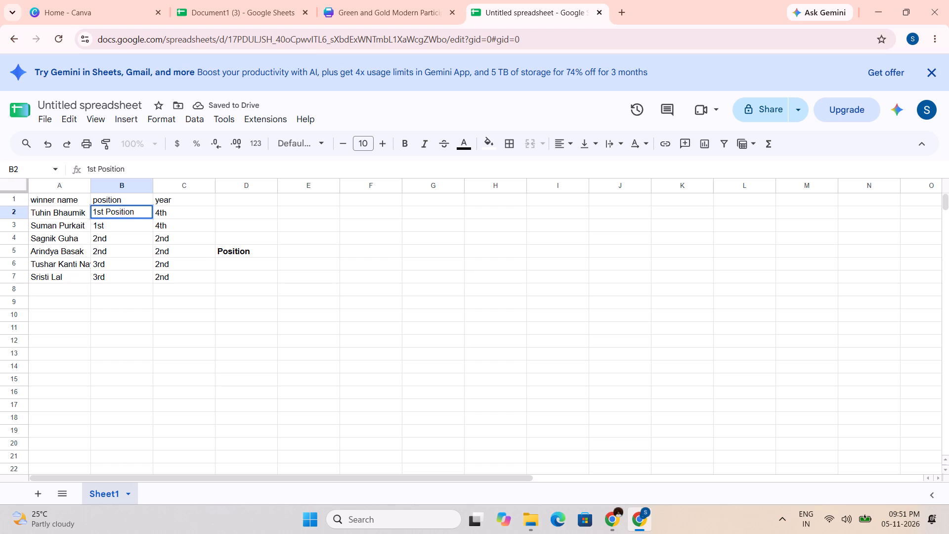
key(Down)
key(Down)
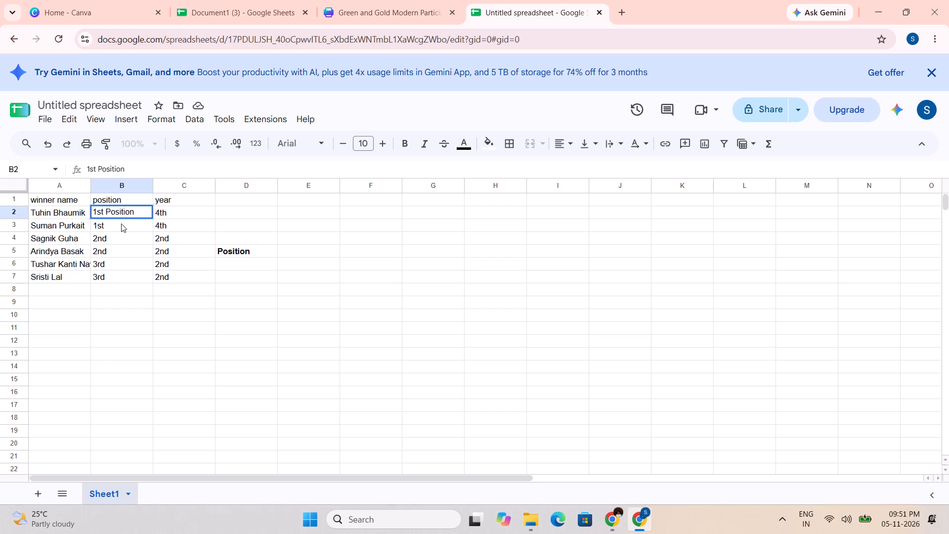
click(121, 223)
double_click(121, 223)
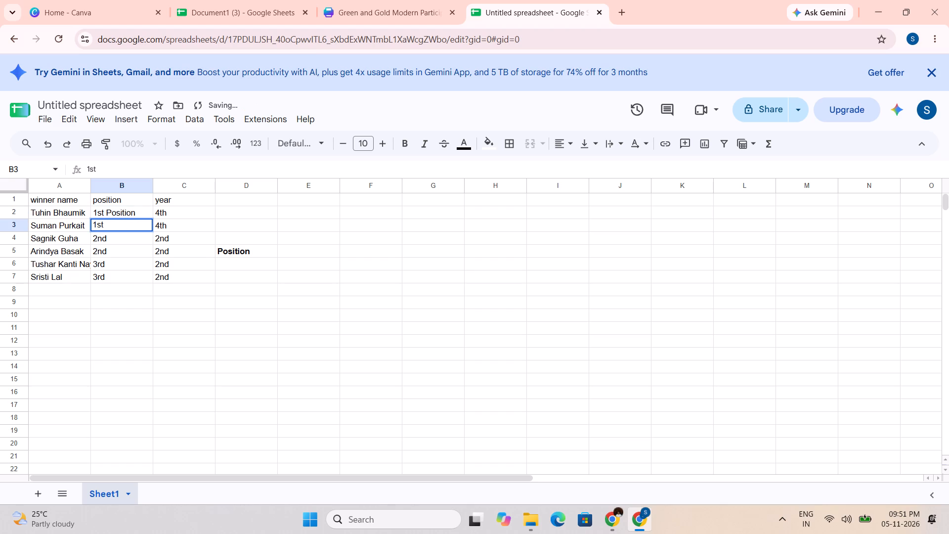
key(space)
key(ctrl+v)
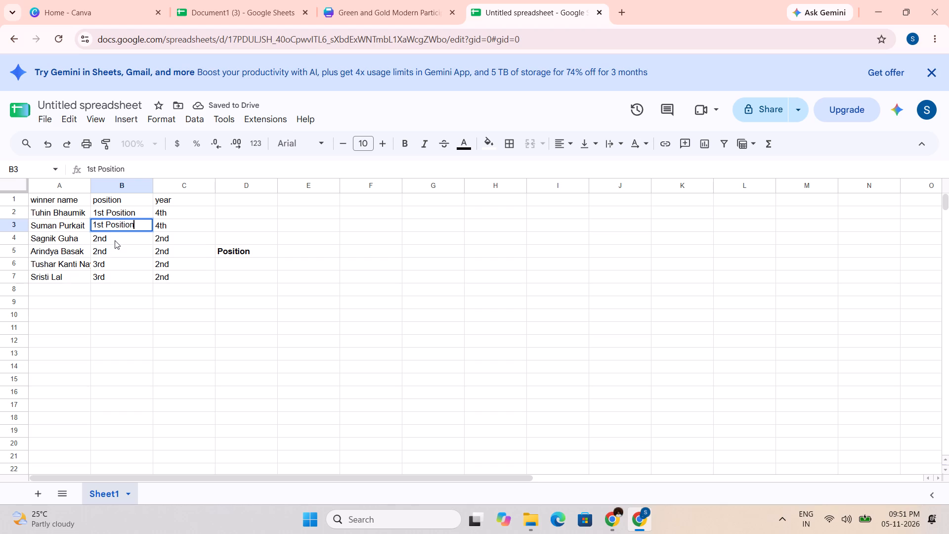
Append the copied word to cells B4 and B5 so each reads "2nd Position".
click(115, 240)
double_click(121, 238)
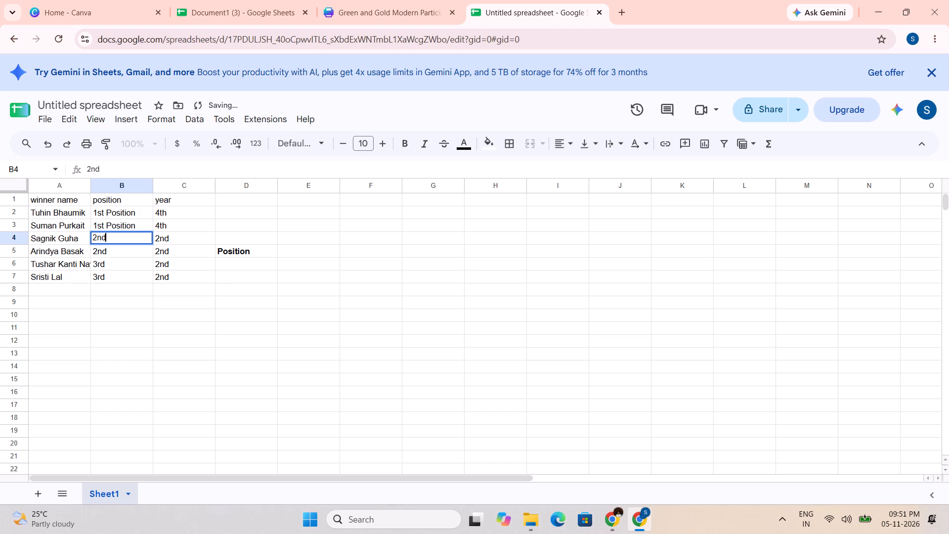
key(space)
key(ctrl+v)
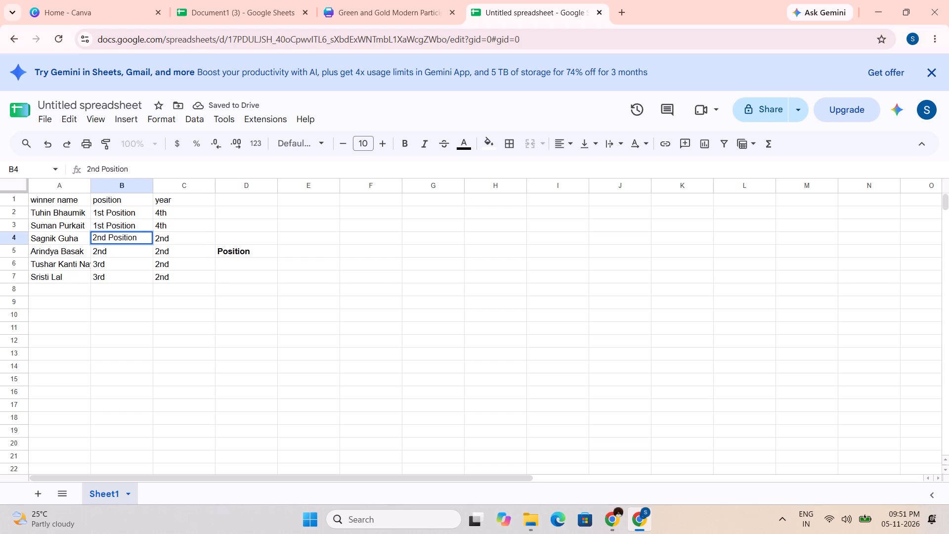
click(119, 244)
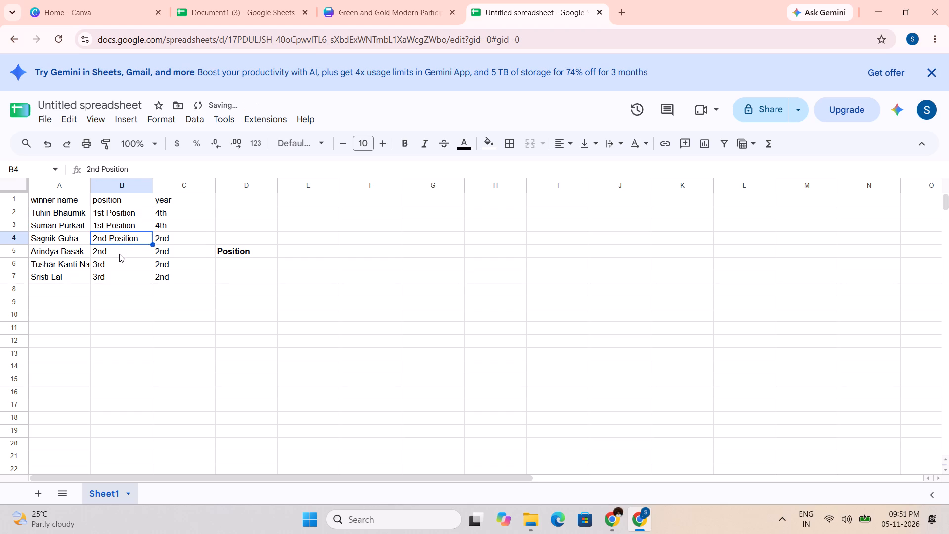
triple_click(119, 254)
click(119, 254)
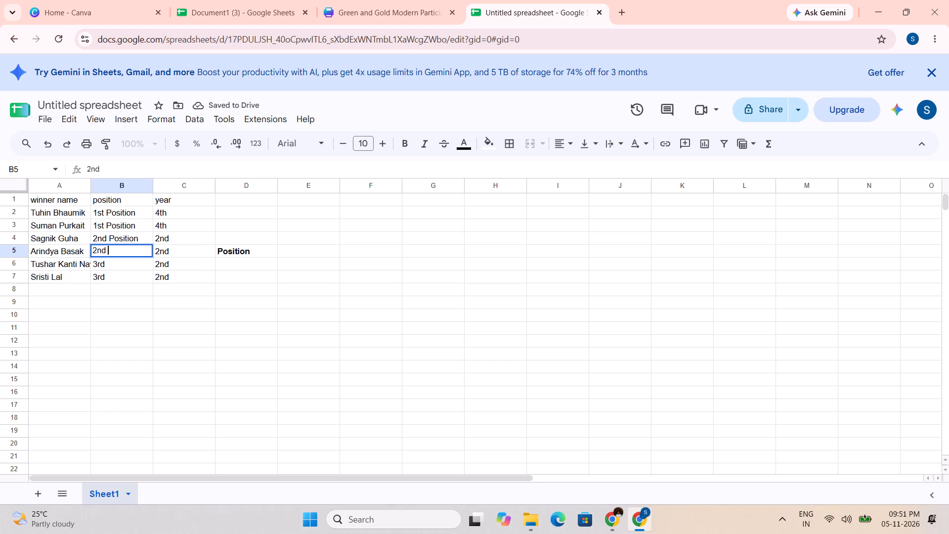
key(space)
key(ctrl+v)
Minimise the browser to reach the desktop and launch Kuro.
click(877, 11)
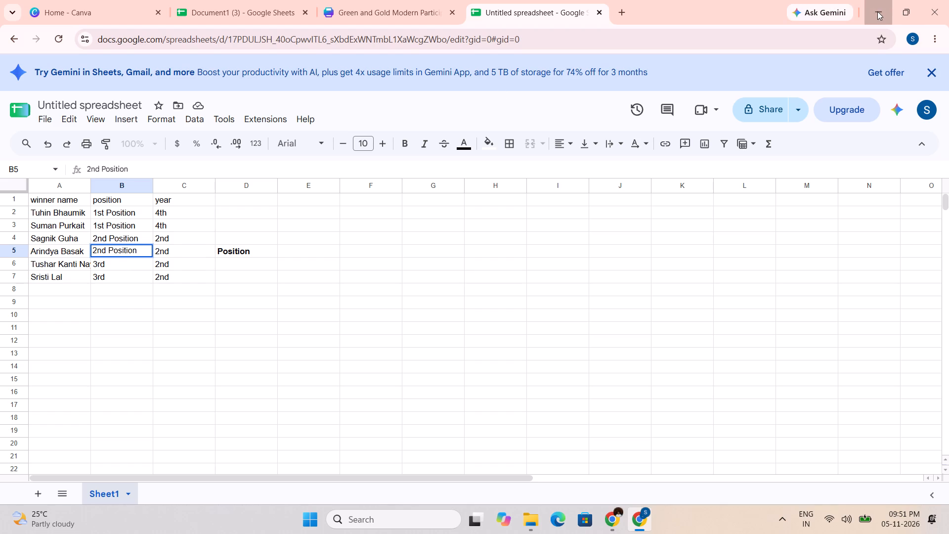
click(948, 532)
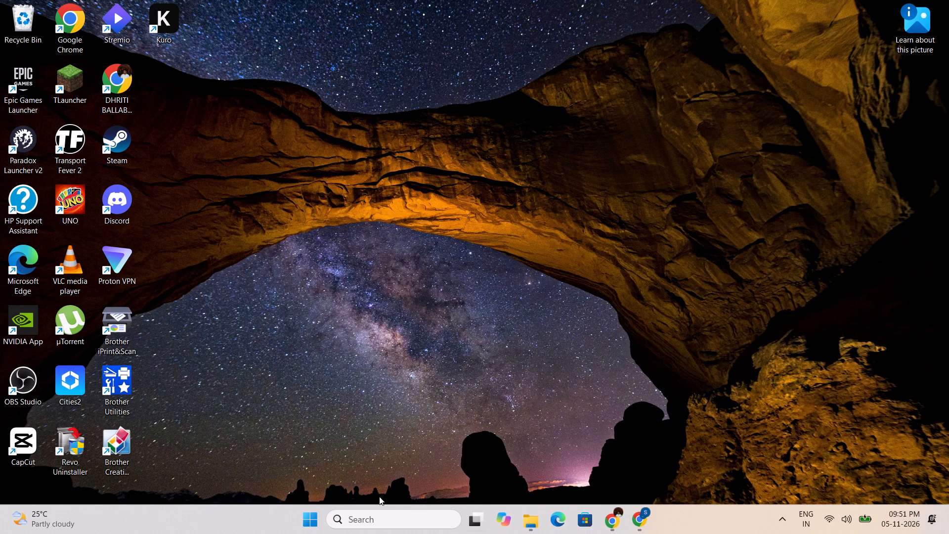
double_click(165, 19)
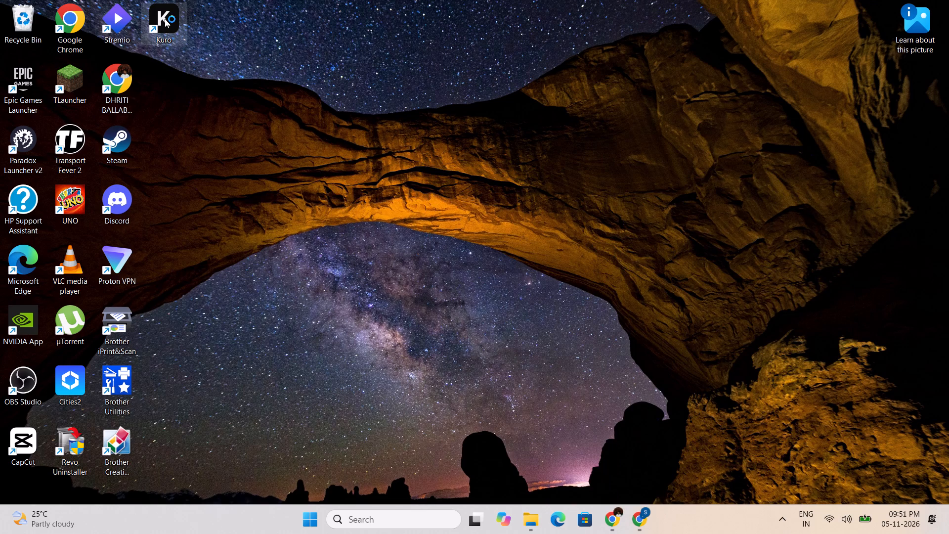
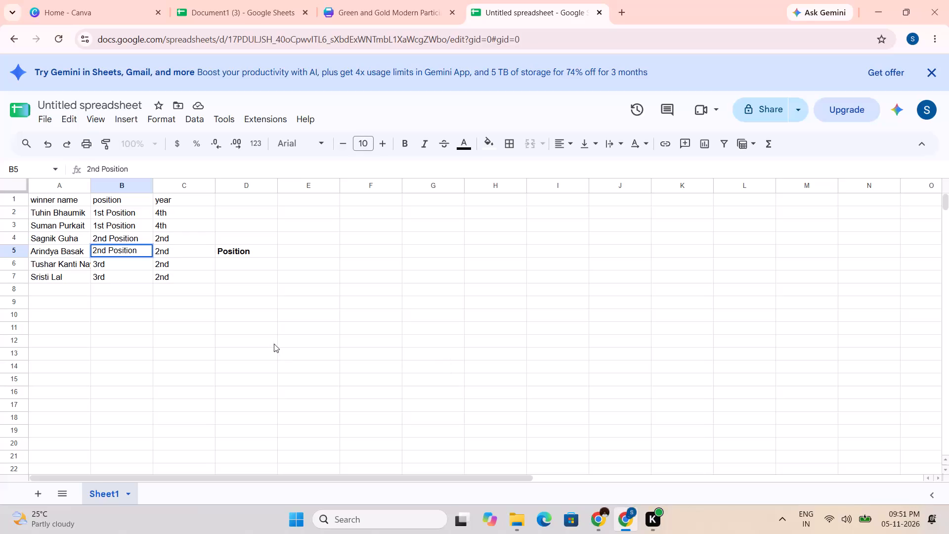
Append the copied word to cells B6 and B7 so each reads "3rd Position".
triple_click(127, 263)
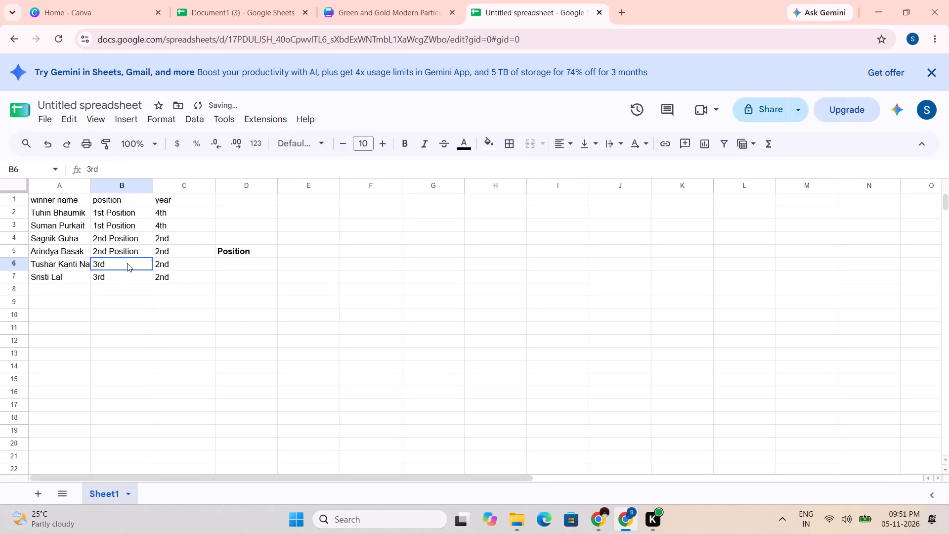
click(127, 263)
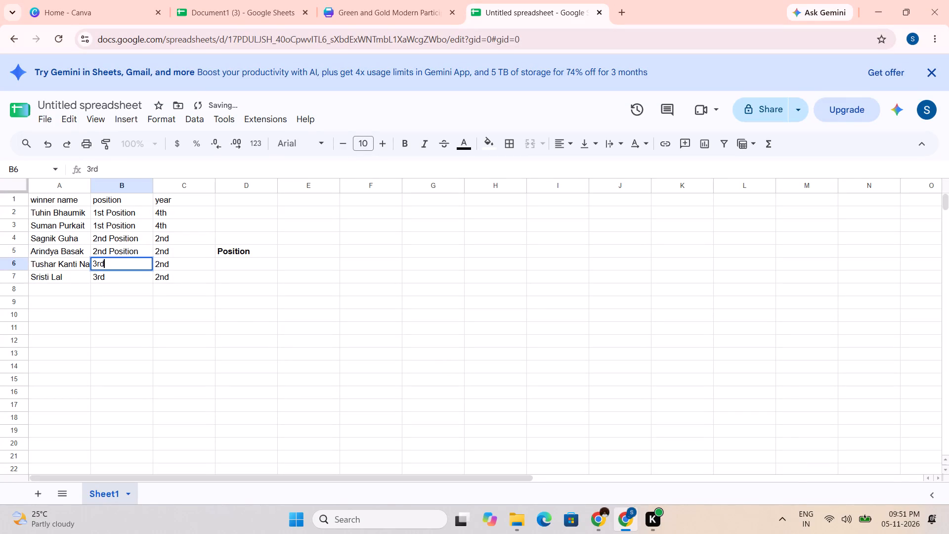
key(space)
key(ctrl+v)
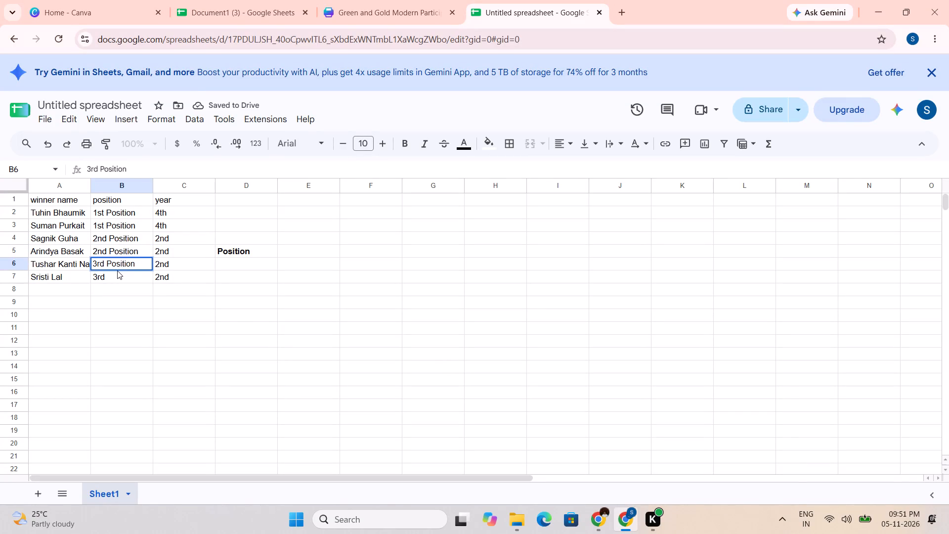
double_click(117, 270)
triple_click(118, 281)
key(space)
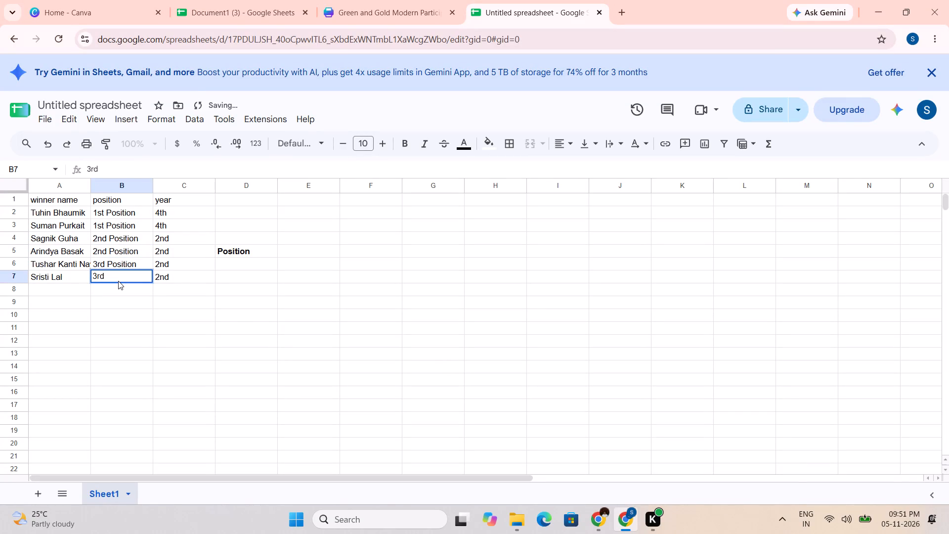
click(120, 276)
key(space)
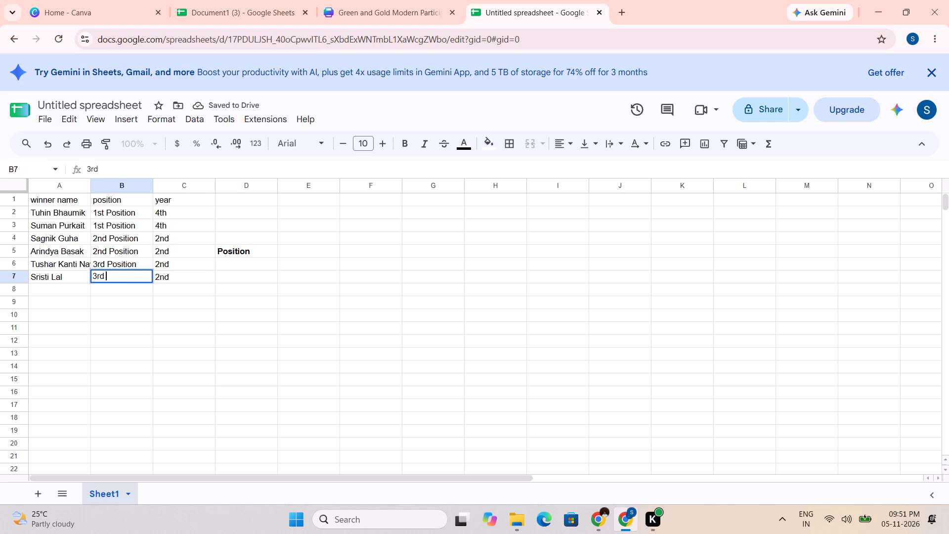
key(ctrl+v)
click(124, 304)
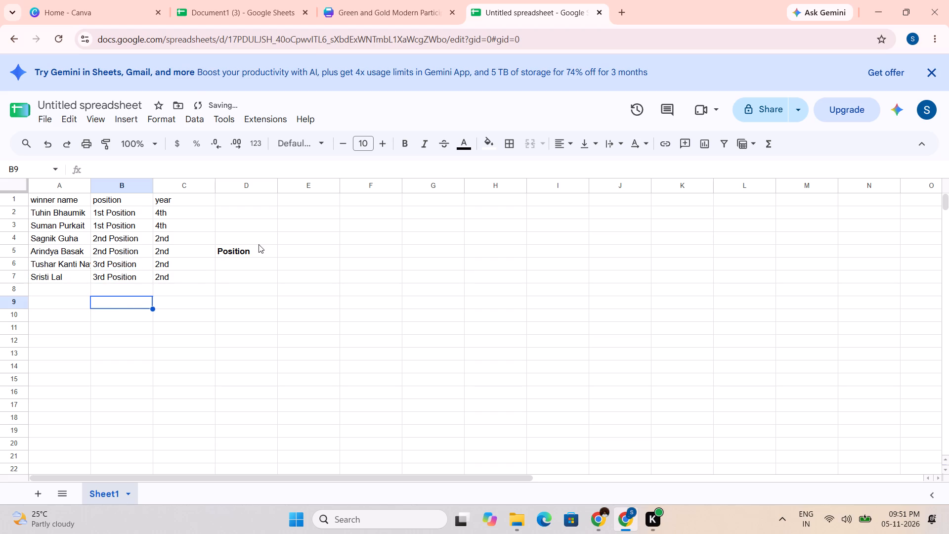
Clear the leftover word "Position" from cell D5.
click(259, 244)
click(257, 250)
click(257, 250)
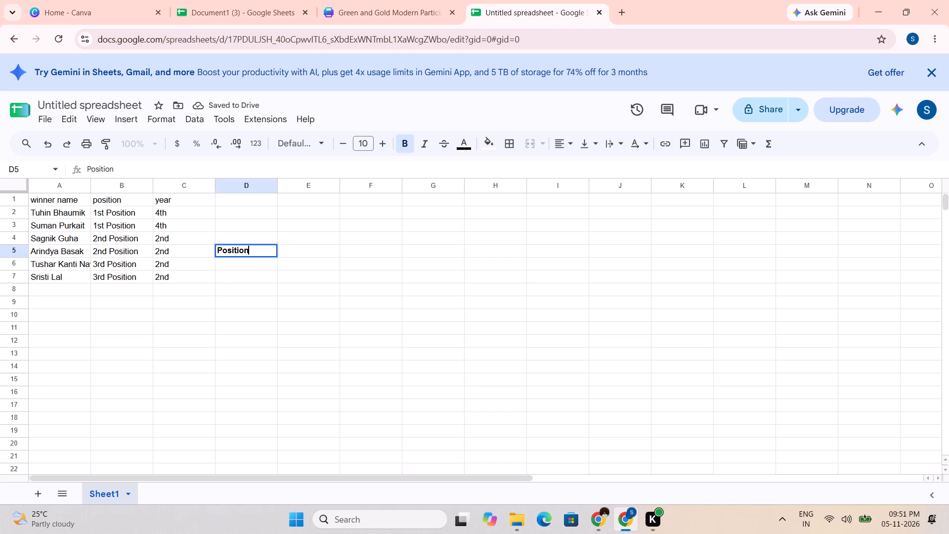
key(BackSpace)
key(BackSpace)
key(BackSpace)
key(BackSpace)
key(BackSpace)
key(BackSpace)
key(BackSpace)
key(BackSpace)
key(BackSpace)
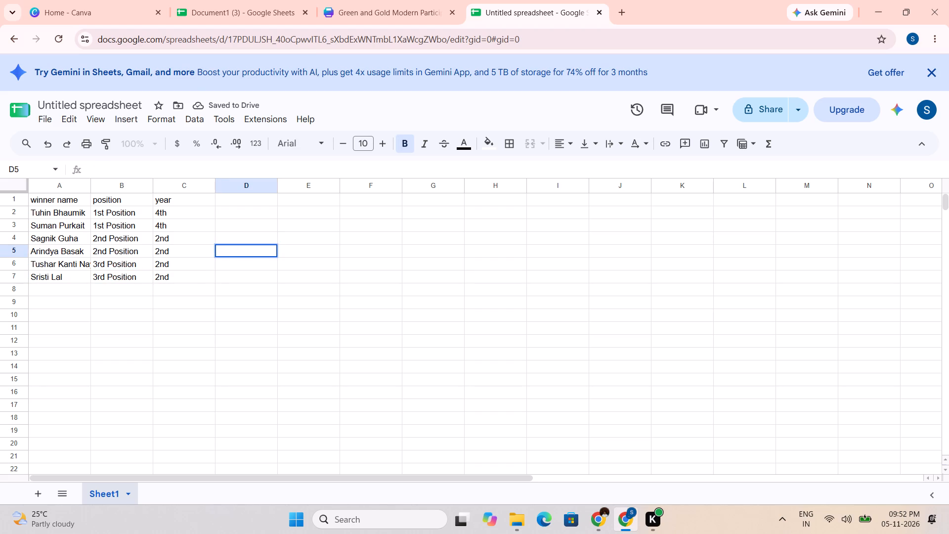
click(178, 214)
click(178, 214)
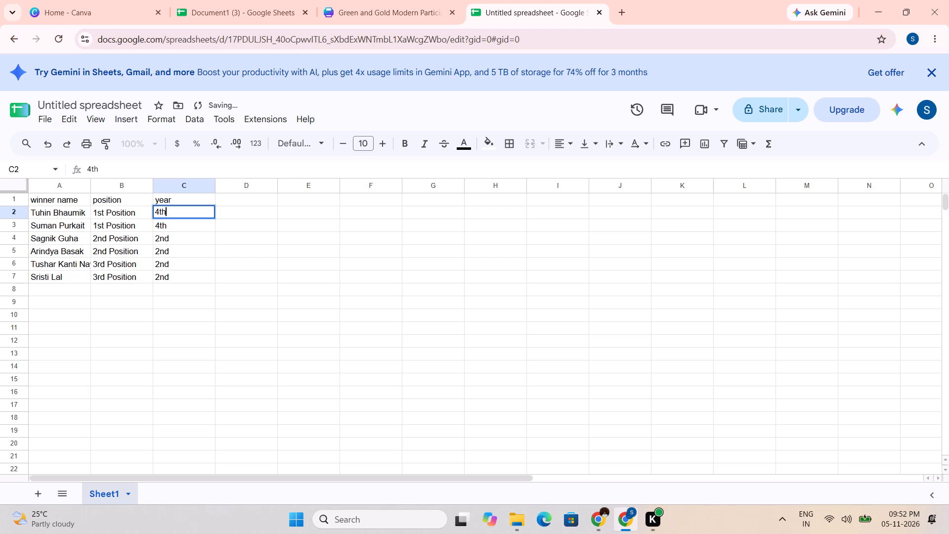
click(177, 198)
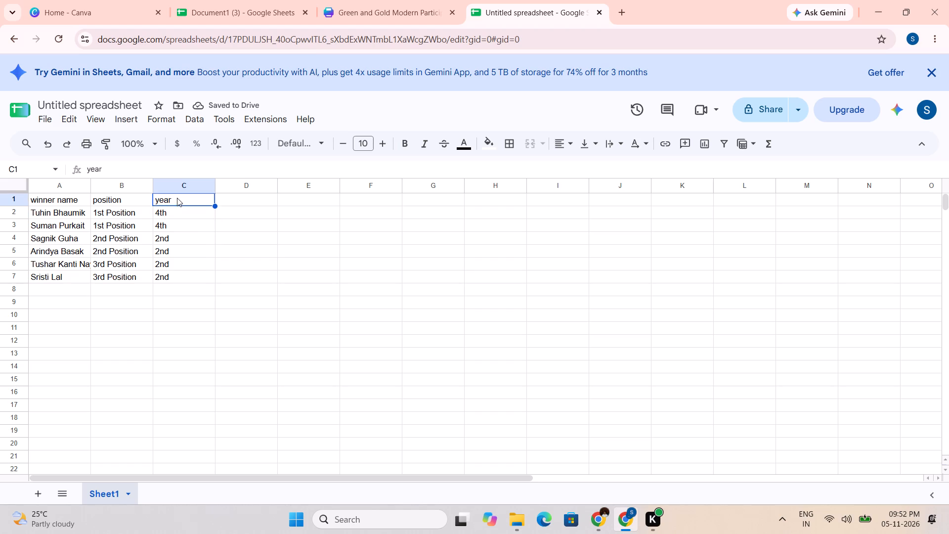
Return to the Canva certificate and nudge the "1st Position" text to sit in line between "securing" and "in the".
click(248, 13)
click(353, 0)
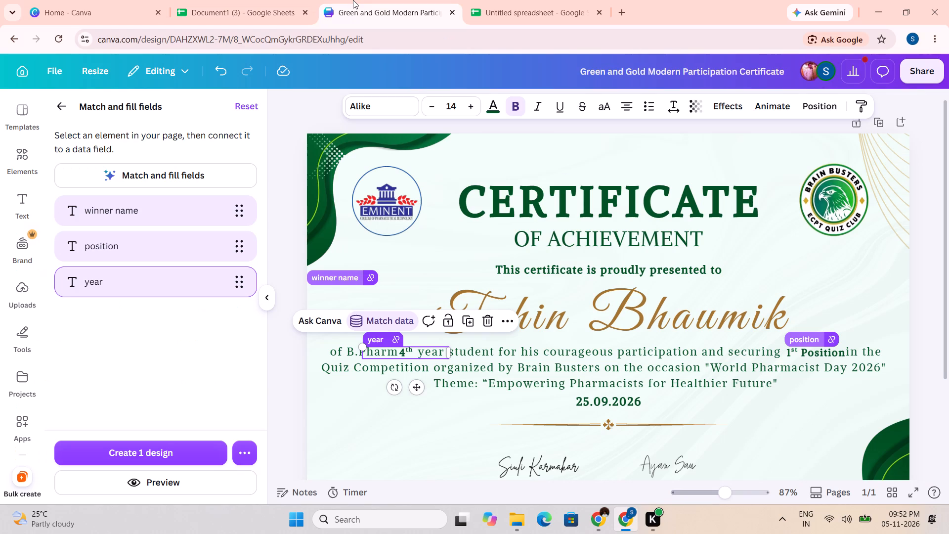
click(806, 357)
click(824, 386)
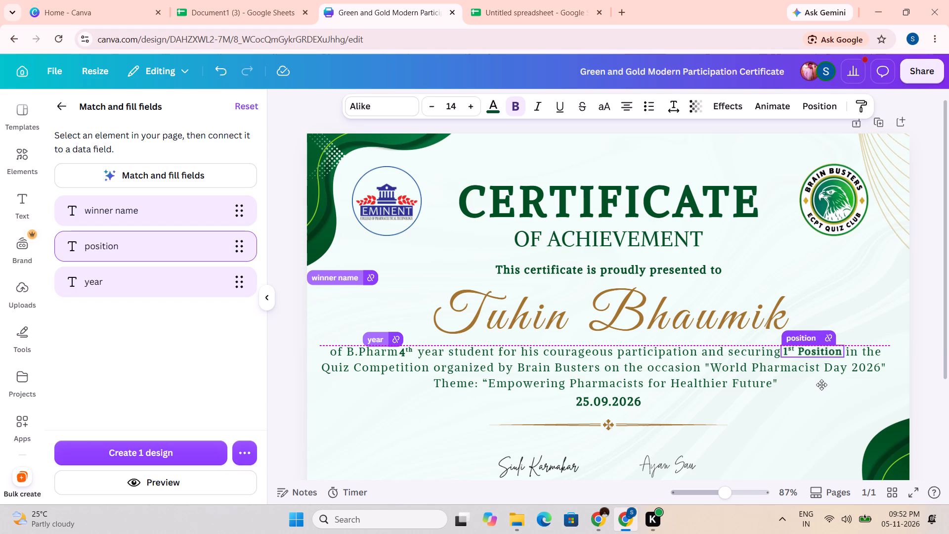
click(818, 409)
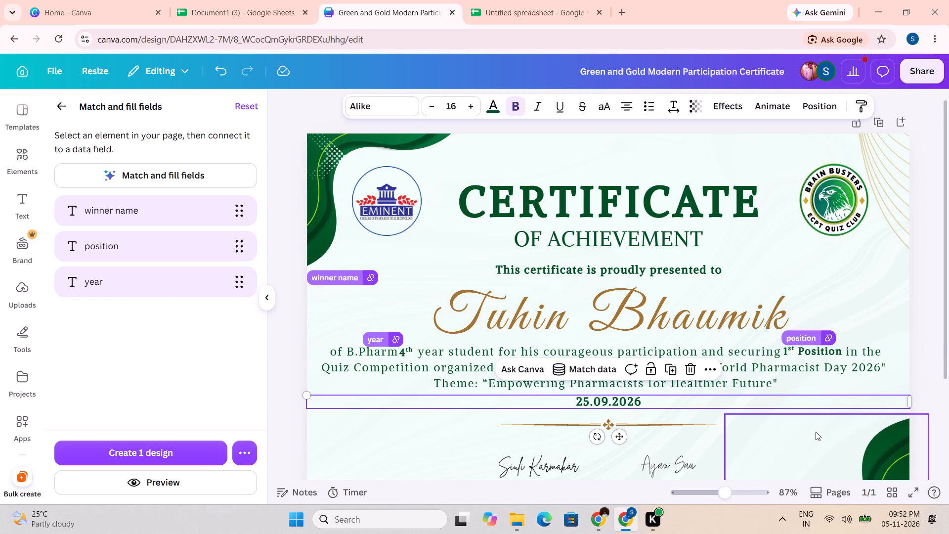
click(811, 354)
click(820, 381)
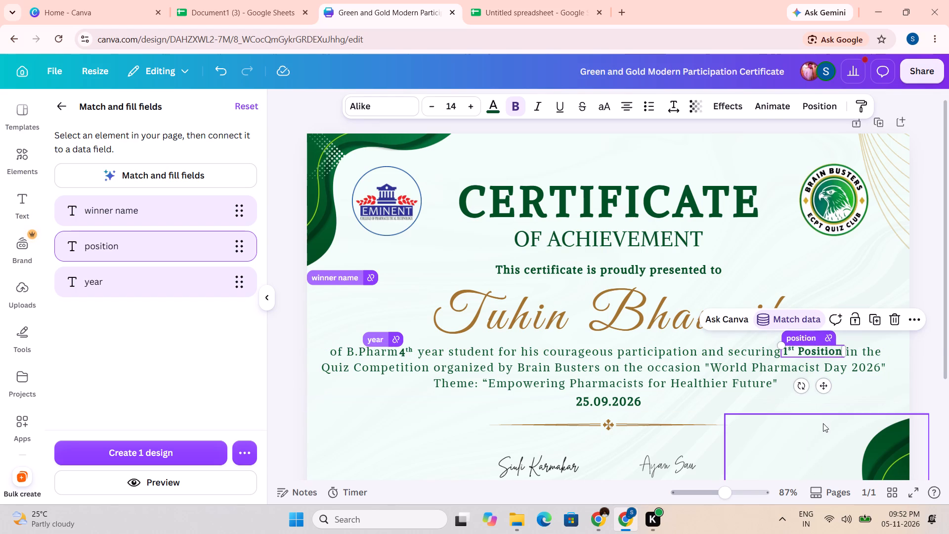
click(825, 385)
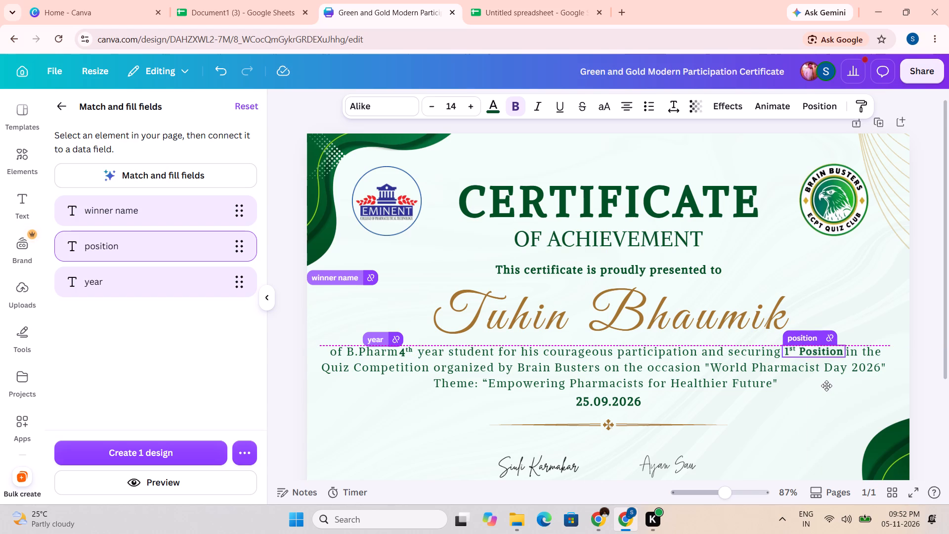
click(825, 386)
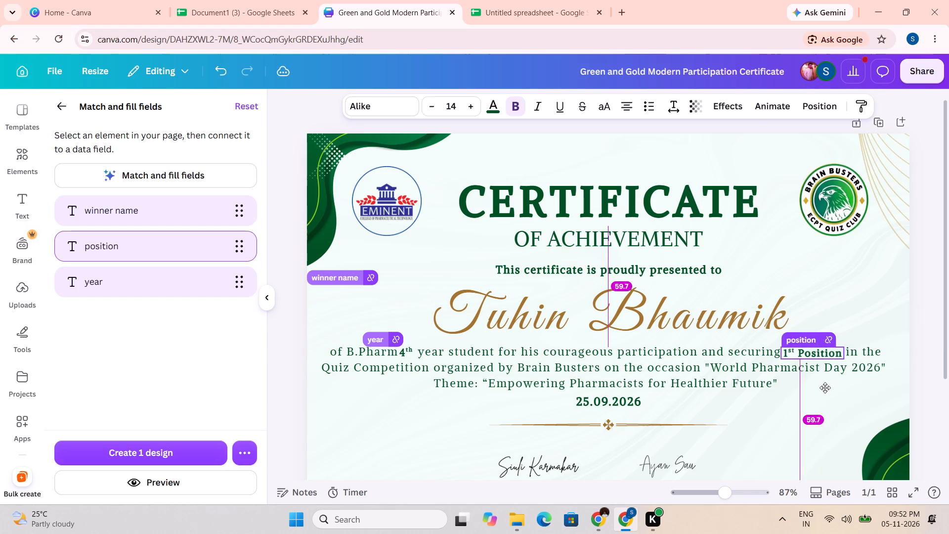
click(856, 385)
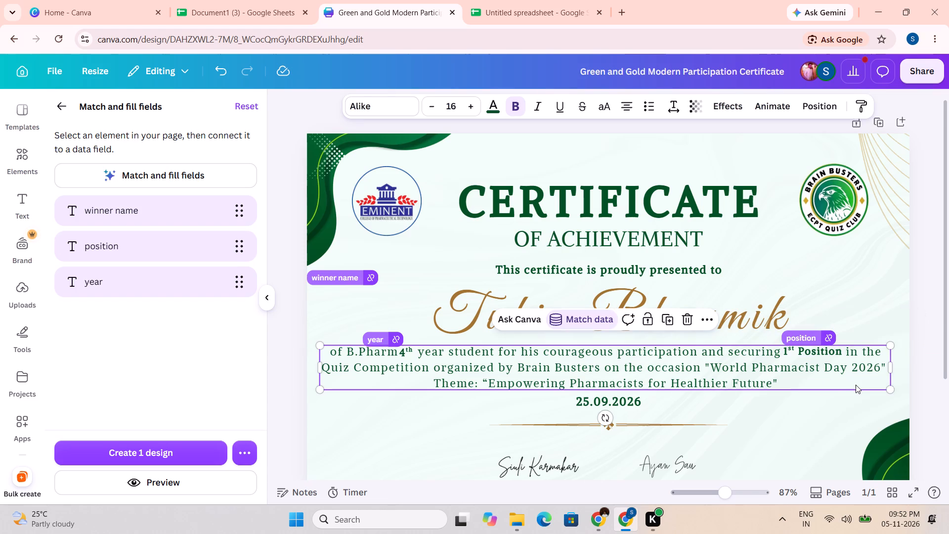
click(859, 407)
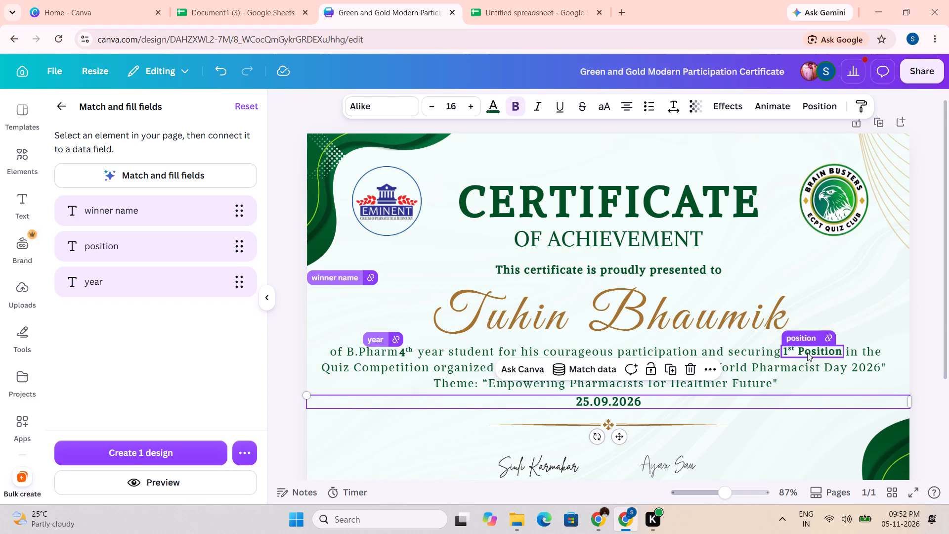
click(807, 353)
drag(807, 353, 801, 353)
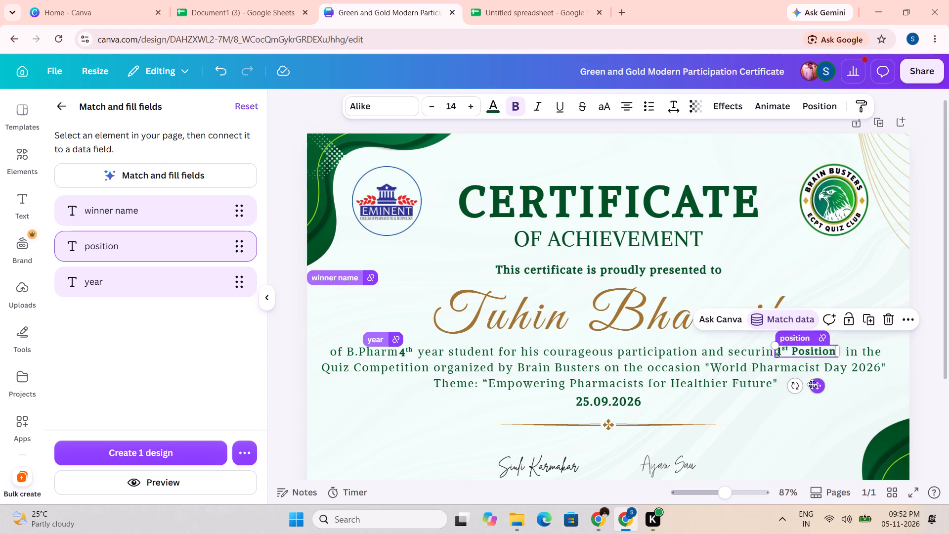
click(812, 384)
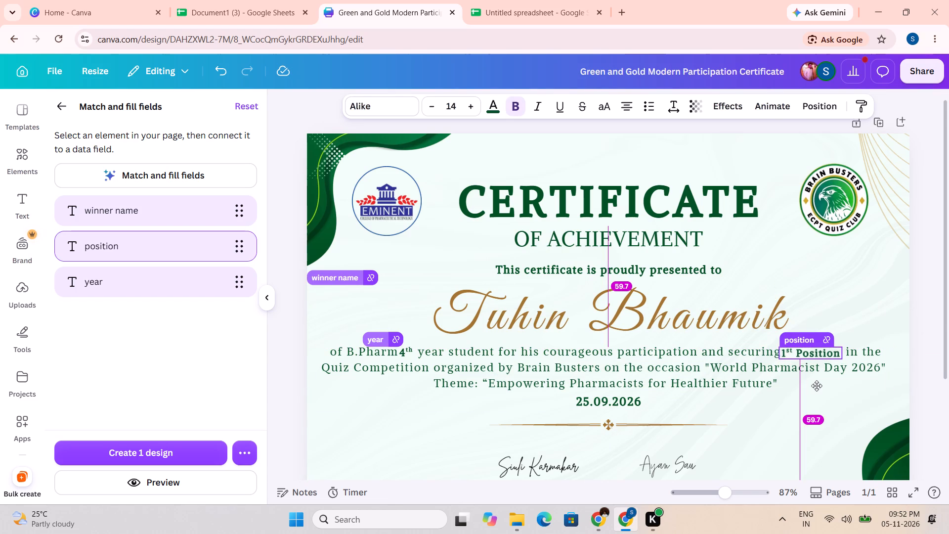
click(816, 386)
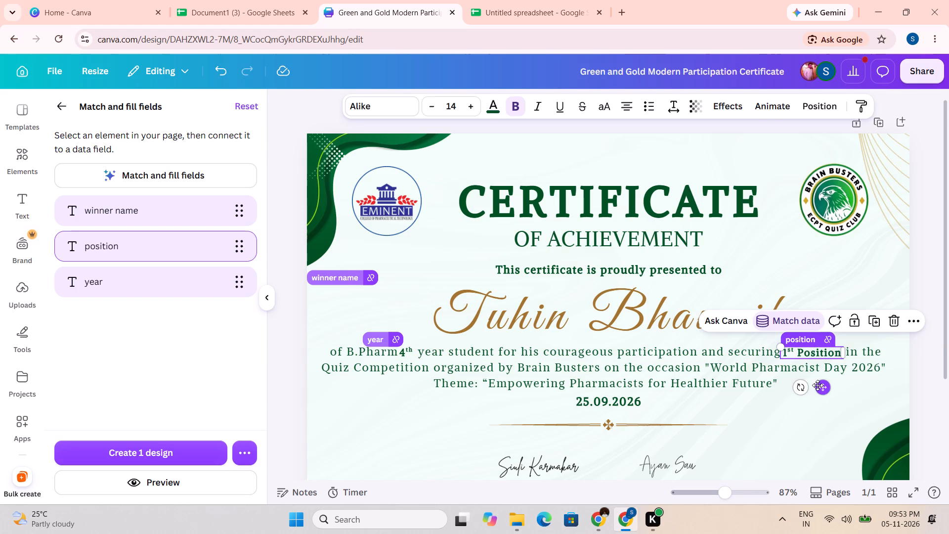
click(855, 431)
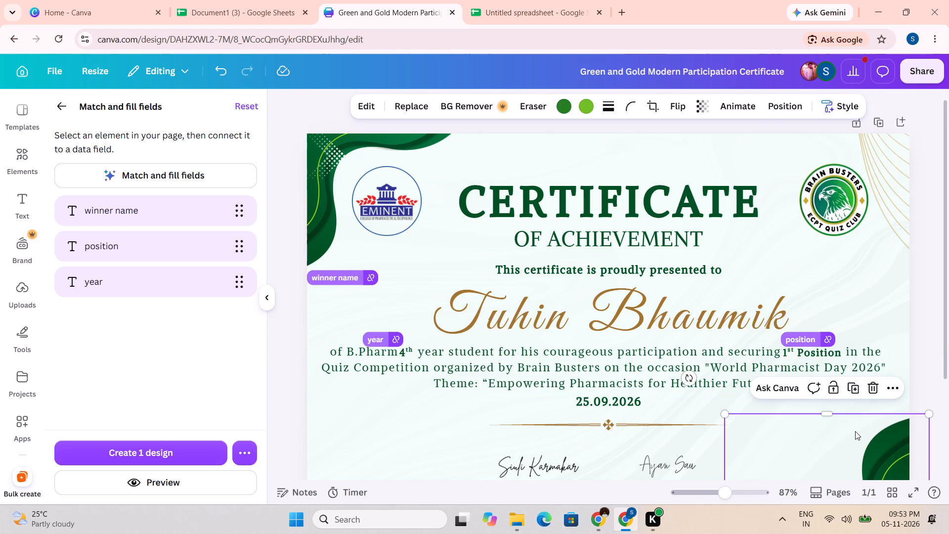
click(853, 264)
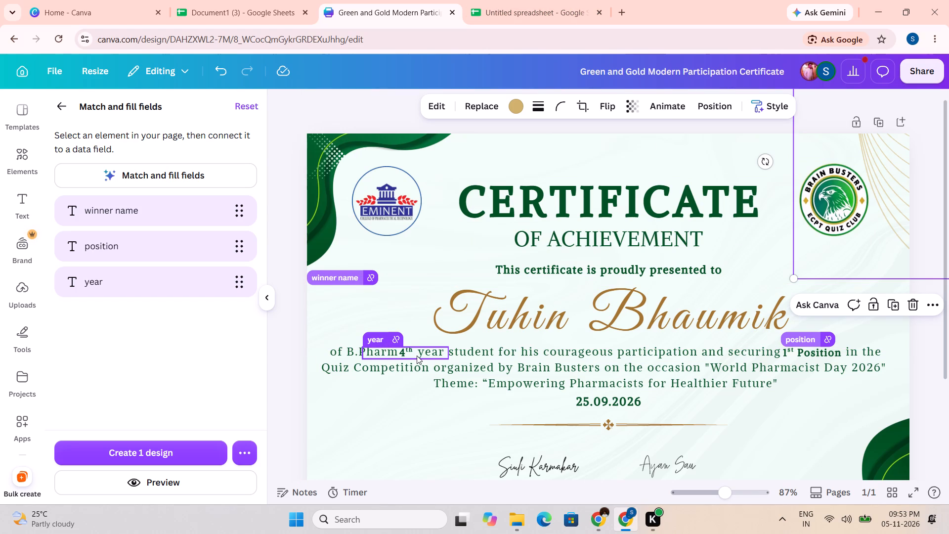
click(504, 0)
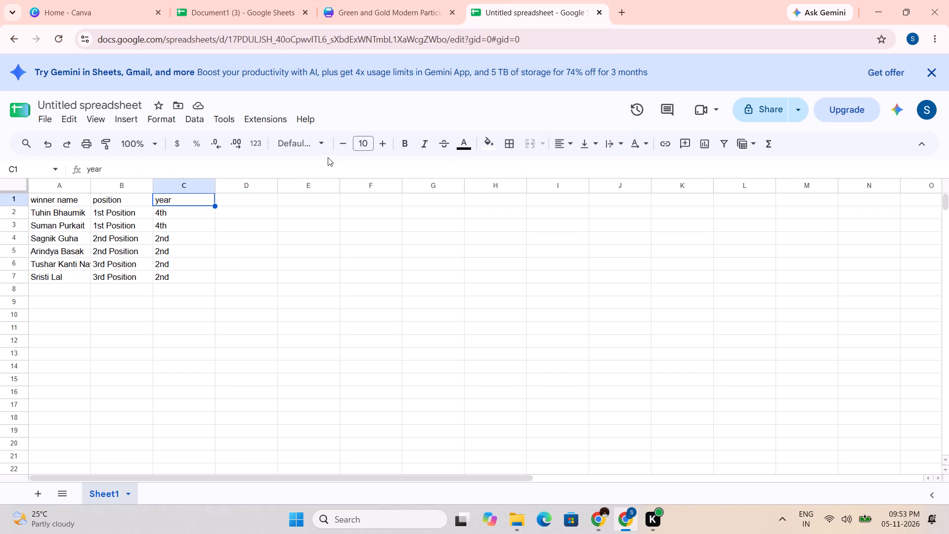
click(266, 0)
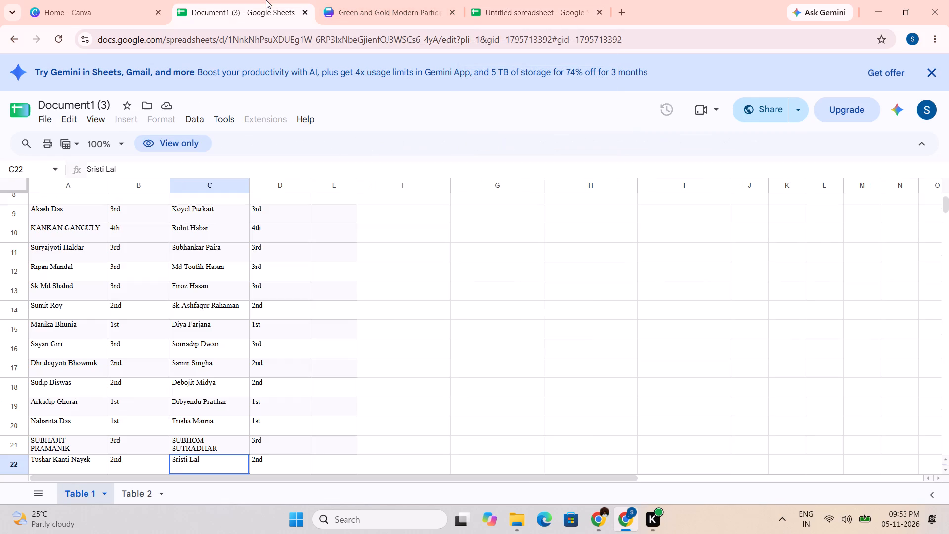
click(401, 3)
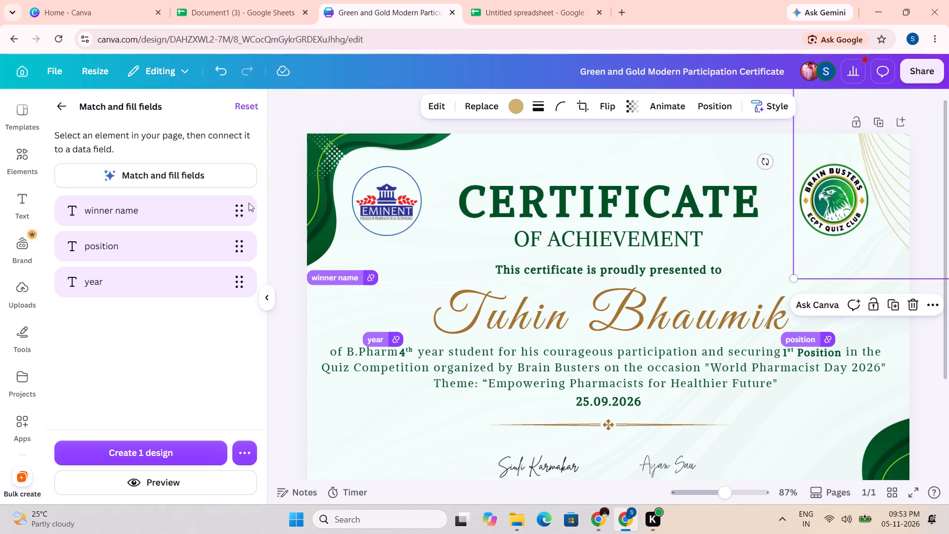
Reset all connected data fields and reload Bulk Create data from Google Sheets, using Untitled spreadsheet, Sheet1, range A1:C7.
click(250, 108)
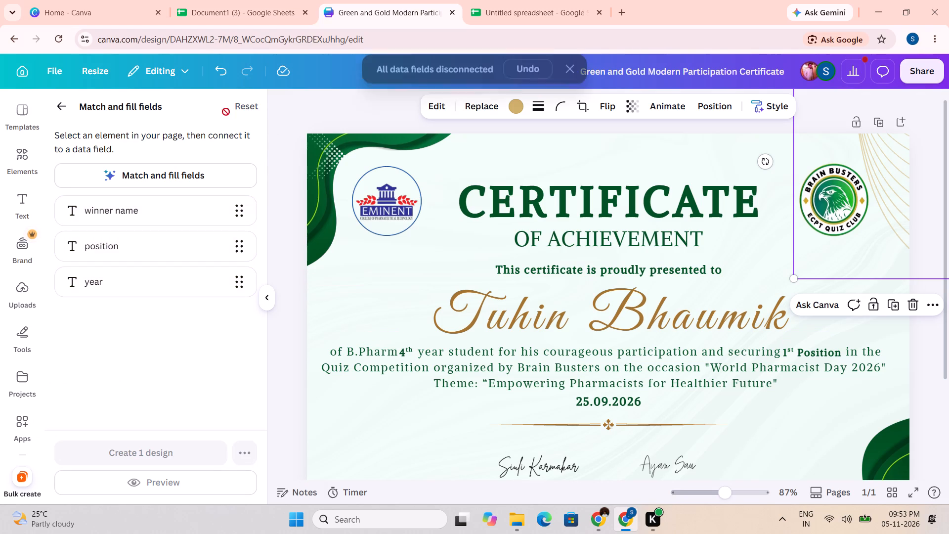
click(69, 107)
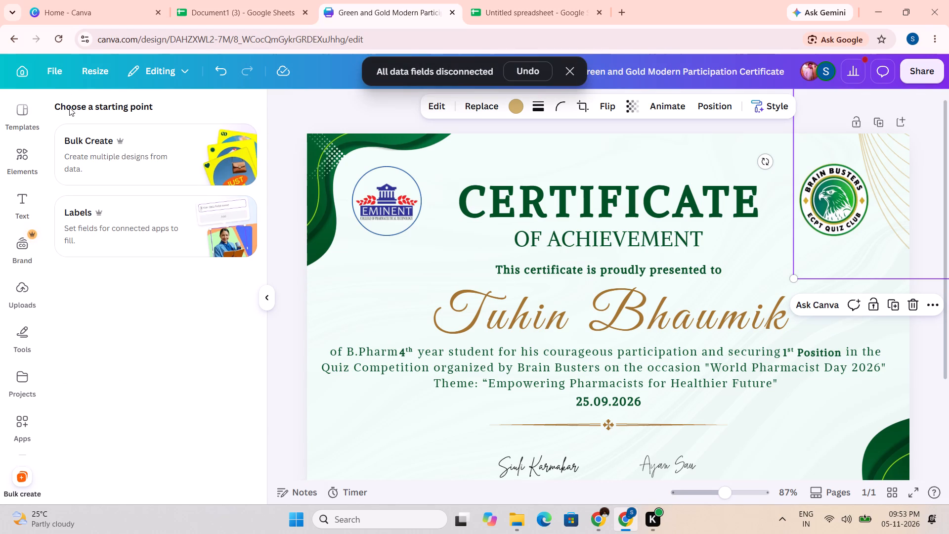
click(105, 132)
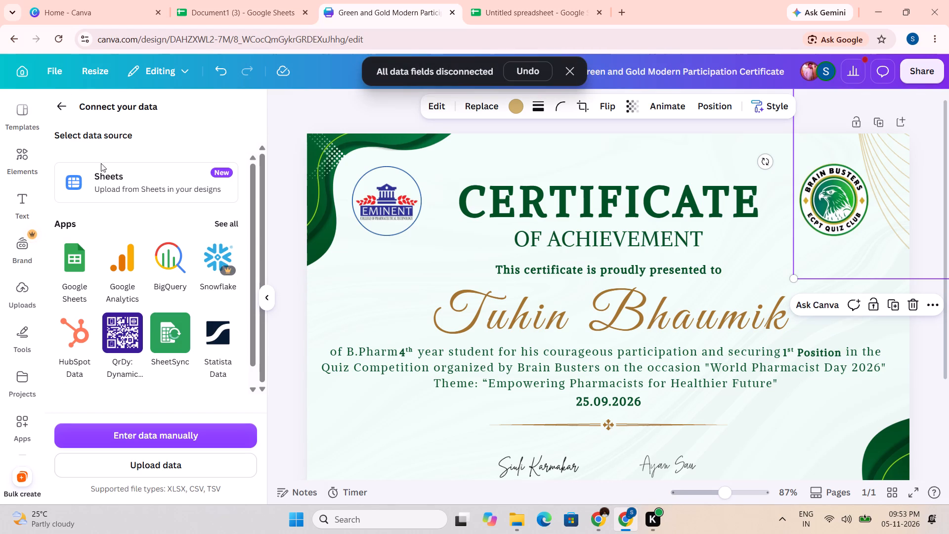
click(72, 265)
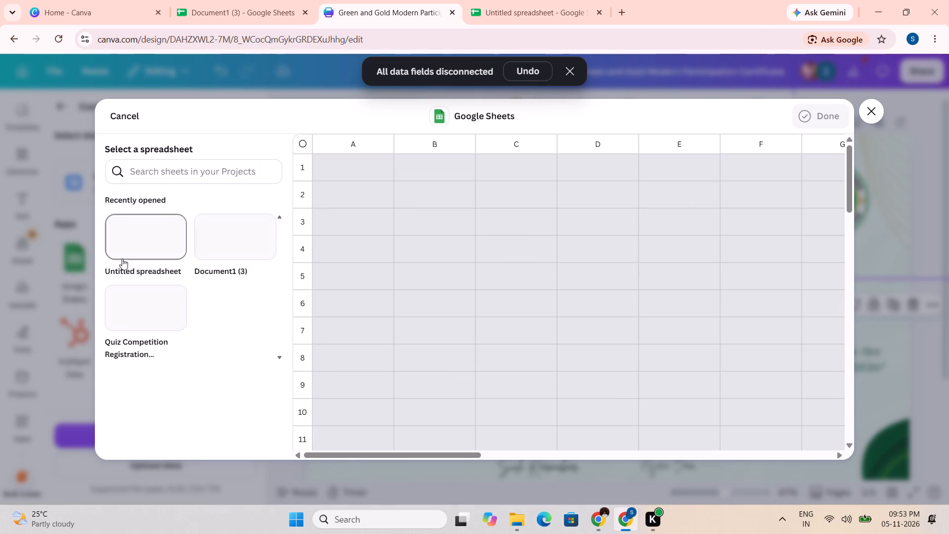
double_click(135, 249)
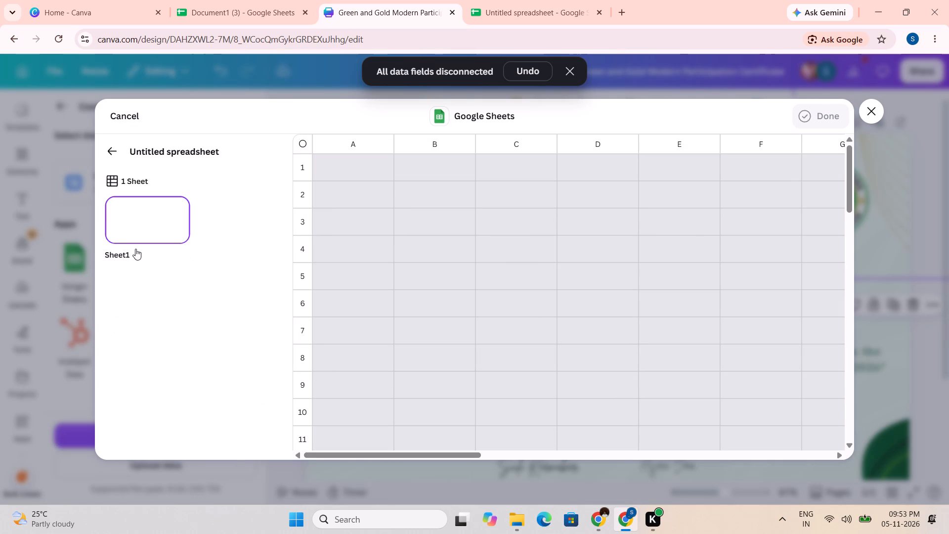
double_click(138, 231)
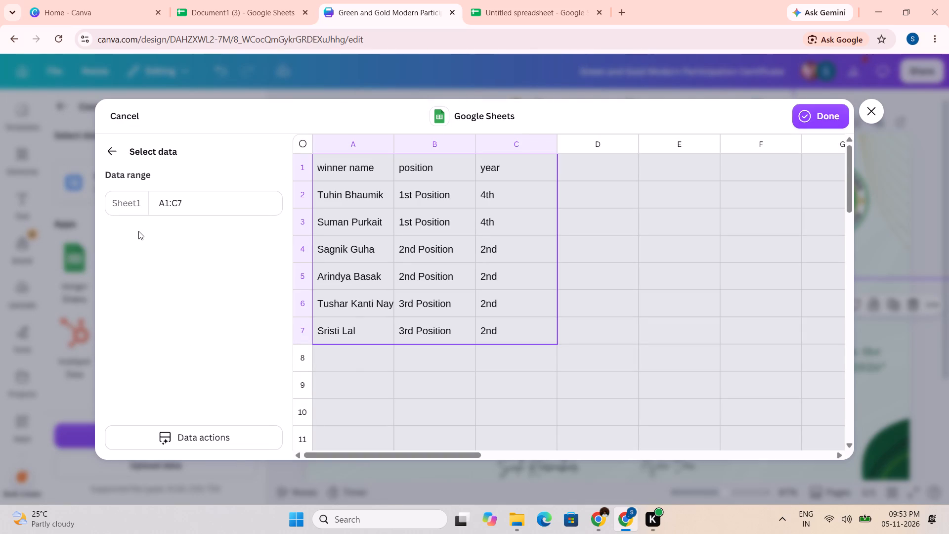
click(836, 108)
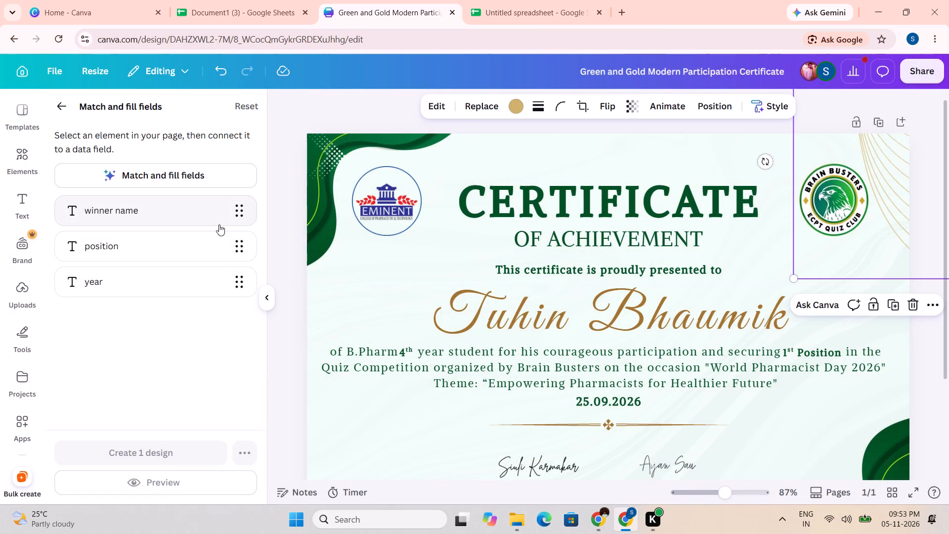
Connect the large recipient name text on the certificate to the "winner name" data field.
click(526, 306)
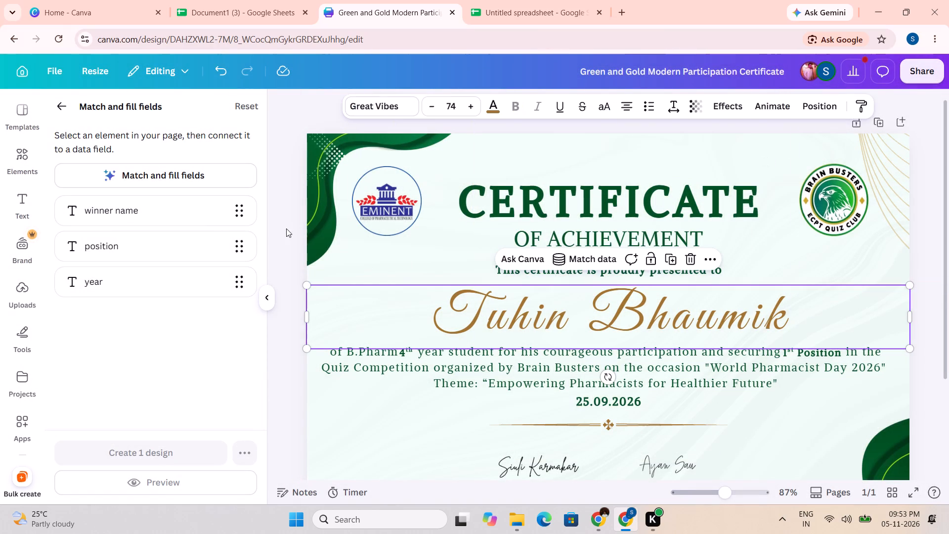
click(580, 250)
click(182, 203)
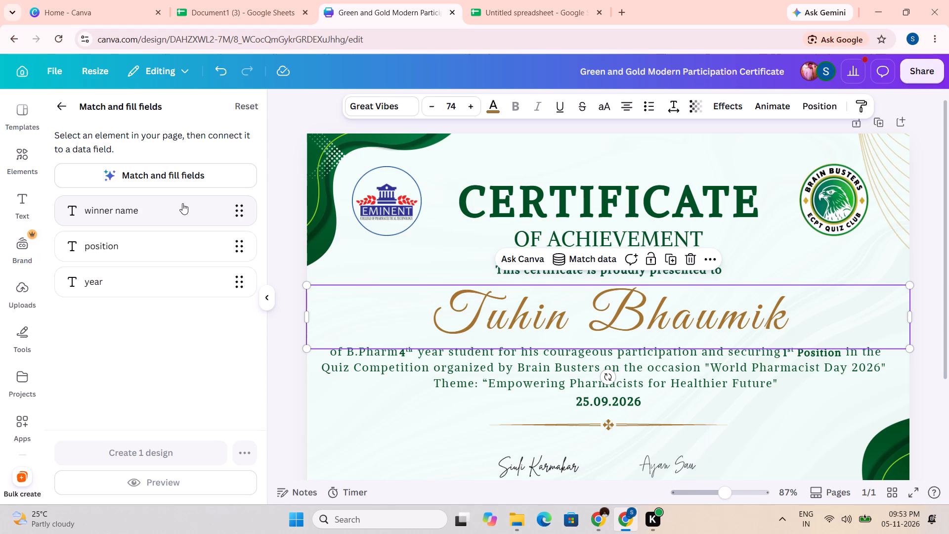
Connect the large gold recipient name text to the "winner name" data field.
click(182, 203)
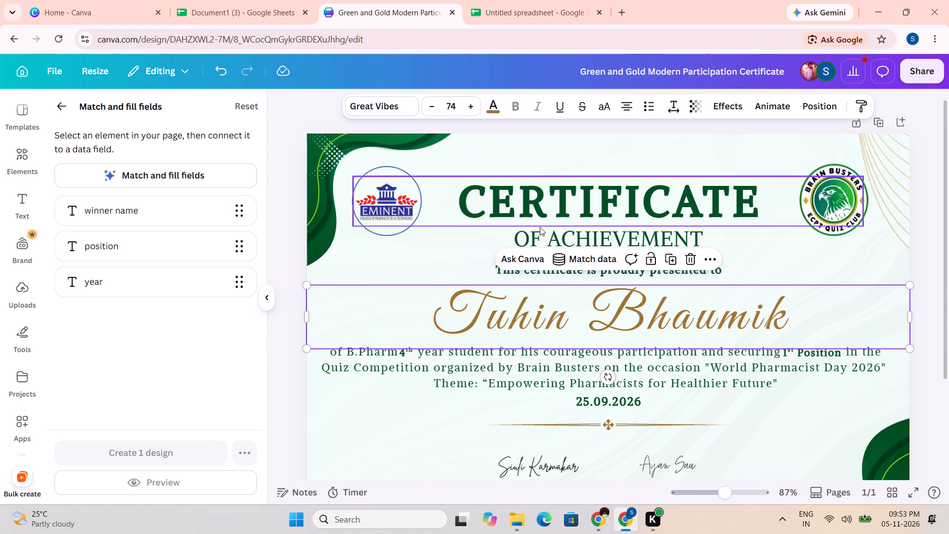
click(587, 259)
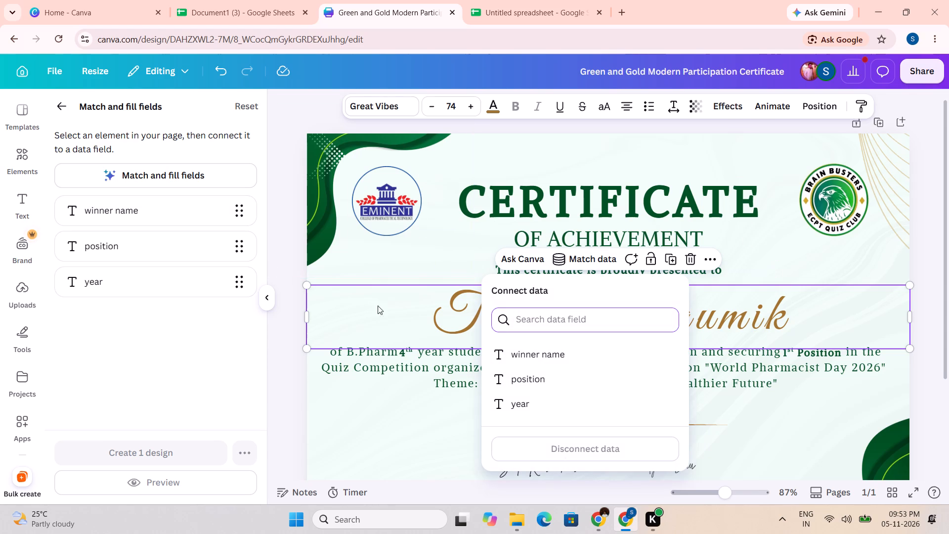
click(508, 346)
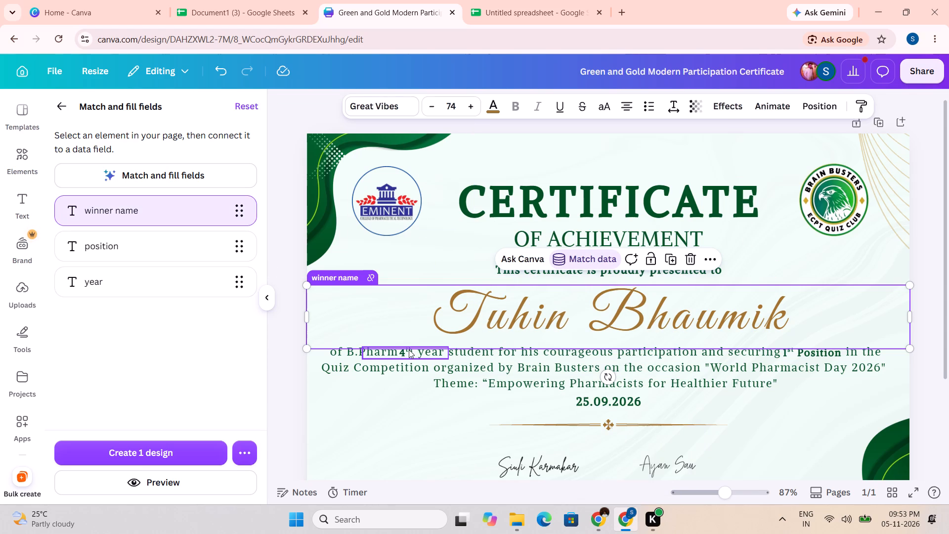
Connect the "4th" text before "year student" to the "year" data field.
click(409, 350)
click(396, 325)
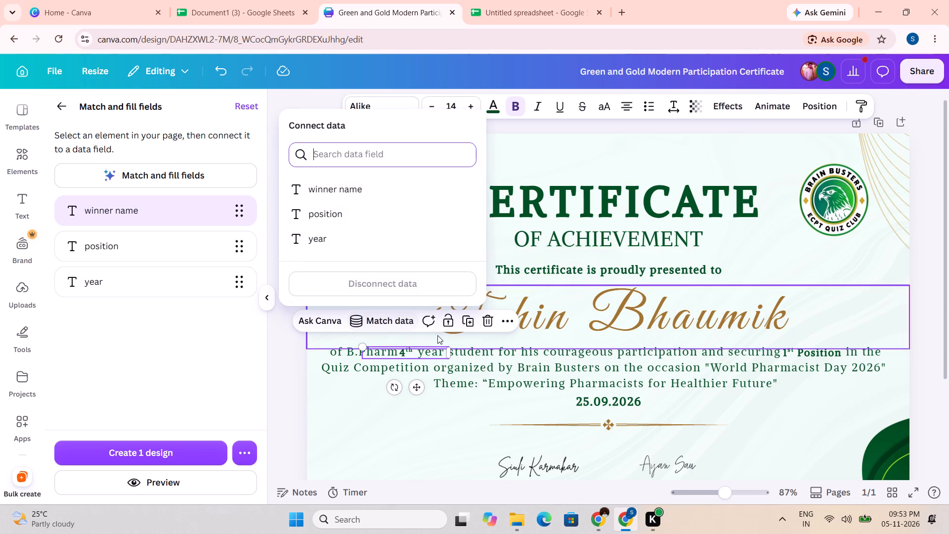
click(361, 216)
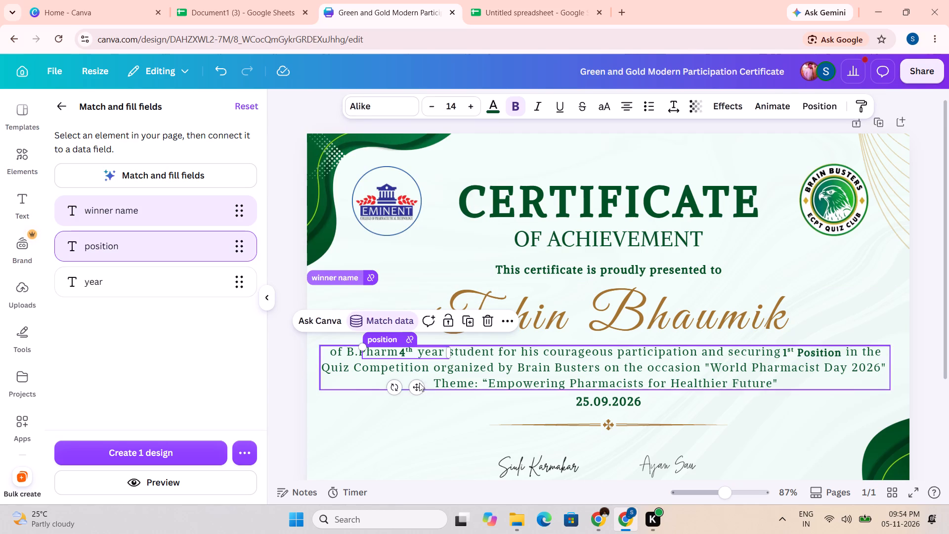
click(386, 319)
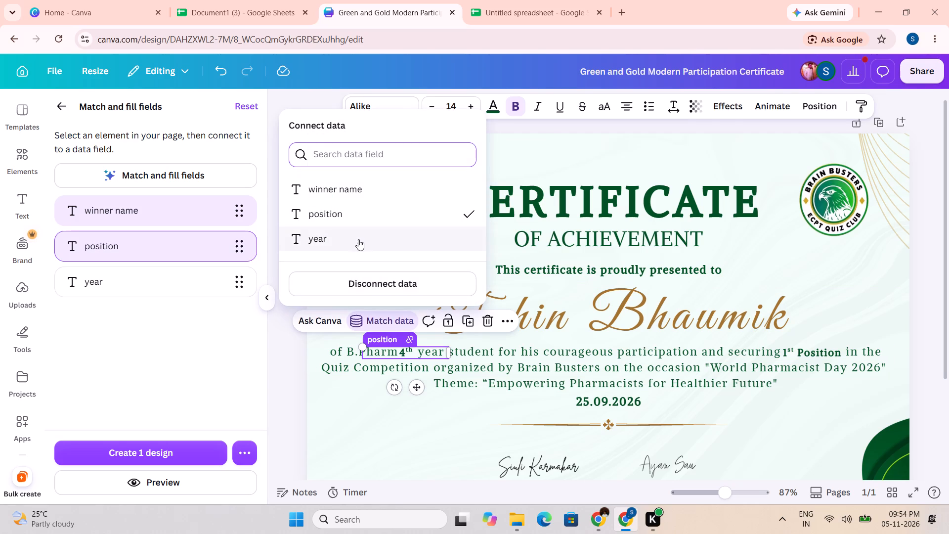
click(358, 239)
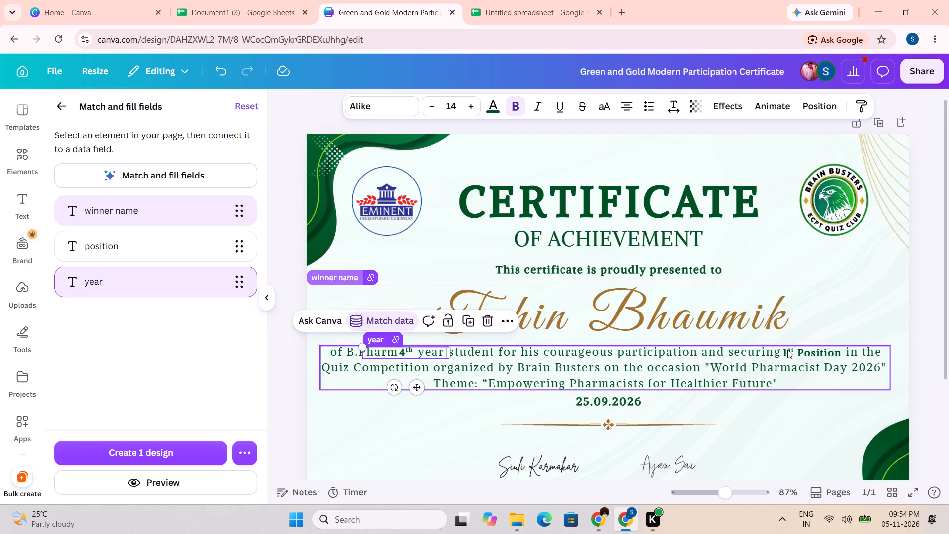
Connect the "1st Position" text to the "position" data field.
click(800, 355)
click(781, 321)
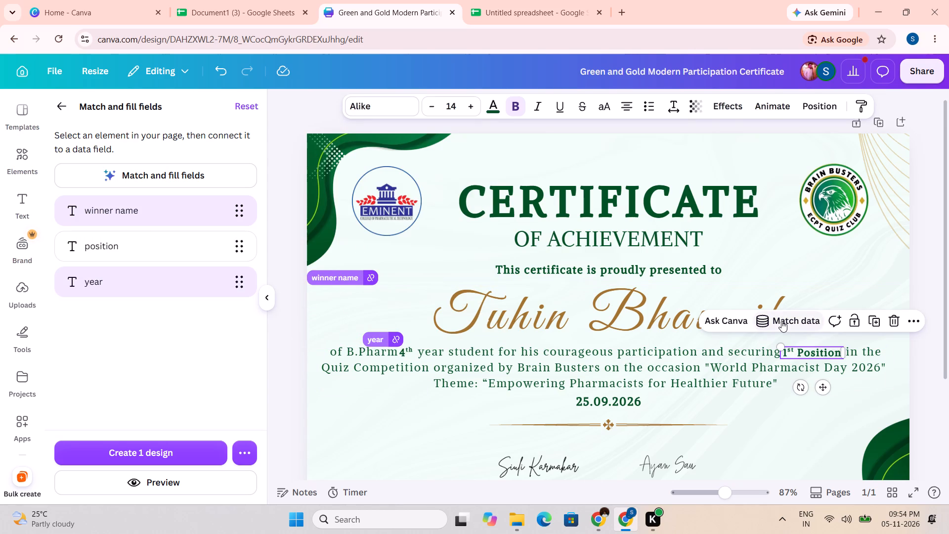
click(724, 212)
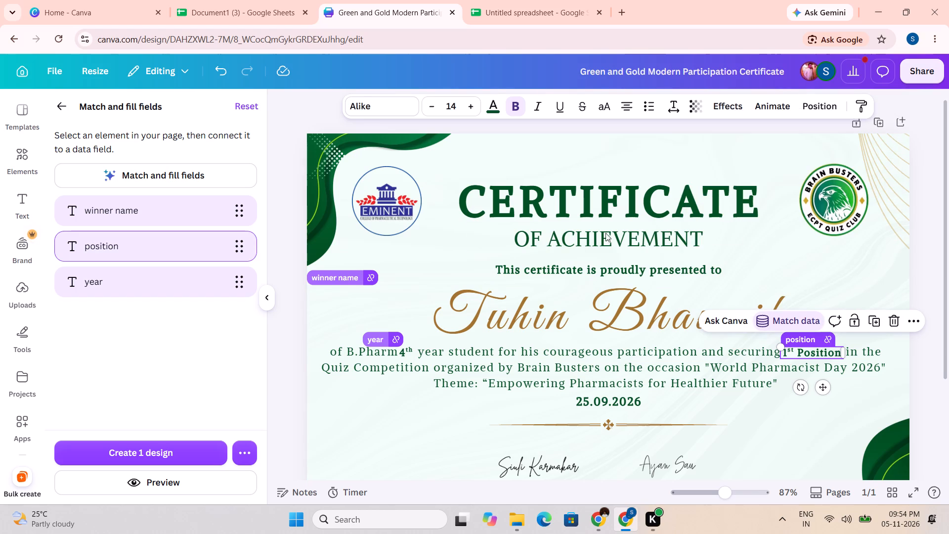
Preview the filled certificate and shift the "4th" text slightly right to open a gap after "B.Pharm".
click(174, 479)
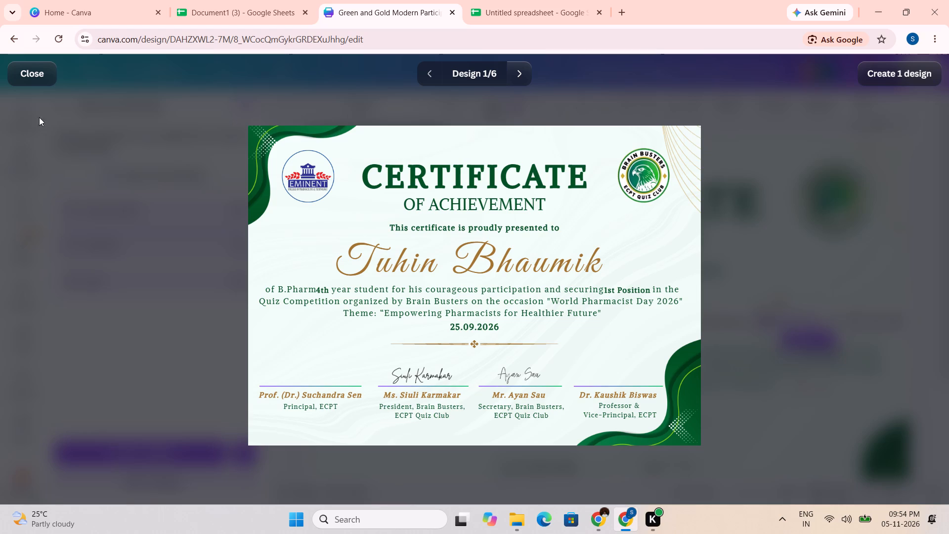
click(39, 71)
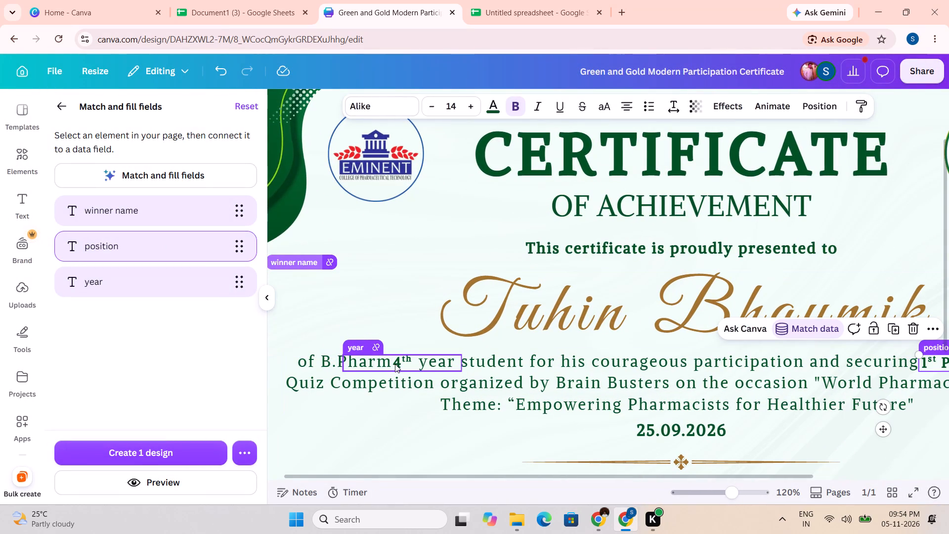
click(395, 364)
click(414, 400)
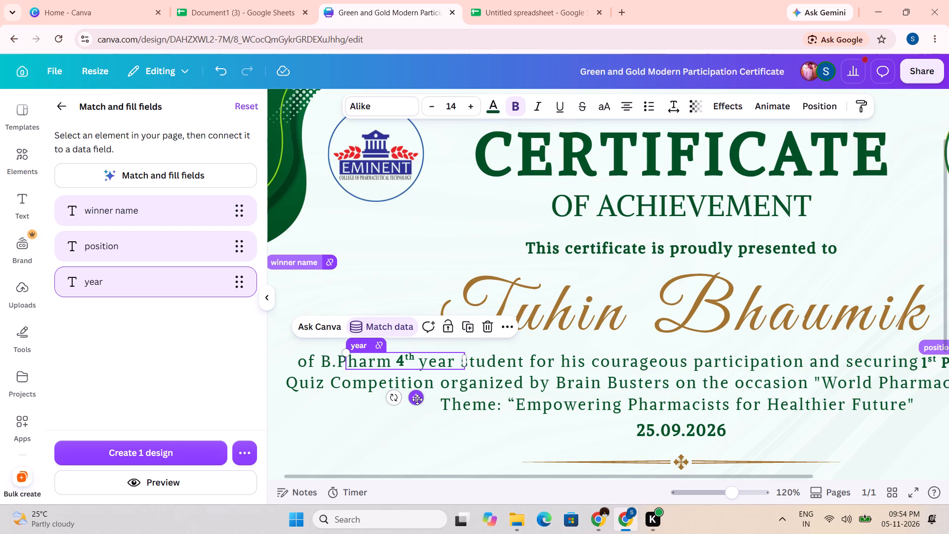
click(417, 400)
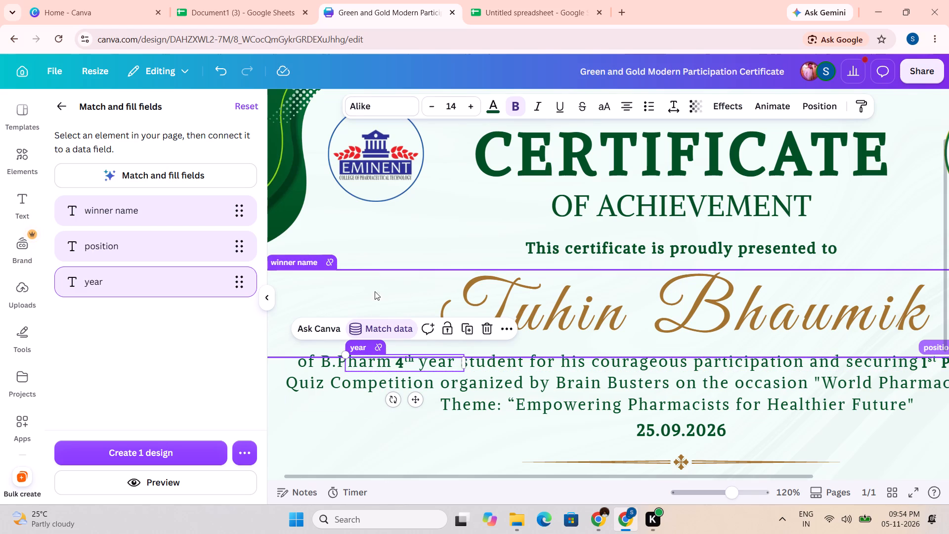
Preview the filled certificate to check the spacing around the year and position text.
click(182, 482)
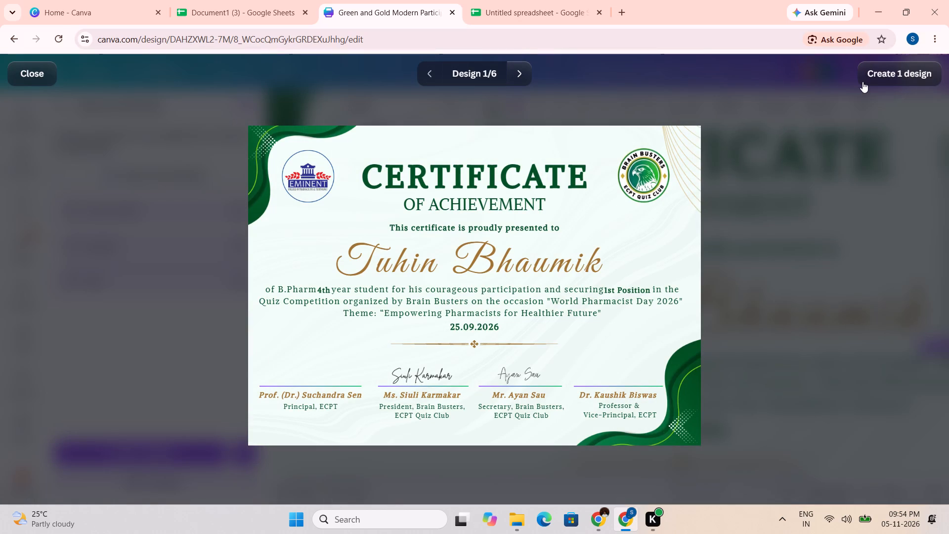
click(619, 68)
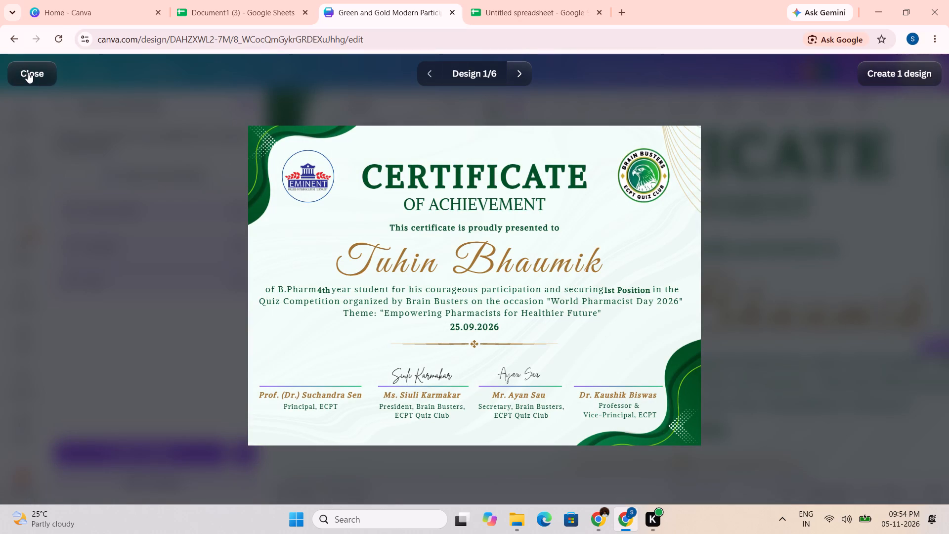
click(28, 72)
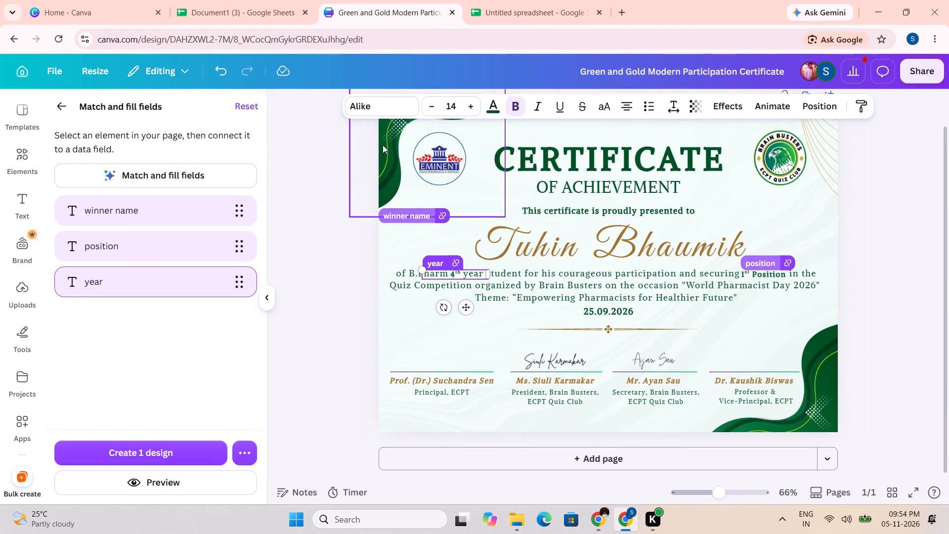
click(348, 314)
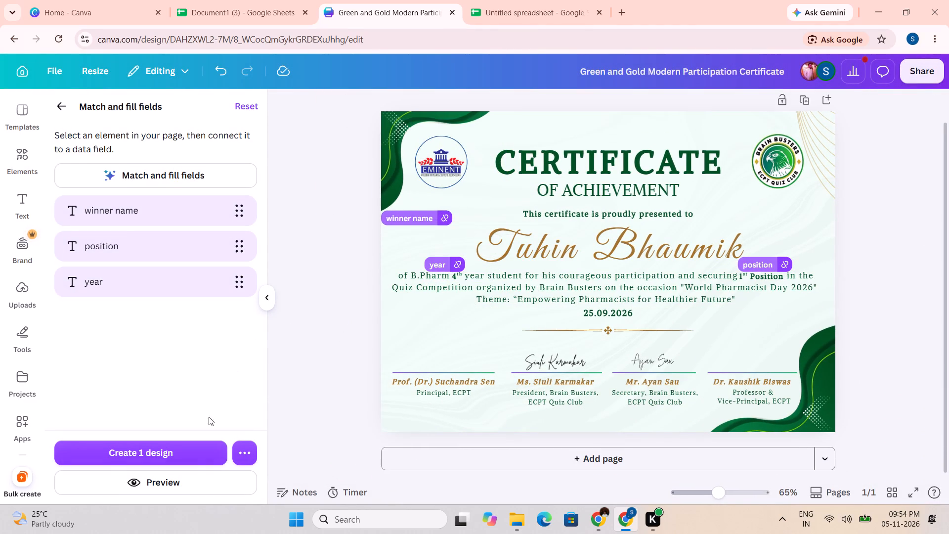
click(180, 481)
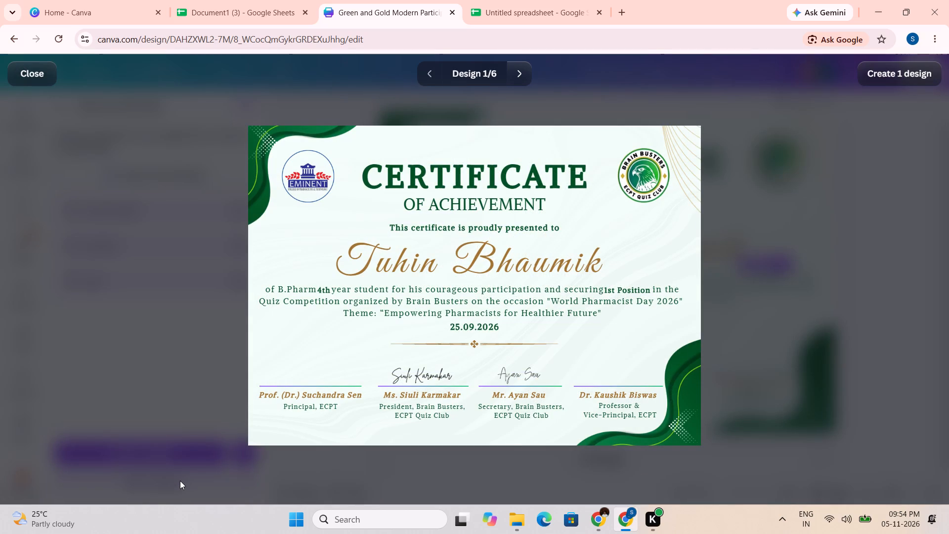
click(292, 120)
click(44, 78)
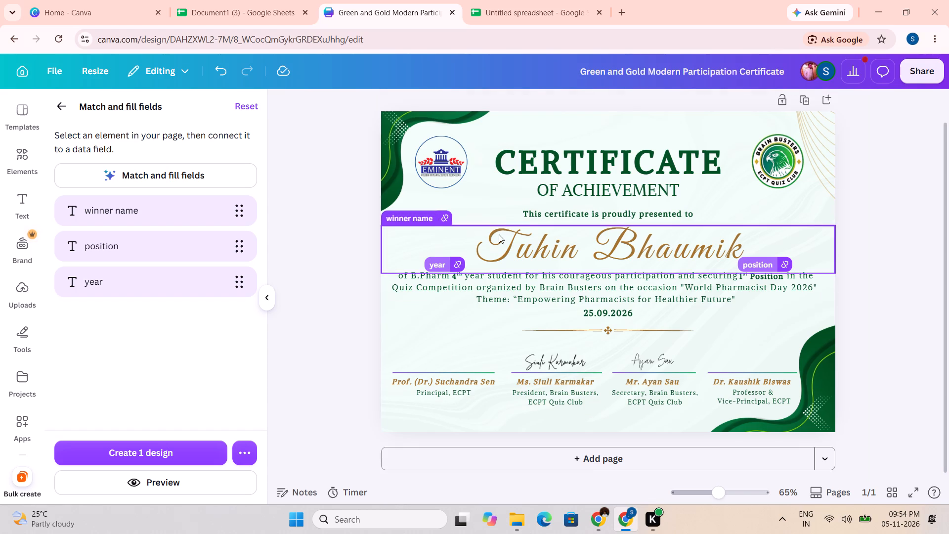
Insert one extra space before "year student" and one after "securing" in the certificate's body paragraph.
click(490, 300)
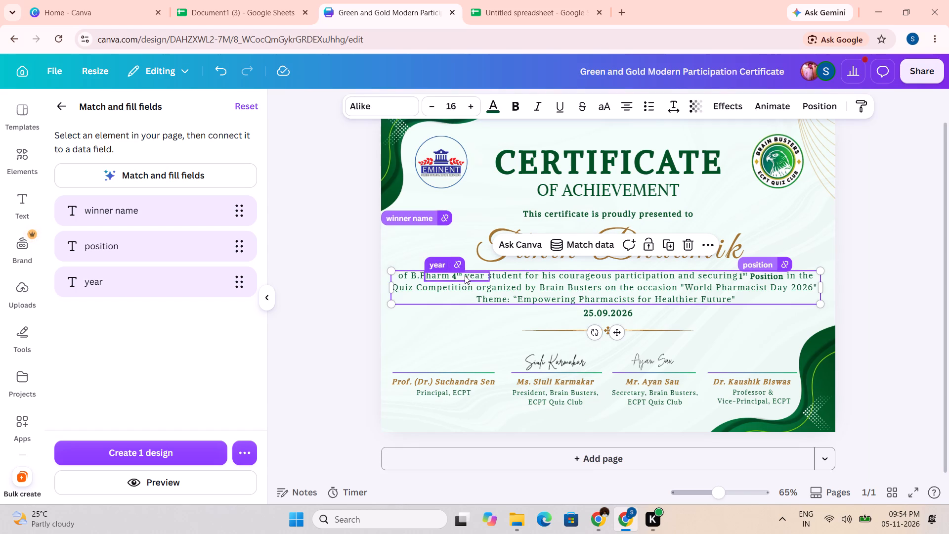
click(484, 277)
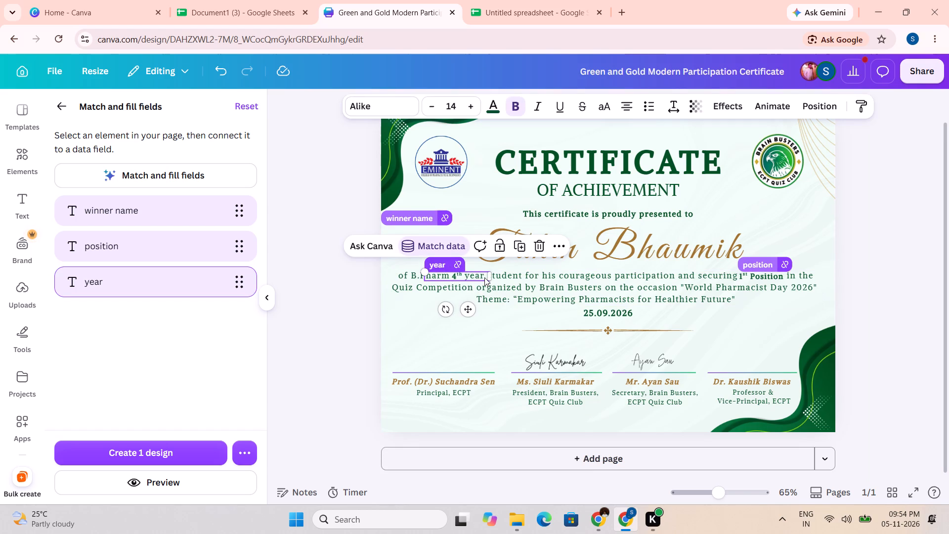
click(498, 291)
click(508, 278)
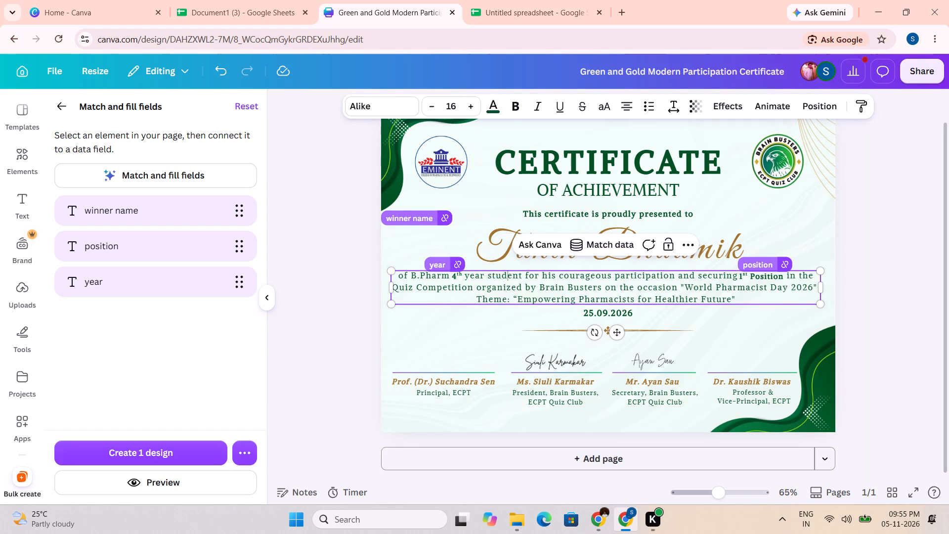
key(Left)
key(Left)
key(Left)
key(Left)
key(Left)
key(Left)
key(Left)
key(Left)
key(Left)
key(space)
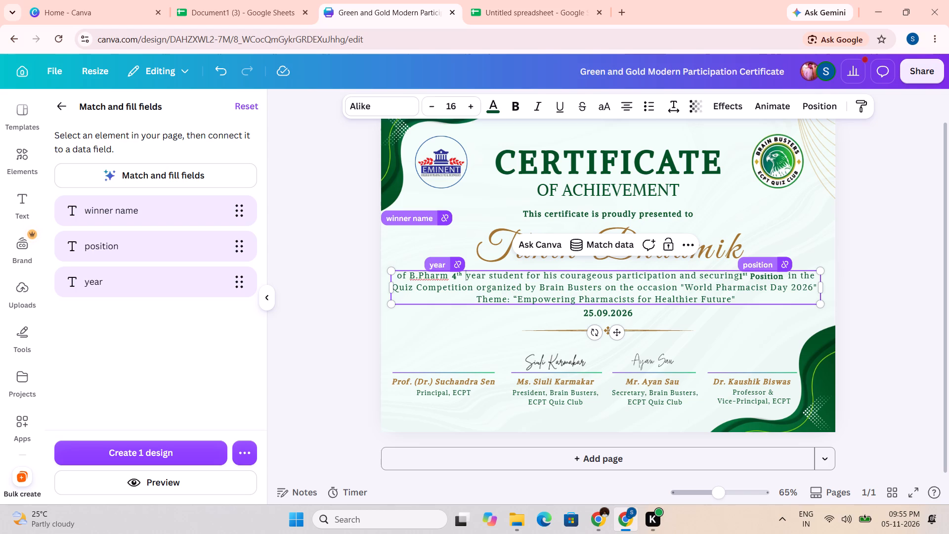
click(737, 279)
key(space)
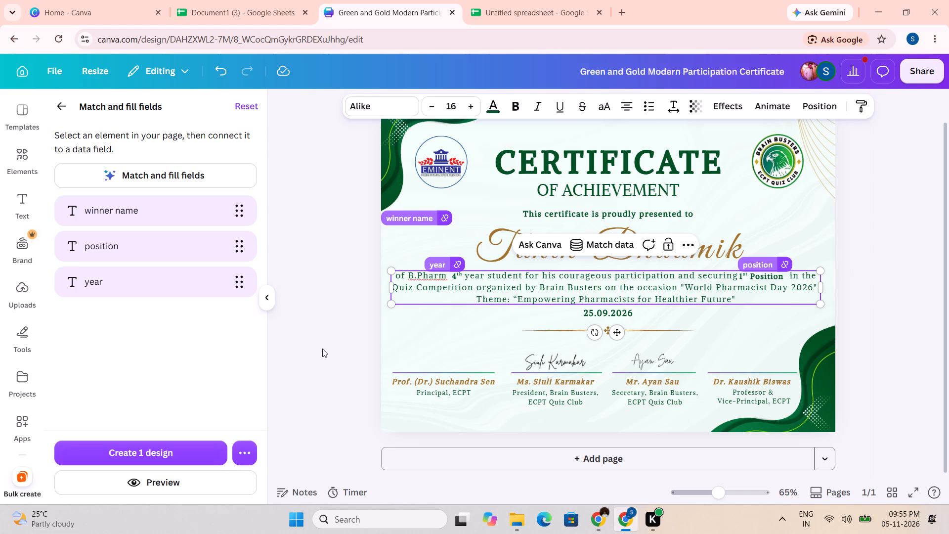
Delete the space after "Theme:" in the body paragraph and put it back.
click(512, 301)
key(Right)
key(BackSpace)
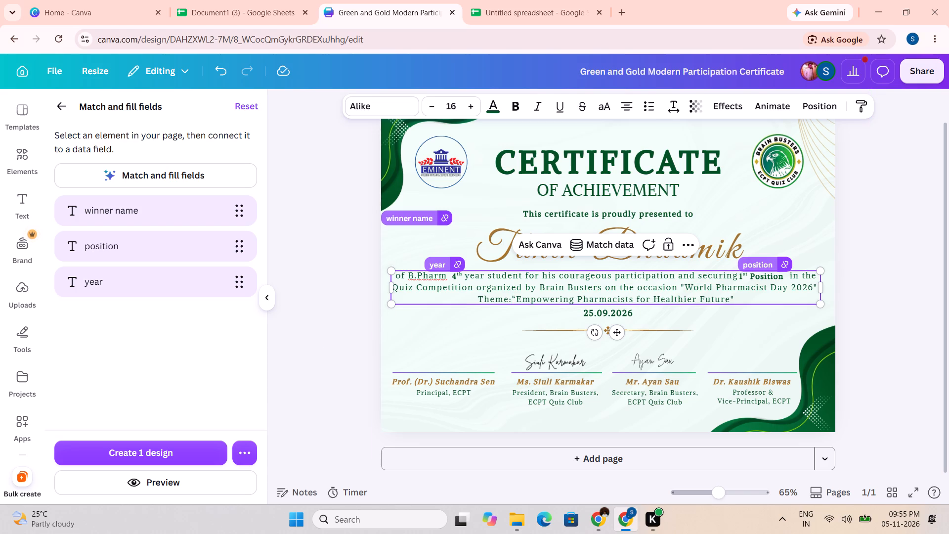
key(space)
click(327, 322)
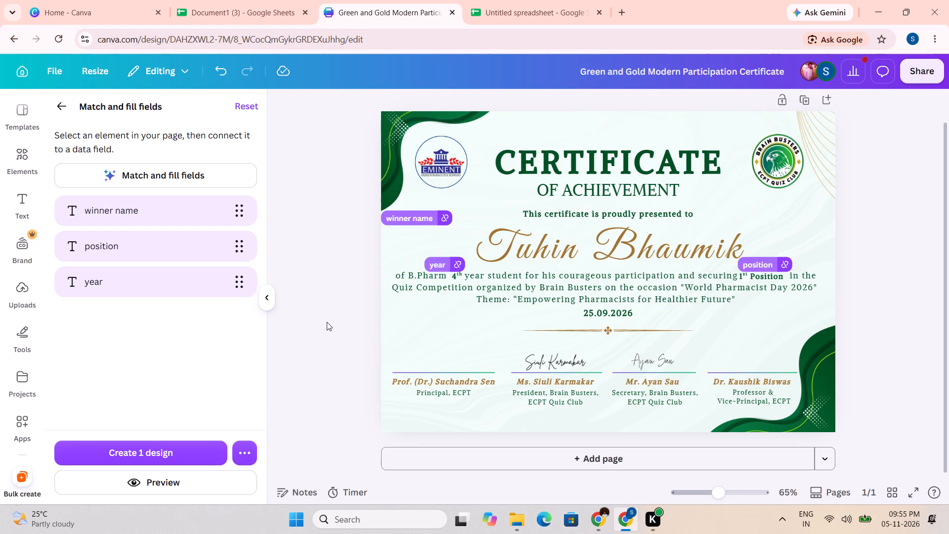
Preview the filled certificate and shift the "1st Position" text slightly right, centring it between "securing" and "in the".
click(157, 485)
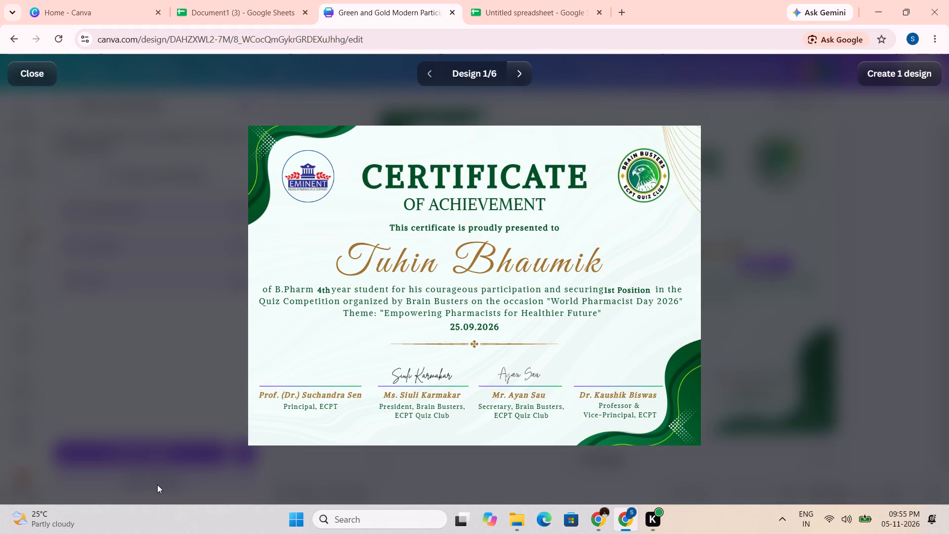
click(796, 264)
click(36, 70)
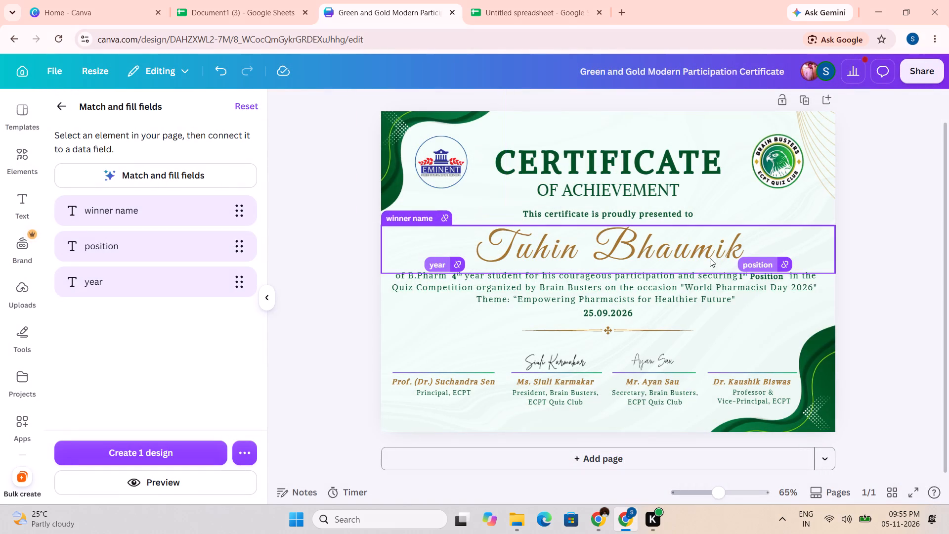
click(754, 277)
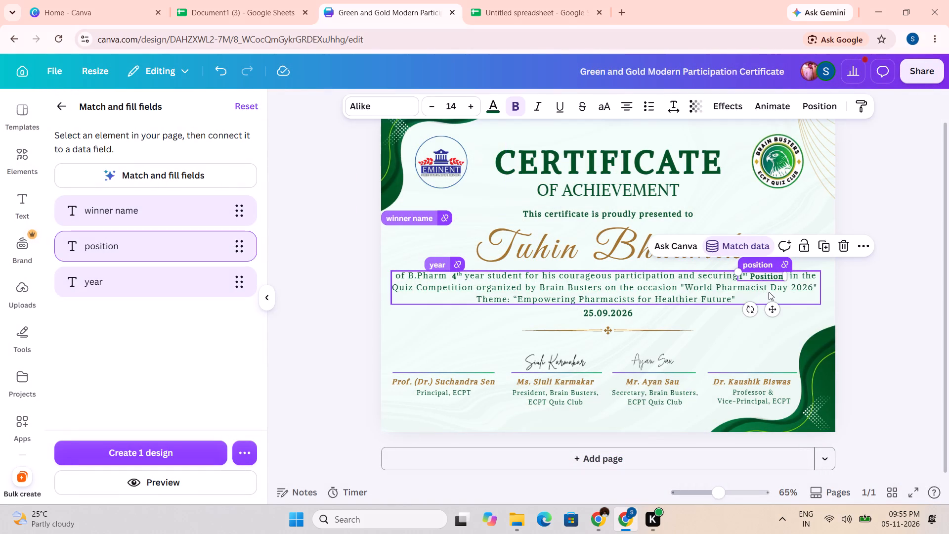
click(775, 309)
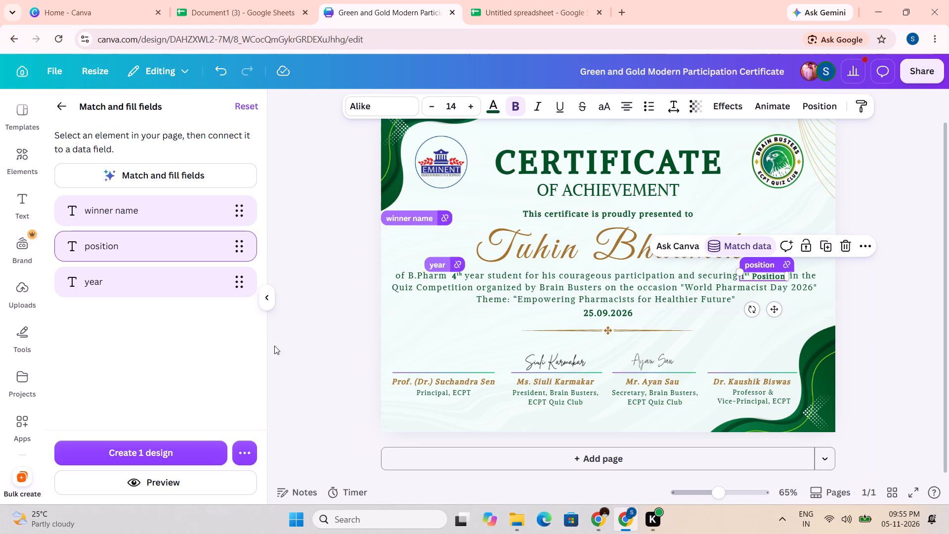
click(304, 335)
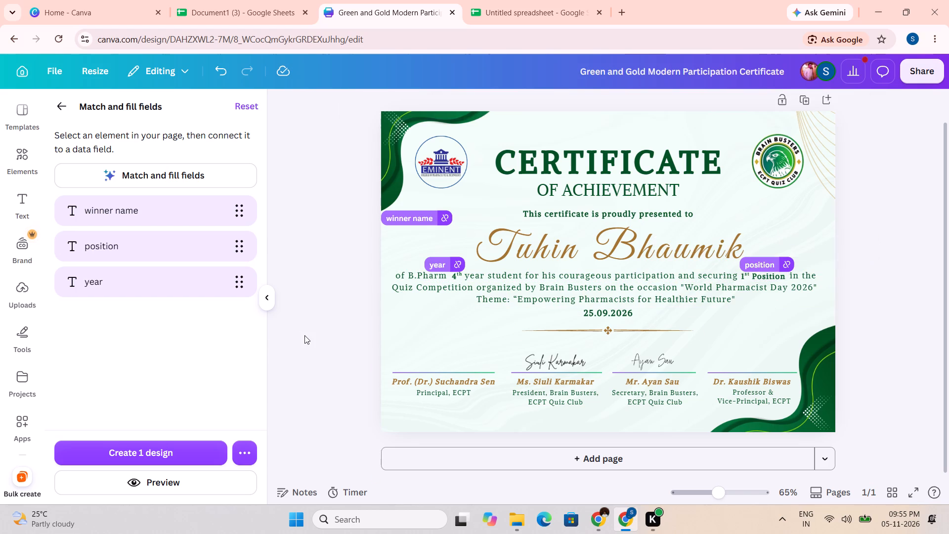
Preview the filled certificate once more and create the bulk certificates as one design.
click(171, 482)
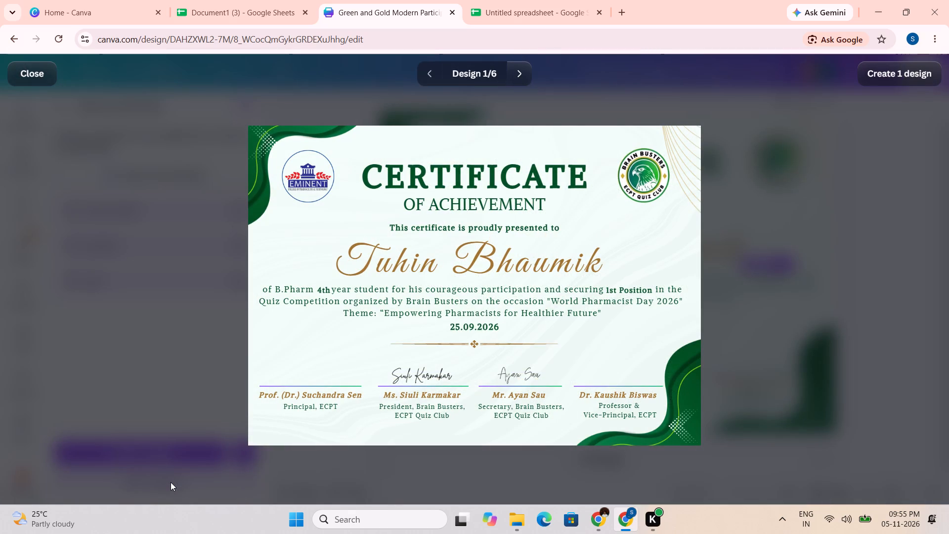
click(183, 289)
click(25, 76)
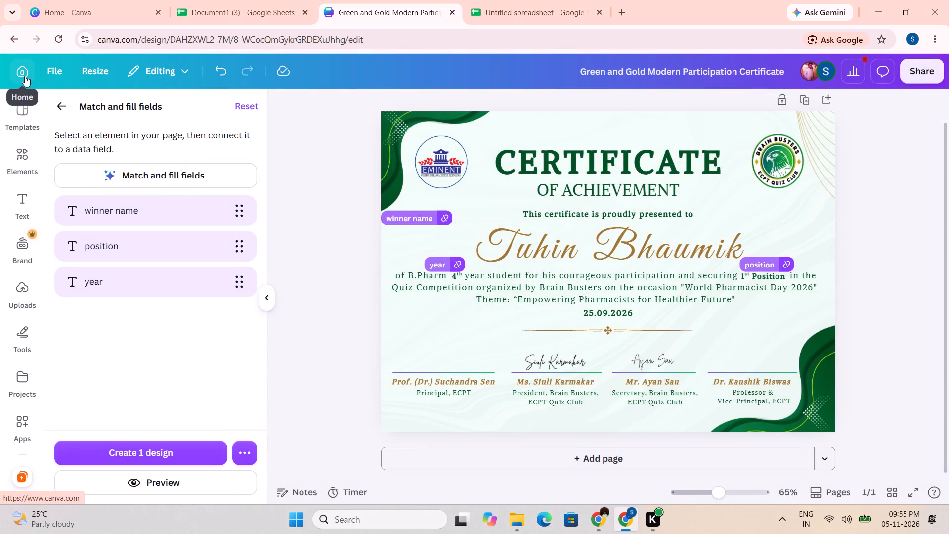
click(180, 451)
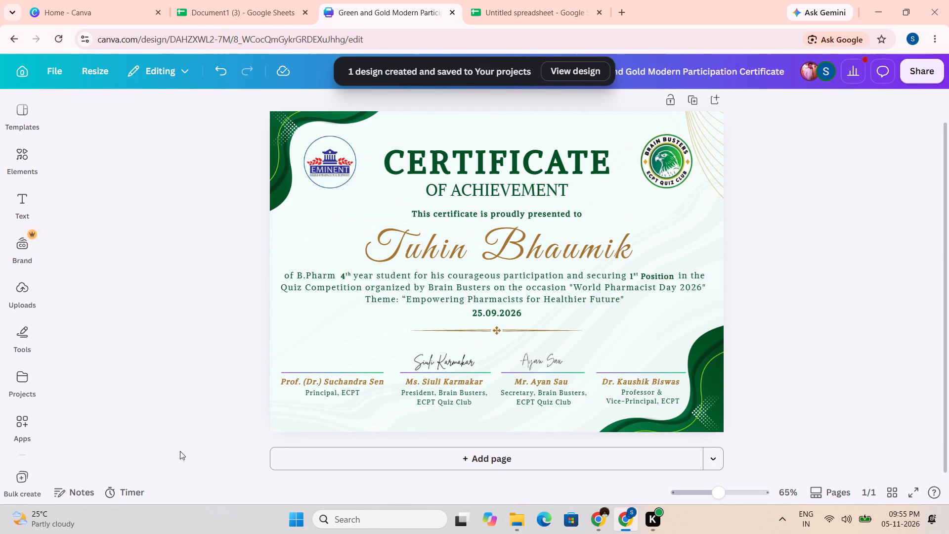
Open the newly created bulk certificate design and review its certificates from page 1 through page 6.
click(561, 69)
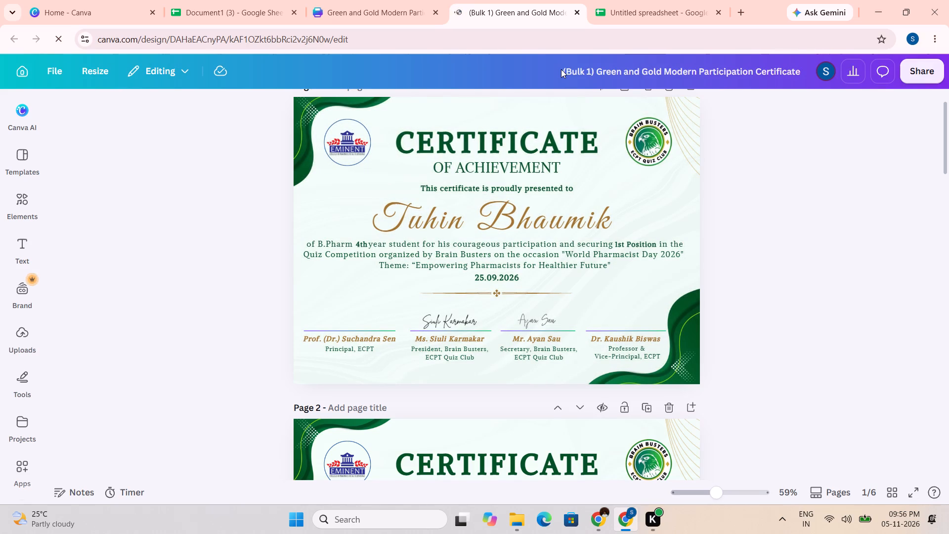
scroll(561, 69, up, 1)
scroll(417, 244, down, 3)
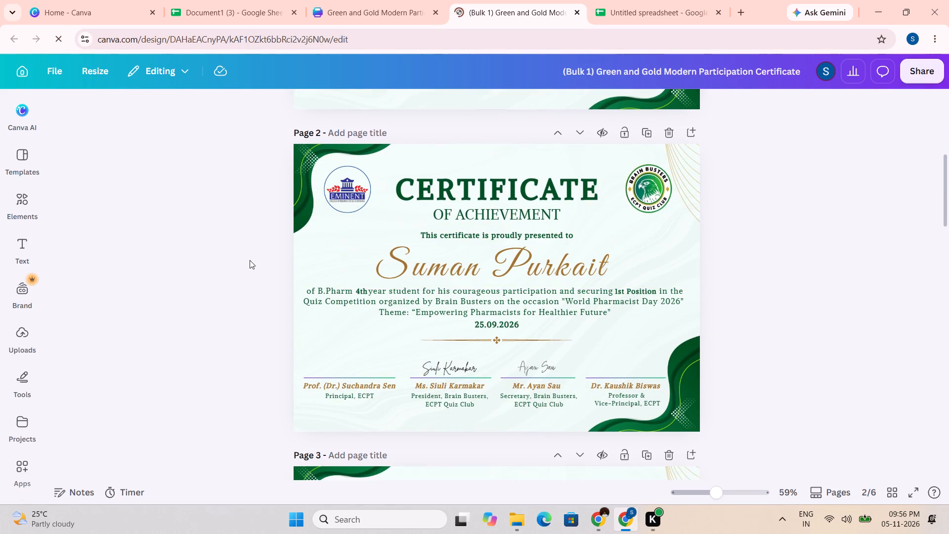
scroll(250, 260, down, 4)
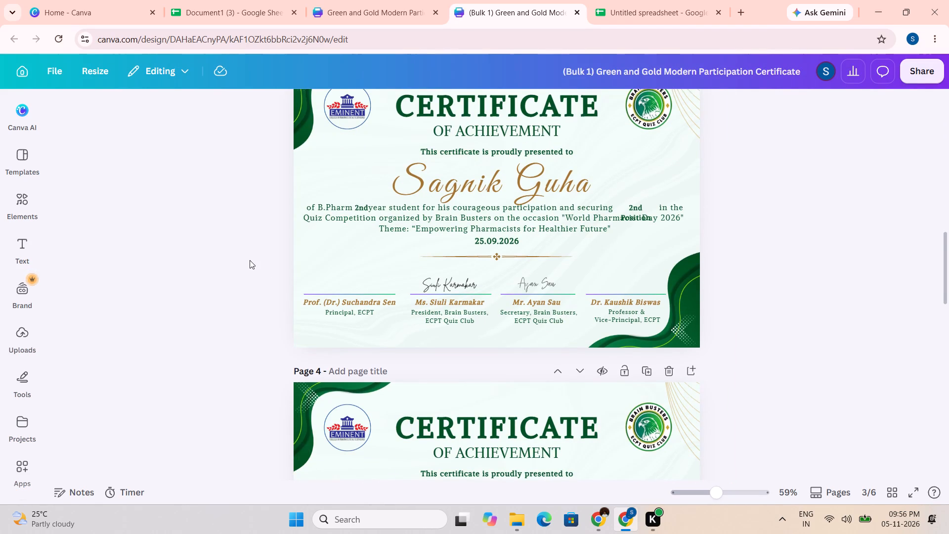
scroll(250, 260, down, 7)
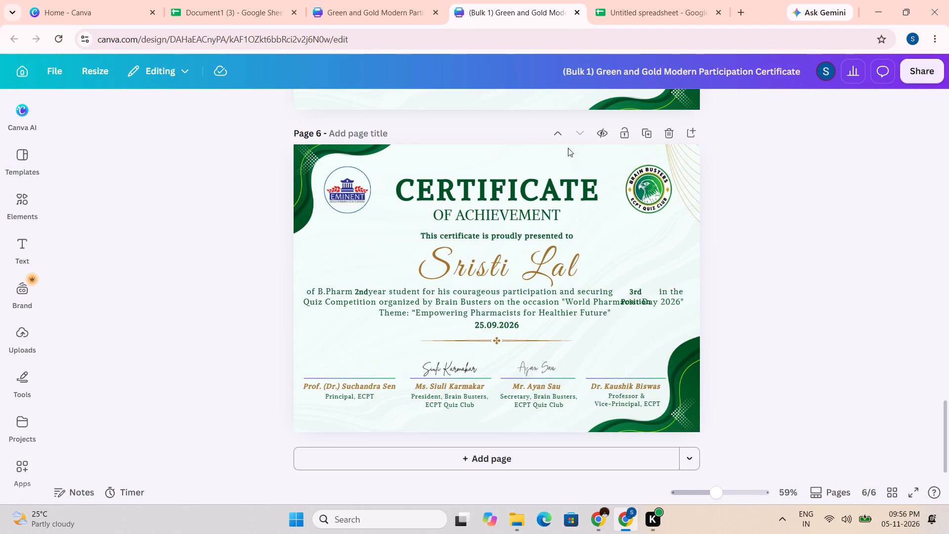
Set the bulk design's sharing access to Anyone with the link and copy its share link.
click(923, 75)
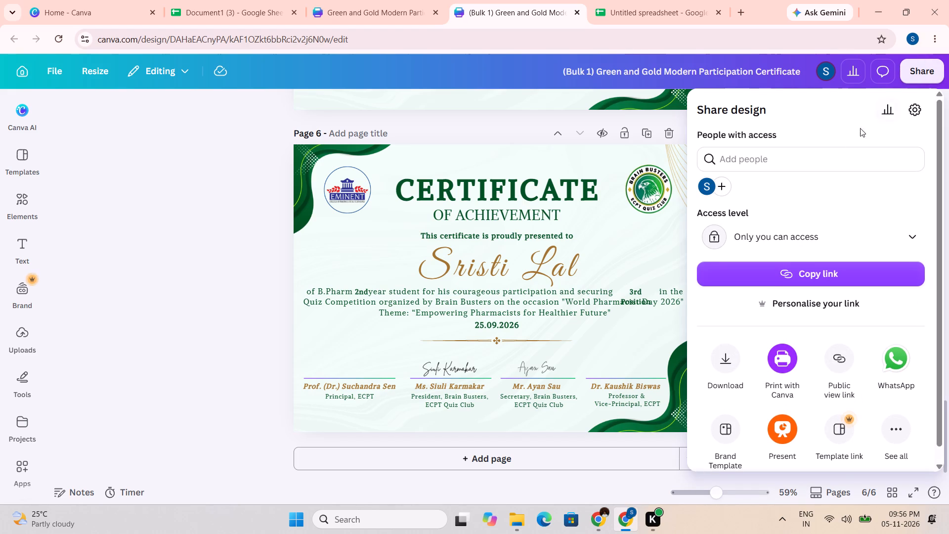
click(784, 239)
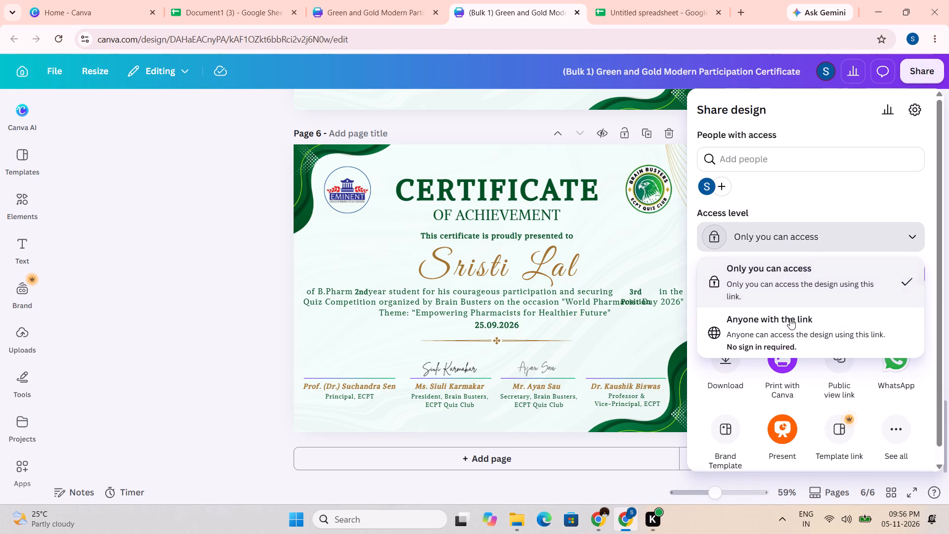
click(786, 328)
click(792, 280)
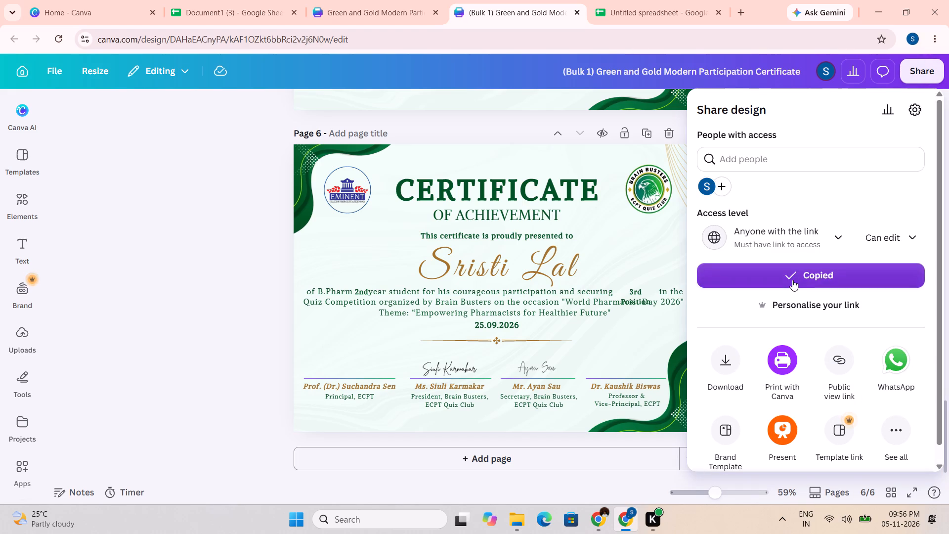
Open the Windows app launcher.
click(300, 517)
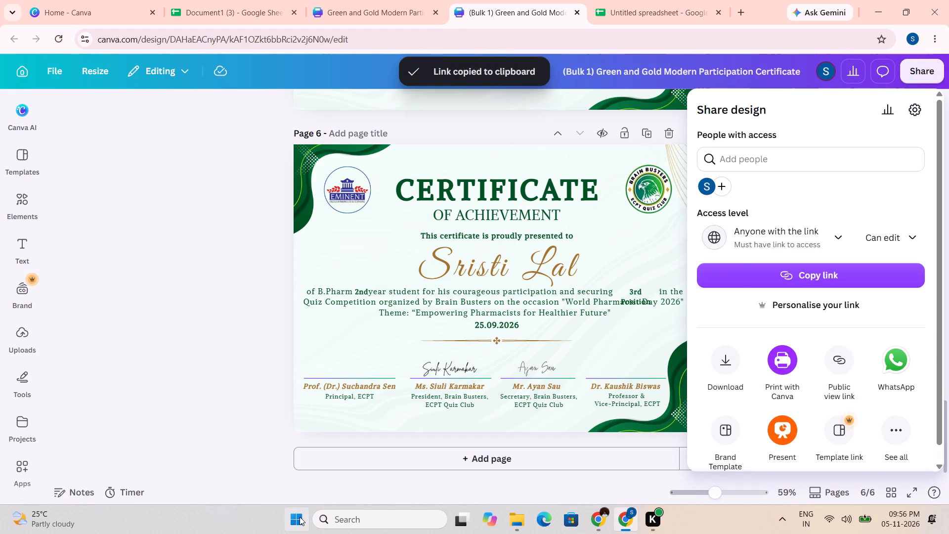
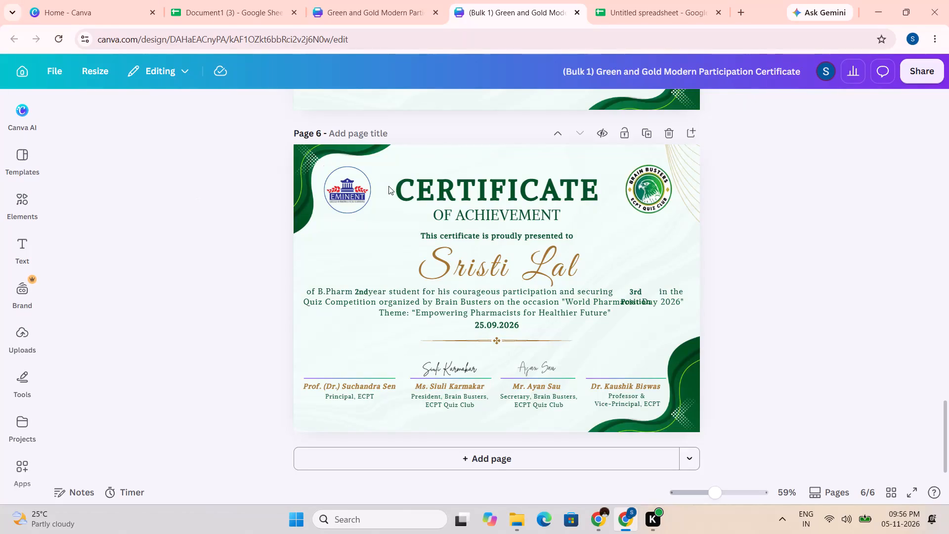
Return to the Canva home page and close the open certificate designs and Google Sheets spreadsheets, keeping only the home page.
scroll(496, 193, up, 6)
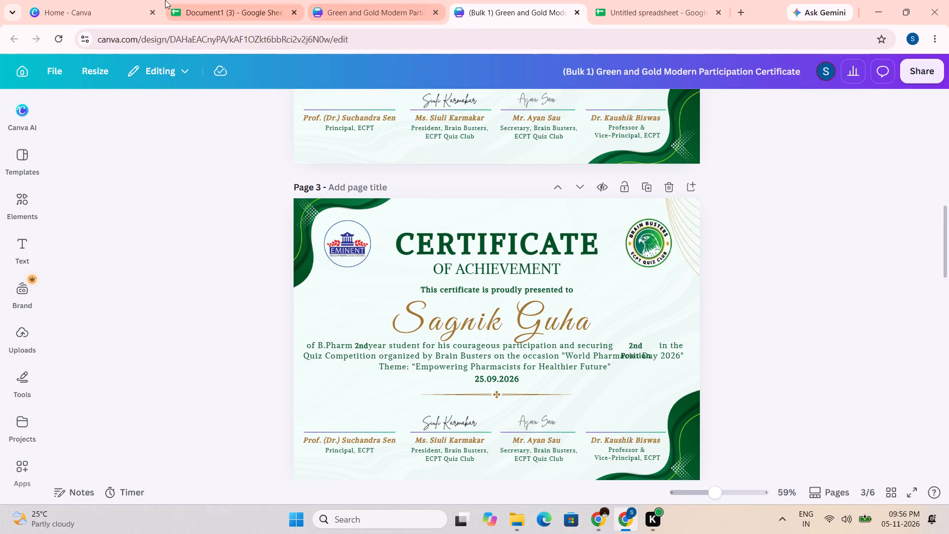
click(90, 0)
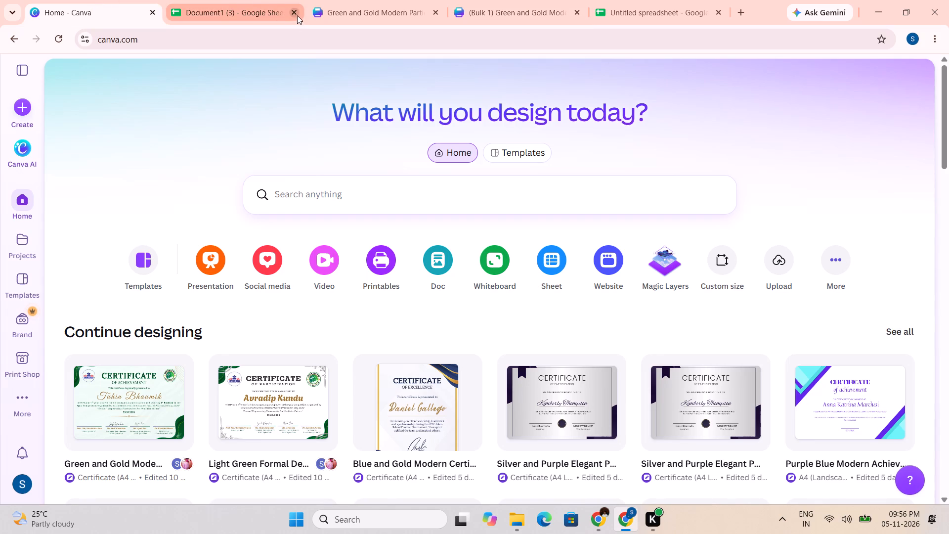
click(296, 14)
click(296, 14)
click(296, 14)
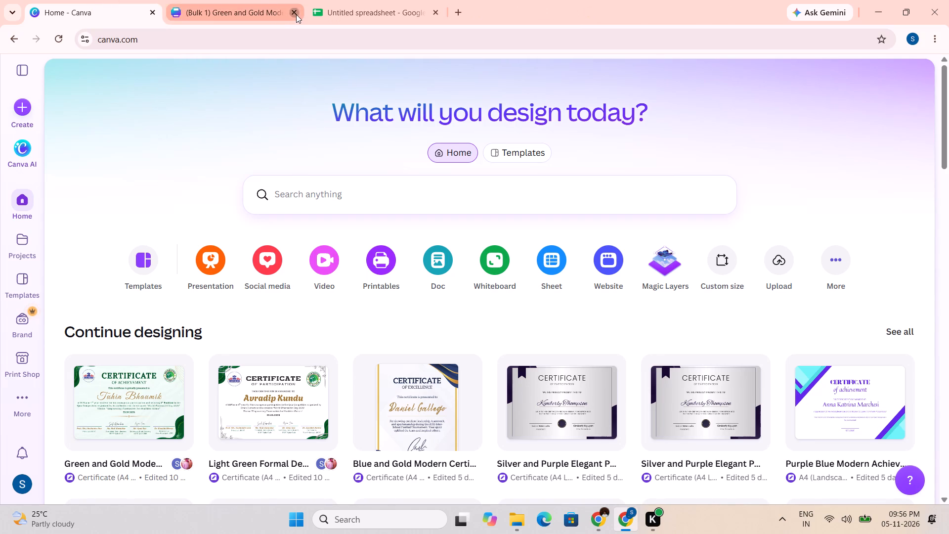
click(296, 14)
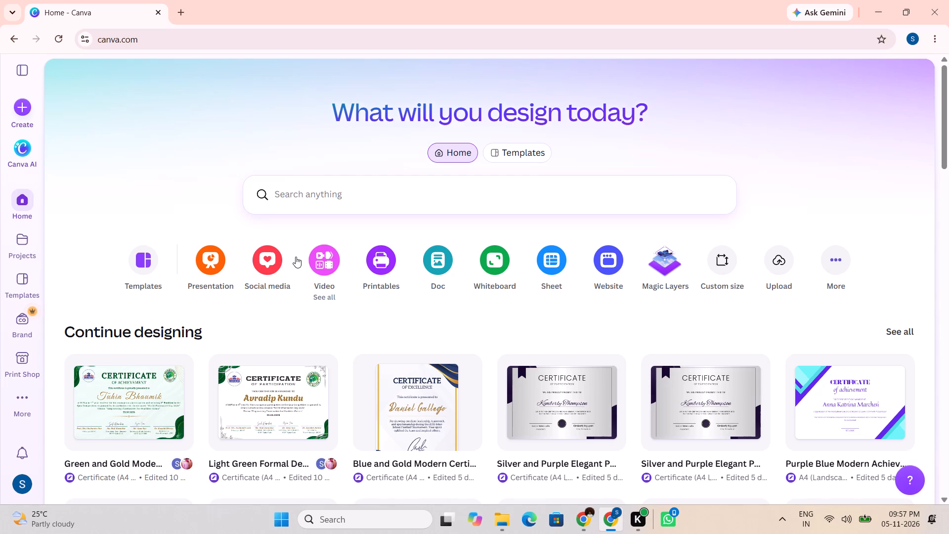
Search Canva for "certificate of appreciation".
click(286, 192)
text(certificate of)
key(space)
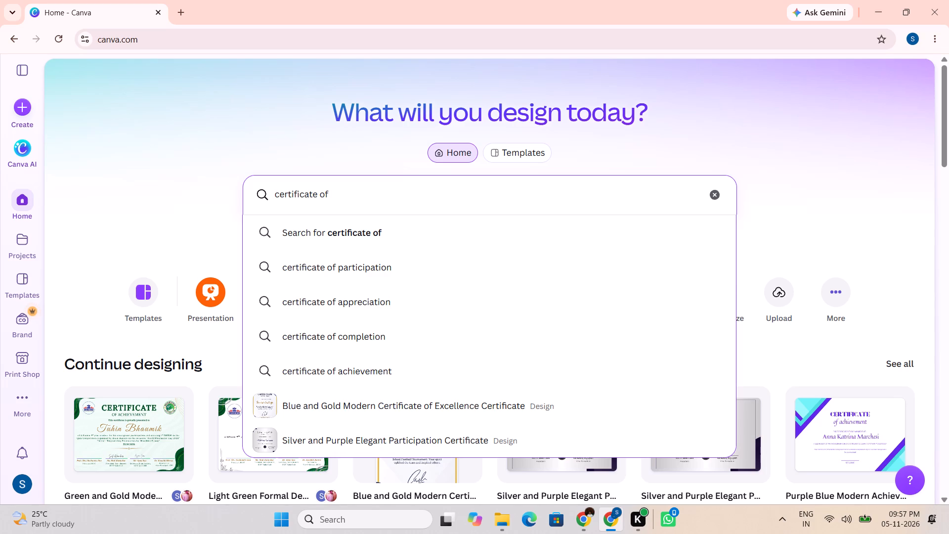
key(a)
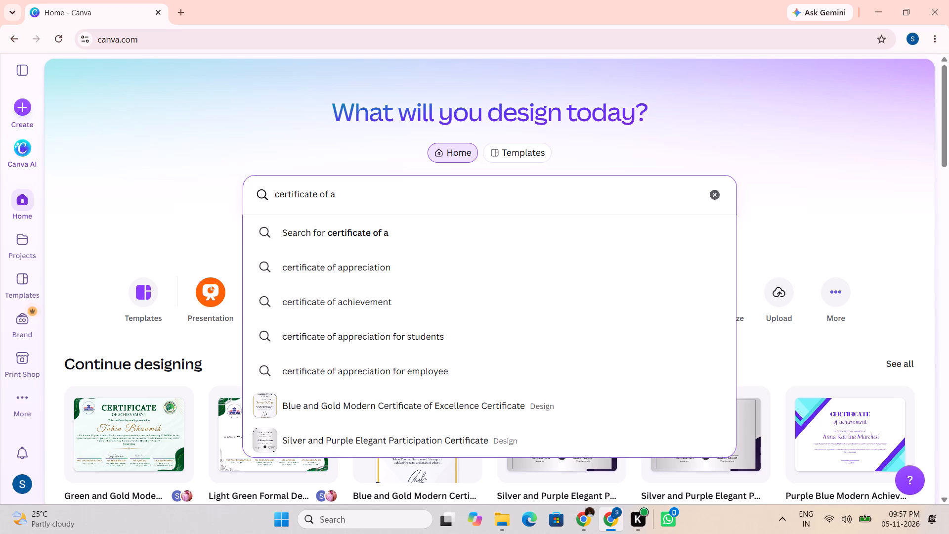
key(Down)
key(Down)
key(Return)
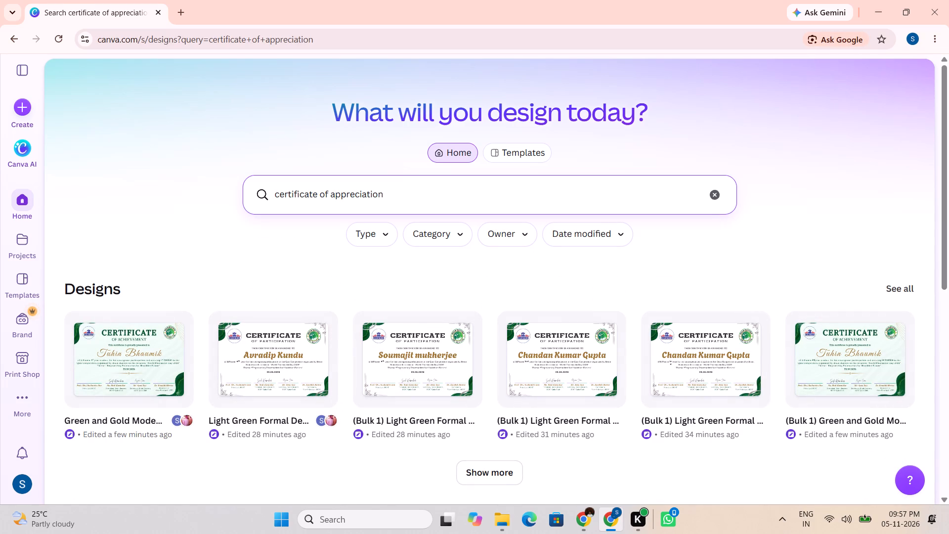
Browse the appreciation certificate templates and examine the preview and title of the Elegant Blue and Gold Appreciation Certificate.
scroll(256, 337, down, 4)
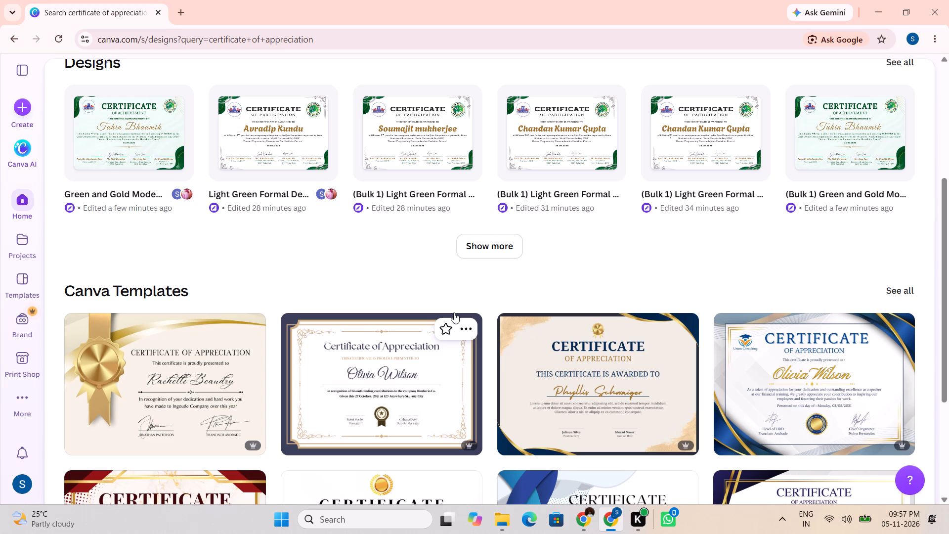
scroll(344, 330, down, 3)
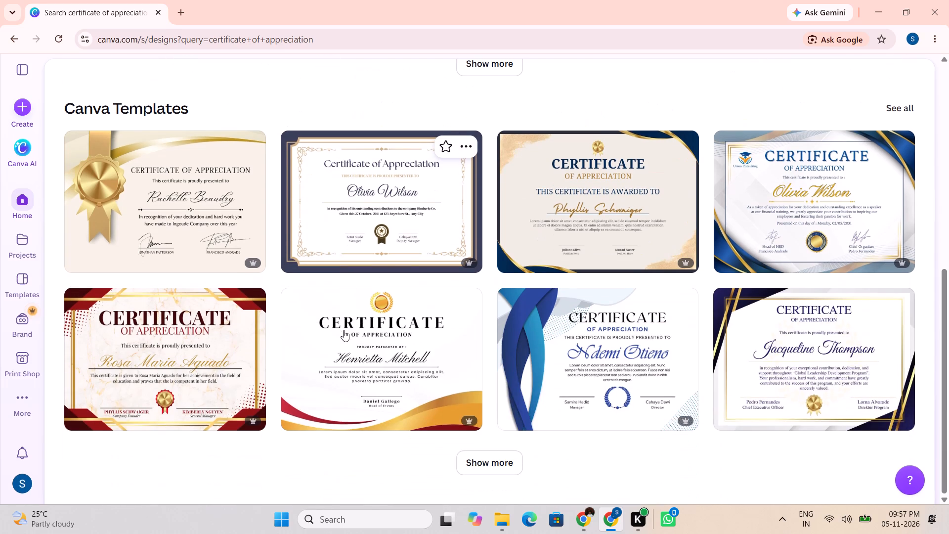
click(345, 219)
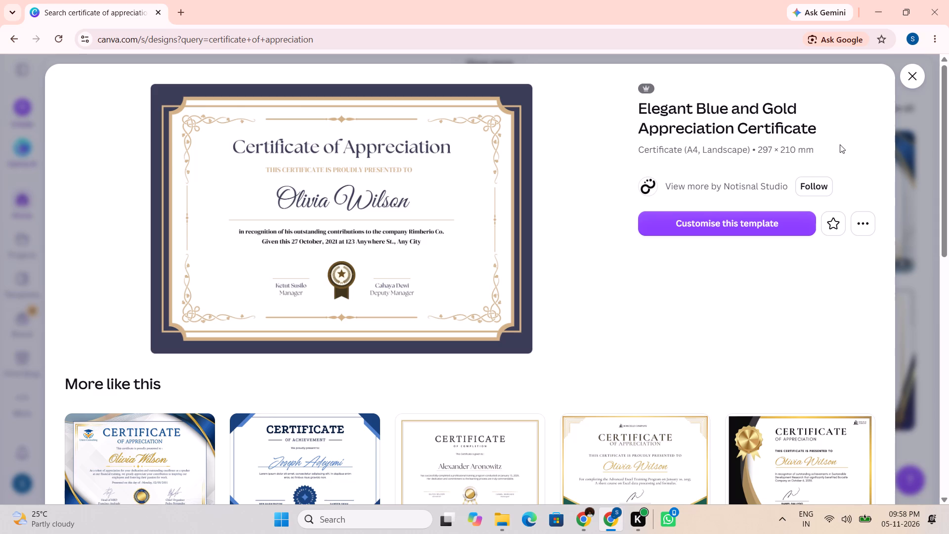
click(914, 78)
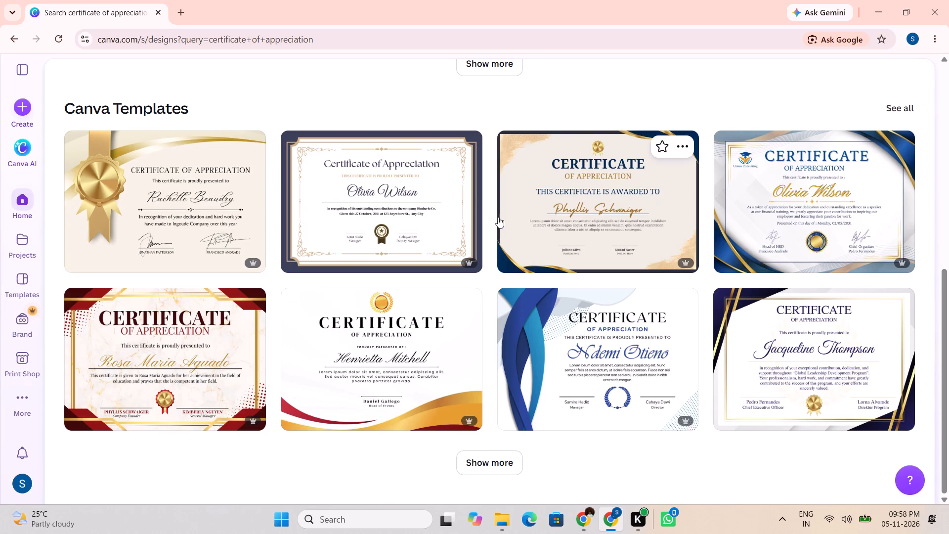
click(427, 187)
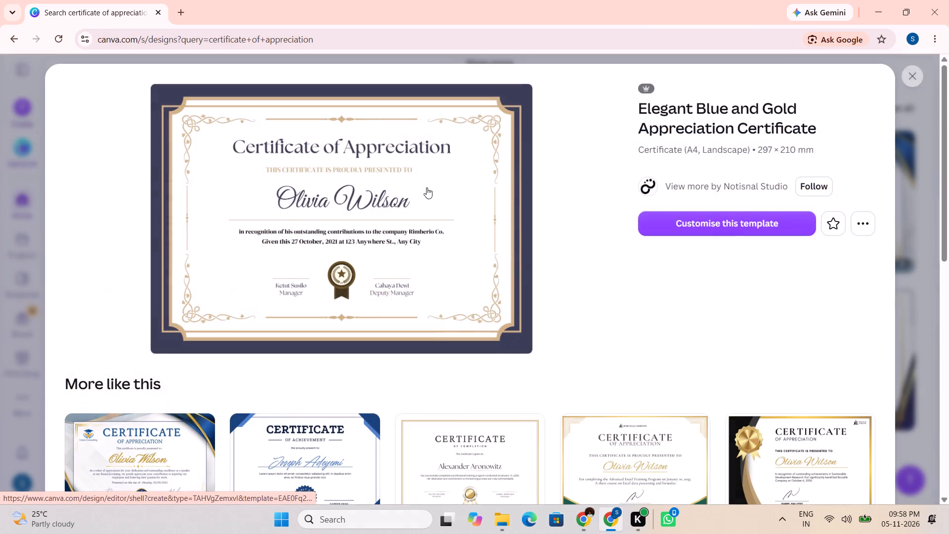
click(914, 72)
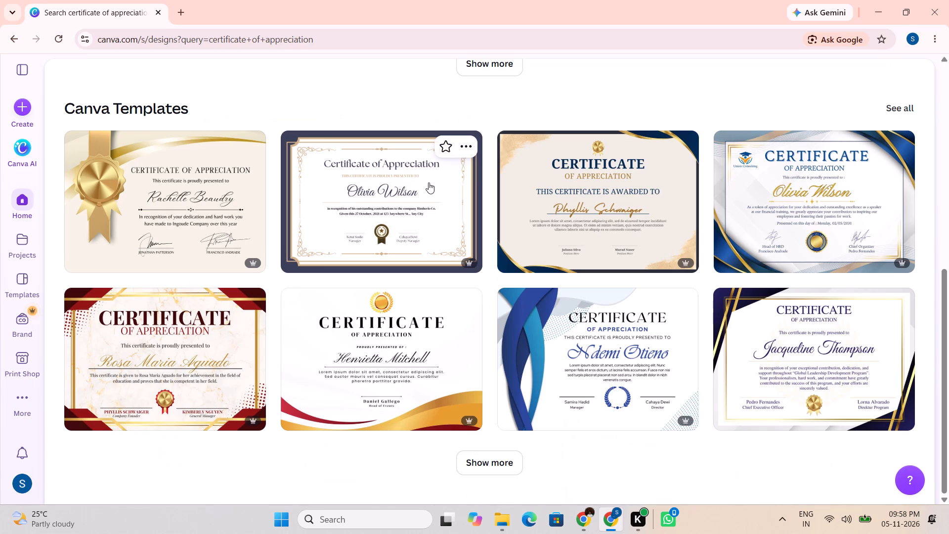
click(464, 146)
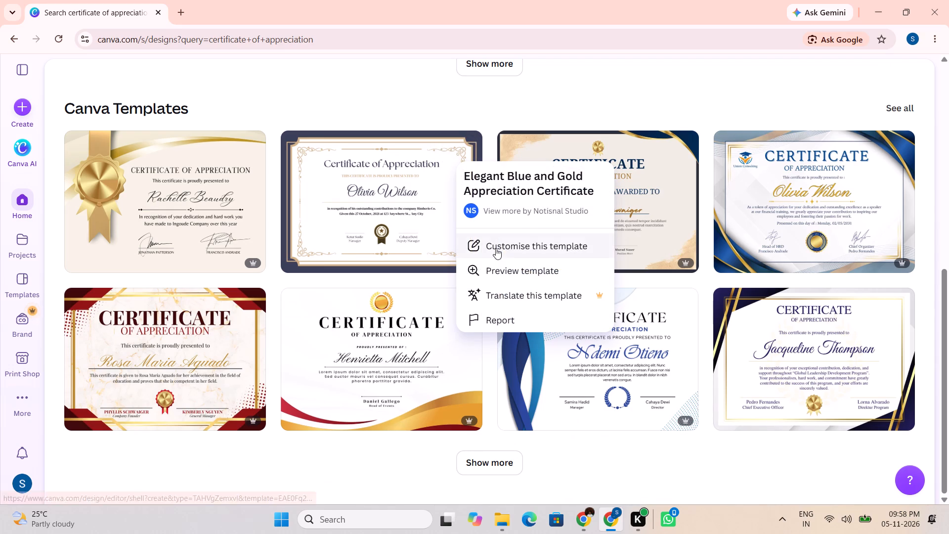
click(394, 205)
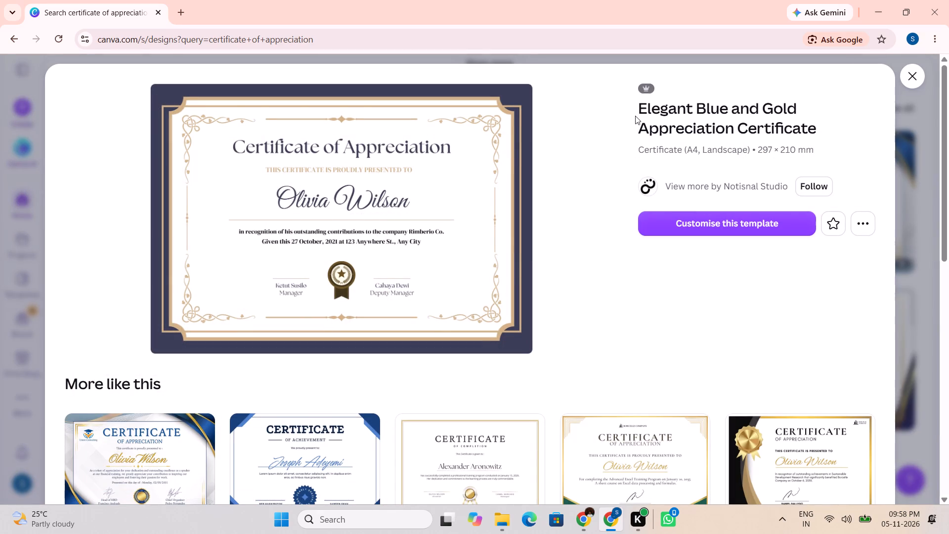
drag(637, 110, 694, 125)
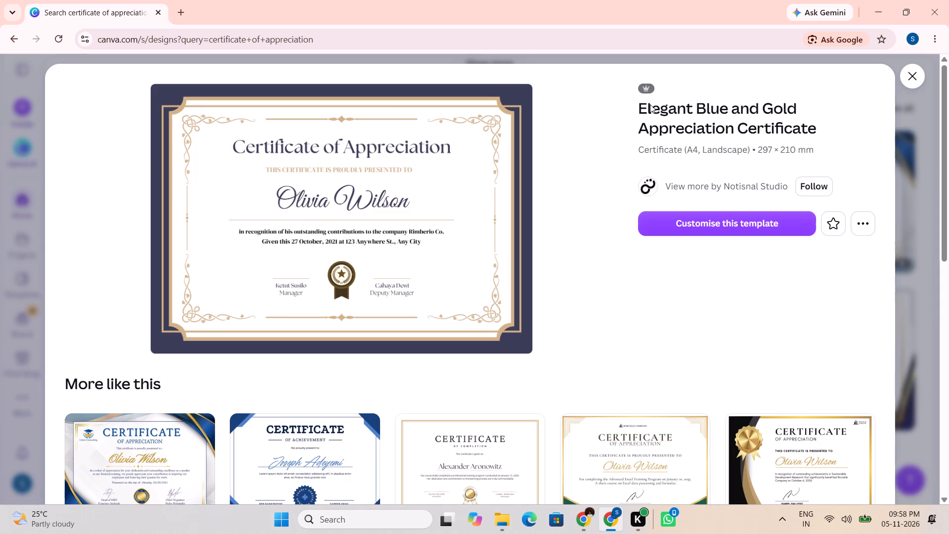
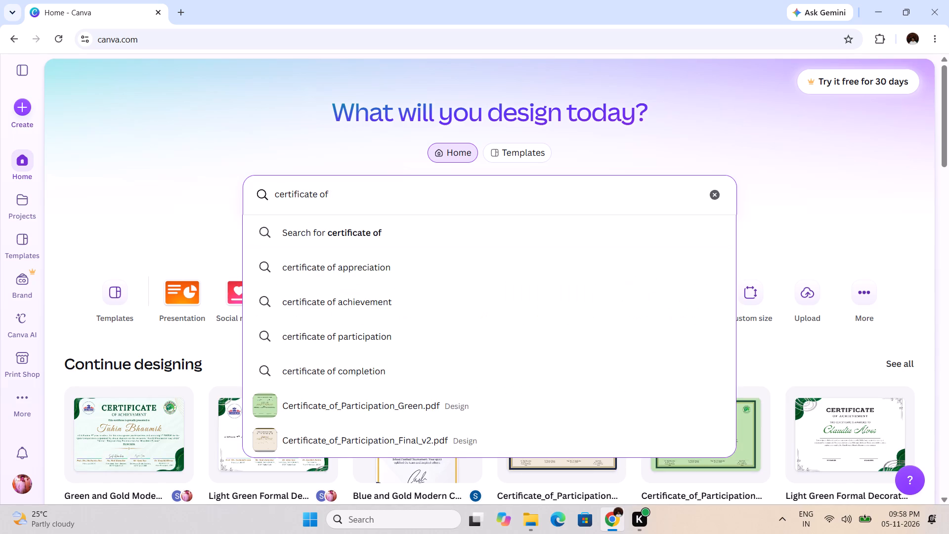
key(Down)
key(Down)
key(Return)
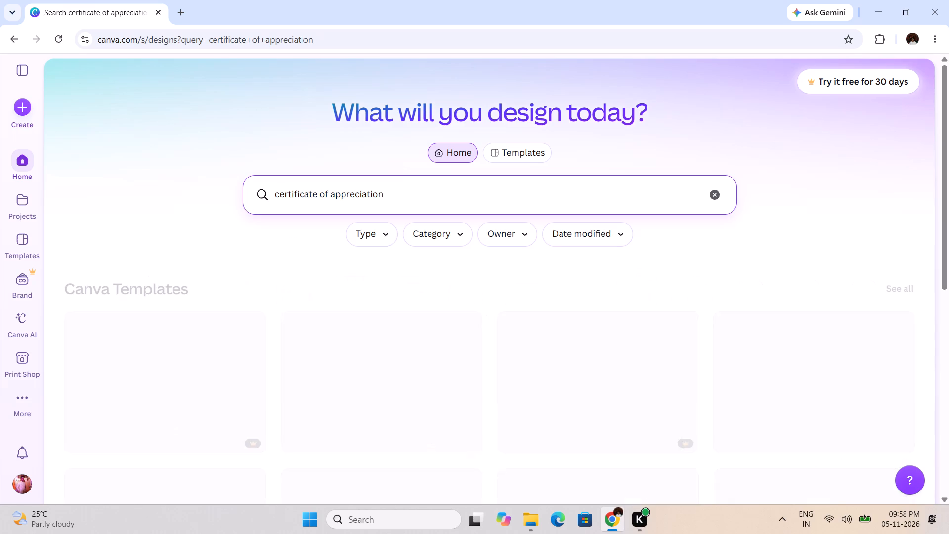
Browse the appreciation certificate templates, expanding the template results twice.
scroll(421, 401, down, 2)
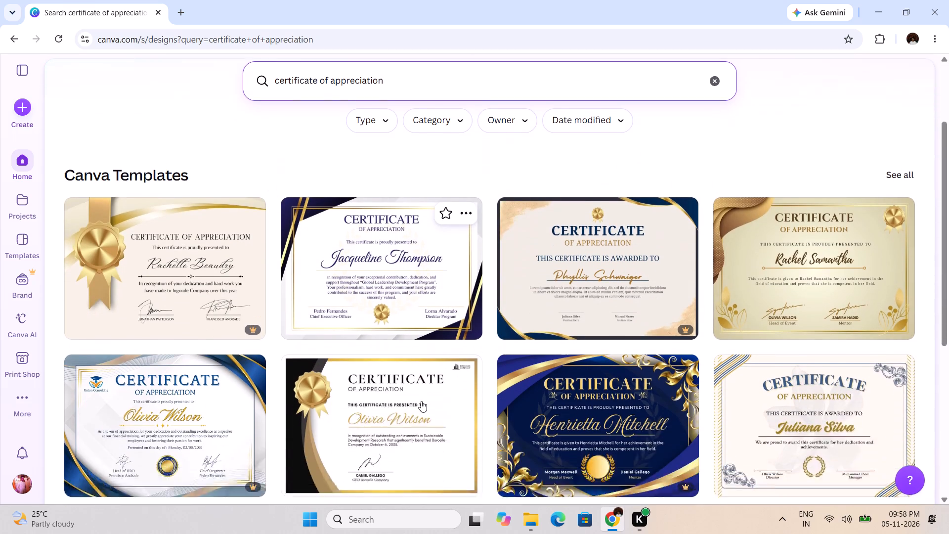
scroll(421, 401, down, 2)
click(483, 410)
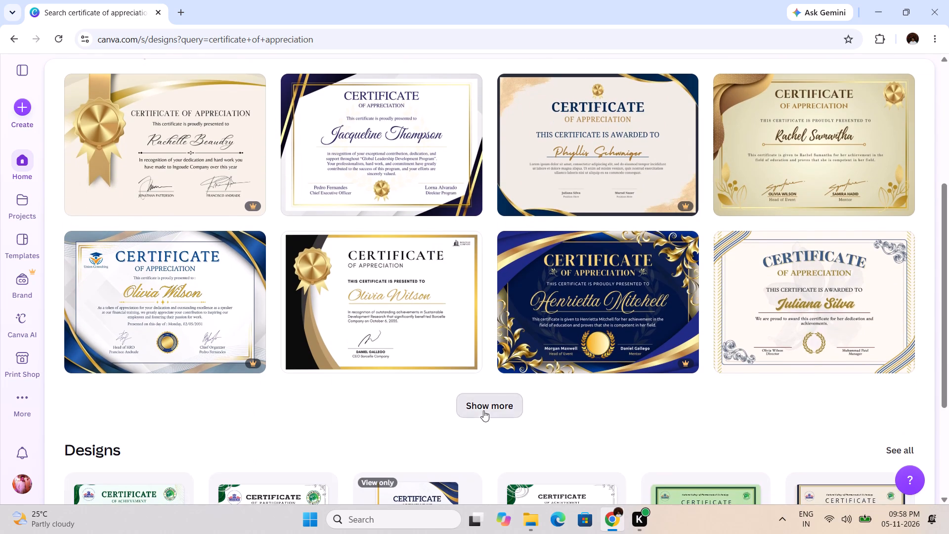
scroll(483, 410, down, 2)
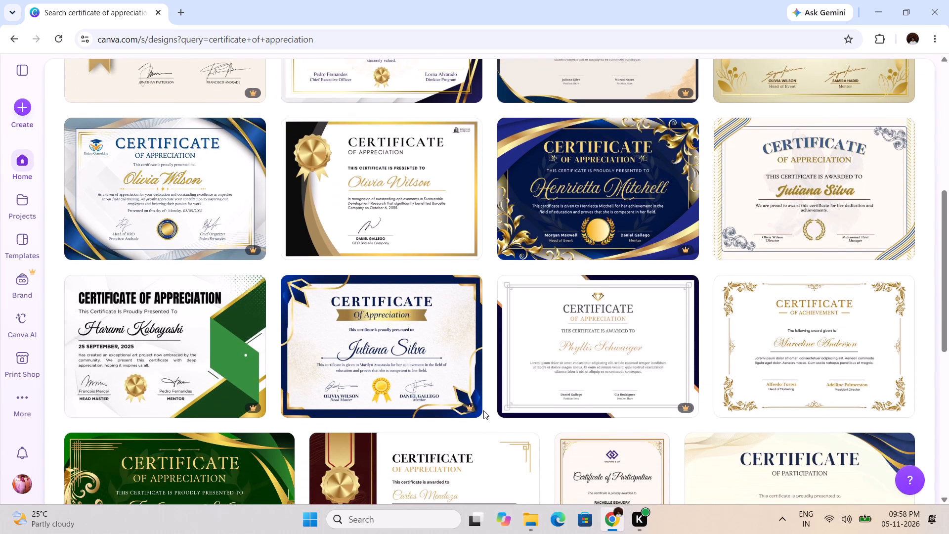
scroll(483, 410, down, 7)
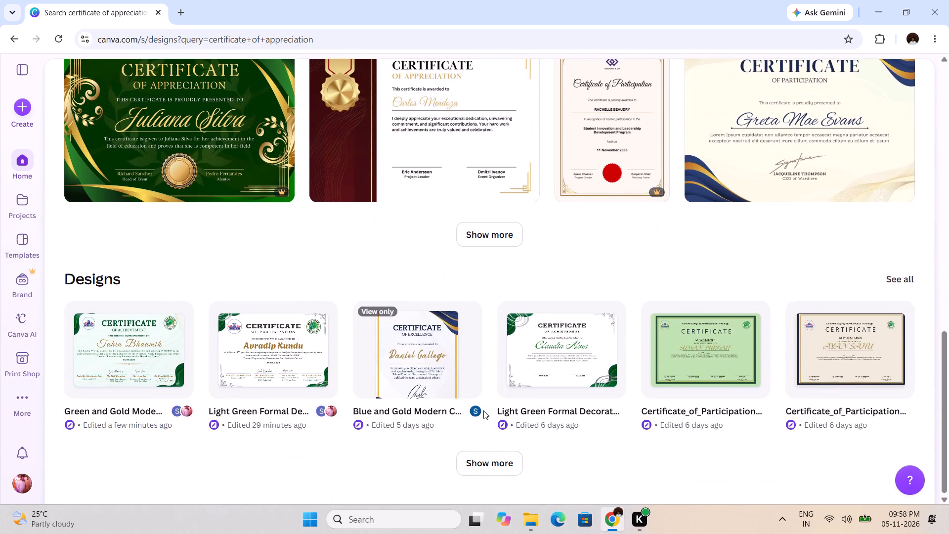
click(481, 240)
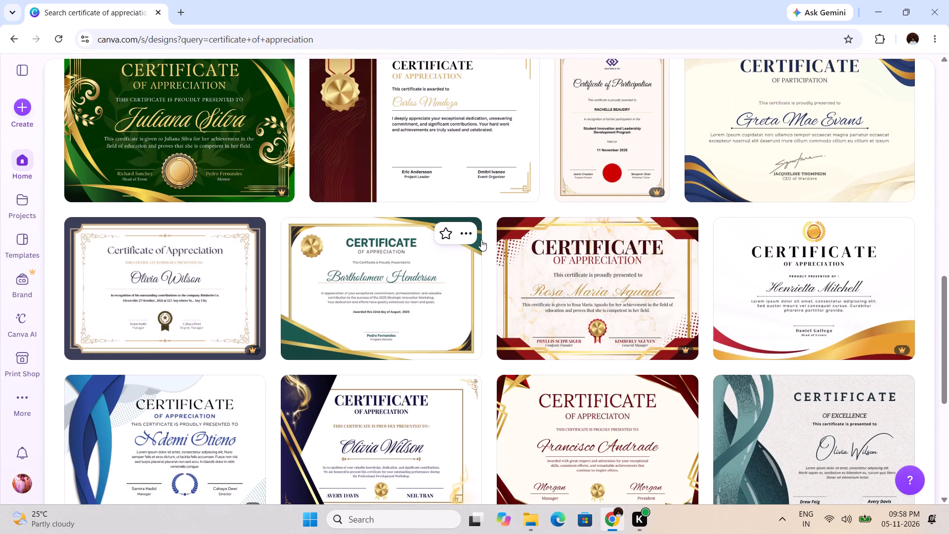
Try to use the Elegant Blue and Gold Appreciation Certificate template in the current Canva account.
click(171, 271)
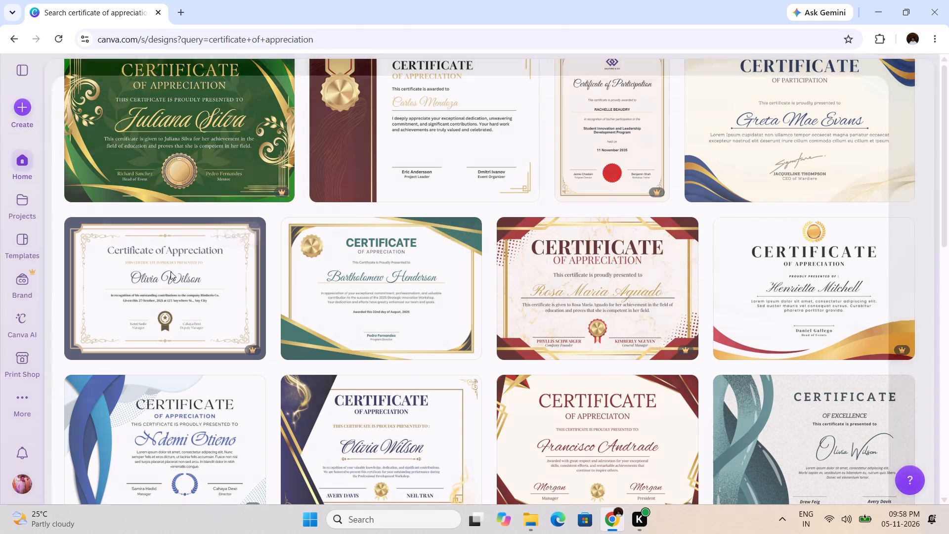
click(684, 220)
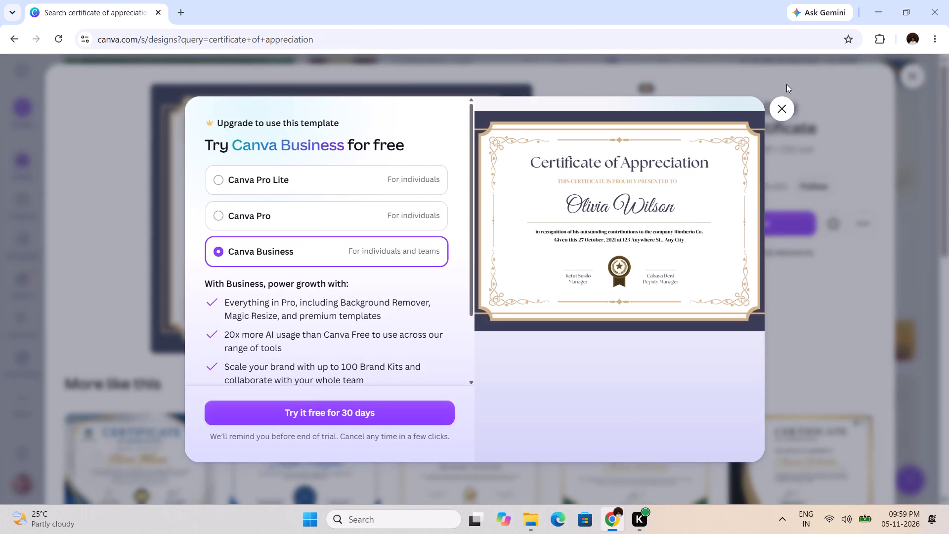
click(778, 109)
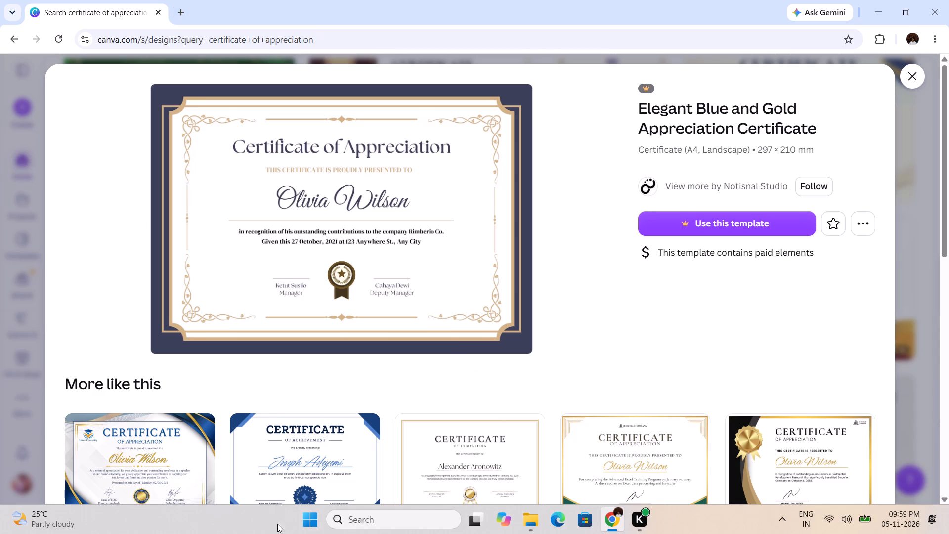
Open a Chrome window under the Sau profile and go to that account's Canva home page.
right_click(614, 518)
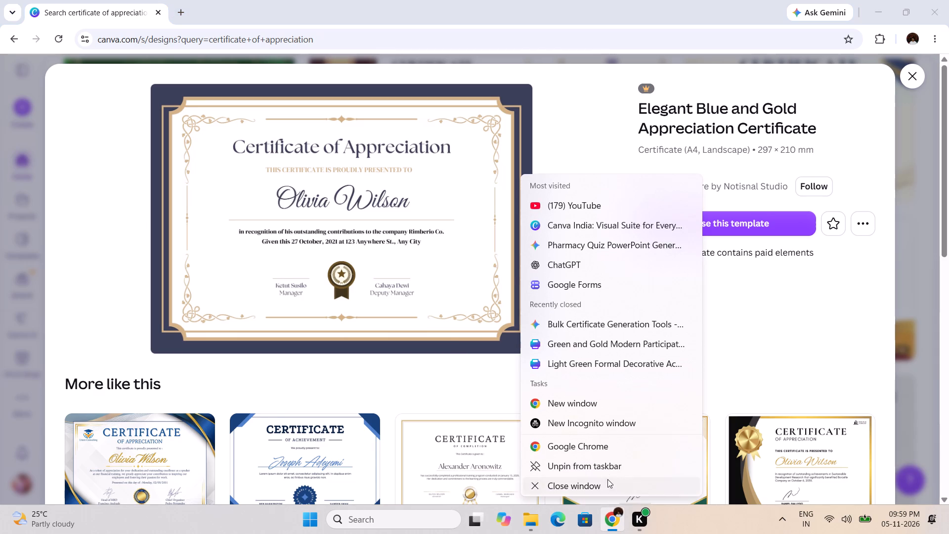
click(605, 445)
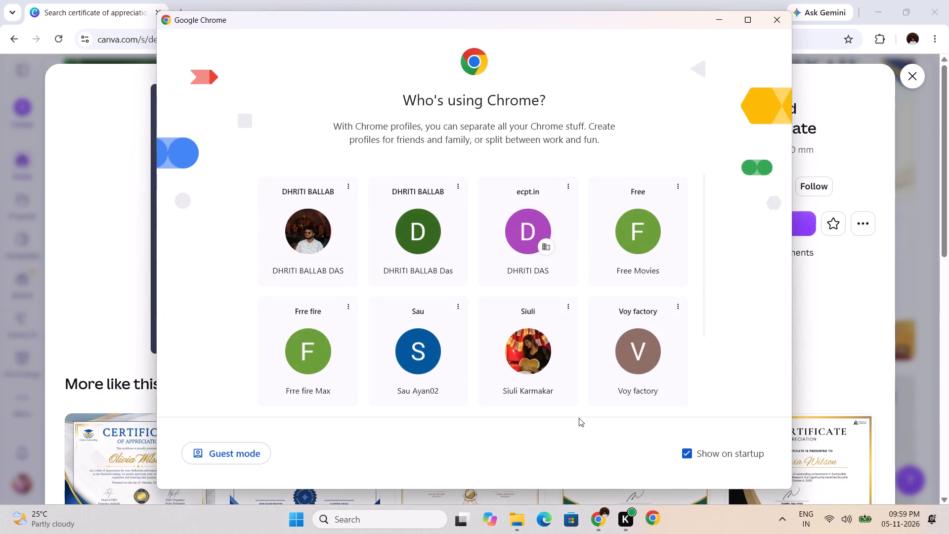
click(402, 390)
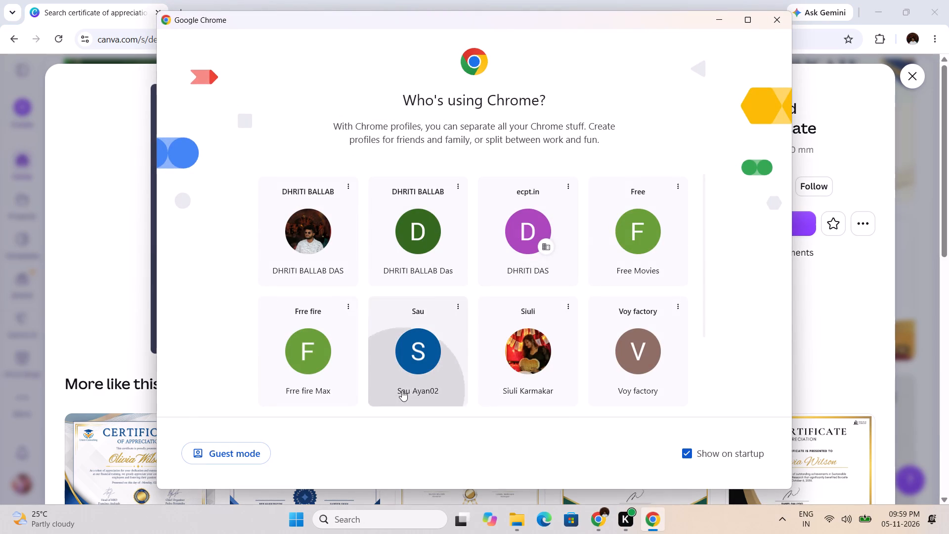
key(c)
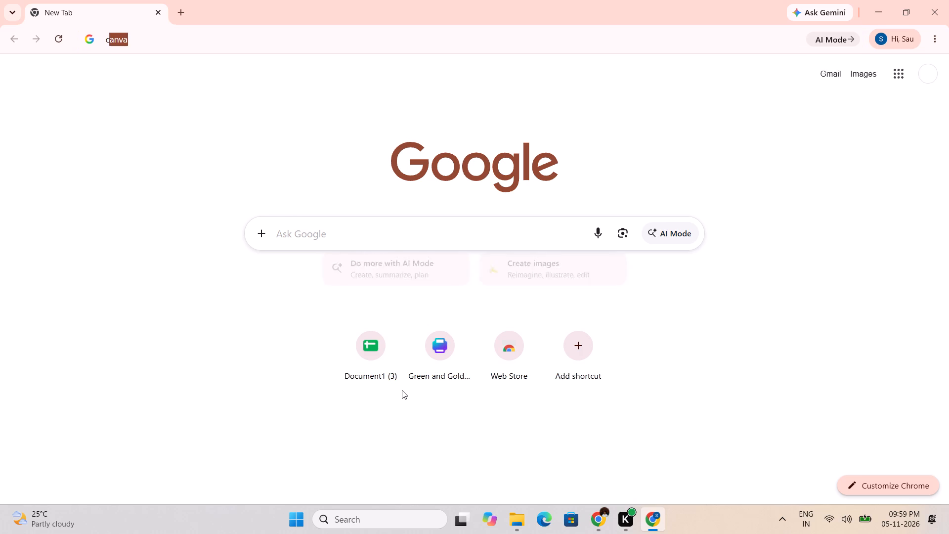
key(Return)
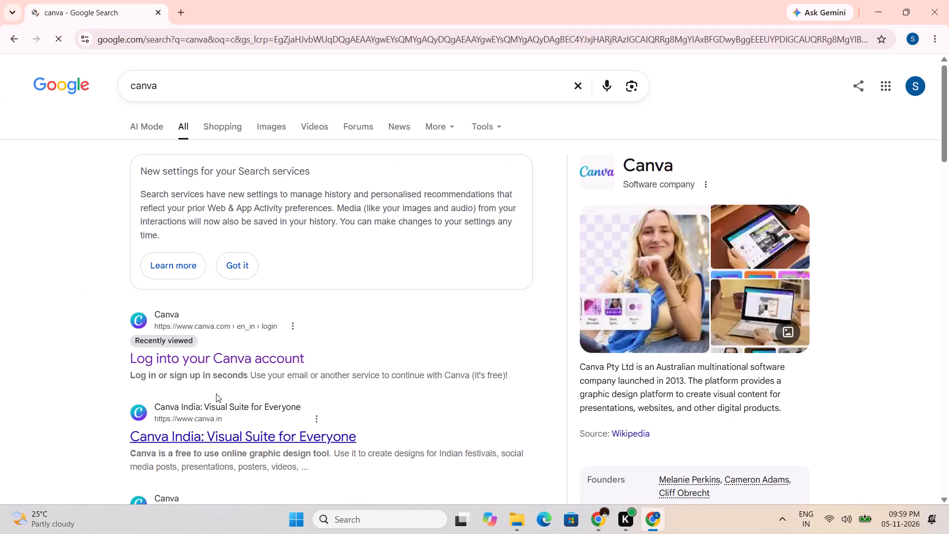
click(196, 357)
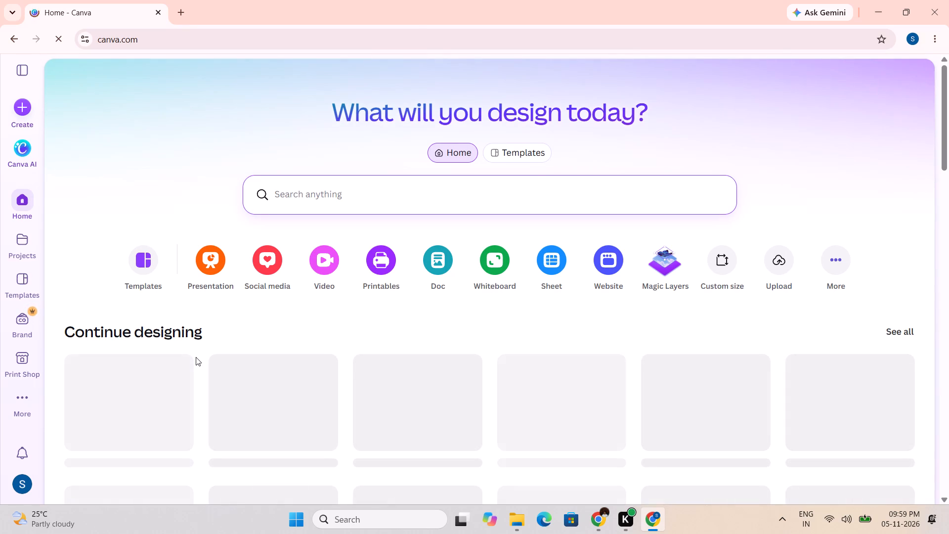
Search for "certificate of appreciation" in the Sau profile's Canva account.
click(319, 181)
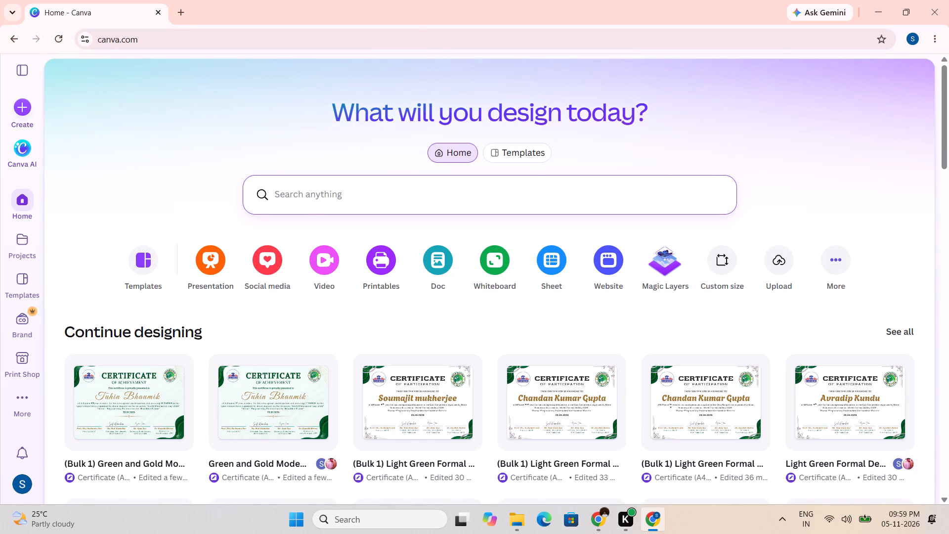
key(c)
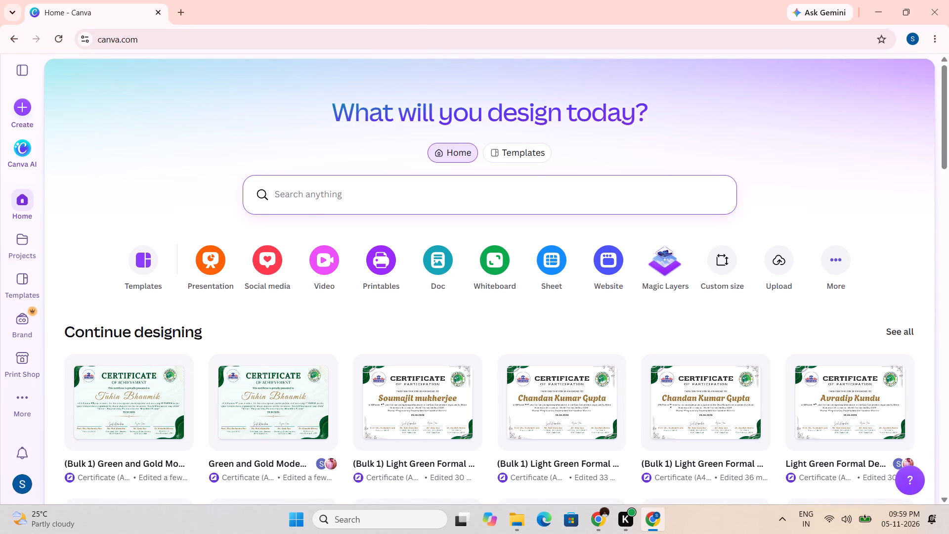
click(363, 198)
text(cc)
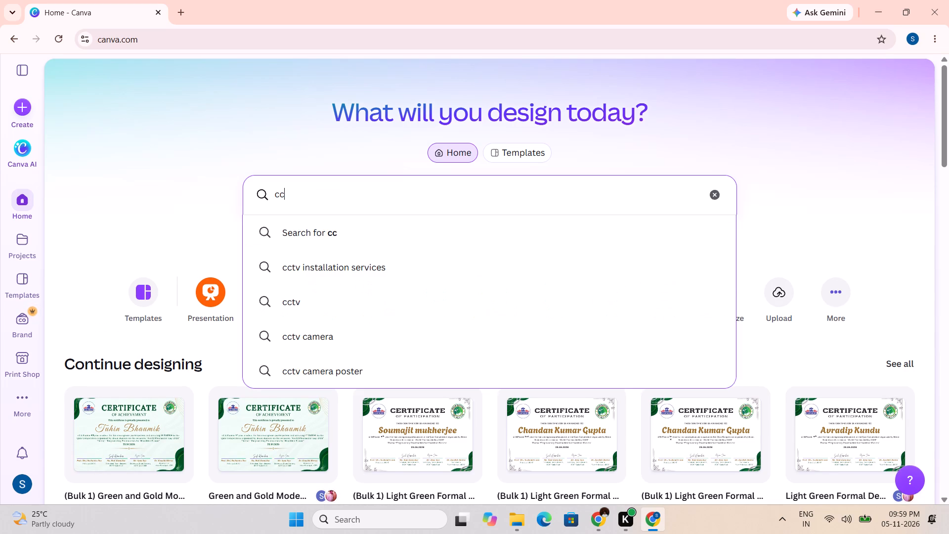
key(BackSpace)
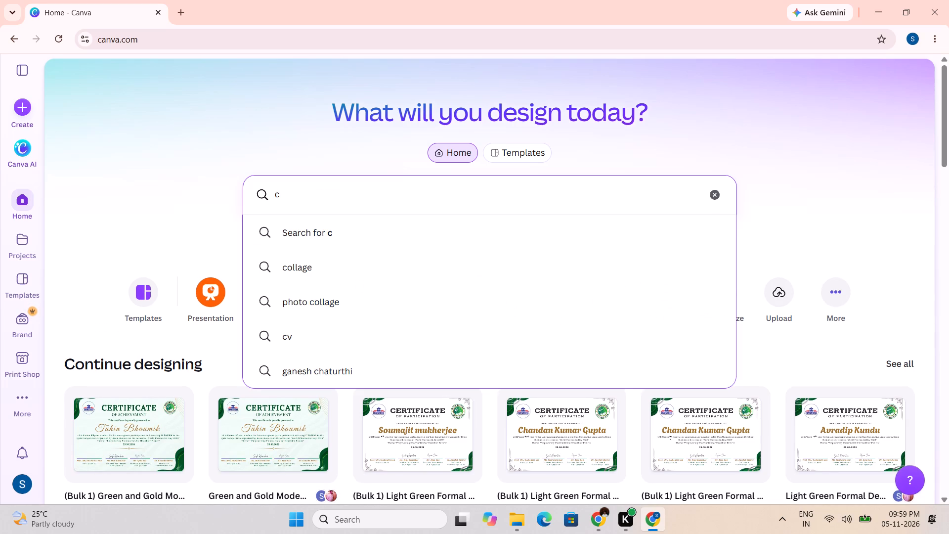
text(ertificate)
key(space)
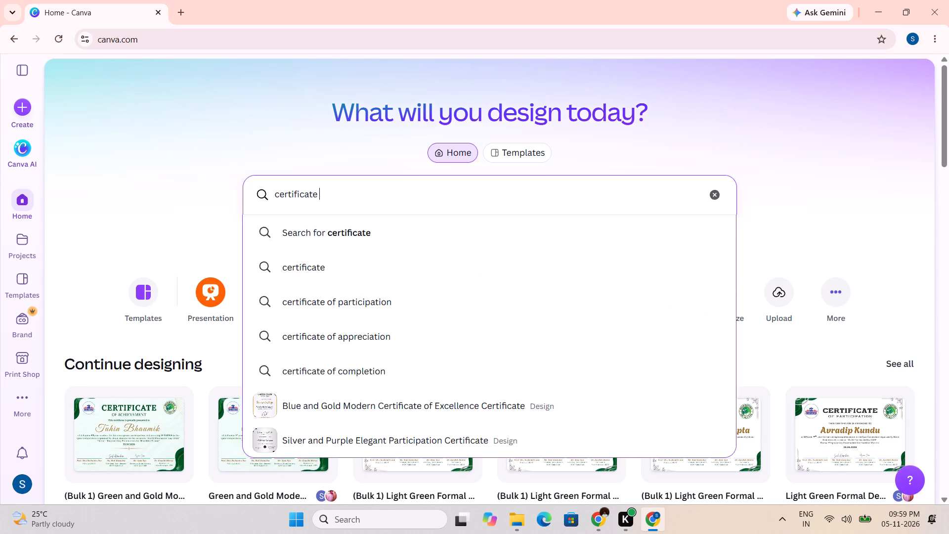
key(space)
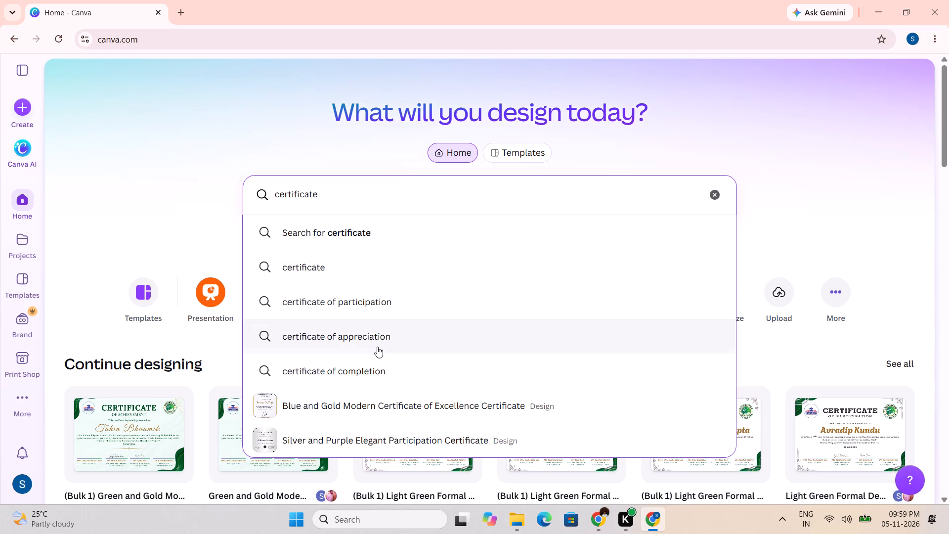
click(377, 347)
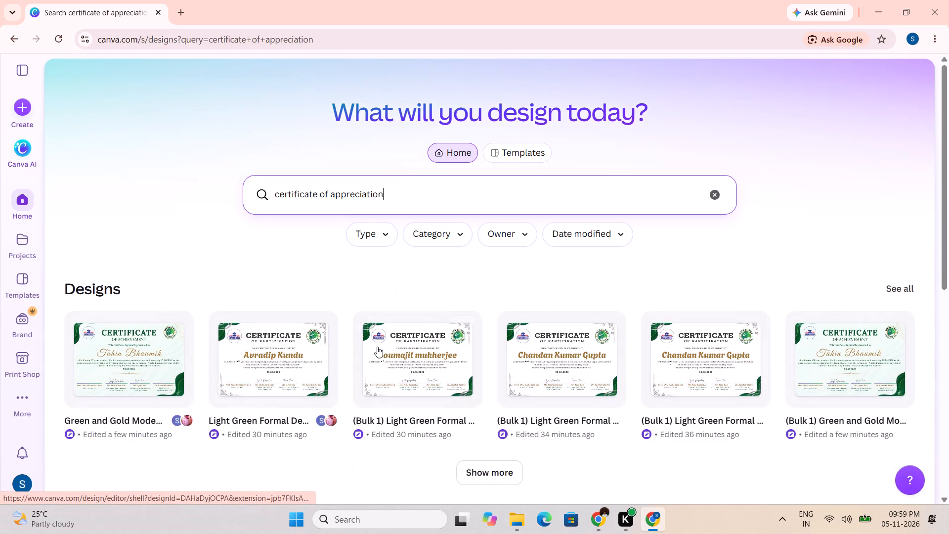
Create a design from the Elegant Blue and Gold Appreciation Certificate template.
scroll(474, 356, down, 4)
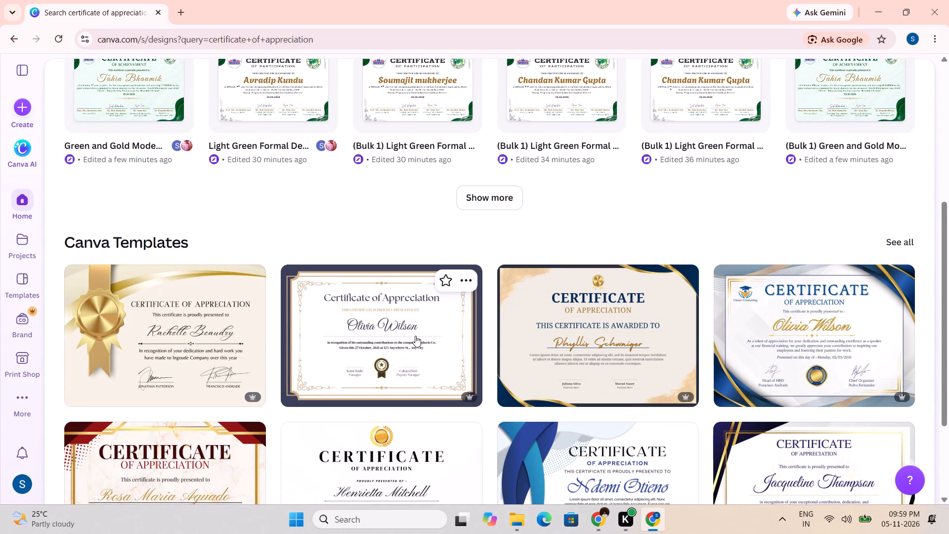
click(415, 336)
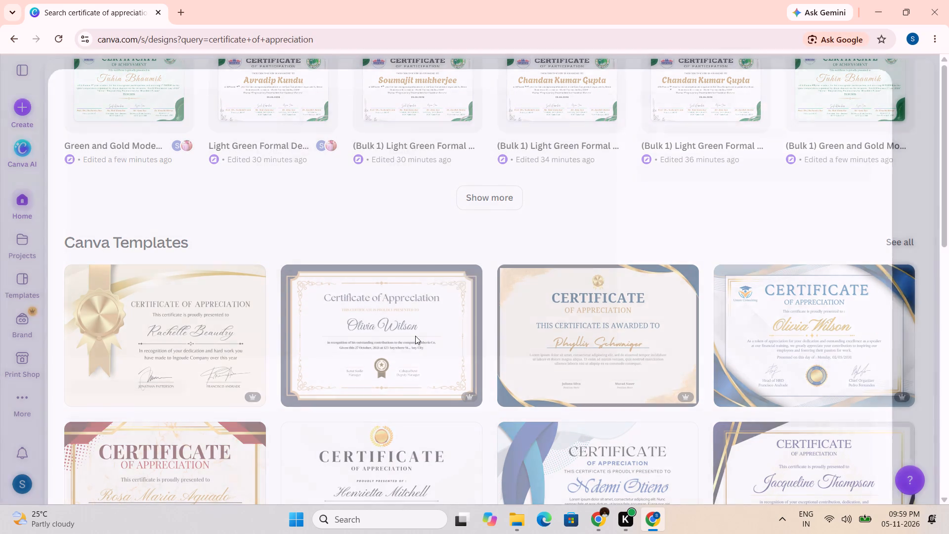
click(686, 222)
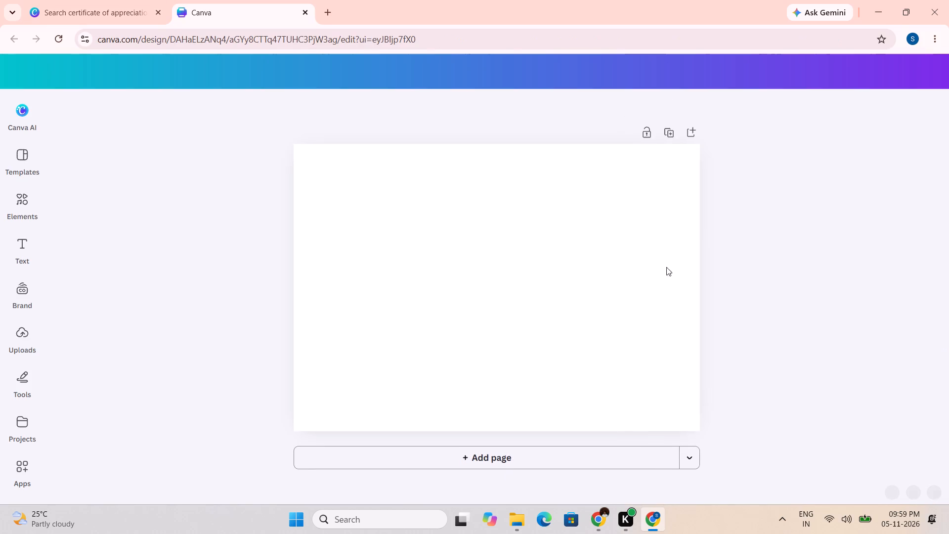
Close the other Chrome profile's Canva window and return to the new appreciation certificate design.
click(605, 529)
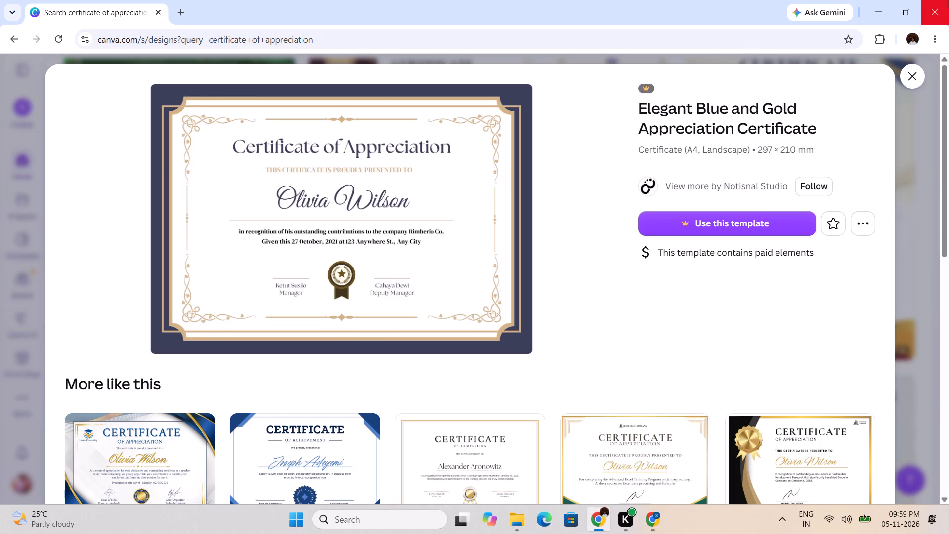
click(948, 0)
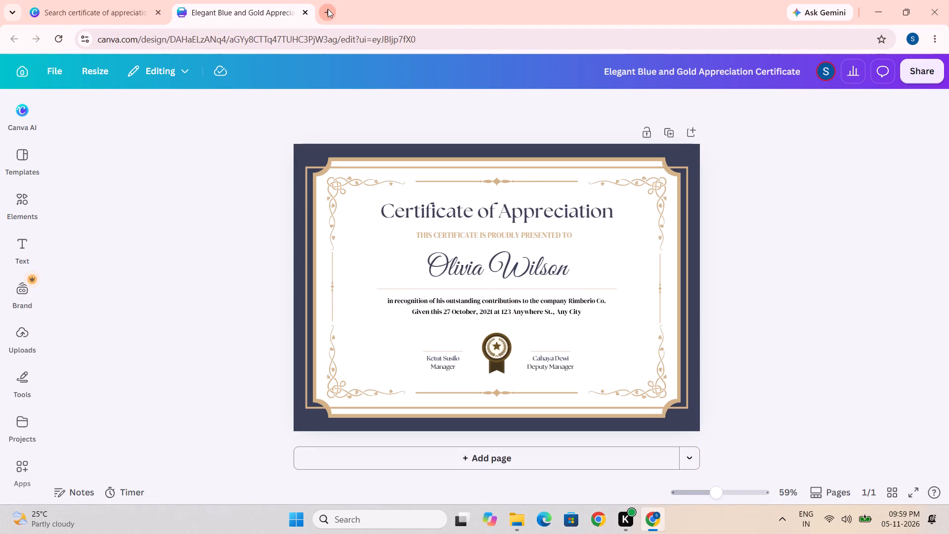
click(164, 6)
click(256, 4)
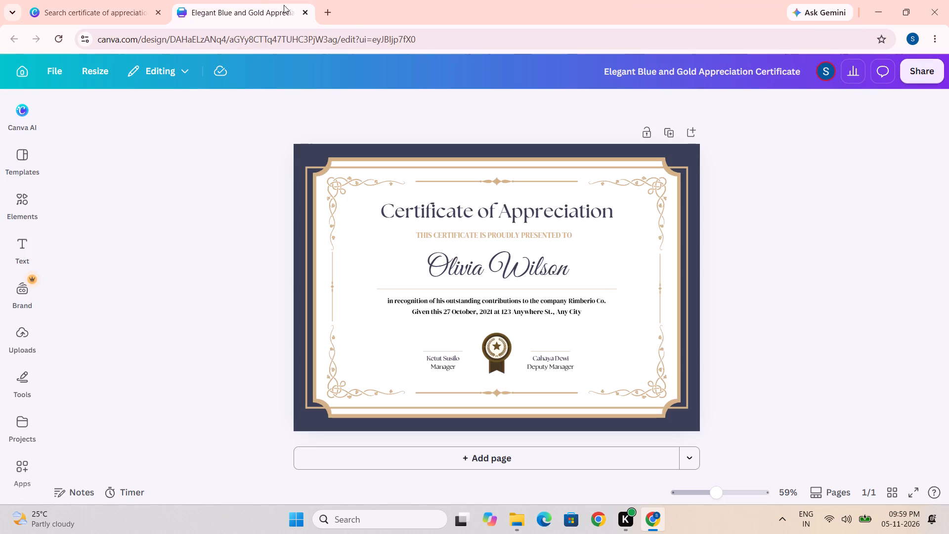
Load the Canva home page in a new tab and open the (Bulk 1) Green and Gold Modern Participation Certificate design from the recent designs.
click(325, 11)
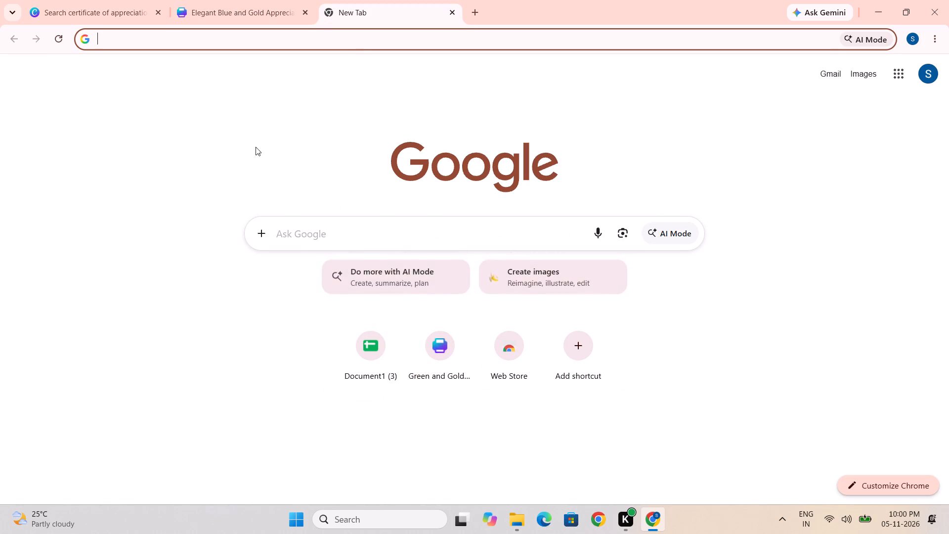
key(c)
key(Down)
key(Return)
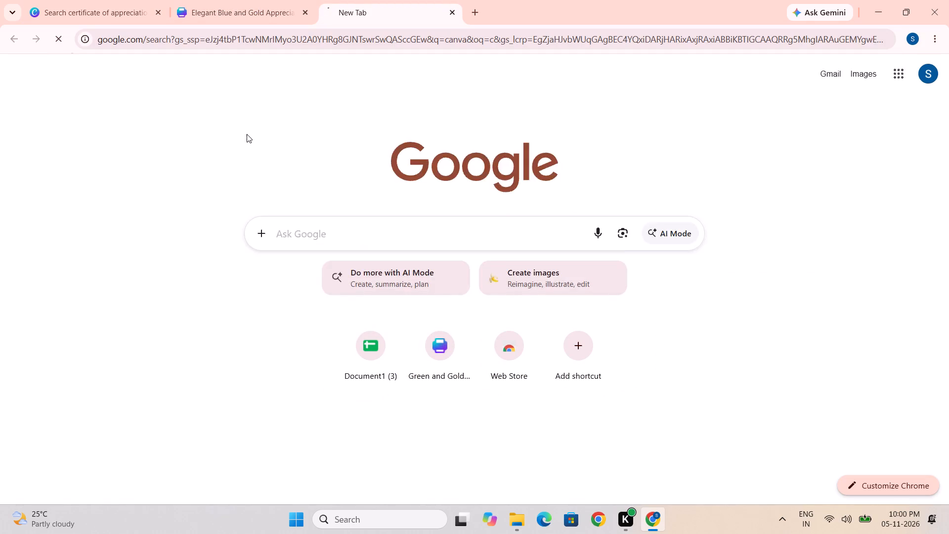
click(208, 178)
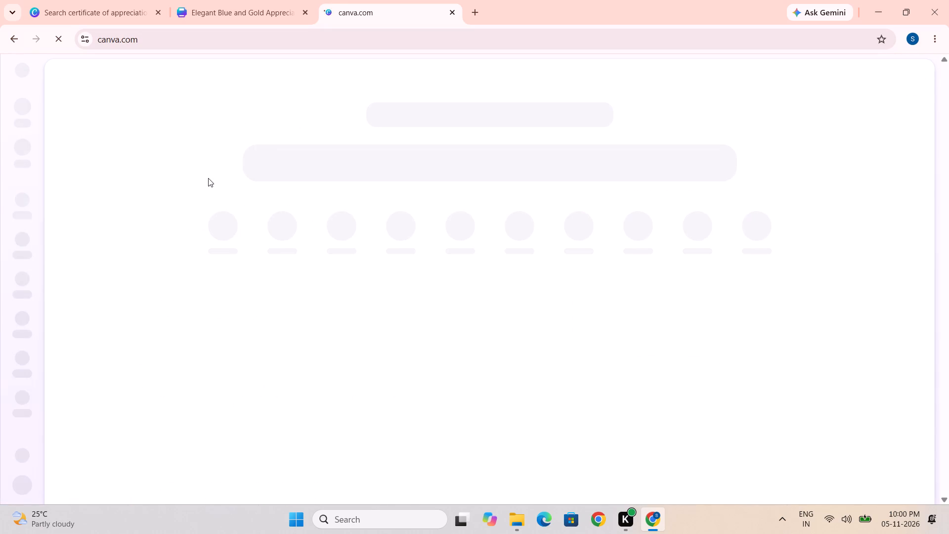
scroll(230, 245, down, 1)
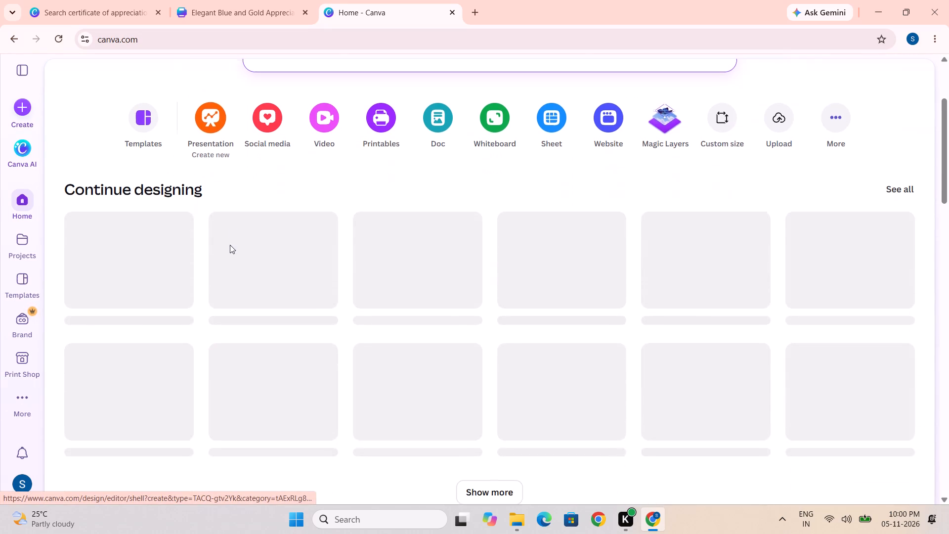
scroll(230, 245, down, 1)
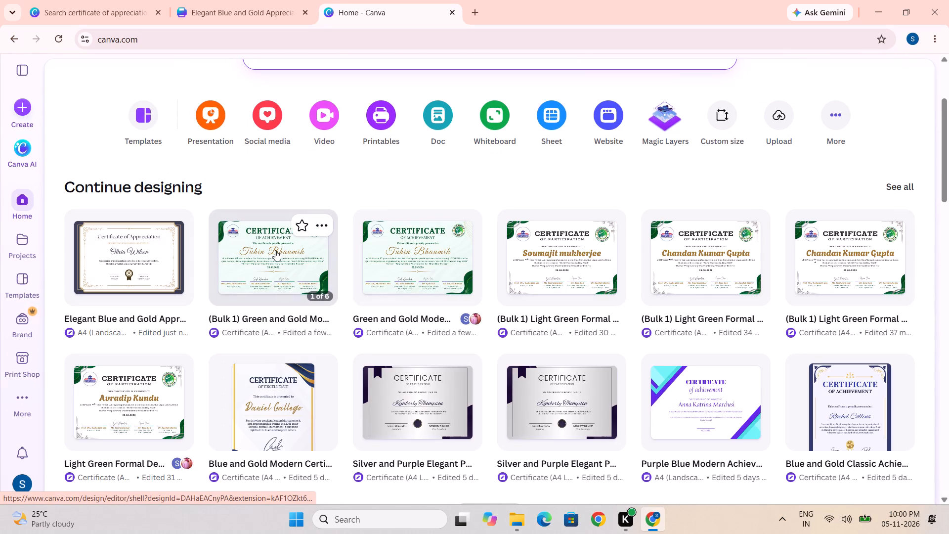
click(275, 250)
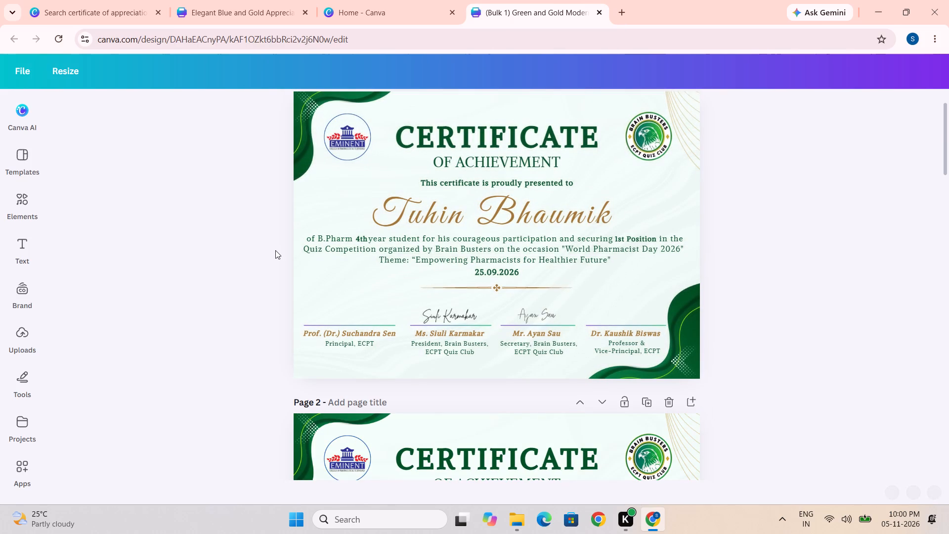
Switch back to the Elegant Blue and Gold Appreciation Certificate design.
click(350, 0)
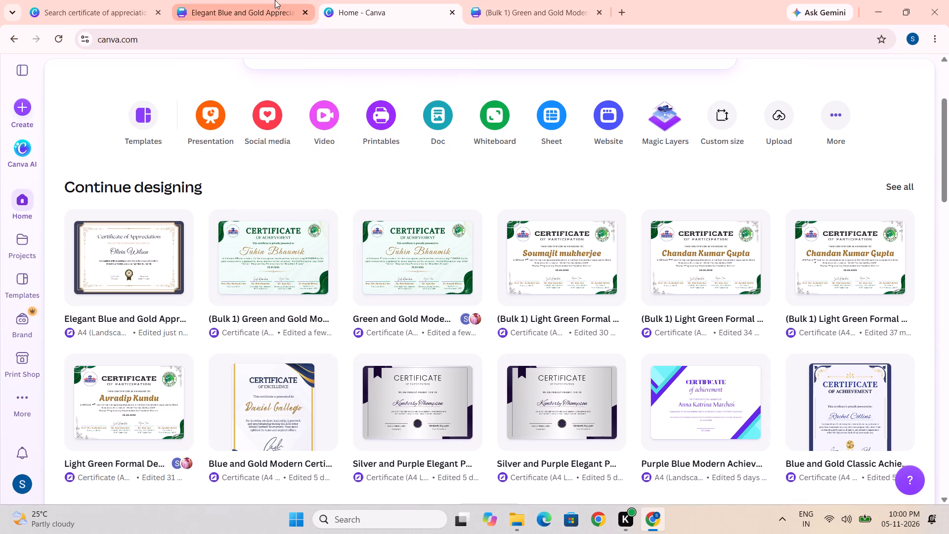
click(274, 0)
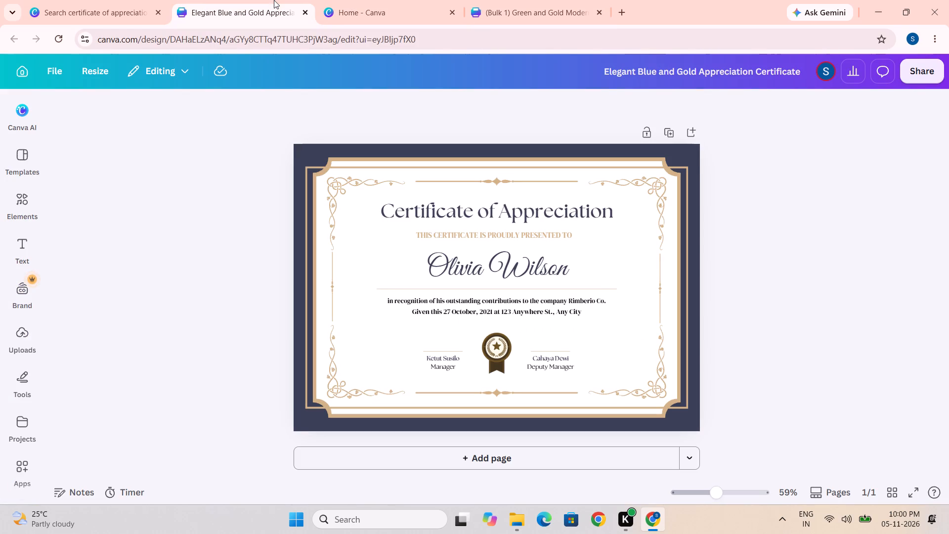
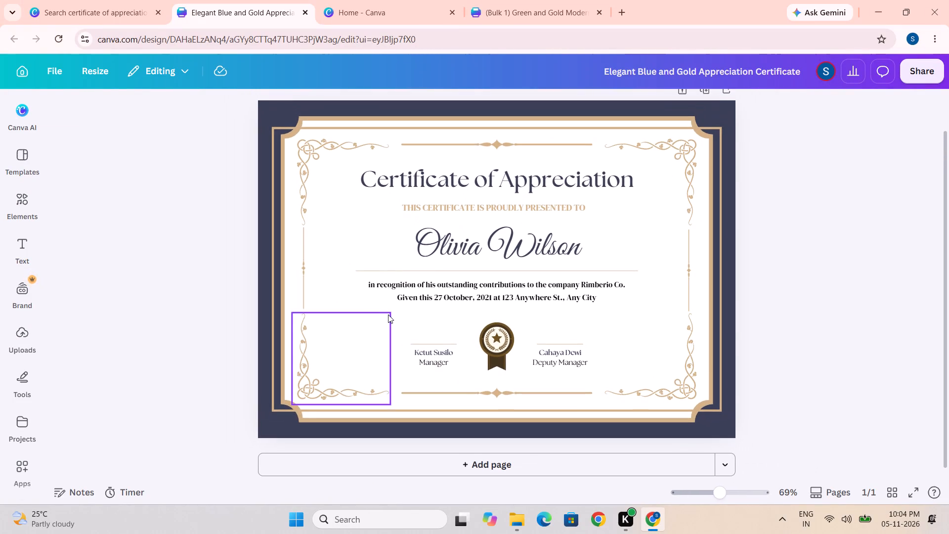
Move the Manager's signature line and name away from the badge toward the certificate's lower-left corner, with the name just beneath the line.
click(421, 340)
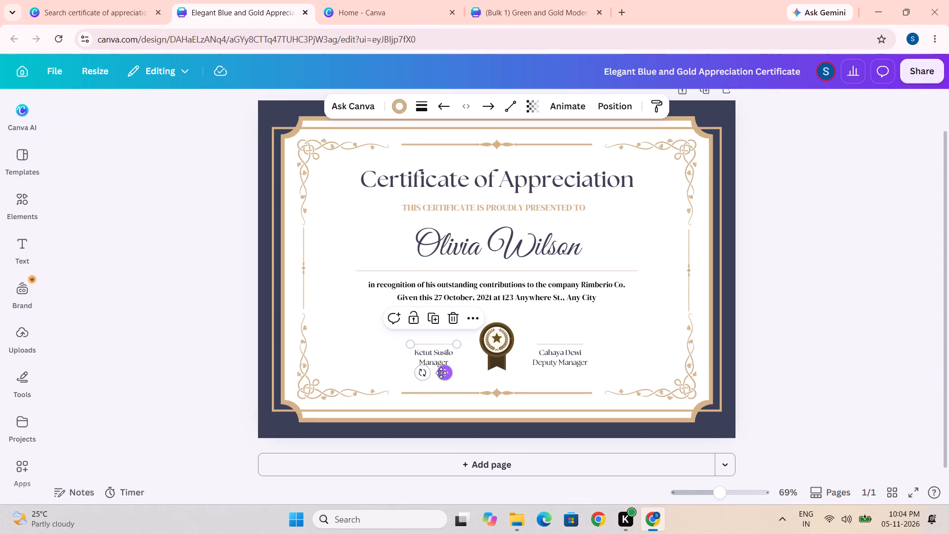
drag(442, 373, 351, 373)
click(423, 352)
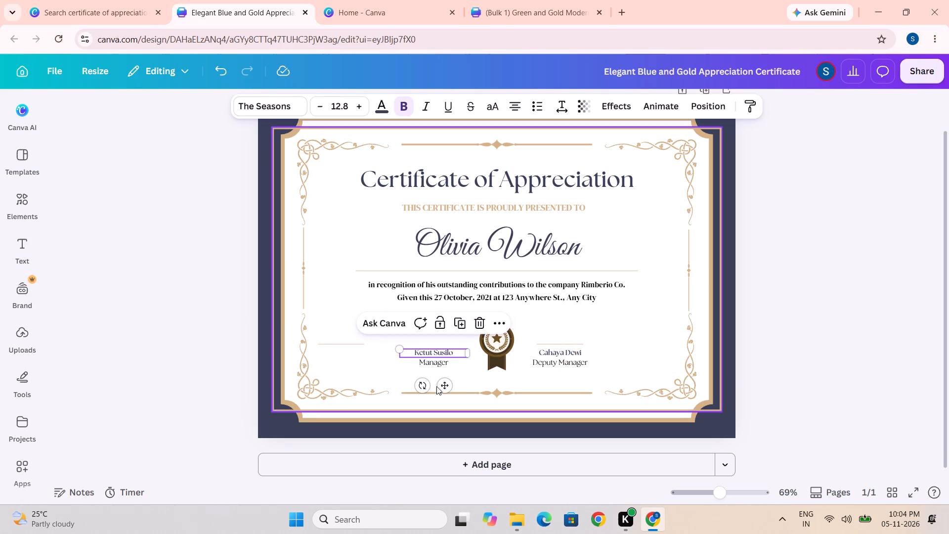
drag(442, 387, 345, 384)
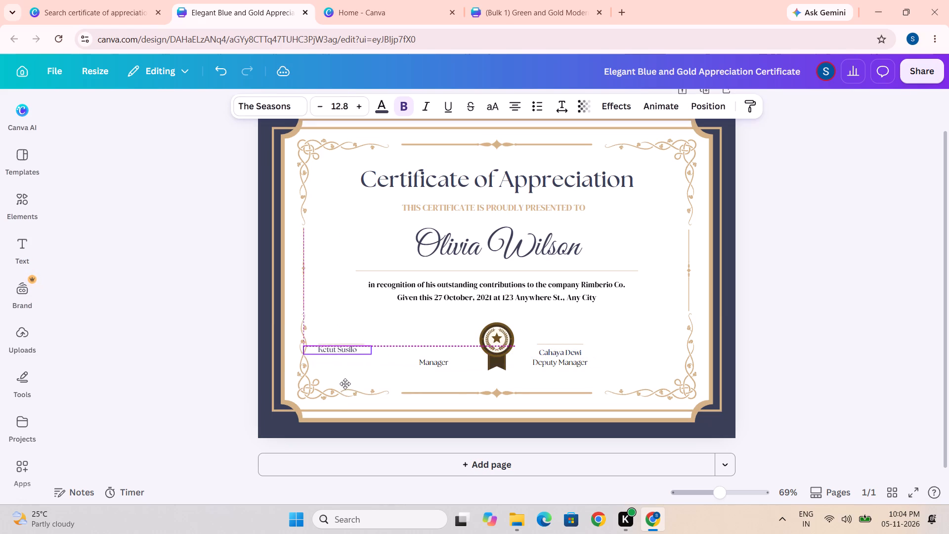
drag(345, 384, 344, 384)
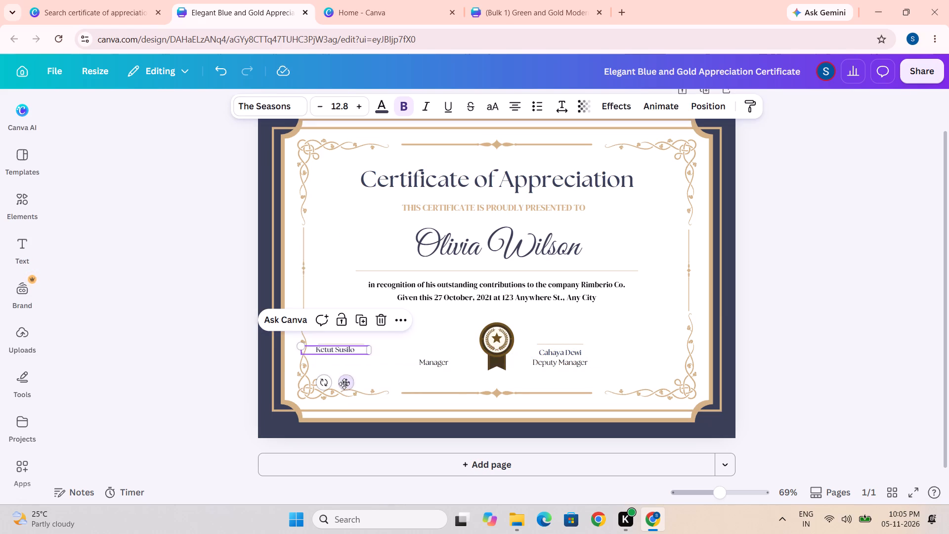
click(333, 342)
drag(352, 368, 369, 367)
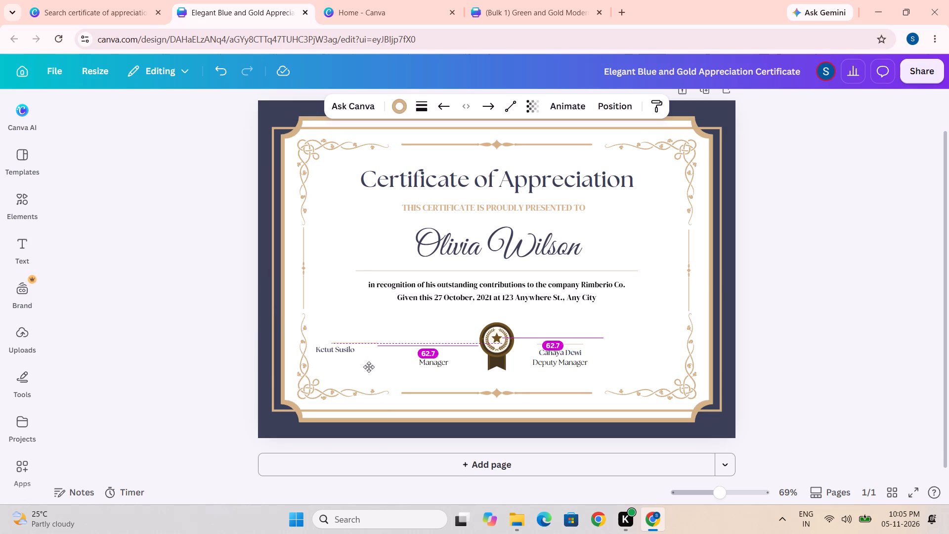
drag(369, 367, 375, 370)
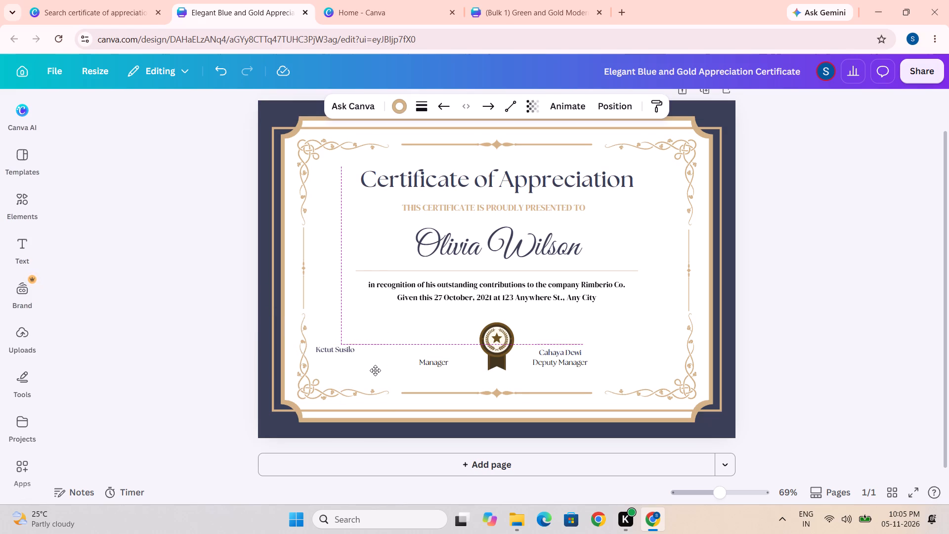
drag(375, 370, 378, 375)
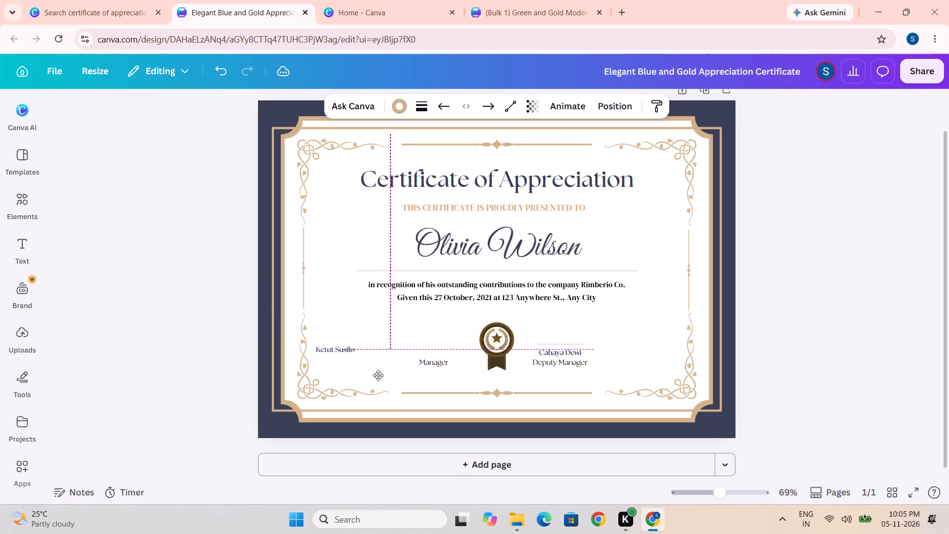
drag(378, 375, 378, 375)
click(320, 348)
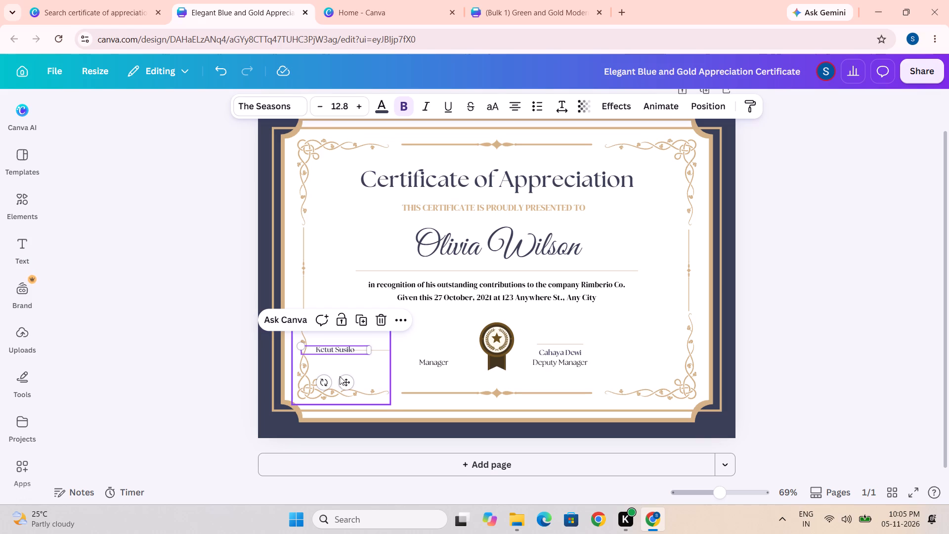
drag(343, 379, 374, 389)
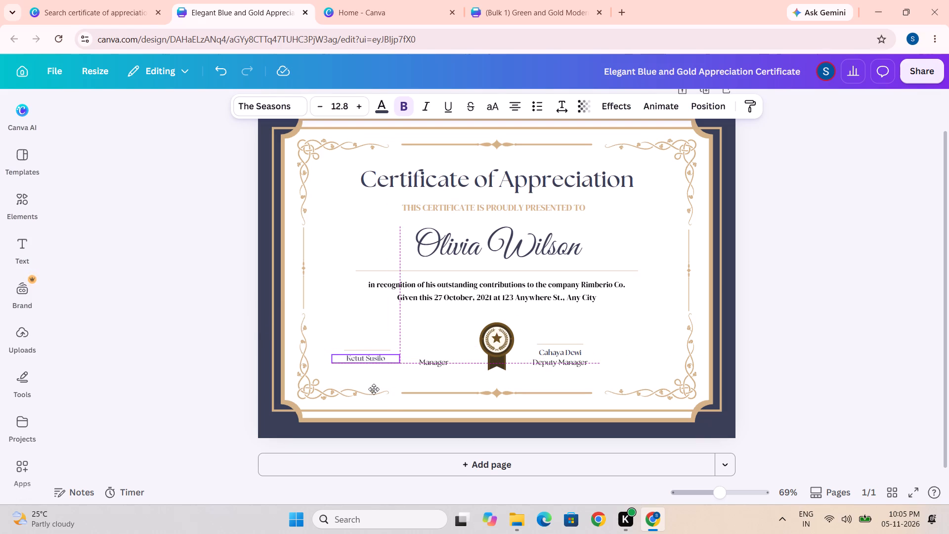
drag(374, 389, 372, 383)
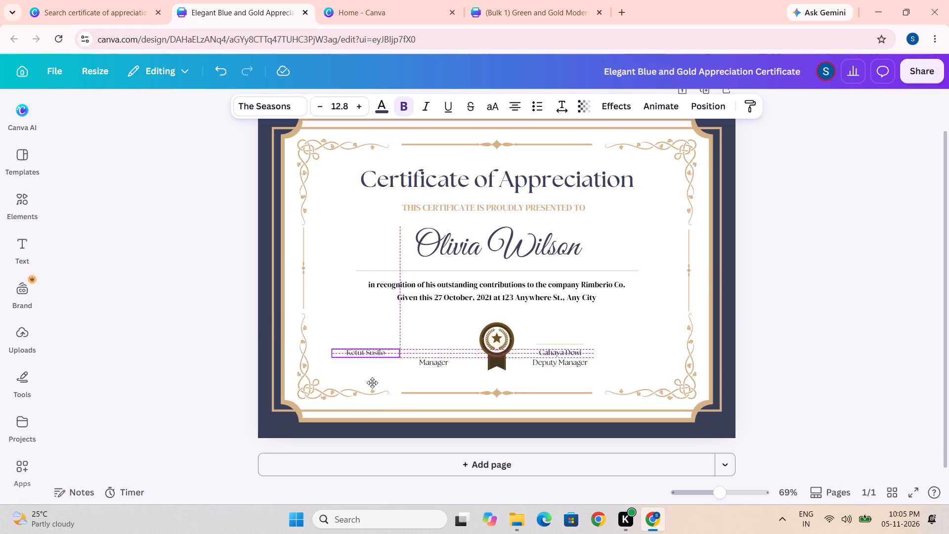
drag(372, 383, 374, 386)
Move the Manager title beneath the relocated name in the certificate's lower-left area.
click(429, 360)
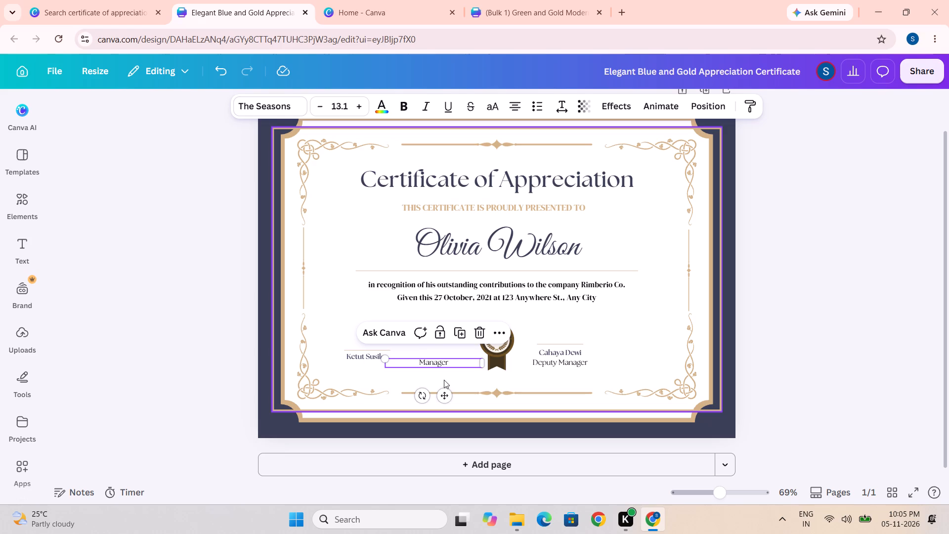
drag(446, 394, 380, 397)
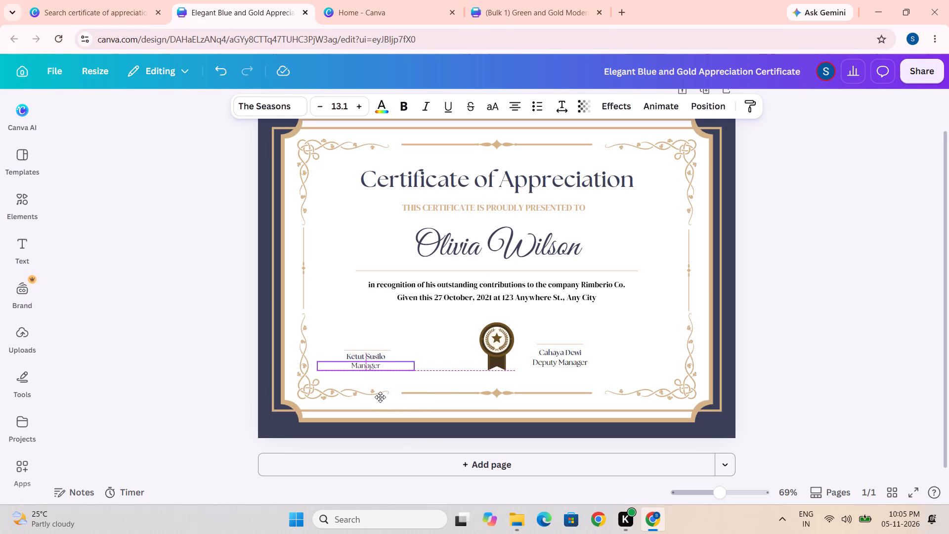
drag(380, 397, 375, 398)
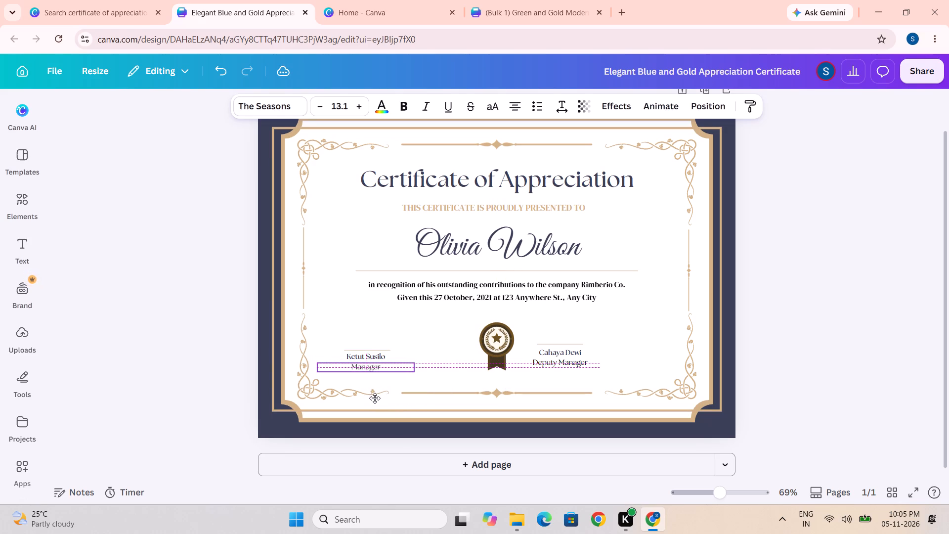
drag(375, 398, 373, 398)
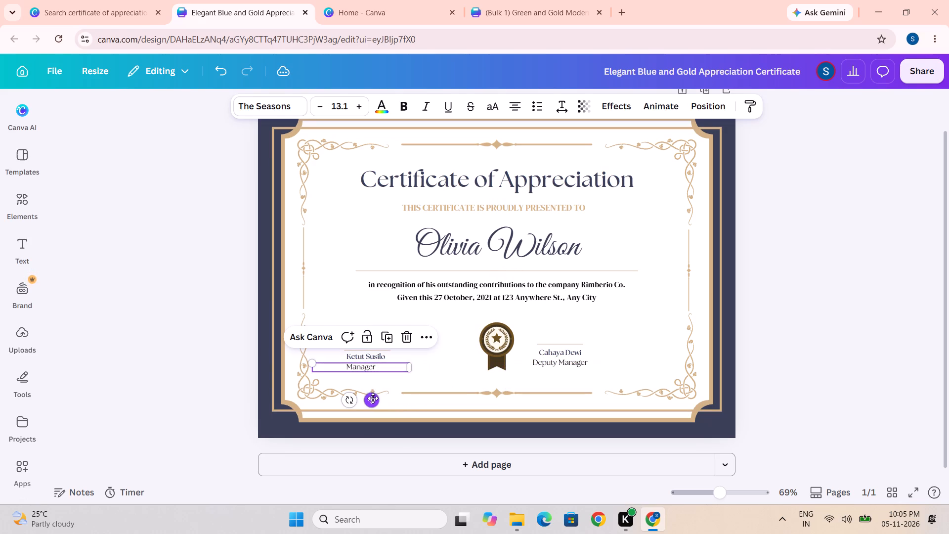
Shift the Deputy Manager's signature line slightly down and to the right on the certificate.
click(560, 343)
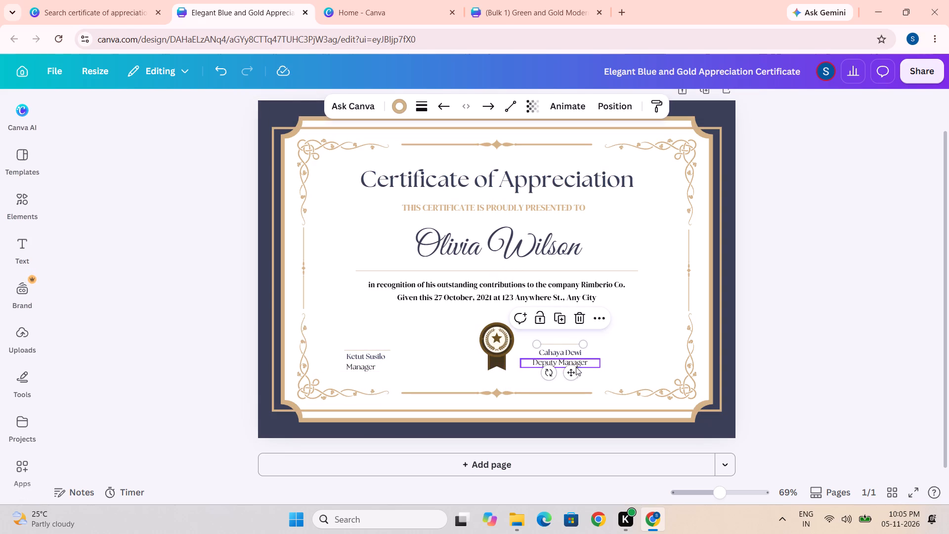
drag(575, 370, 586, 380)
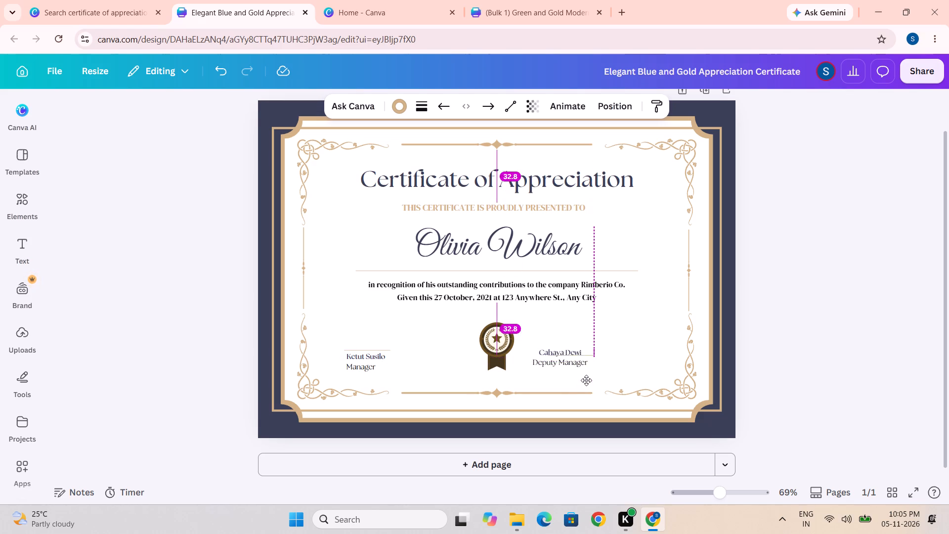
drag(586, 380, 585, 378)
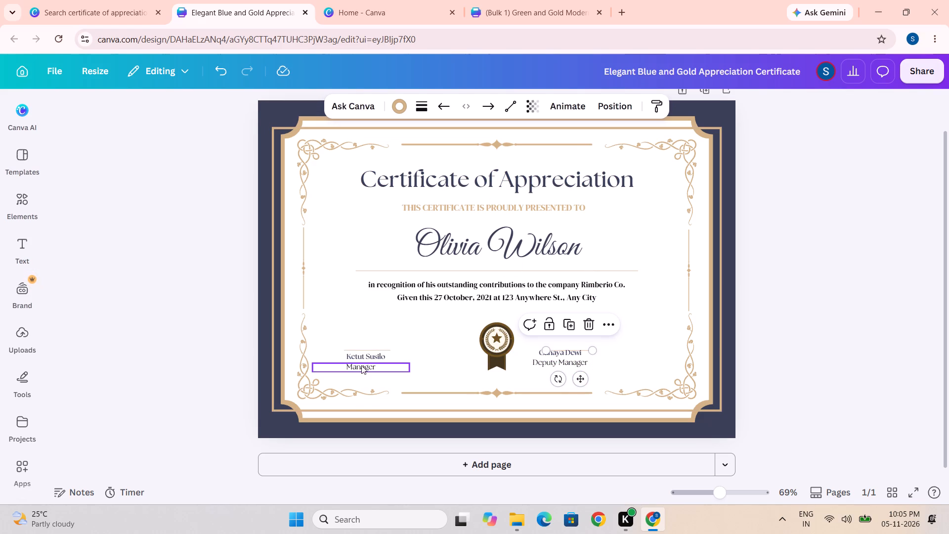
Lower the Manager title, name and signature line closer to the bottom border ornament, keeping them stacked together.
click(361, 365)
drag(370, 402, 370, 404)
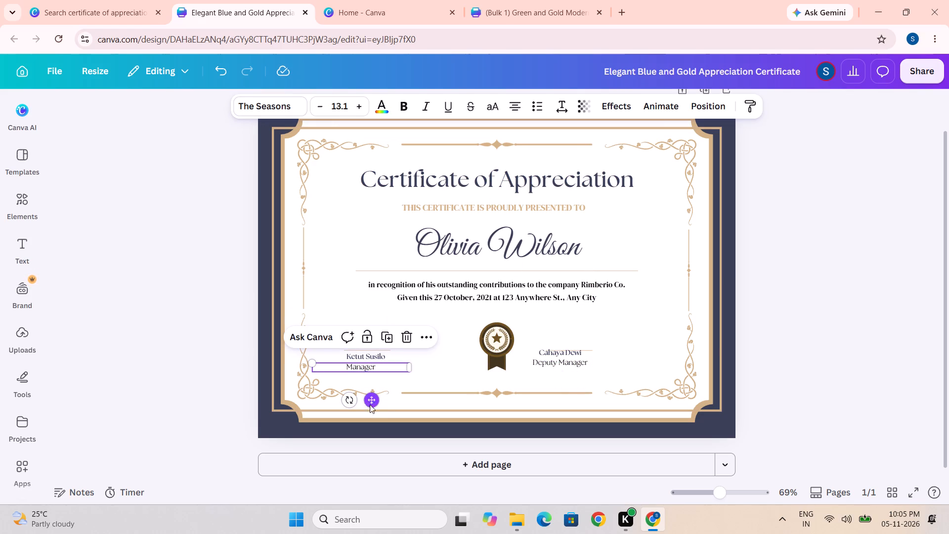
drag(370, 404, 370, 409)
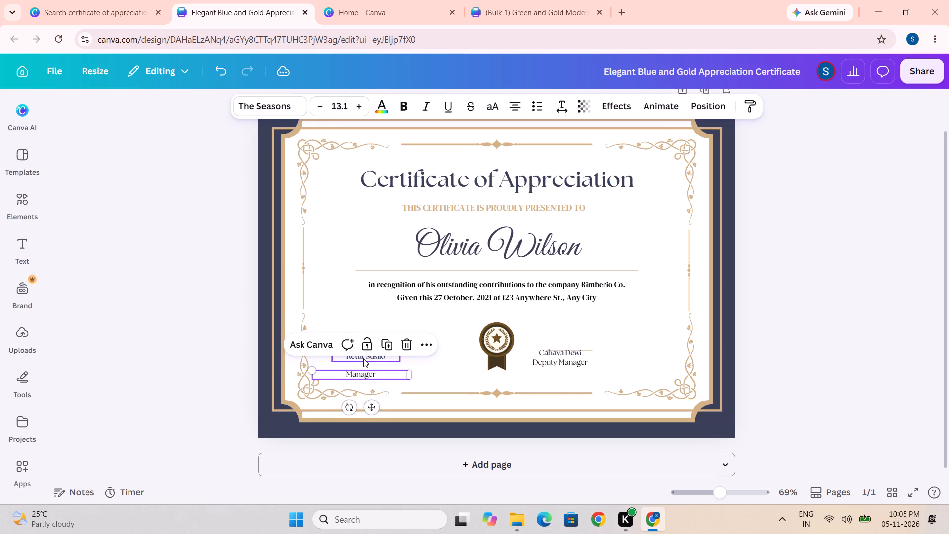
click(363, 359)
drag(374, 385, 370, 395)
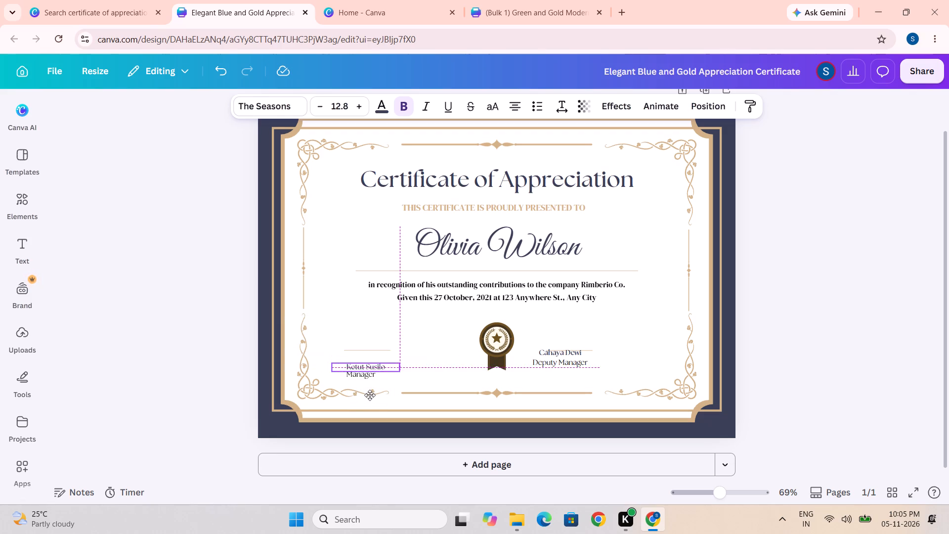
drag(370, 395, 369, 393)
click(366, 349)
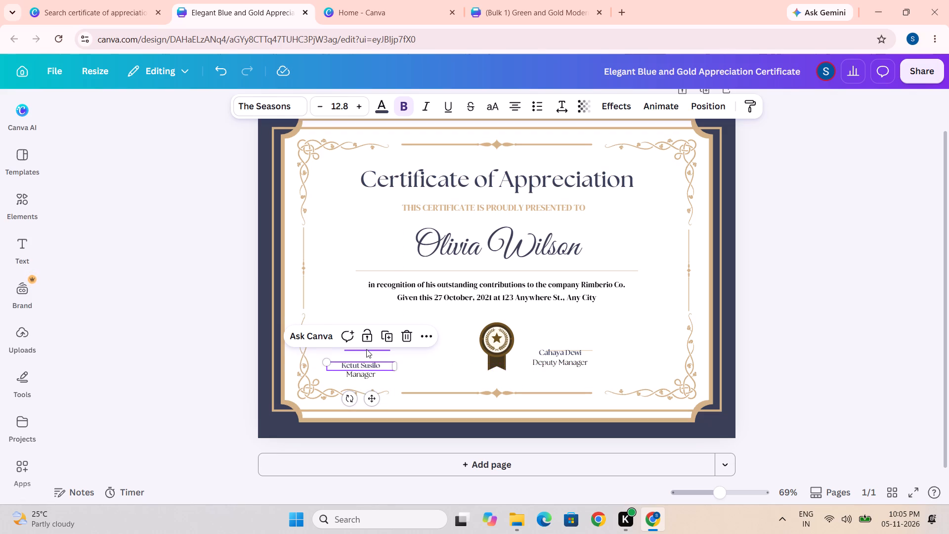
drag(377, 384, 370, 394)
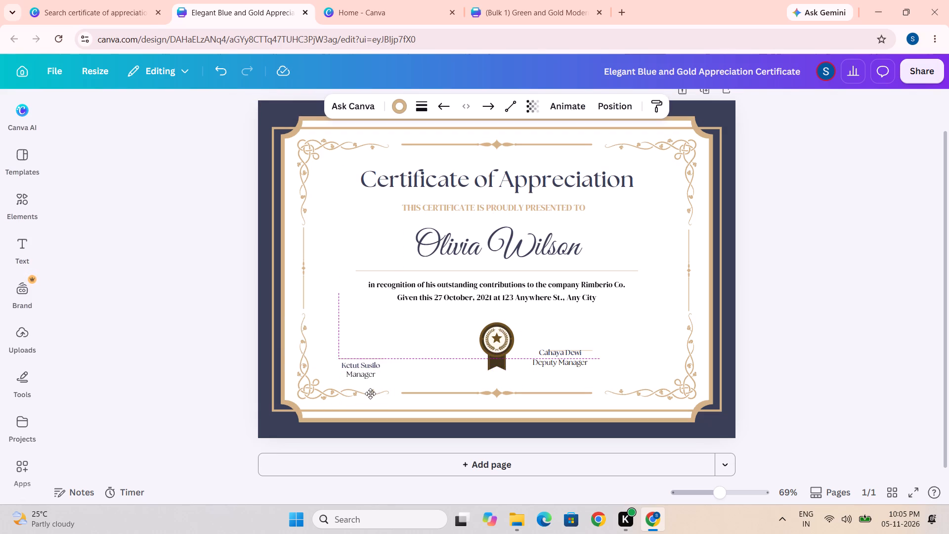
drag(370, 394, 369, 390)
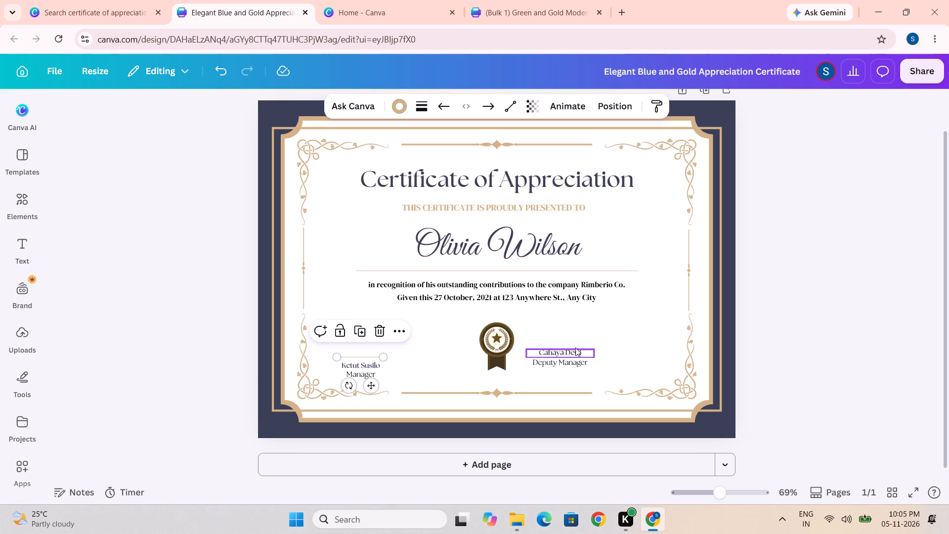
Lower the Deputy Manager title, name and signature line so they sit level with the Manager's signature block.
click(583, 359)
drag(574, 394, 573, 403)
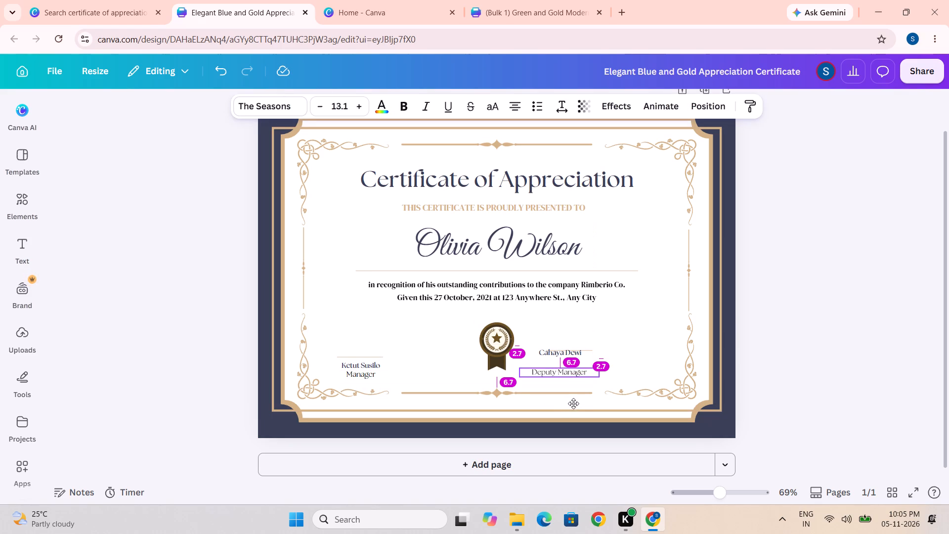
drag(573, 403, 573, 405)
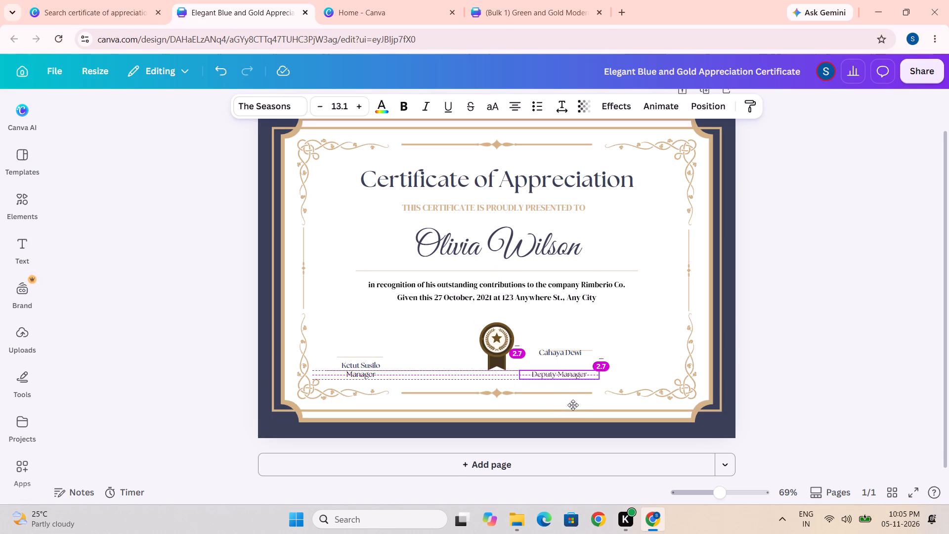
click(557, 356)
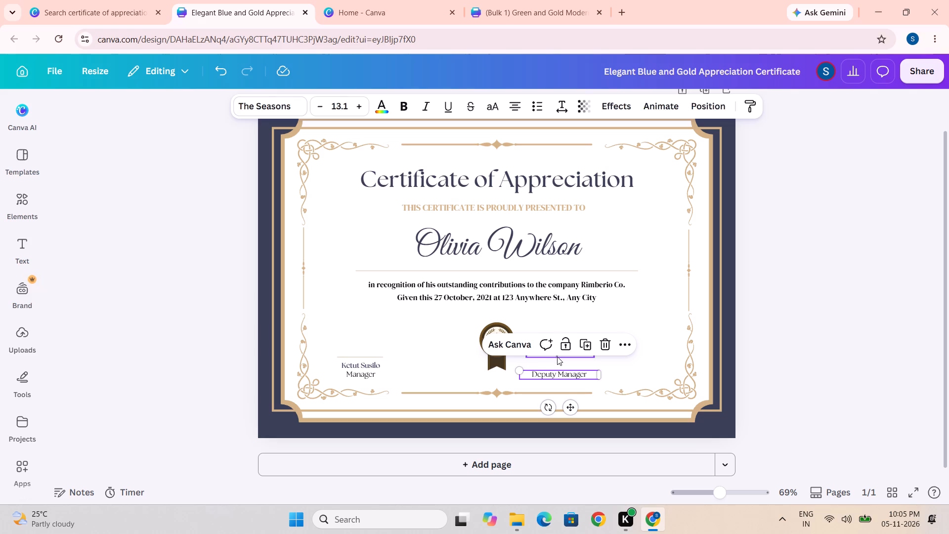
drag(569, 384, 571, 395)
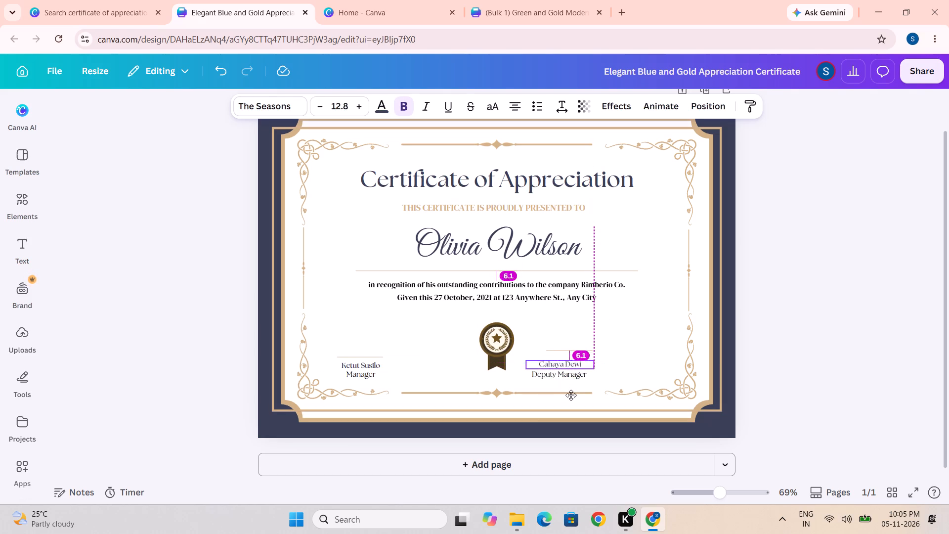
drag(571, 395, 572, 397)
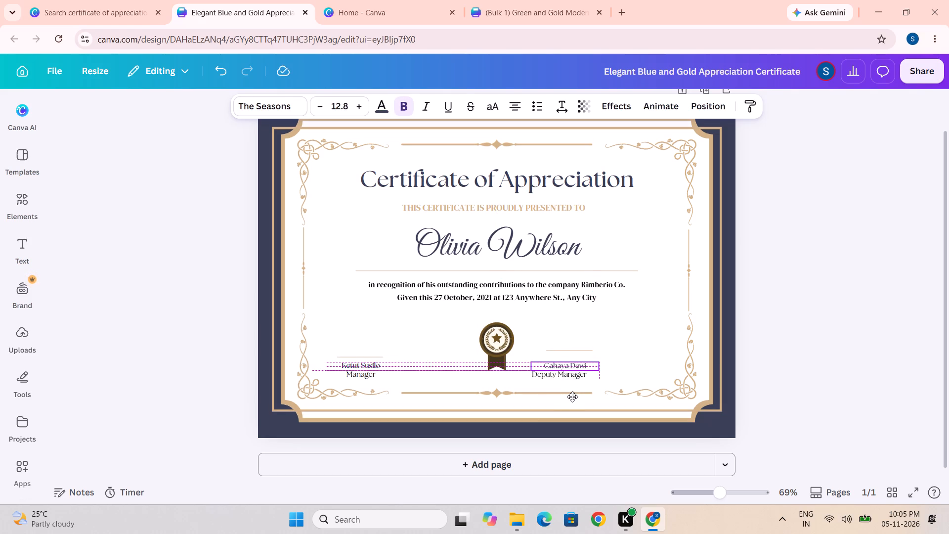
drag(572, 397, 572, 395)
click(572, 395)
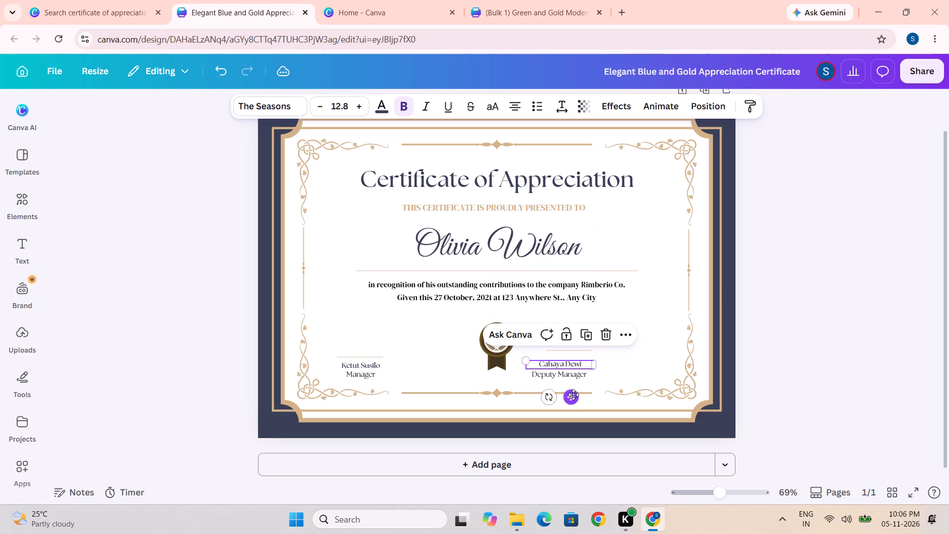
click(570, 352)
drag(580, 382, 580, 390)
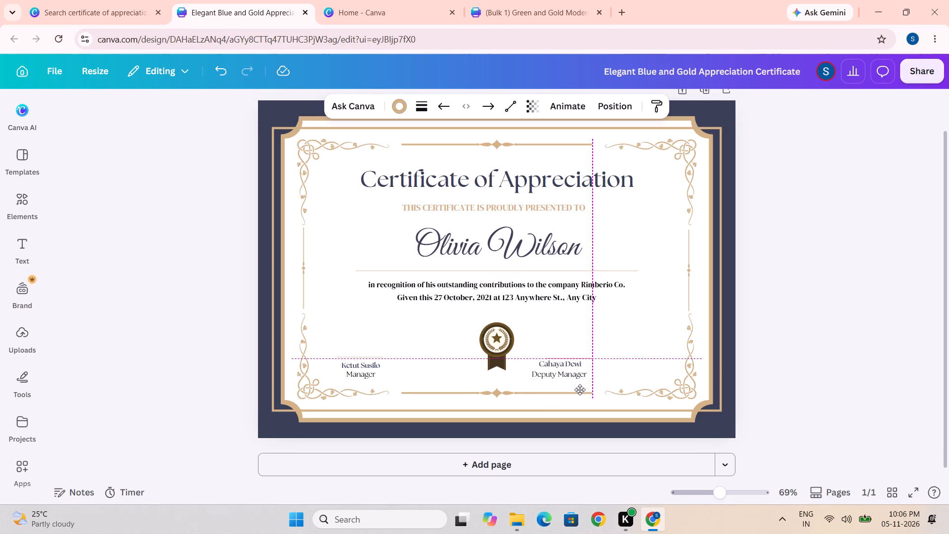
drag(580, 390, 576, 390)
drag(576, 390, 576, 389)
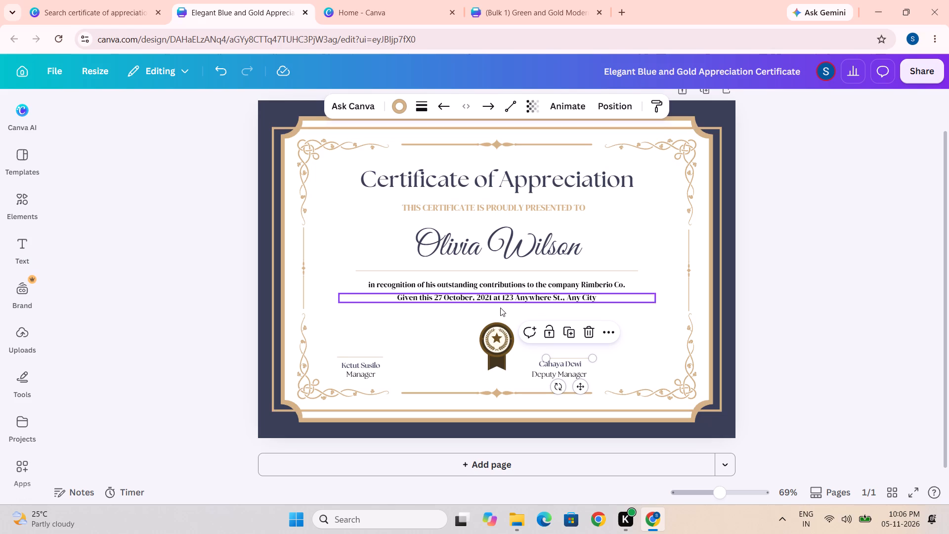
Lower the award rosette and its star, keeping the star centred in the rosette midway between the page's side borders.
click(499, 342)
click(500, 359)
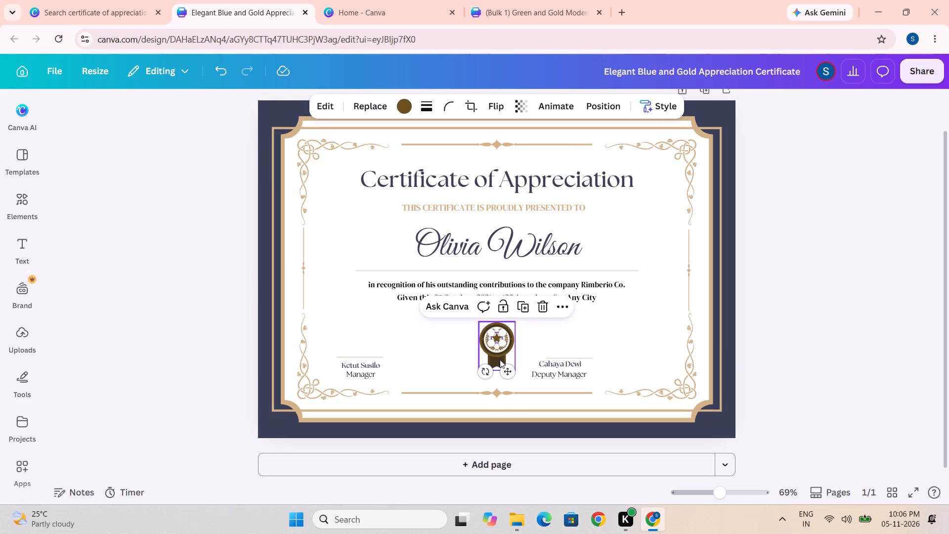
drag(507, 394, 488, 412)
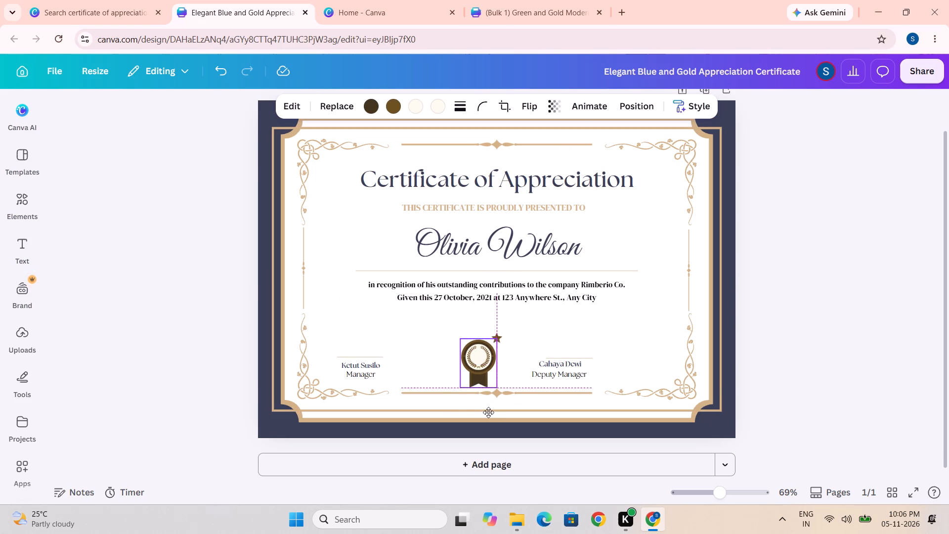
drag(488, 412, 489, 413)
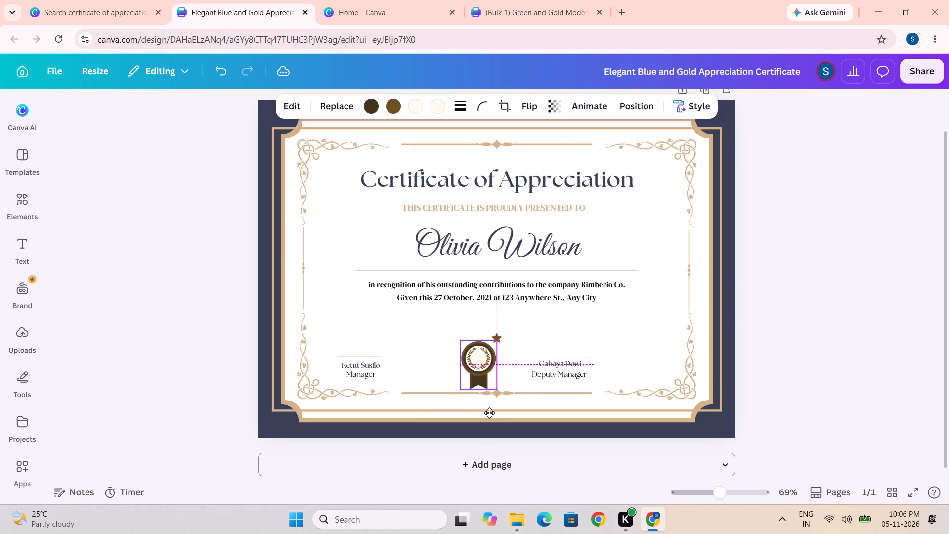
drag(489, 413, 488, 414)
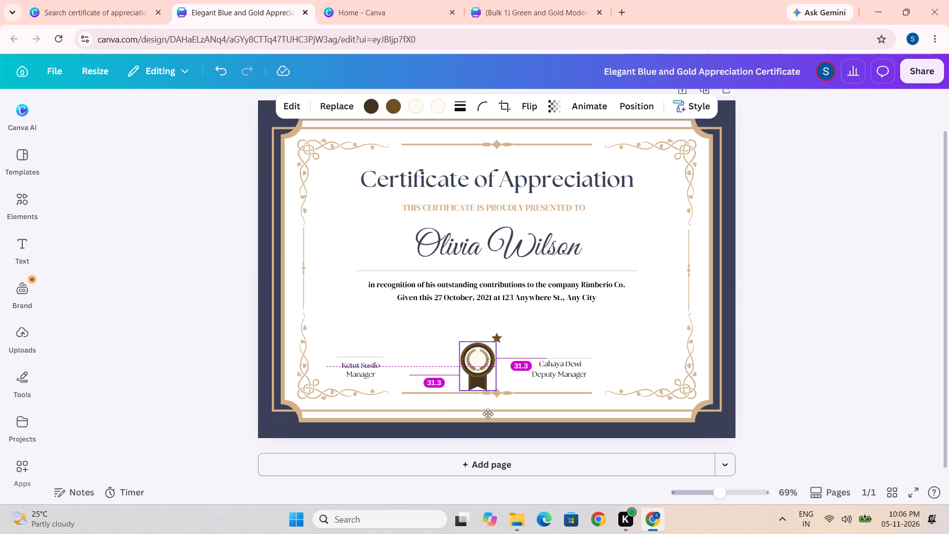
drag(488, 414, 499, 413)
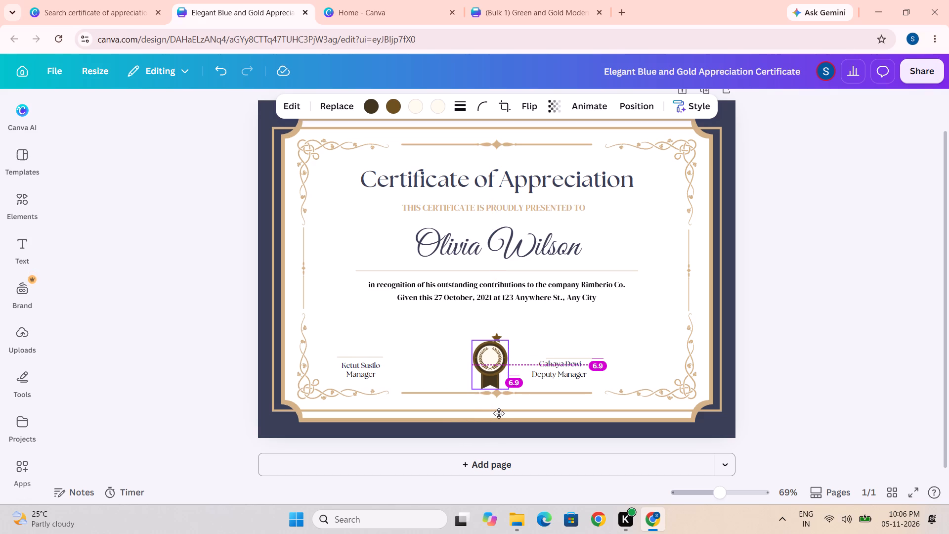
drag(499, 413, 505, 406)
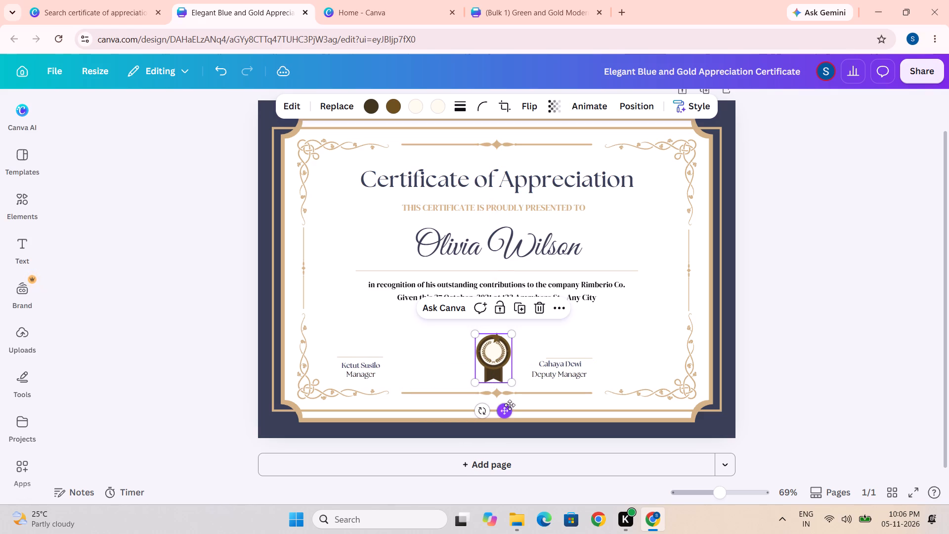
click(506, 406)
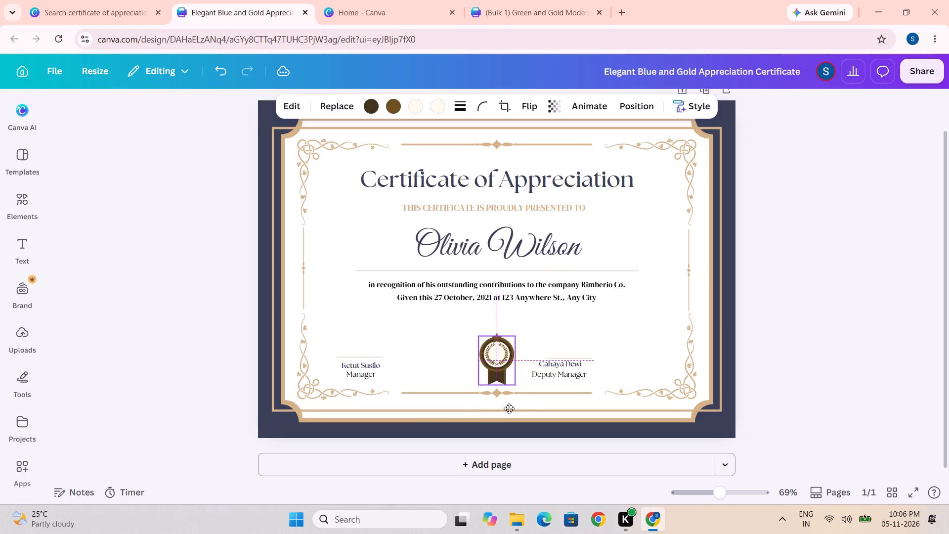
click(562, 356)
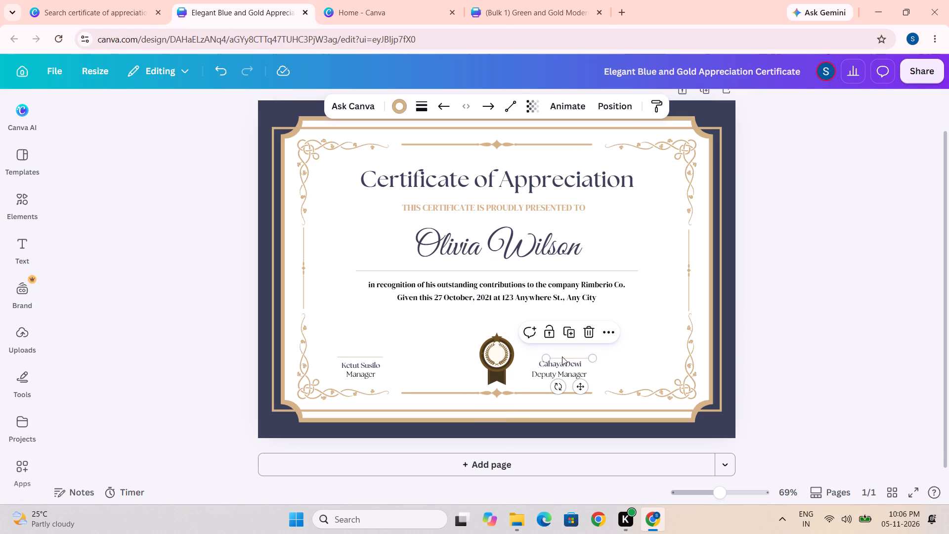
click(493, 336)
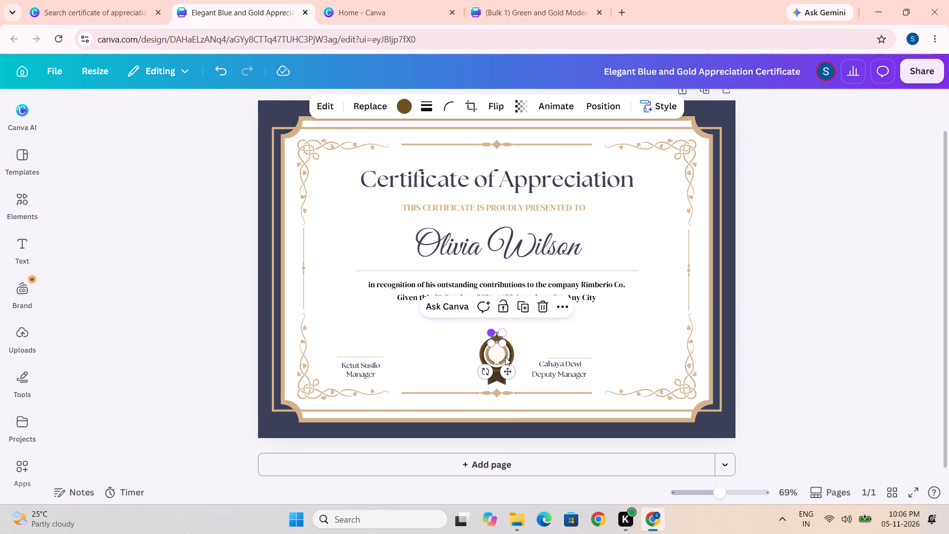
drag(507, 369, 505, 383)
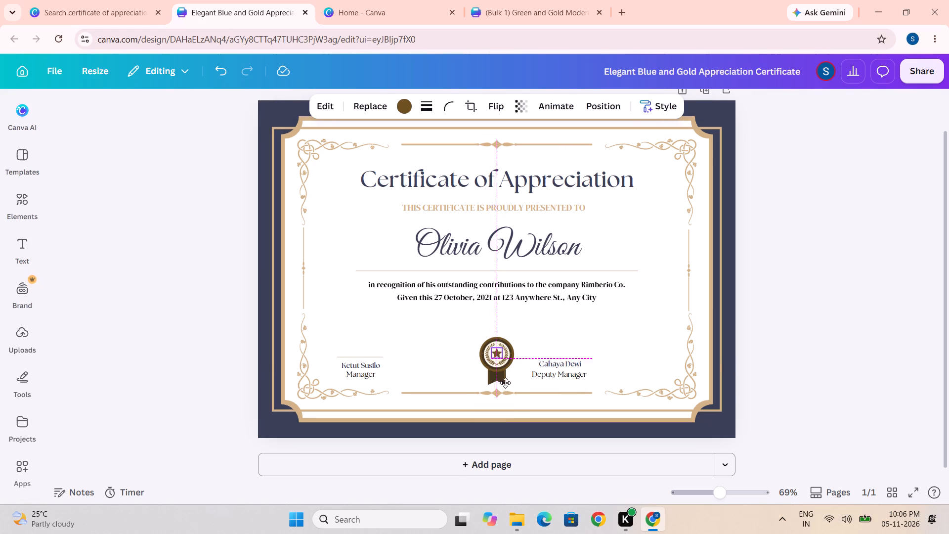
drag(505, 383, 507, 384)
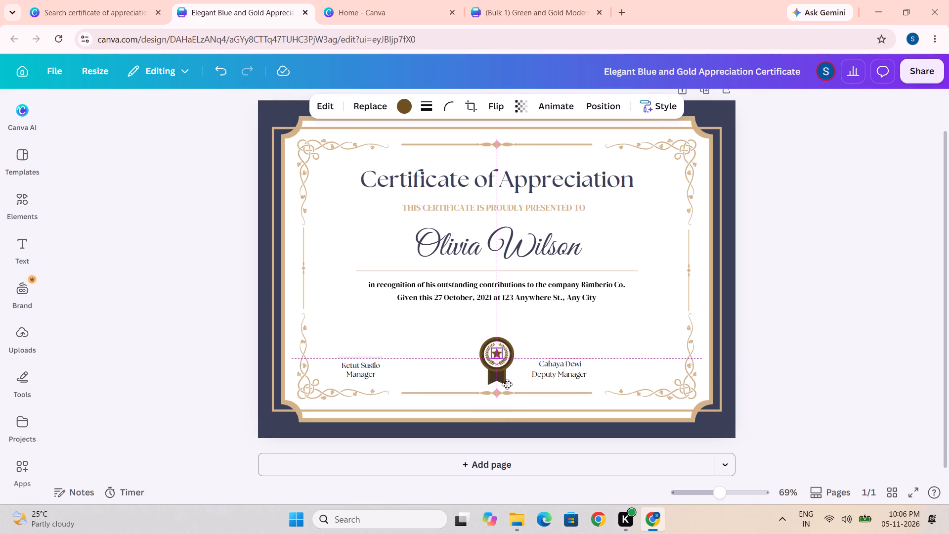
drag(507, 384, 508, 384)
Lower the date-and-place line to just above the award badge and the recognition line into the gap above it.
click(499, 294)
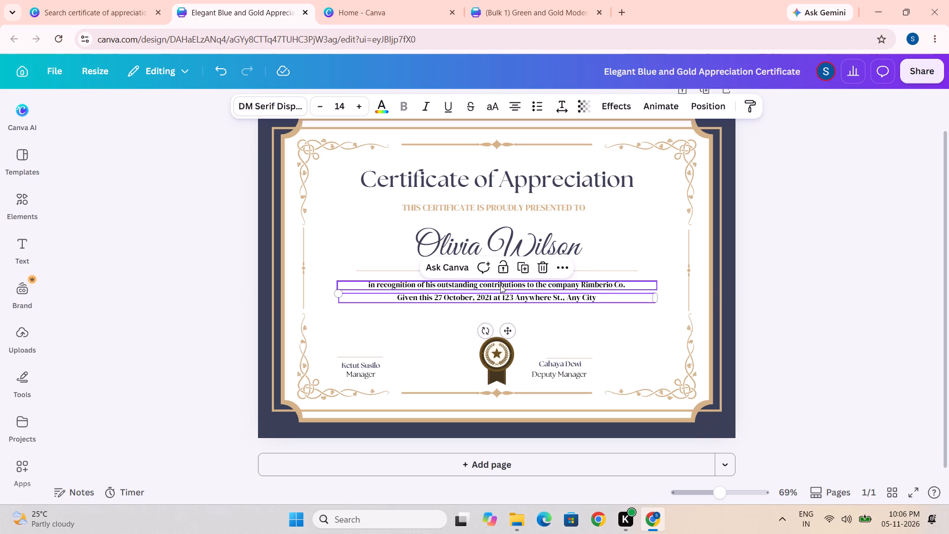
drag(508, 328, 509, 347)
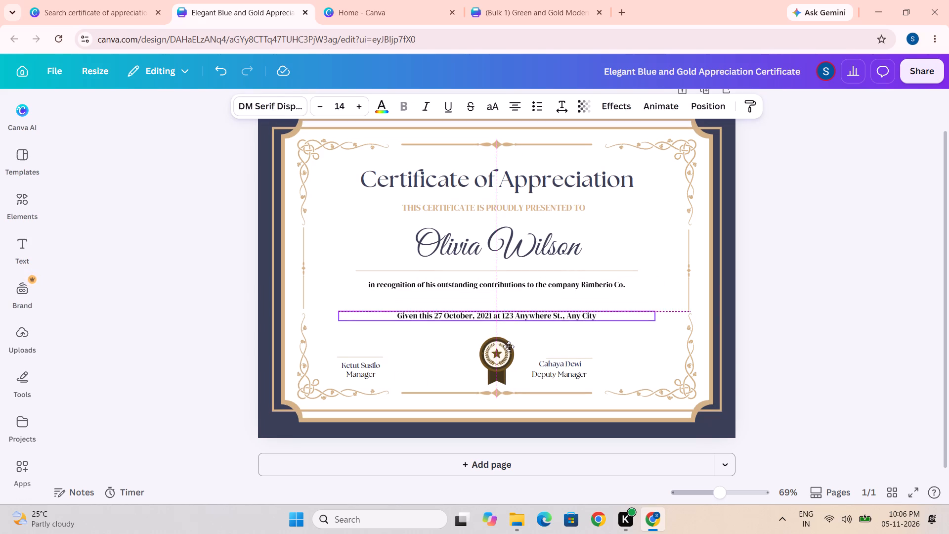
drag(509, 347, 502, 356)
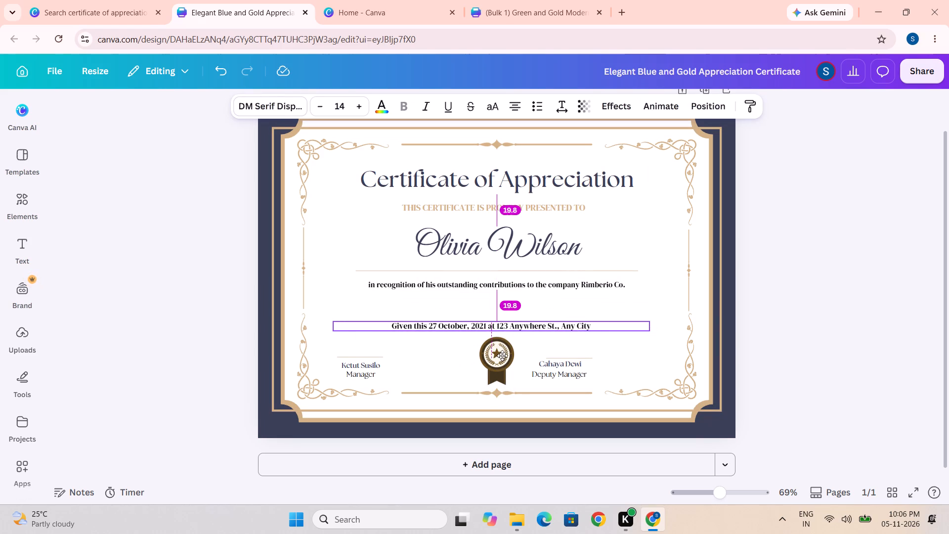
drag(502, 356, 503, 355)
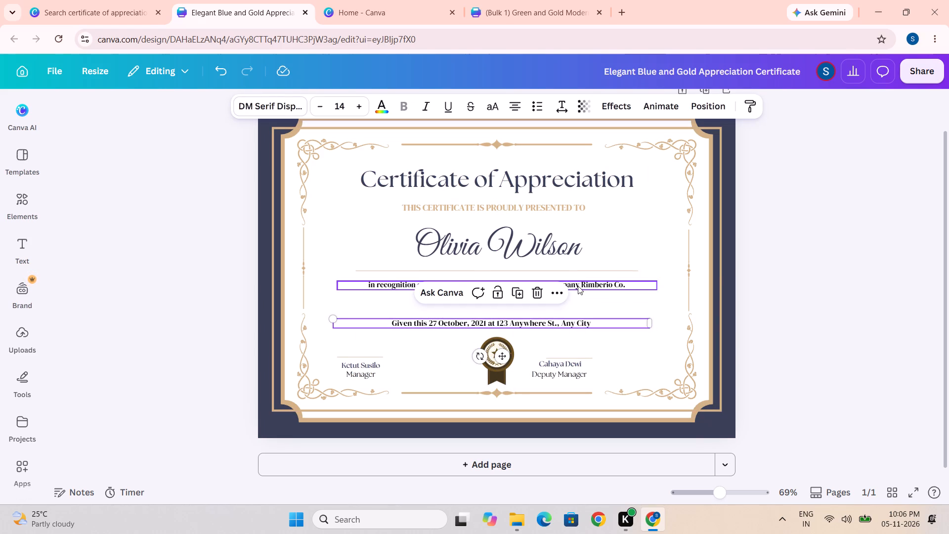
click(578, 286)
drag(506, 318, 508, 336)
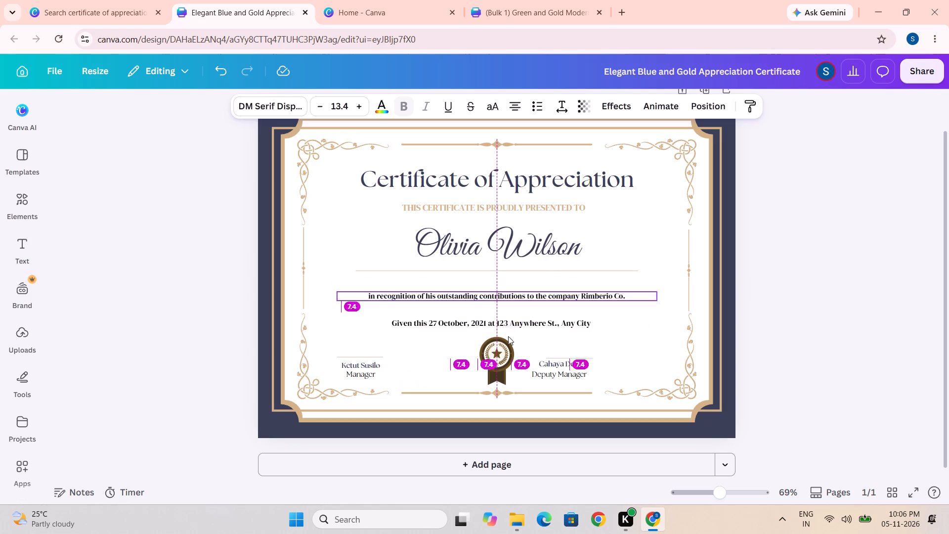
drag(508, 336, 509, 334)
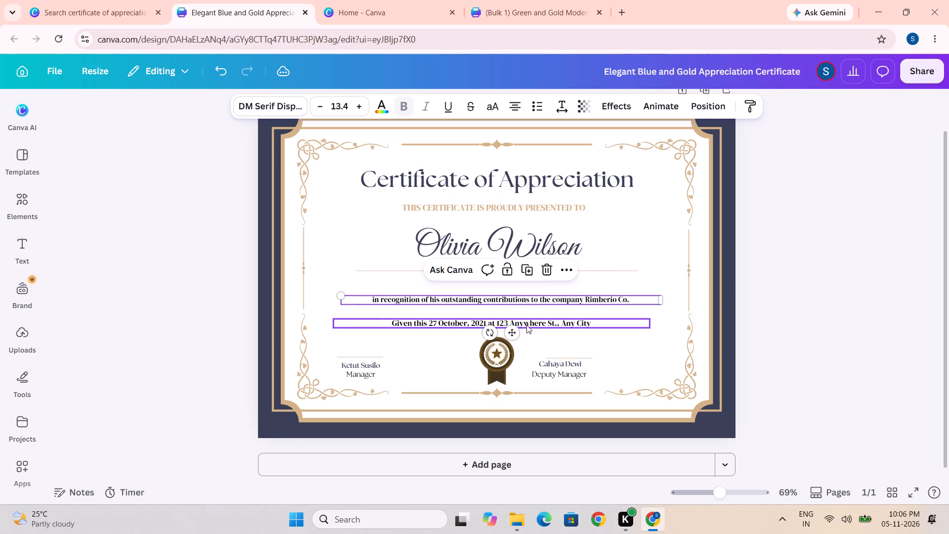
click(530, 324)
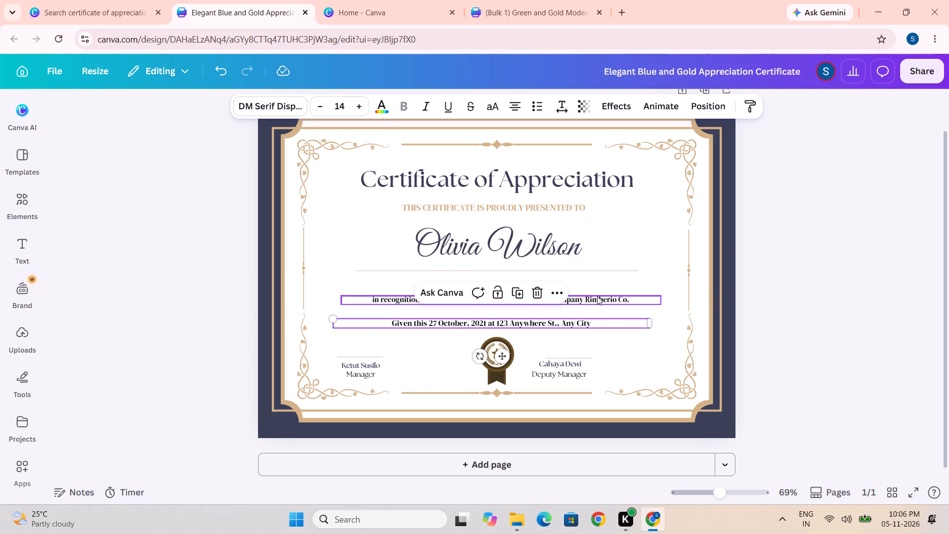
click(597, 296)
Lower the divider line to just above the recognition text and set the recipient's name directly on it.
click(597, 270)
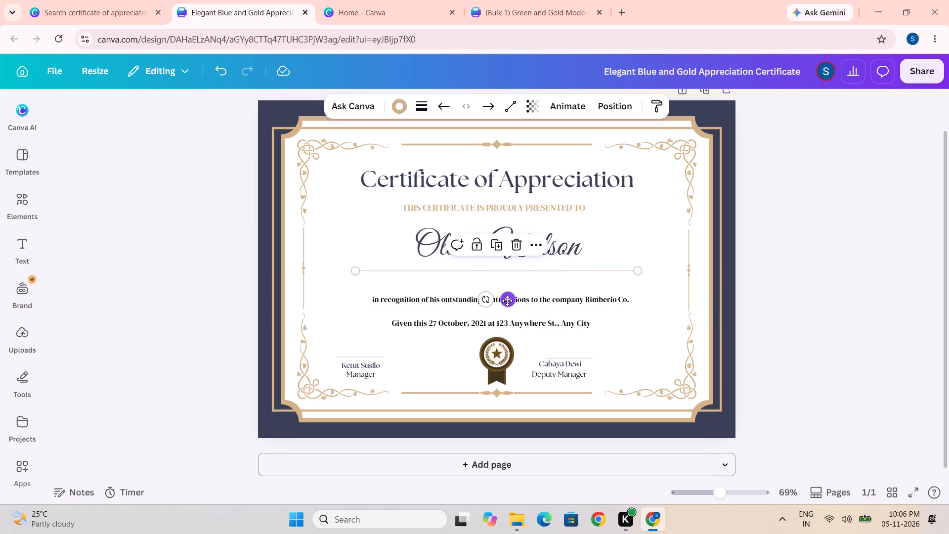
drag(507, 301, 505, 321)
click(545, 229)
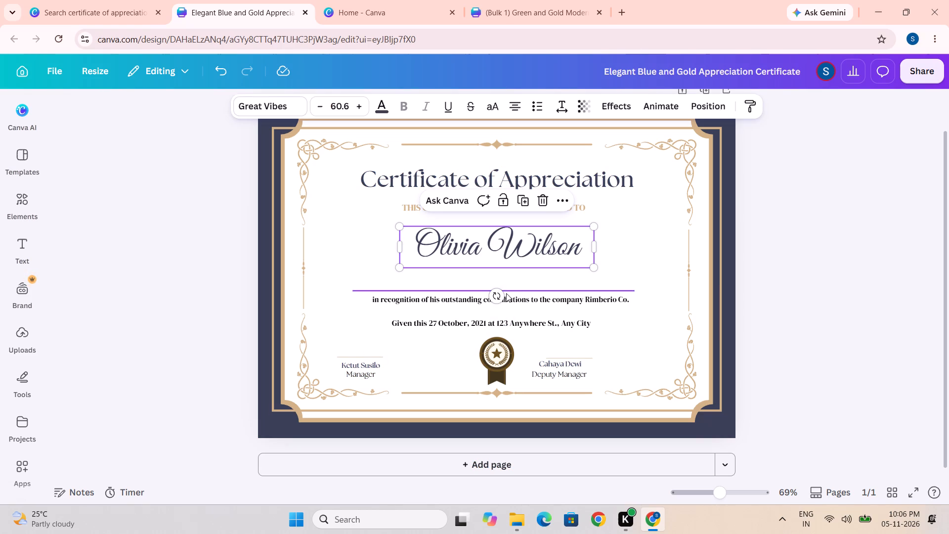
drag(533, 251, 533, 281)
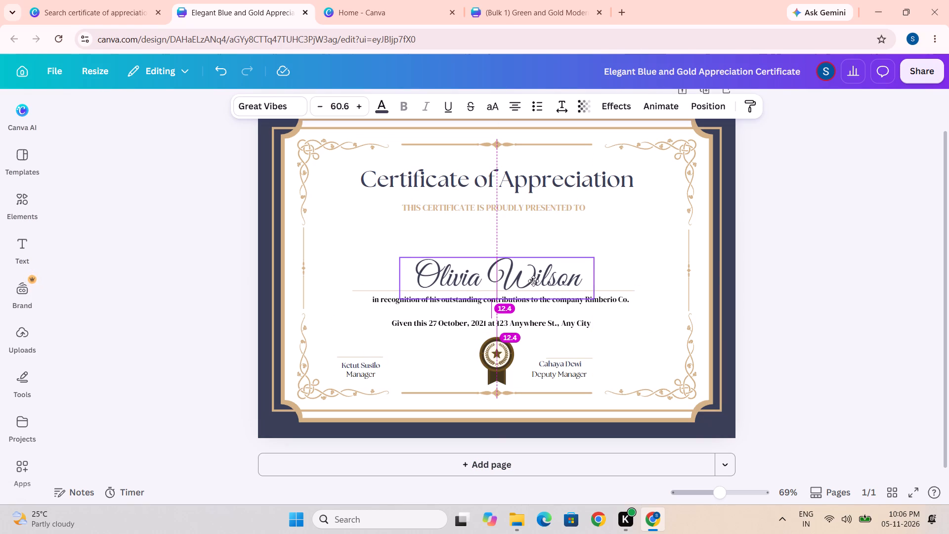
drag(533, 281, 533, 278)
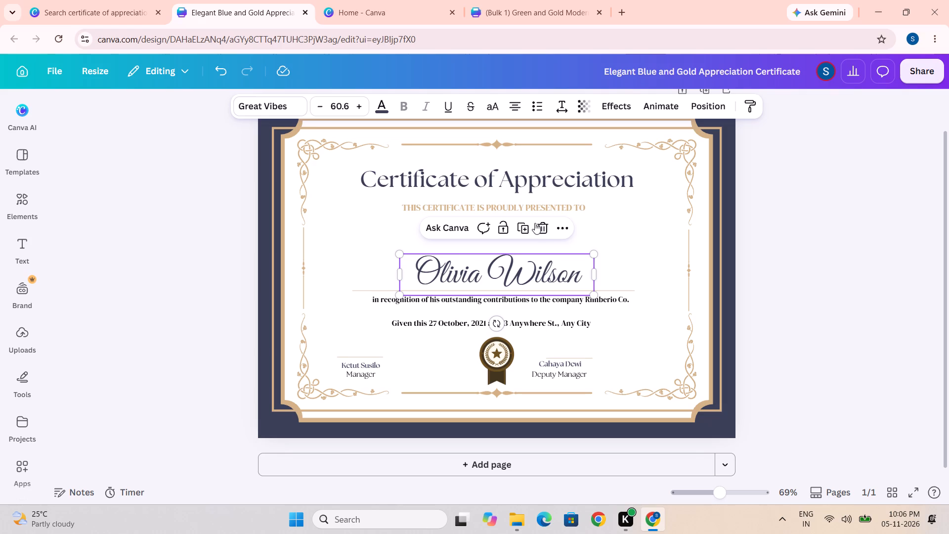
Lower the "This certificate is proudly presented to" line to just above the name, with the Certificate of Appreciation title close above it.
click(533, 209)
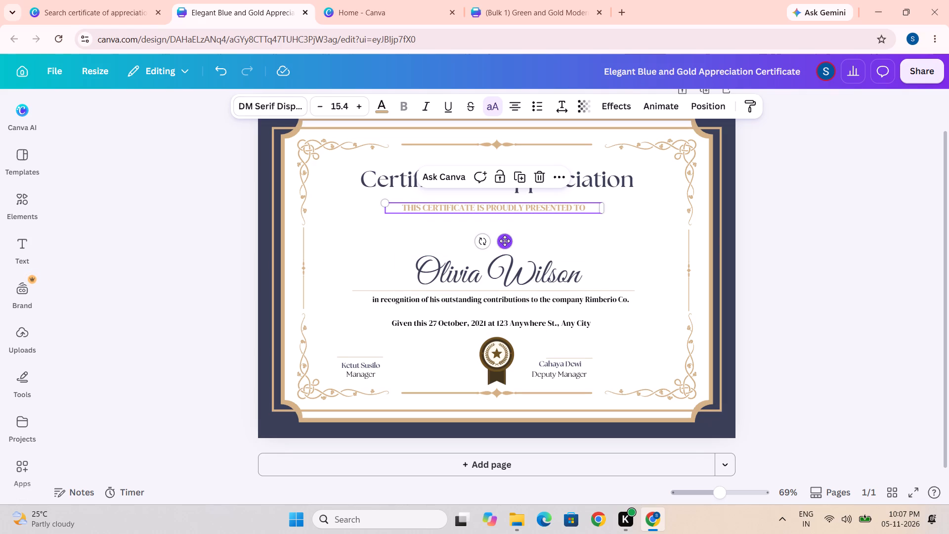
drag(505, 241, 513, 272)
click(518, 174)
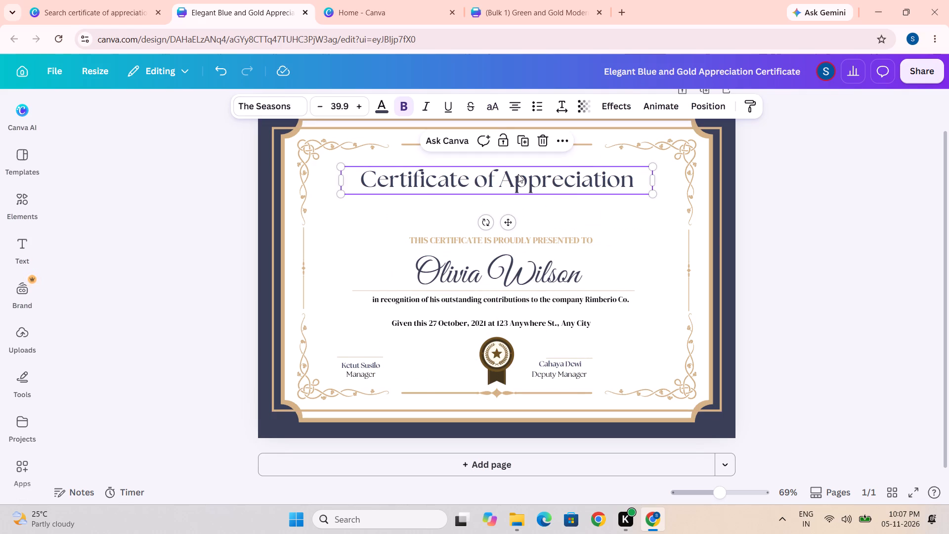
drag(509, 219, 511, 247)
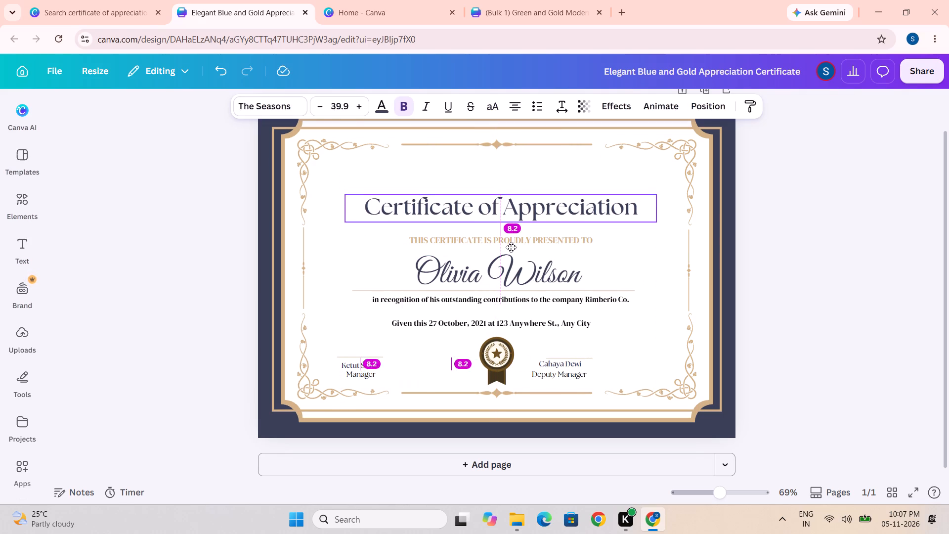
drag(511, 247, 511, 251)
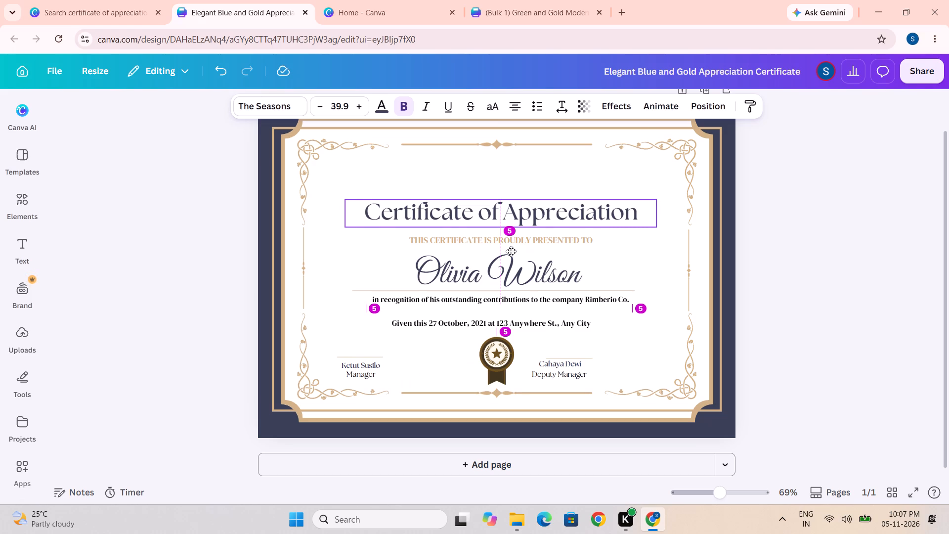
Check the (Bulk 1) Green and Gold Modern Participation Certificate design and close it.
click(510, 0)
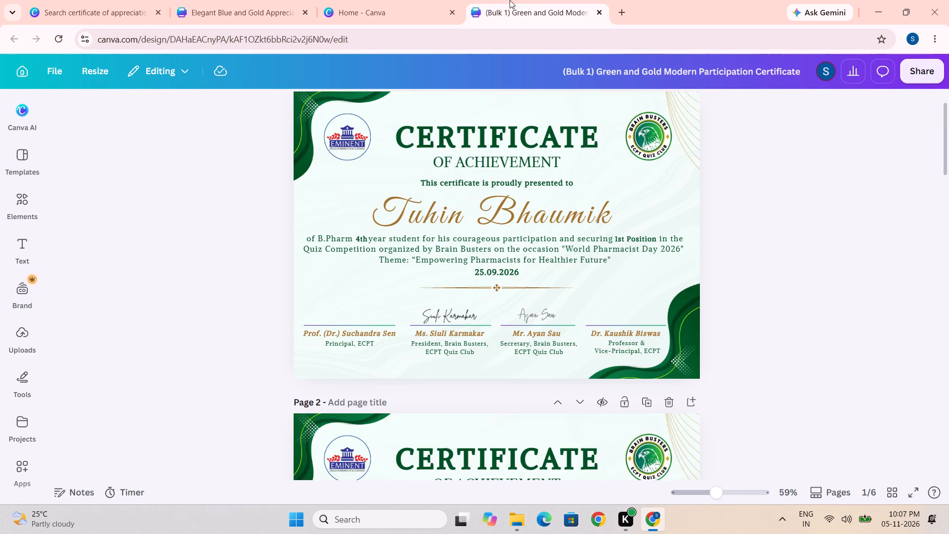
click(270, 0)
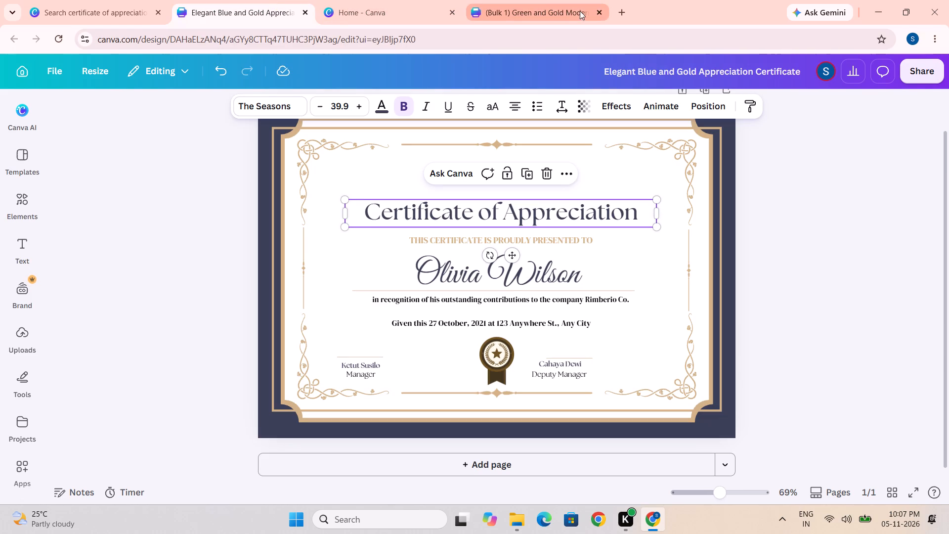
click(599, 11)
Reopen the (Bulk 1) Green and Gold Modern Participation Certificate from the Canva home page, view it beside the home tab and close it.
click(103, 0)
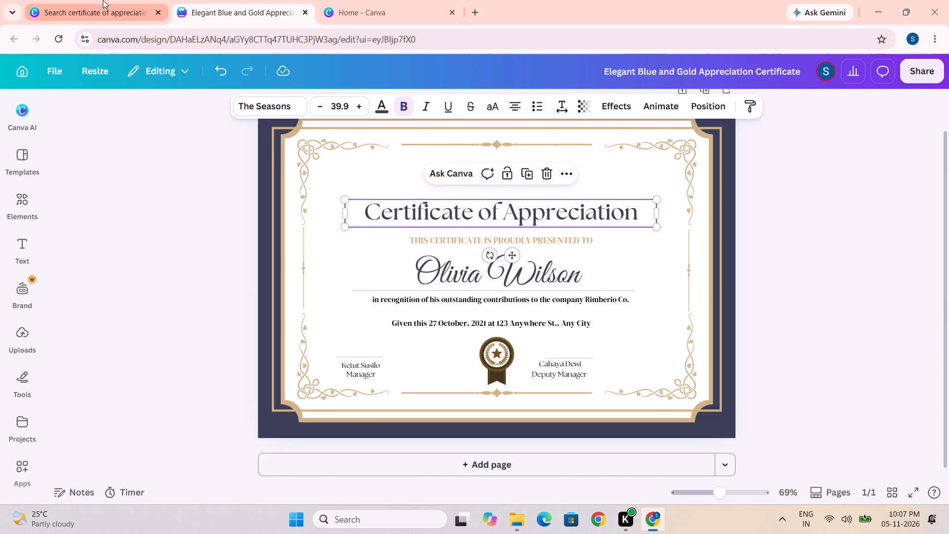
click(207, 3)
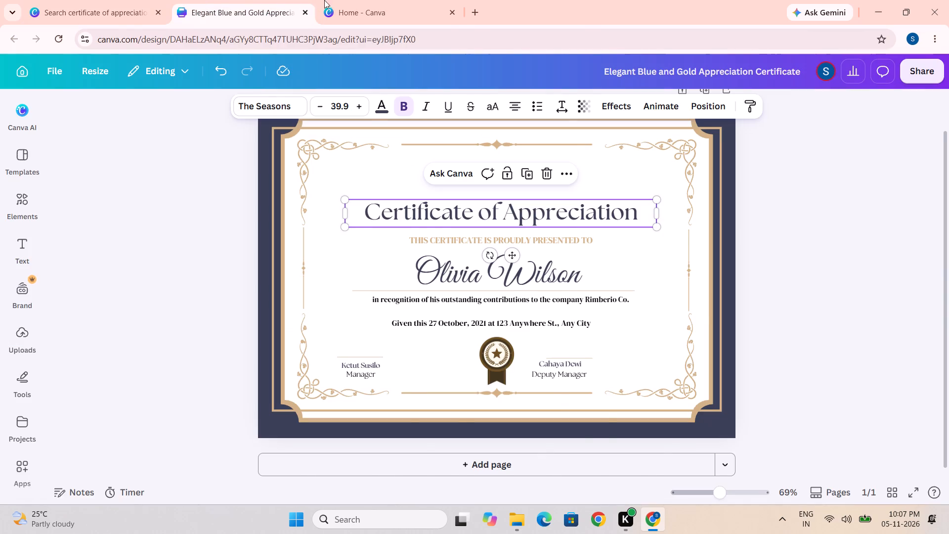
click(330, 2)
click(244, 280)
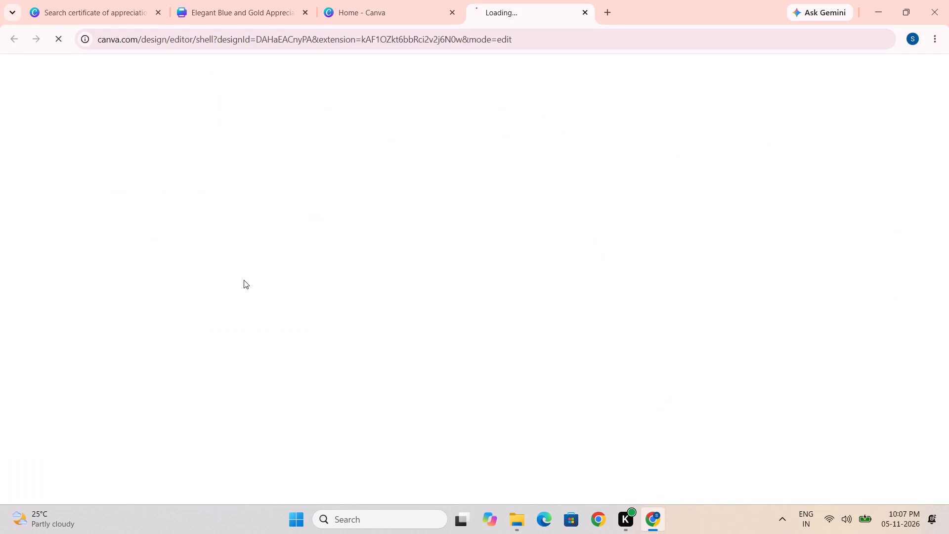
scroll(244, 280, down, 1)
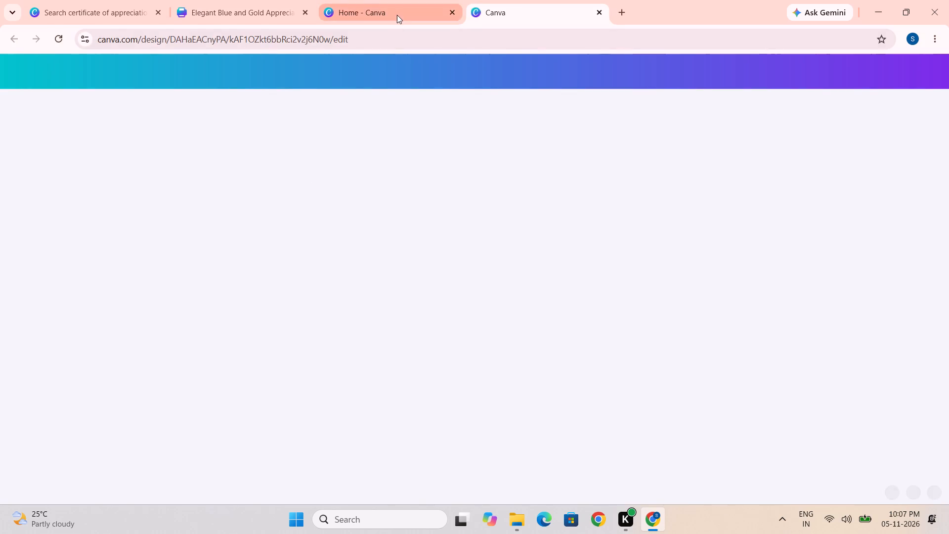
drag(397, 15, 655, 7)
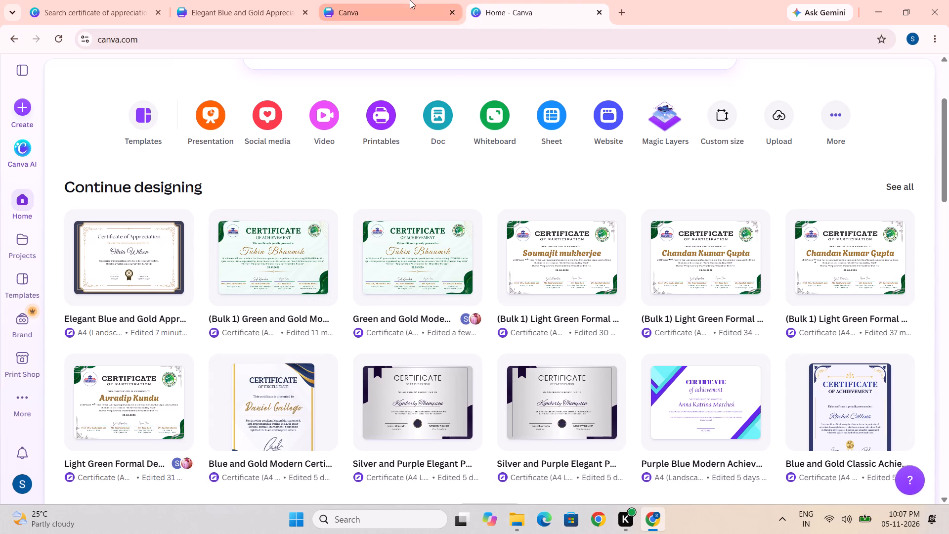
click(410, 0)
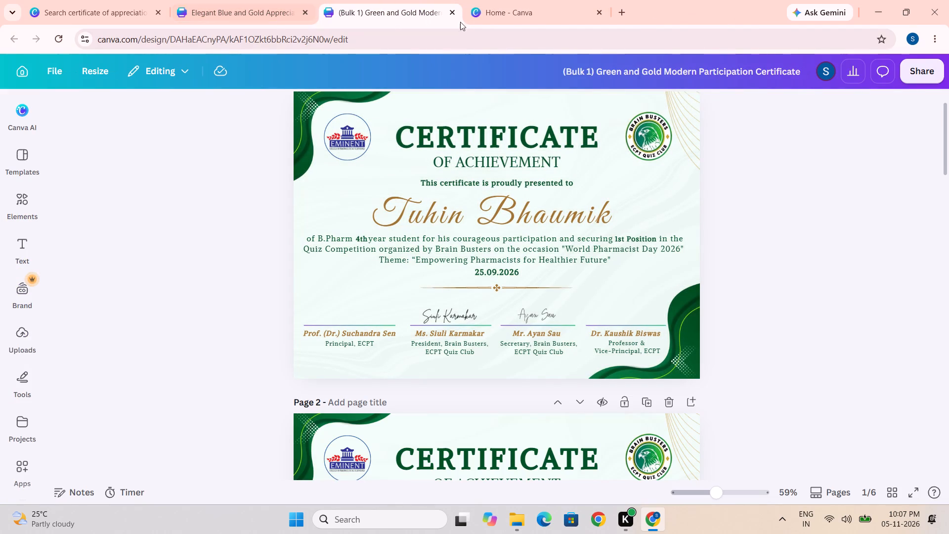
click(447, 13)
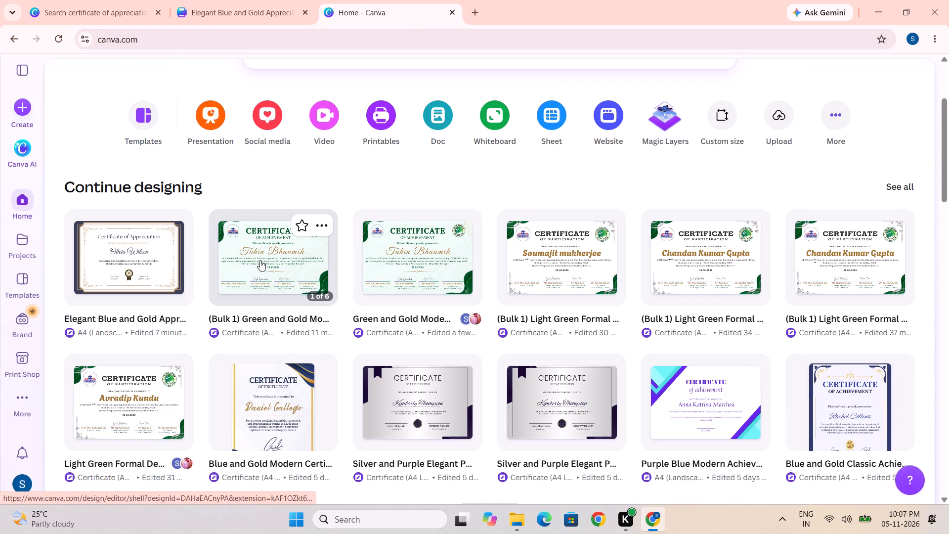
Copy the Eminent logo from the Green and Gold Modern Participation Certificate into the appreciation certificate's upper-left corner, inside the ornamental border.
click(390, 258)
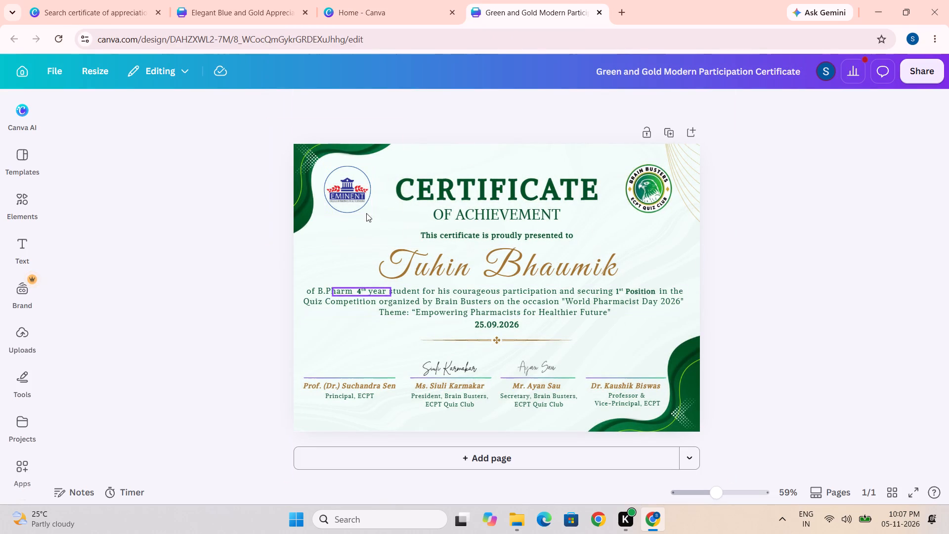
click(360, 194)
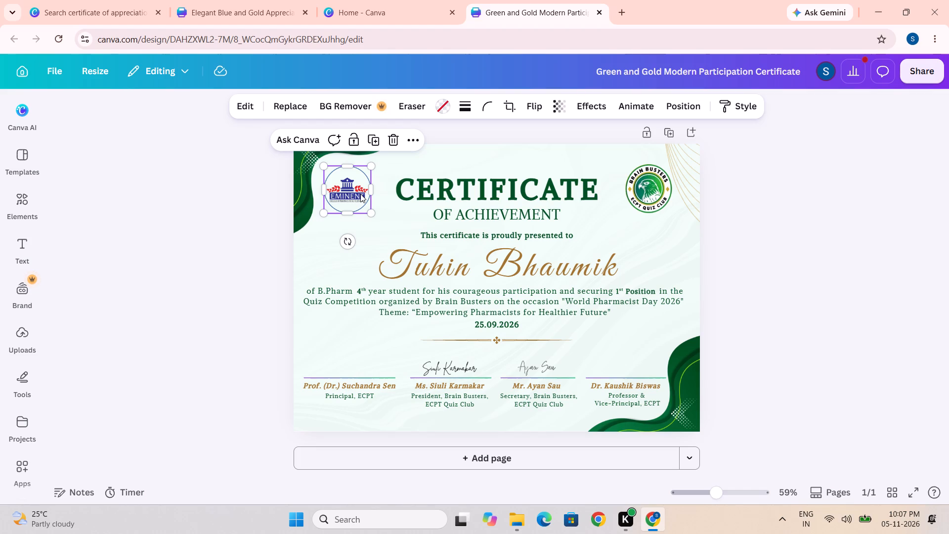
key(ctrl+c)
click(210, 0)
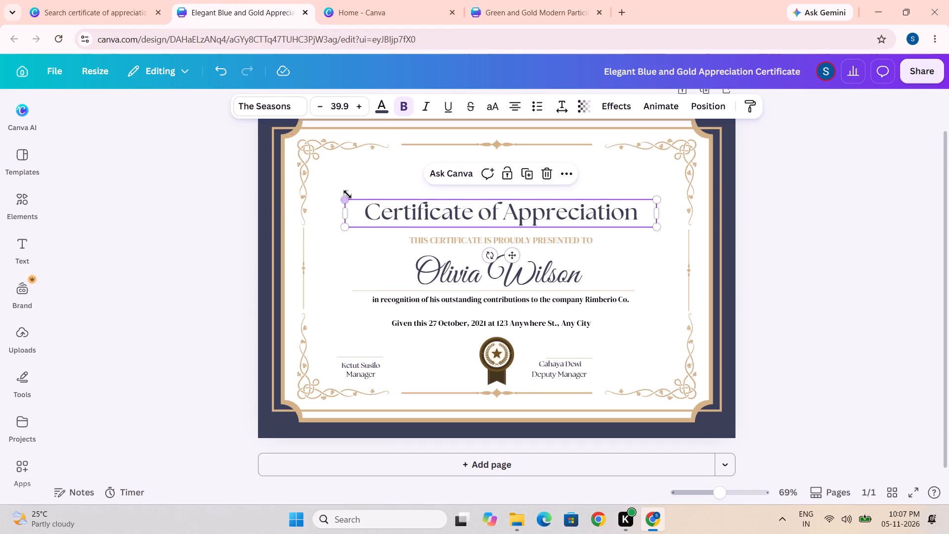
click(348, 168)
key(ctrl+v)
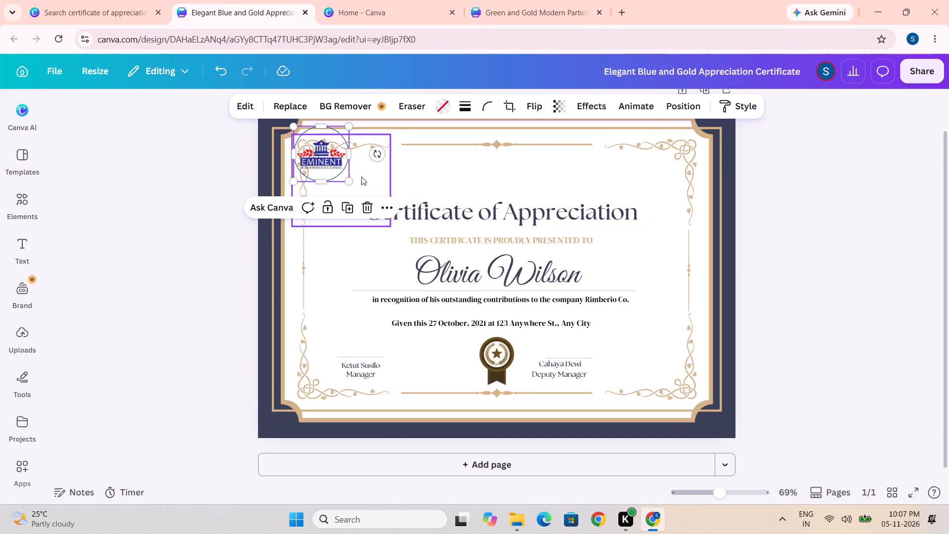
drag(323, 168, 345, 192)
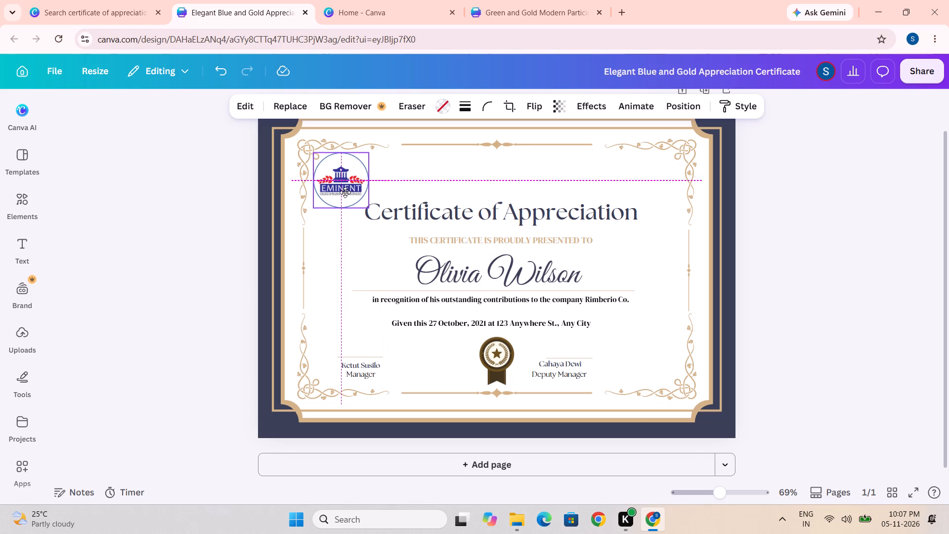
drag(345, 192, 342, 194)
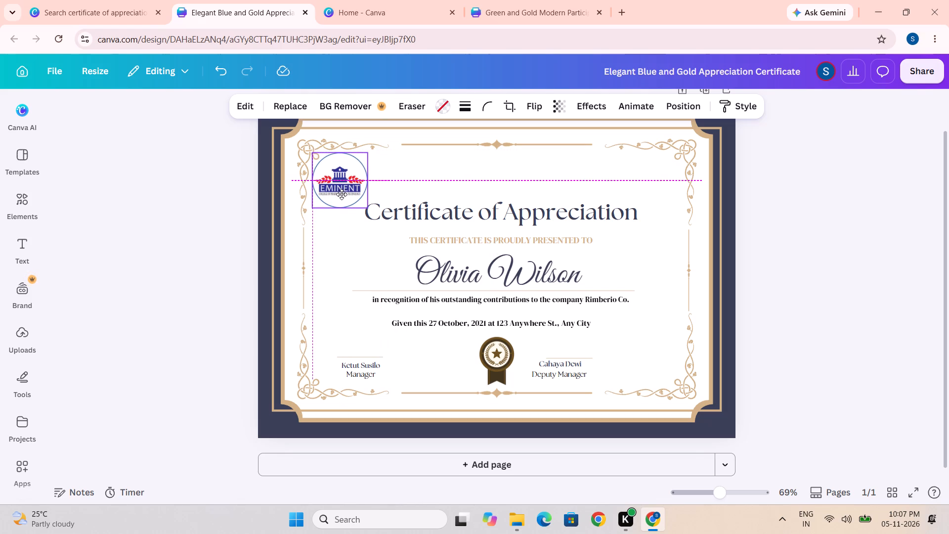
drag(342, 194, 342, 193)
click(483, 172)
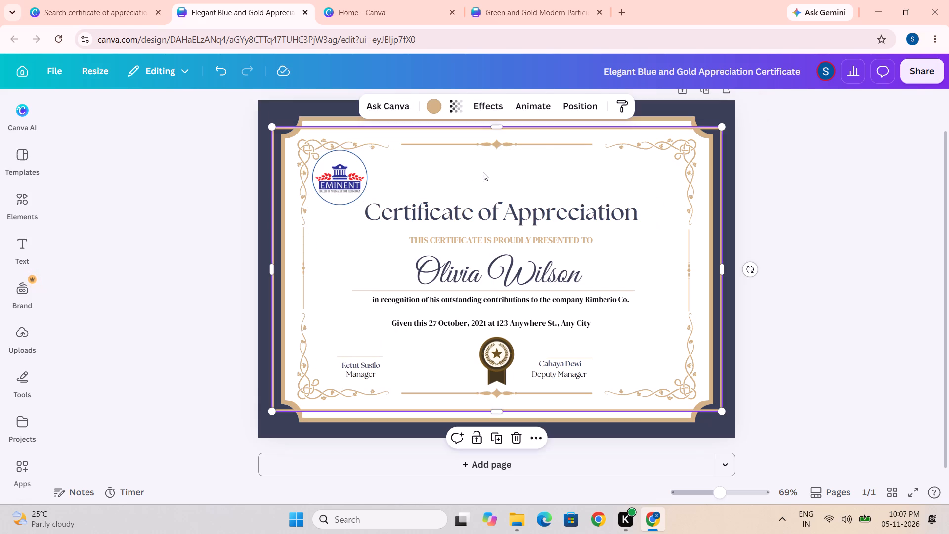
Copy the Brain Busters ECPT Quiz Club logo from the Green and Gold certificate into the appreciation certificate's upper-right corner.
click(377, 0)
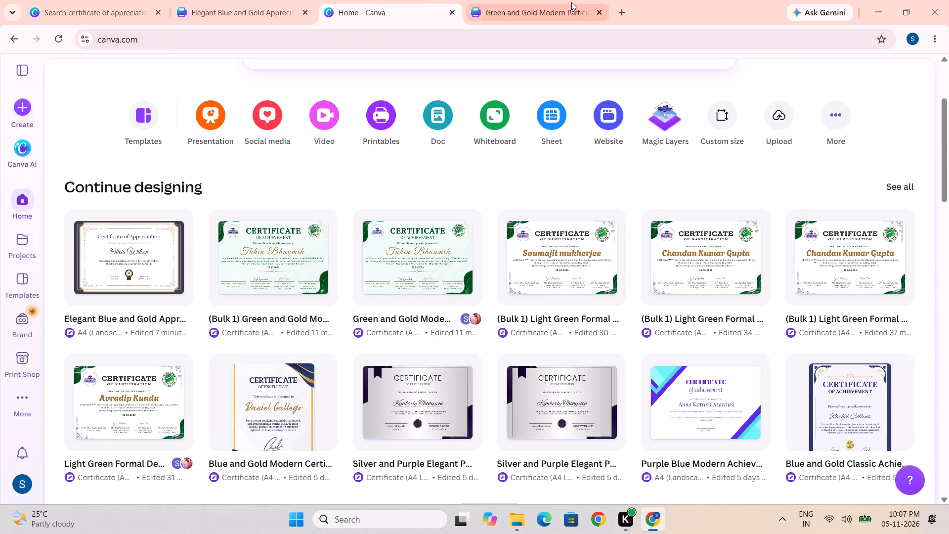
click(572, 2)
drag(557, 12, 444, 1)
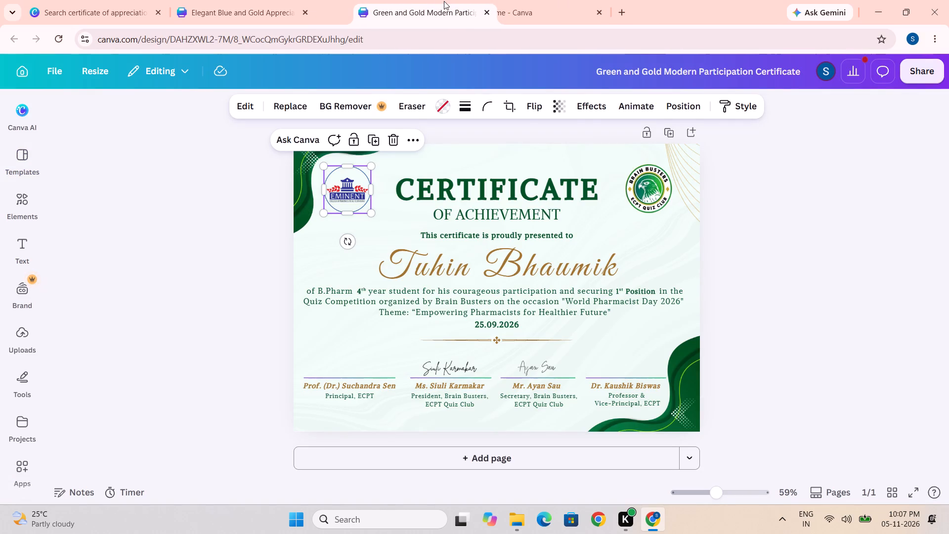
click(643, 199)
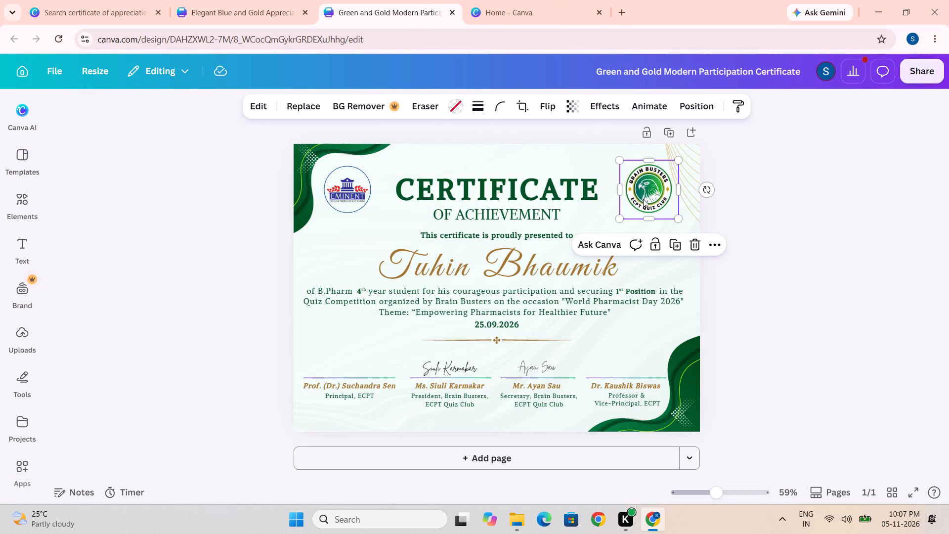
key(ctrl+c)
click(253, 0)
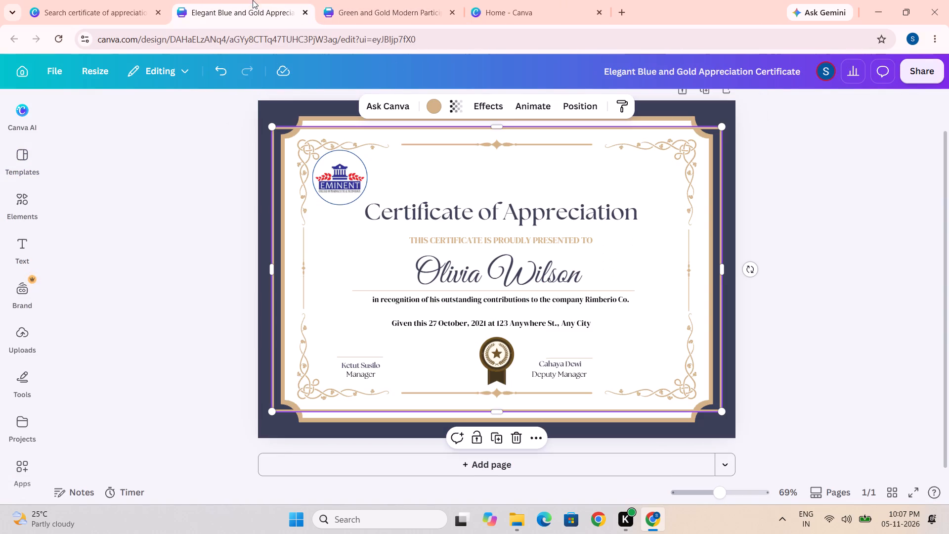
click(616, 167)
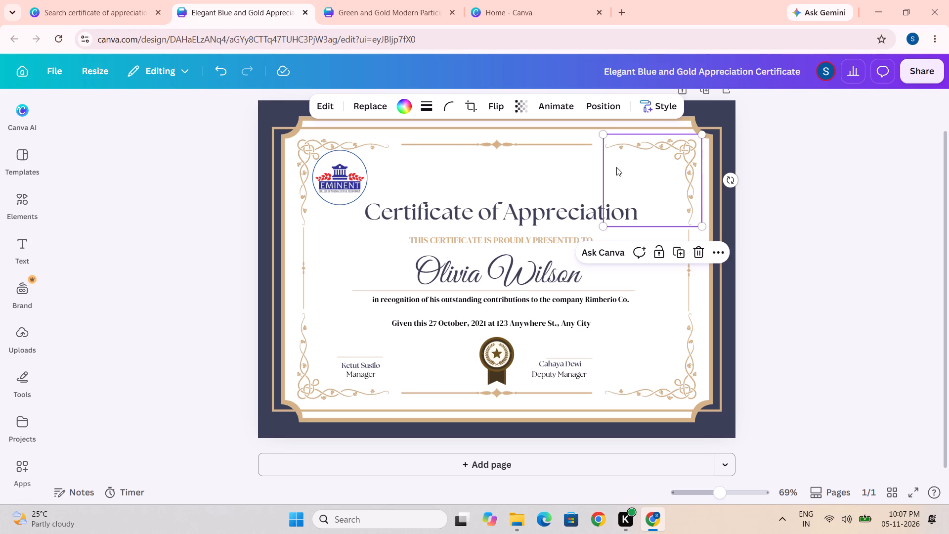
key(ctrl+v)
drag(684, 166, 537, 204)
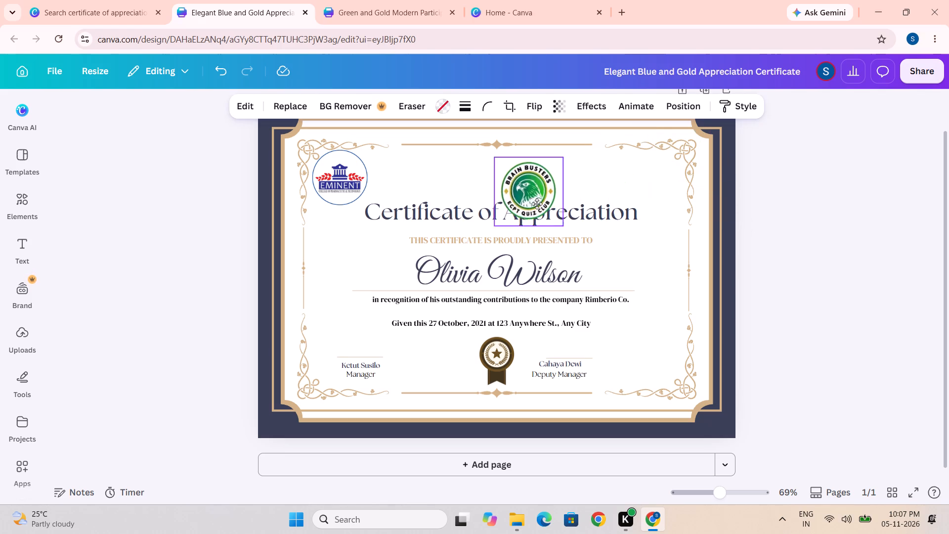
drag(537, 204, 347, 193)
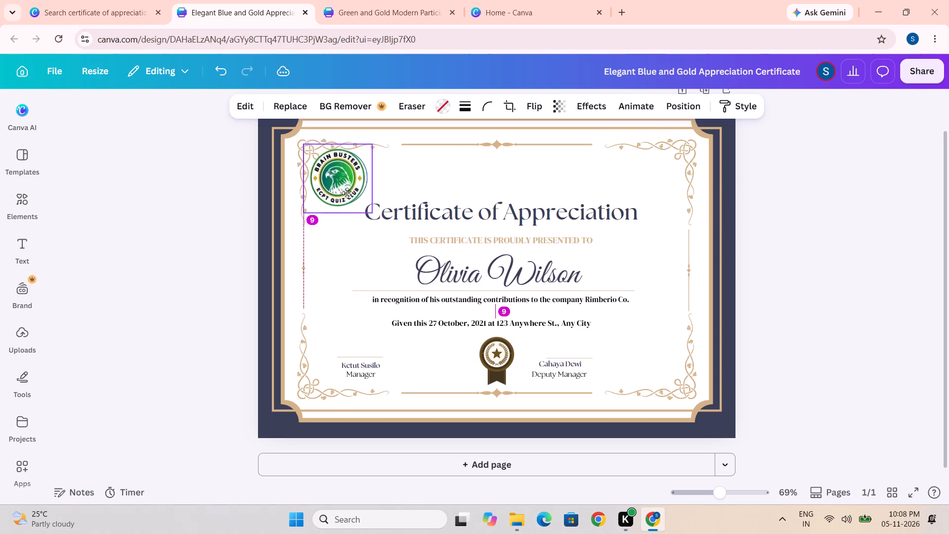
drag(347, 193, 349, 191)
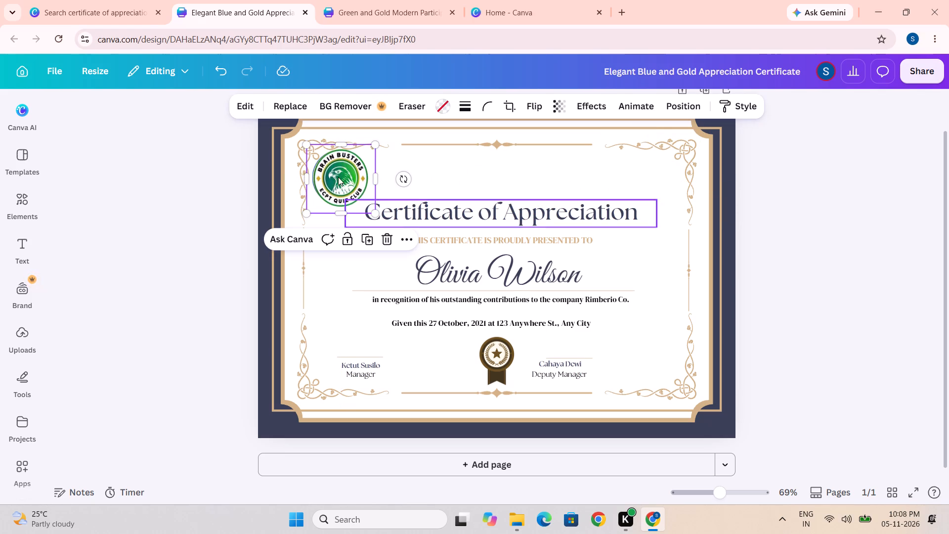
drag(331, 166, 642, 166)
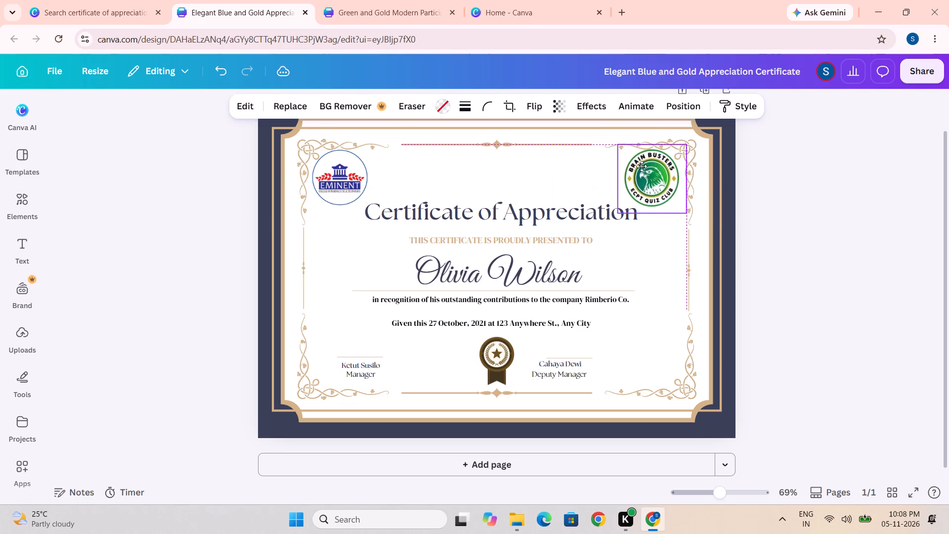
drag(642, 166, 648, 172)
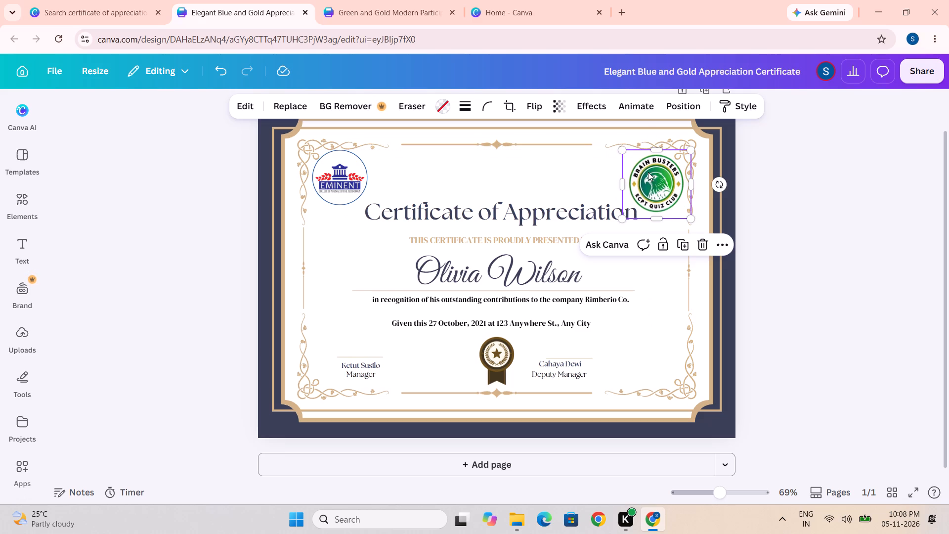
click(803, 222)
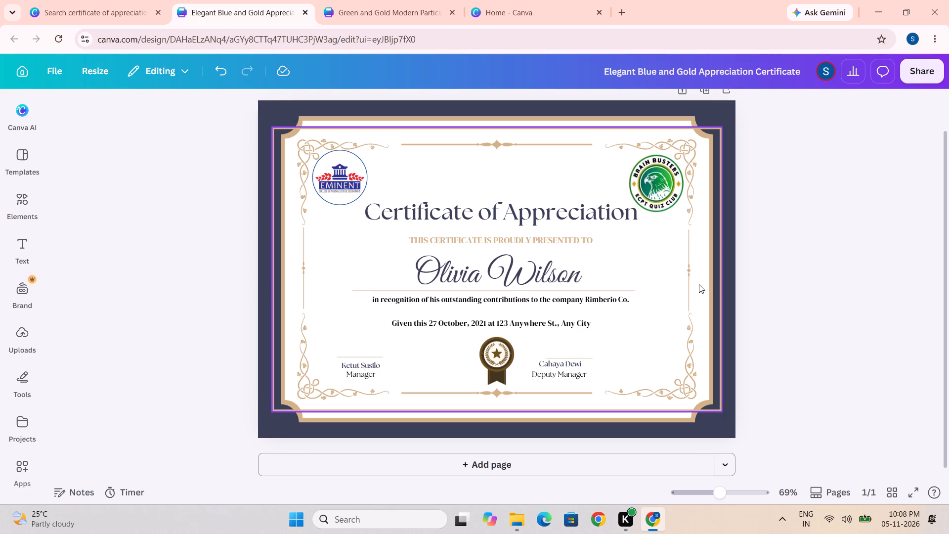
Nudge the Brain Busters logo up slightly so it sits level with the Eminent logo opposite.
click(644, 192)
drag(644, 192, 643, 190)
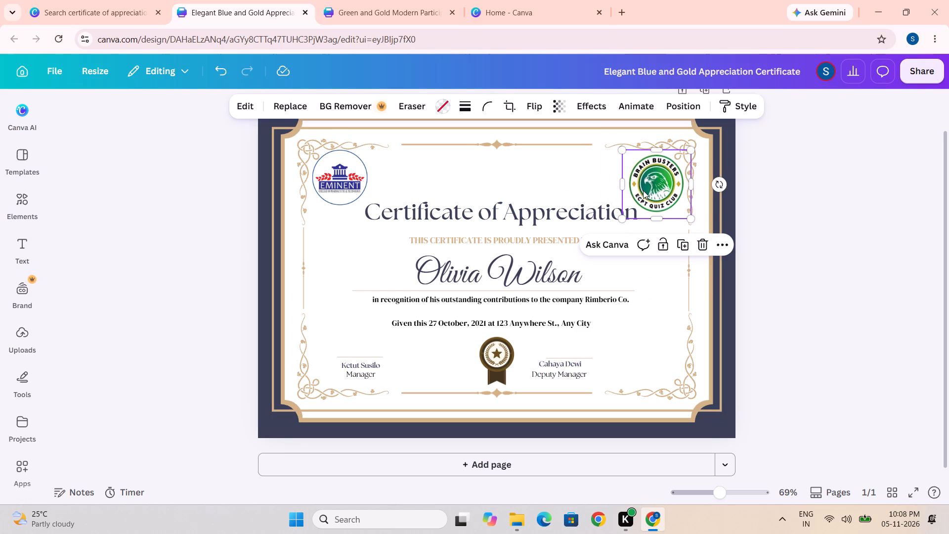
drag(643, 190, 644, 191)
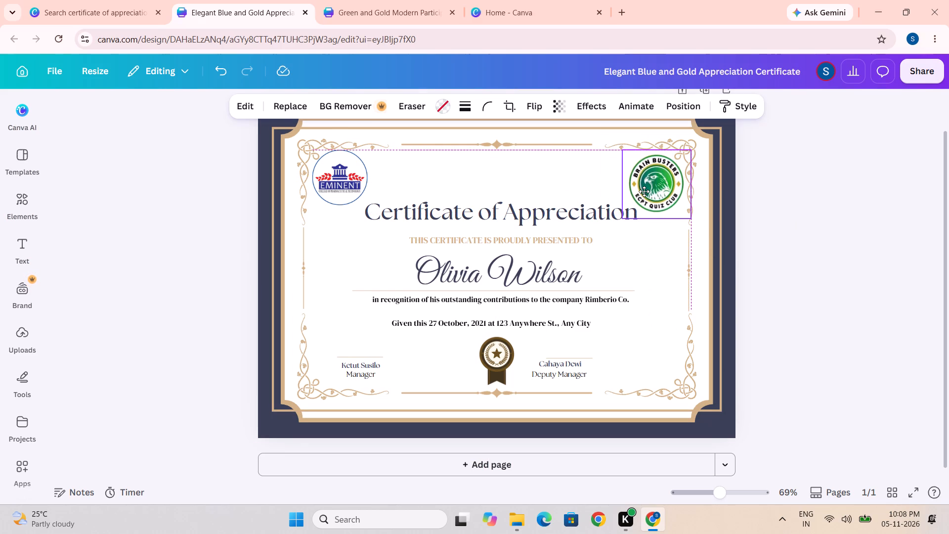
drag(644, 191, 643, 189)
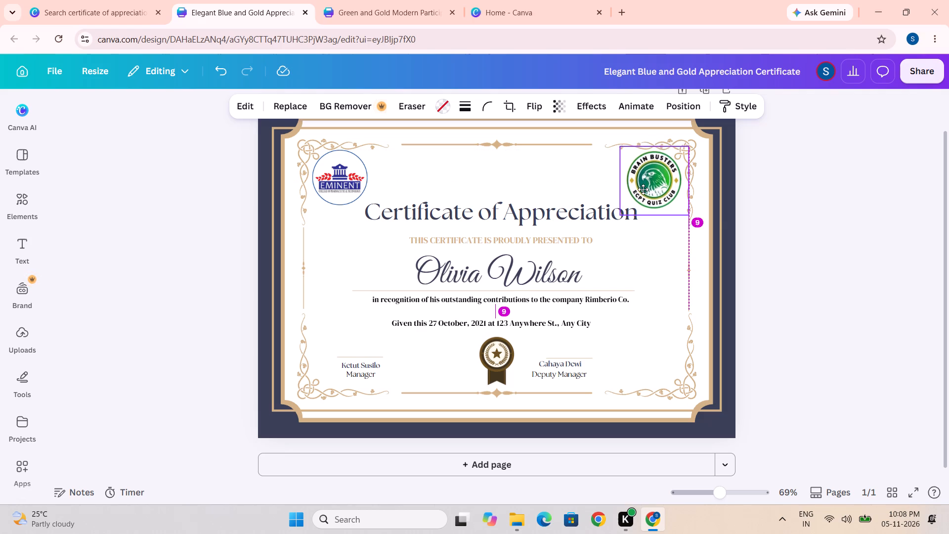
drag(643, 189, 644, 189)
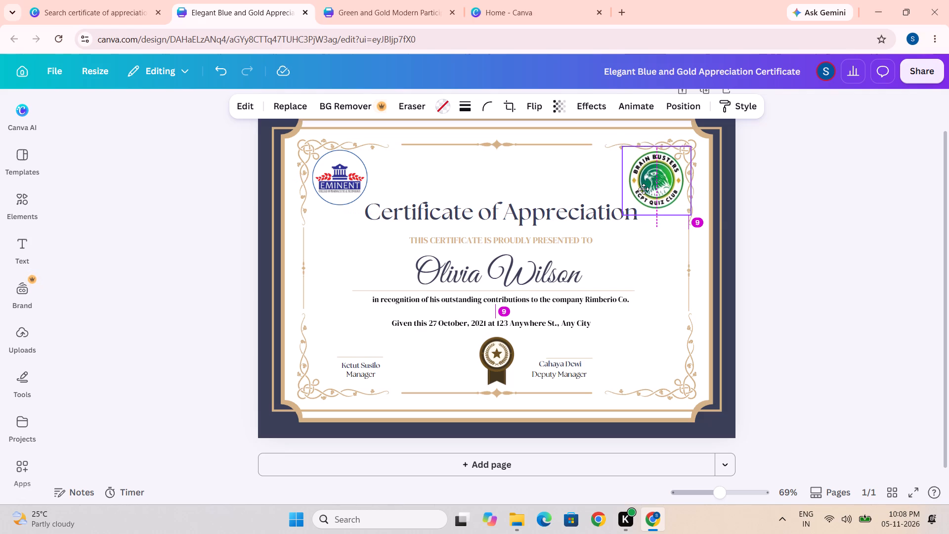
drag(644, 189, 643, 188)
click(662, 278)
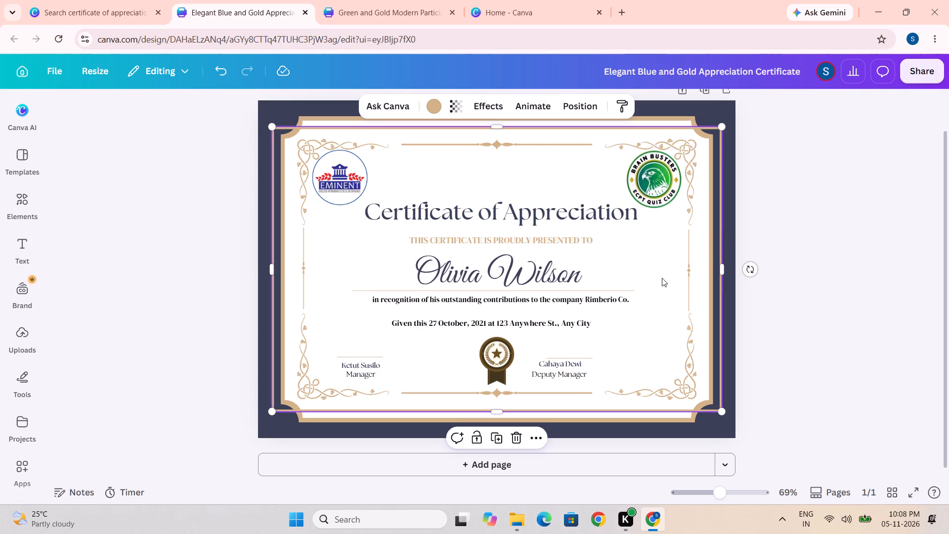
click(166, 276)
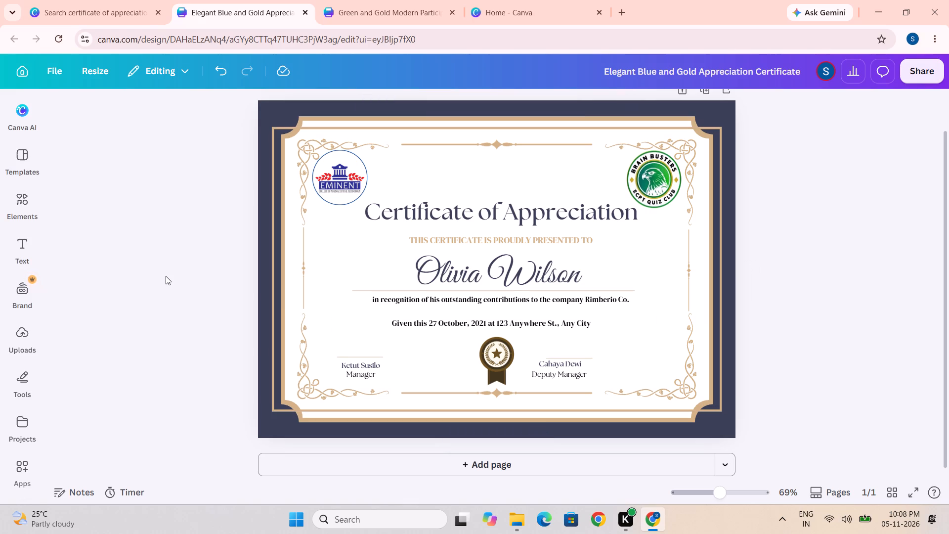
Raise and centre the Certificate of Appreciation title, and move the "This certificate is proudly presented to" line up close beneath it.
click(417, 216)
drag(417, 216, 419, 199)
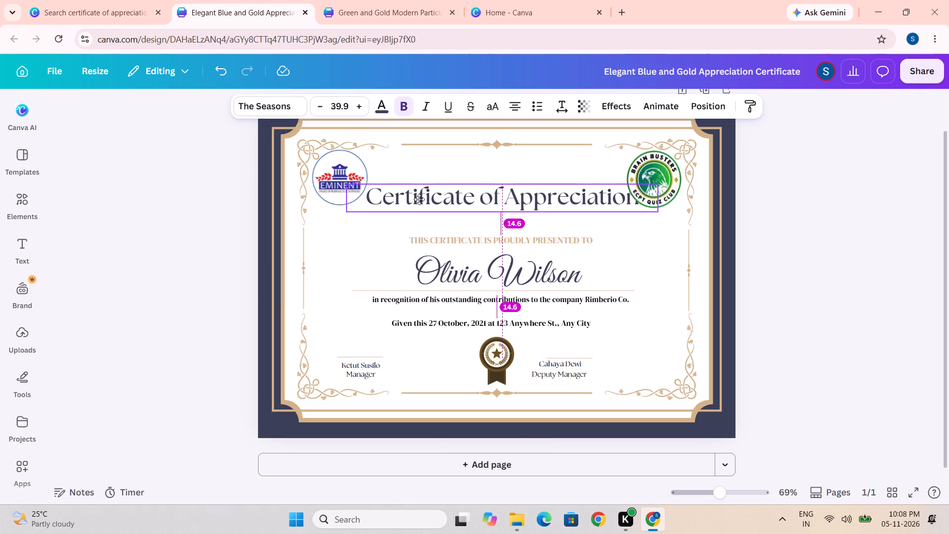
drag(419, 199, 413, 210)
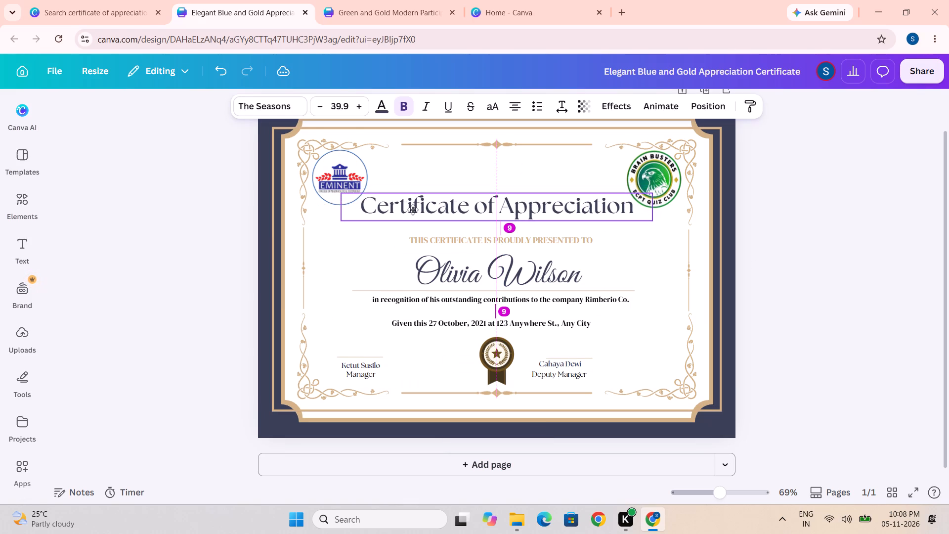
drag(413, 210, 413, 209)
click(431, 236)
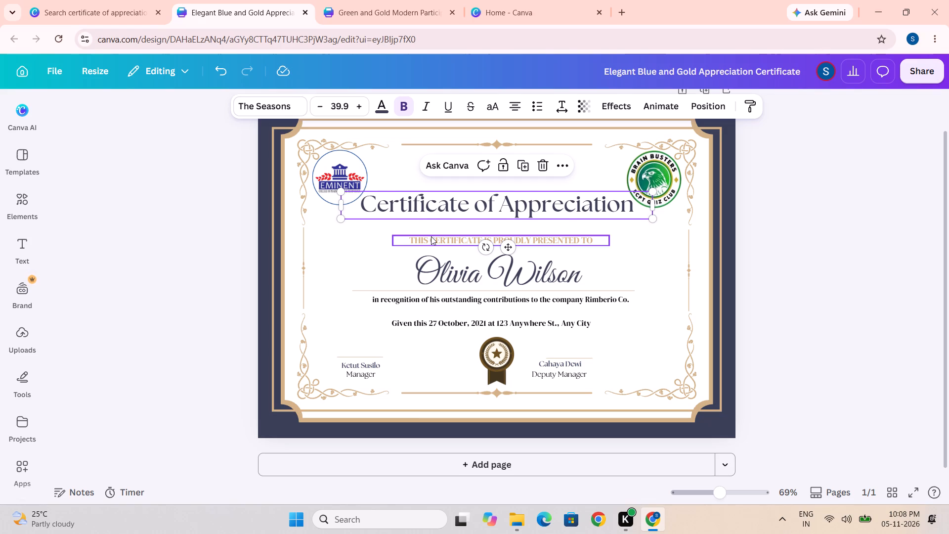
drag(510, 275, 510, 267)
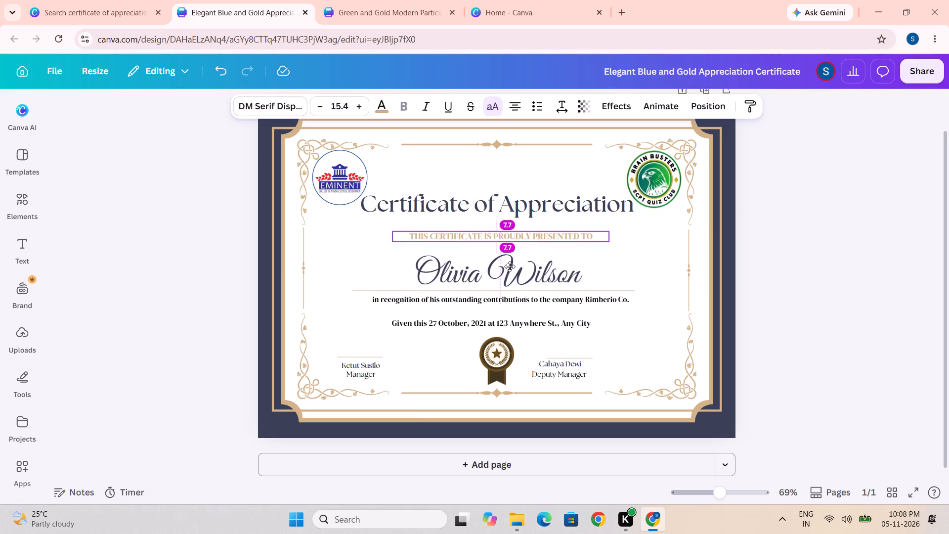
drag(510, 267, 507, 261)
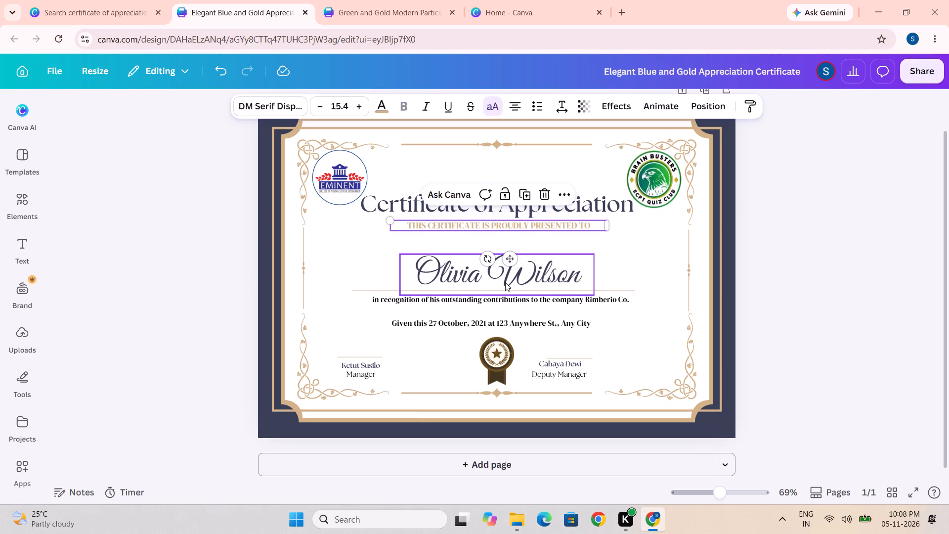
Raise the recipient's name to just below the presentation line and bring the divider line up directly beneath the name.
click(506, 282)
drag(517, 265, 515, 248)
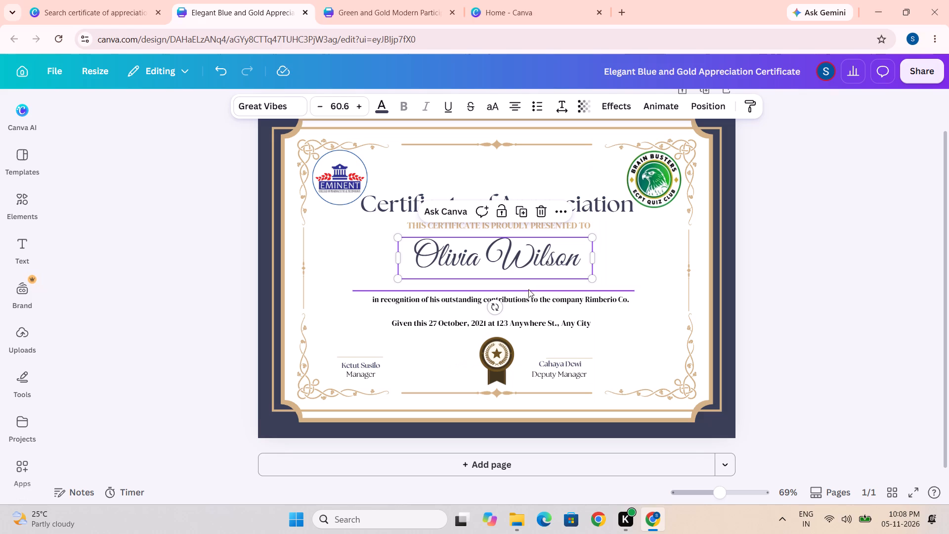
click(528, 289)
drag(506, 324, 505, 298)
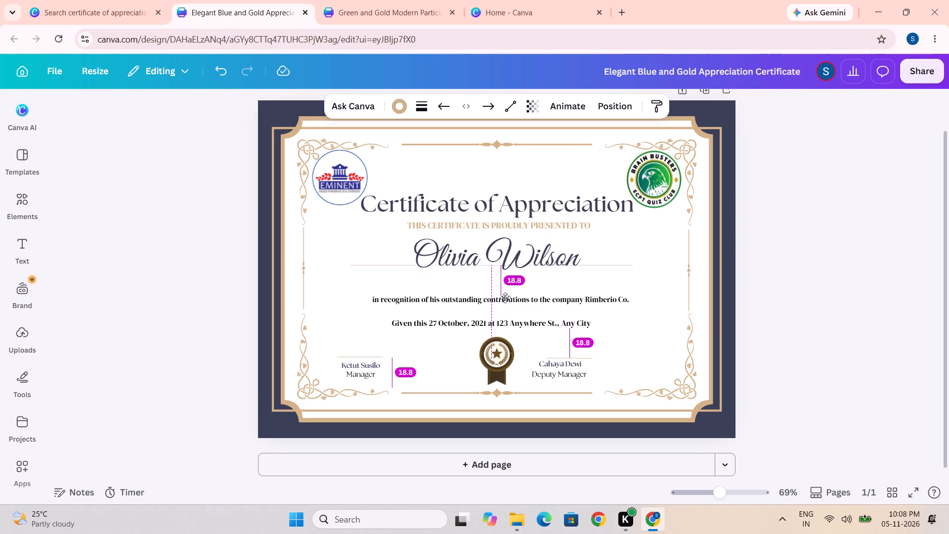
drag(505, 298, 505, 306)
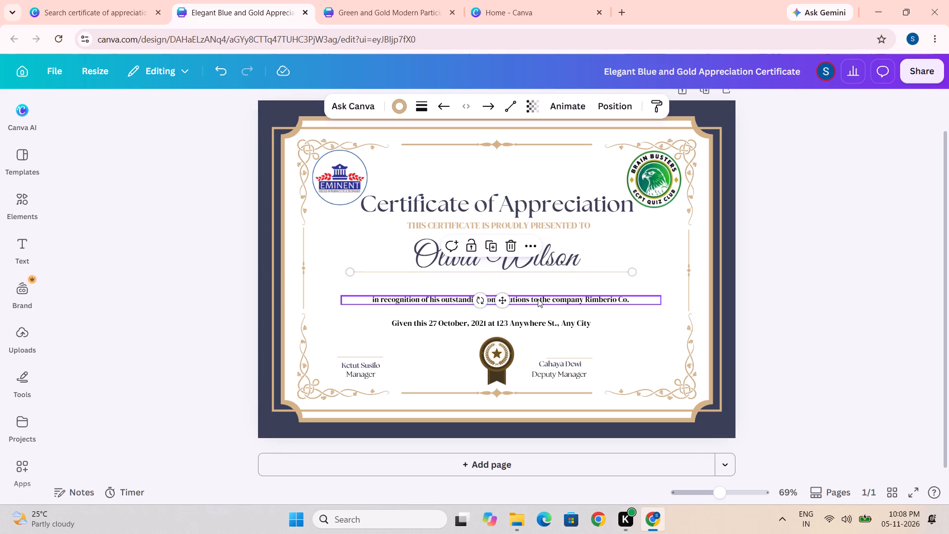
Raise the "in recognition of his outstanding contributions" text to just below the divider line.
click(538, 299)
drag(512, 335, 510, 310)
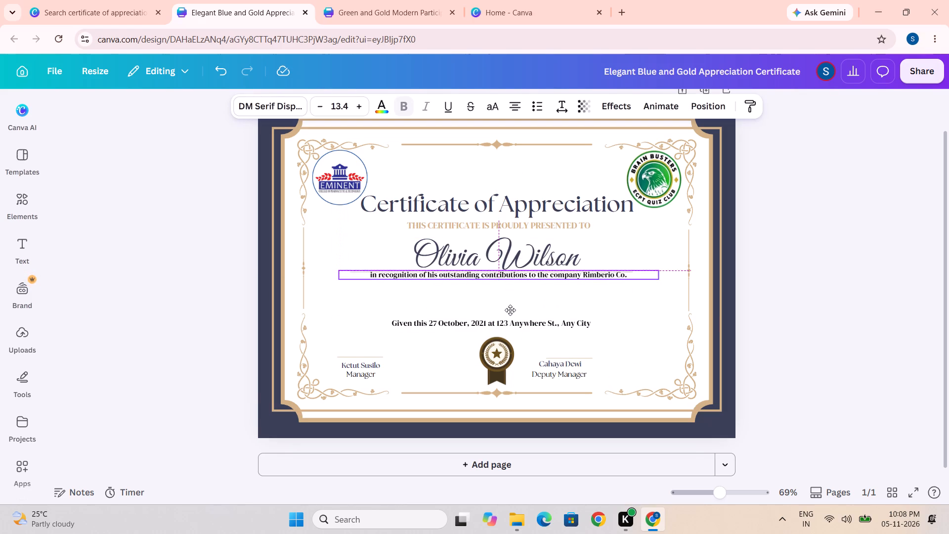
drag(510, 310, 509, 315)
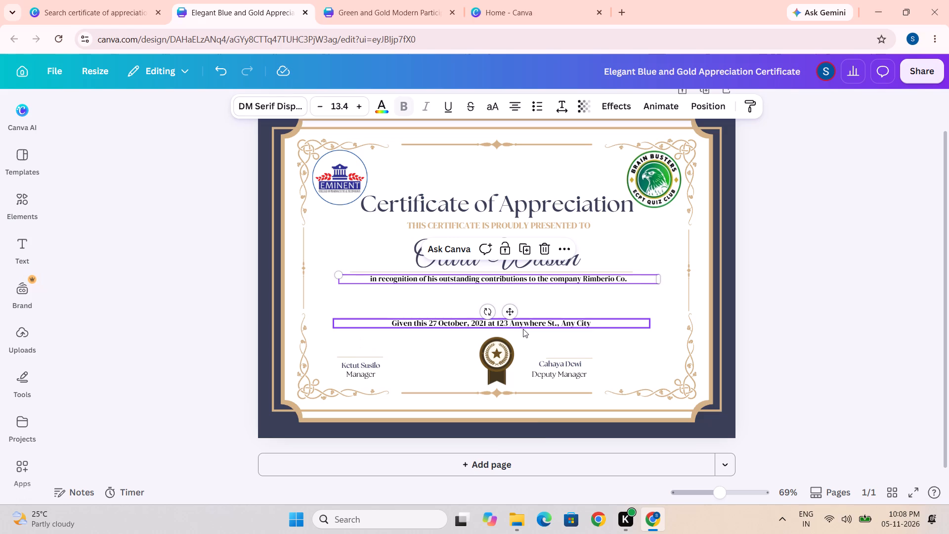
Raise the "Given this 27 October, 2021" line to just below the "in recognition of his outstanding contributions" text.
click(523, 329)
click(523, 319)
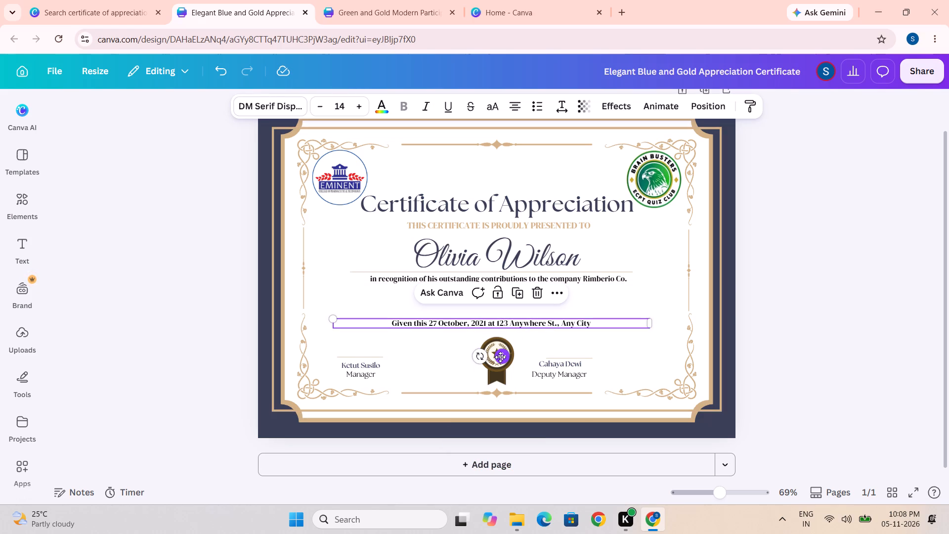
drag(500, 357, 499, 324)
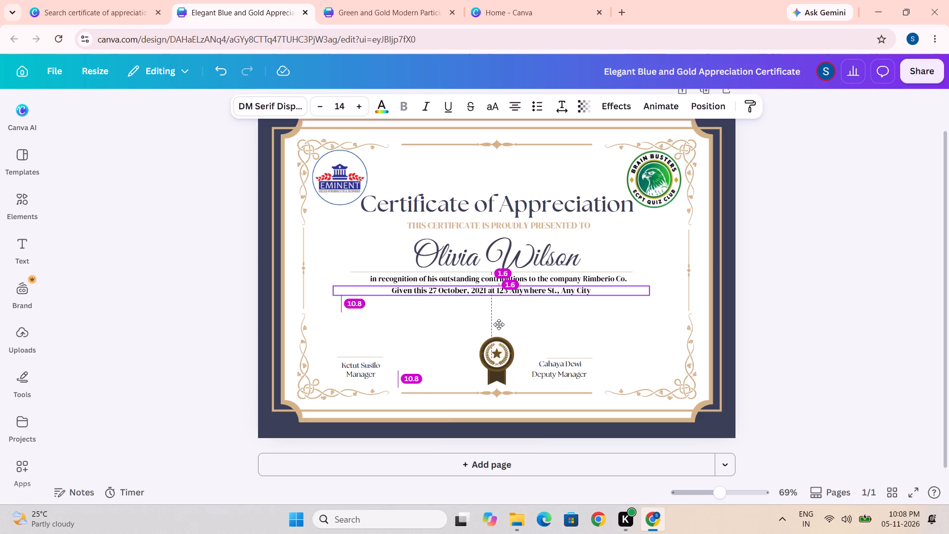
drag(499, 324, 499, 326)
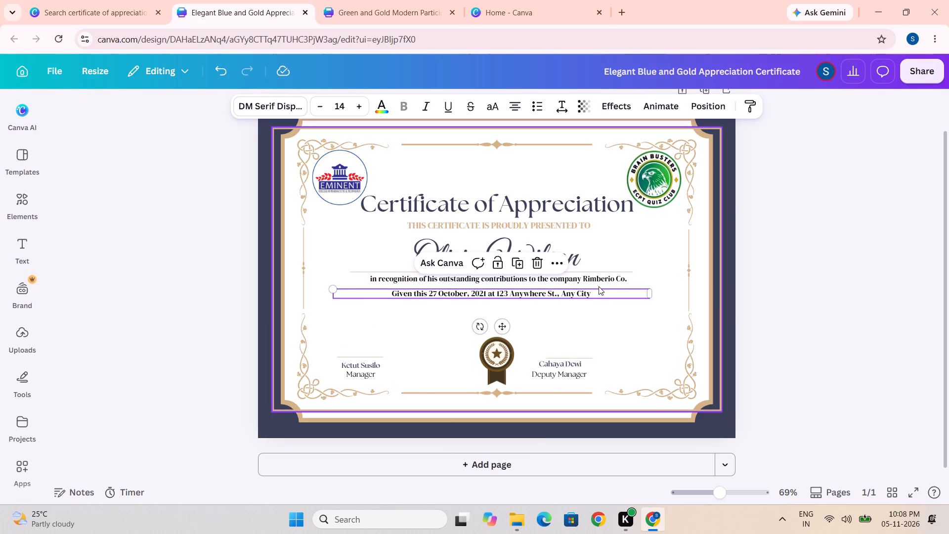
Replace the "in recognition of his outstanding contributions" text with "Of B.Pharm".
click(602, 277)
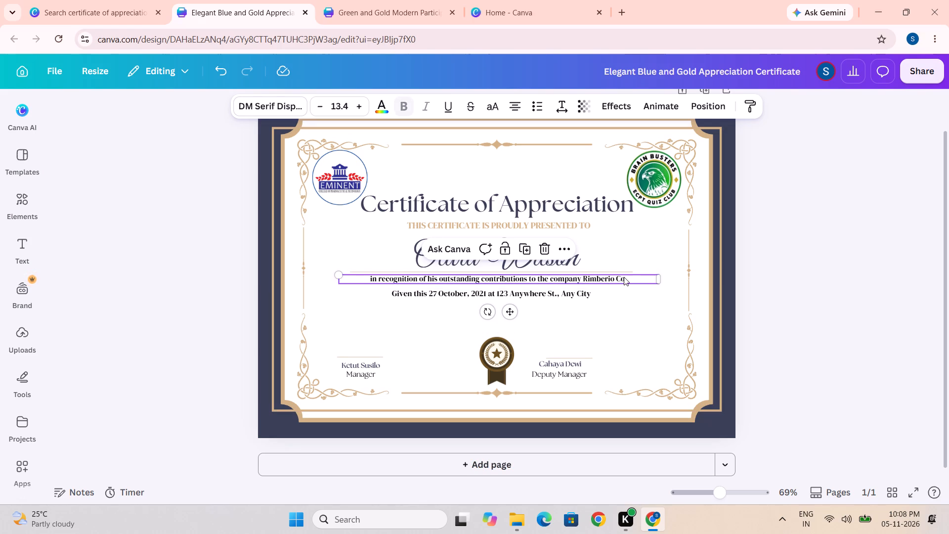
double_click(624, 277)
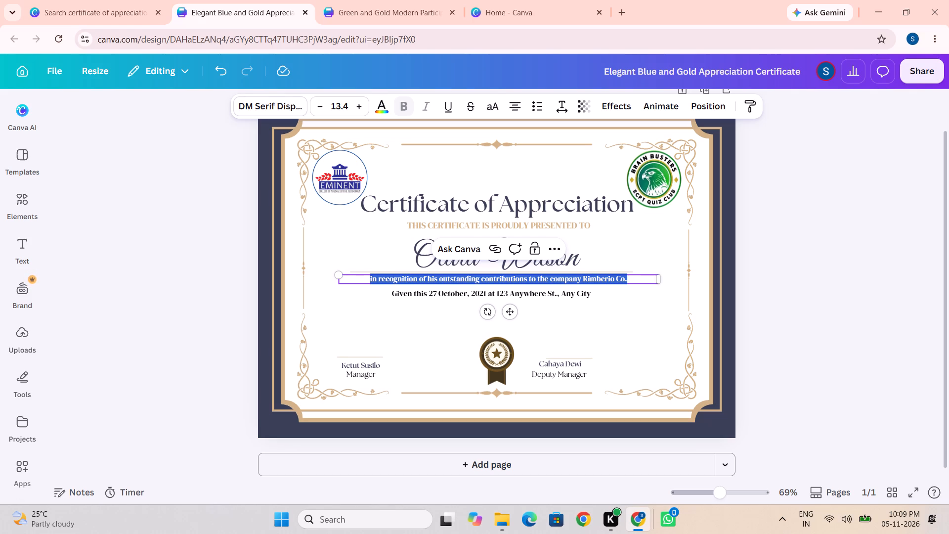
key(BackSpace)
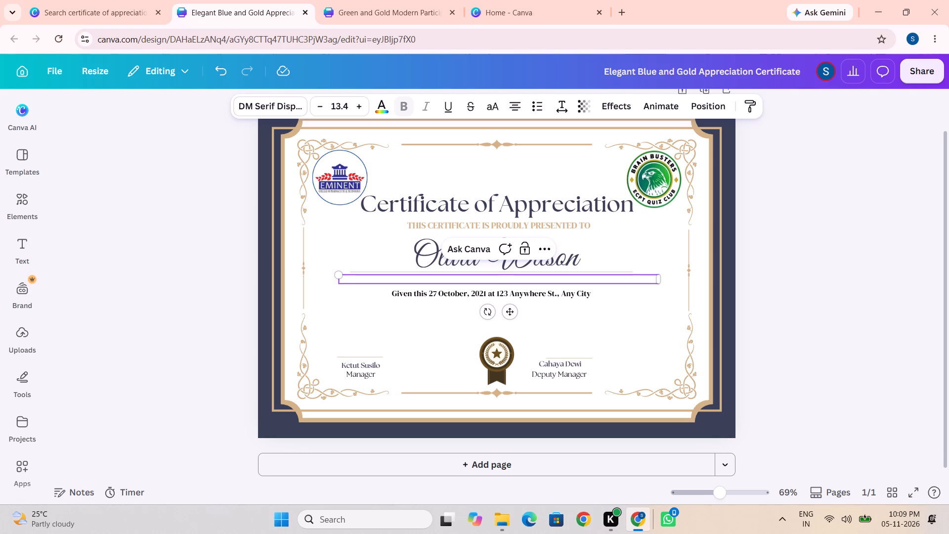
key(Return)
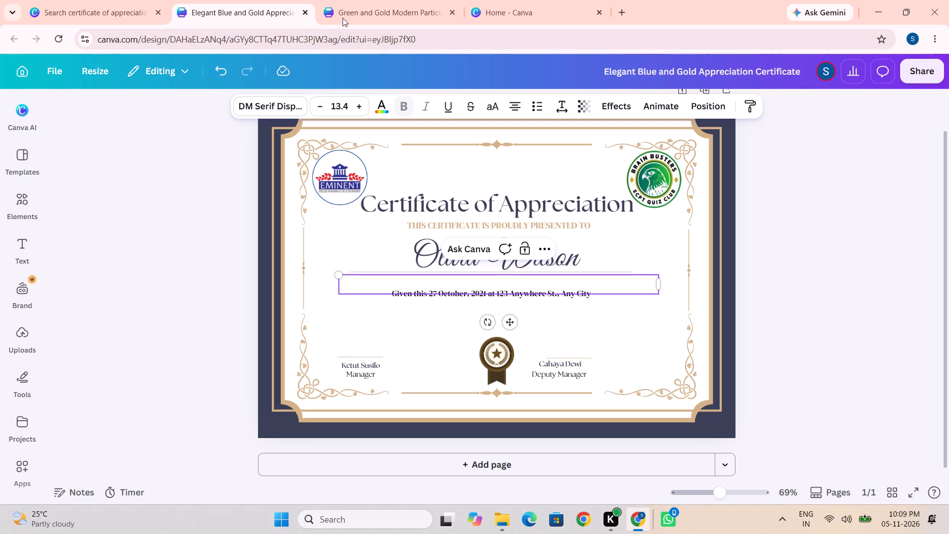
click(215, 70)
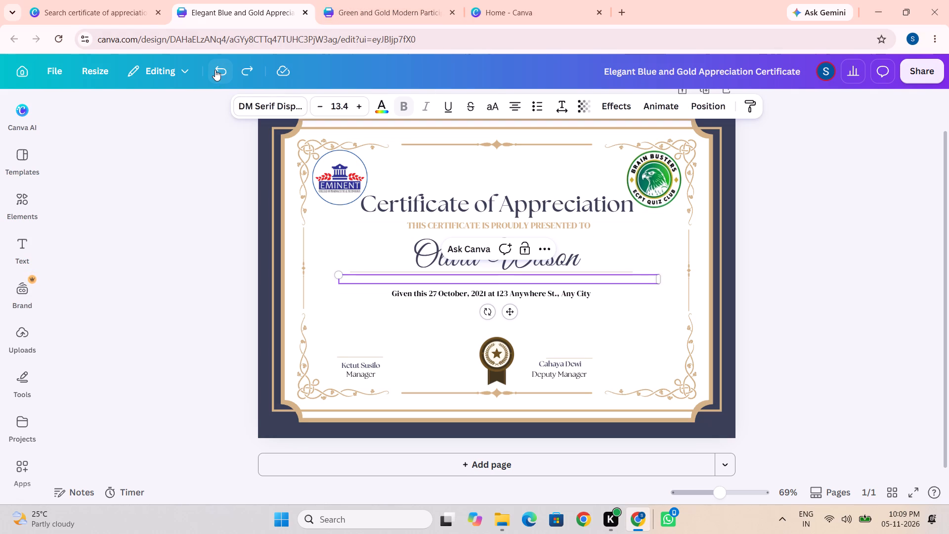
key(shift+o)
key(f)
key(space)
key(shift+b)
text(.Pharm)
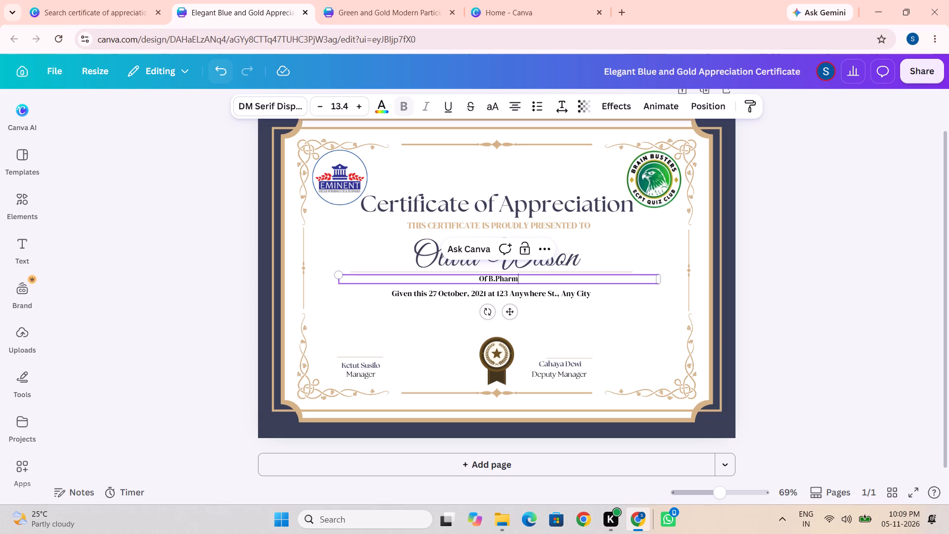
key(space)
Add a new text box below the "Of B.Pharm" line, set in DM Serif Display at size 13.
click(25, 249)
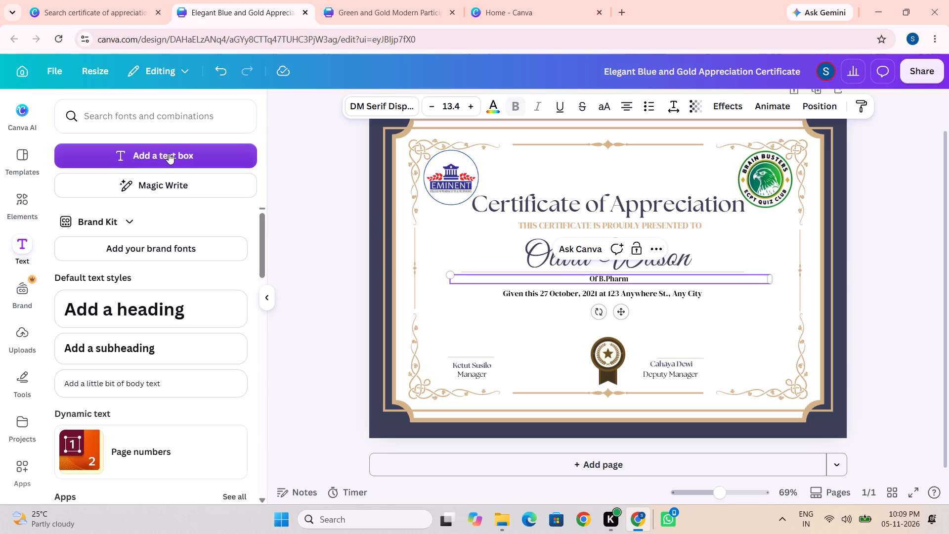
click(169, 153)
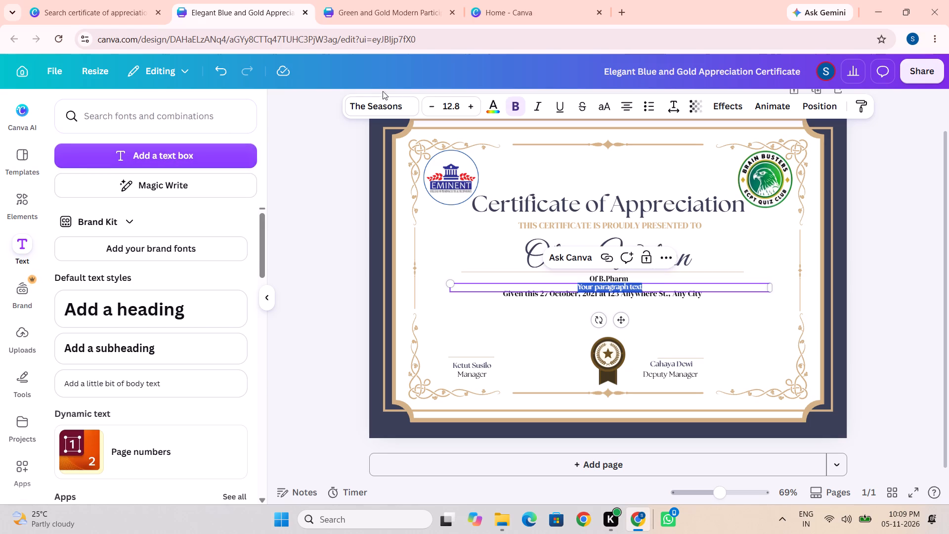
click(384, 103)
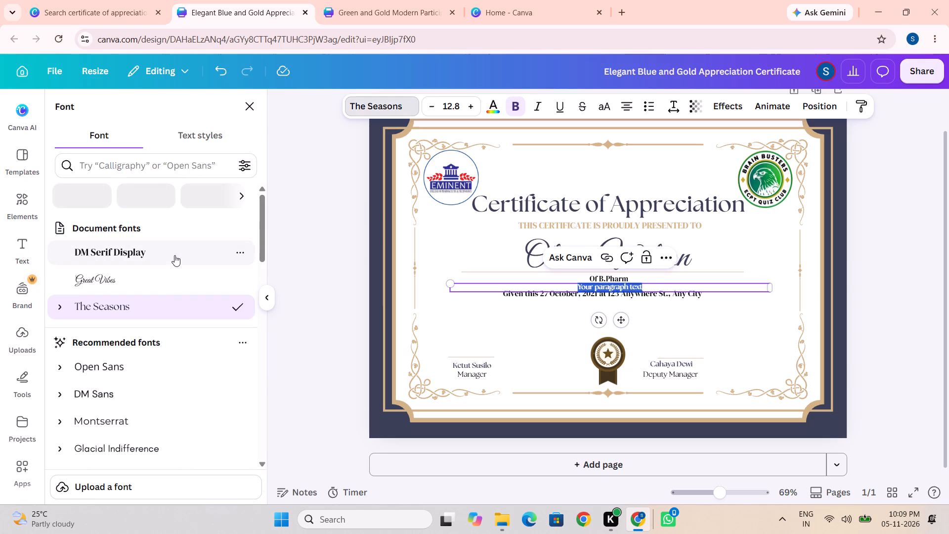
click(172, 255)
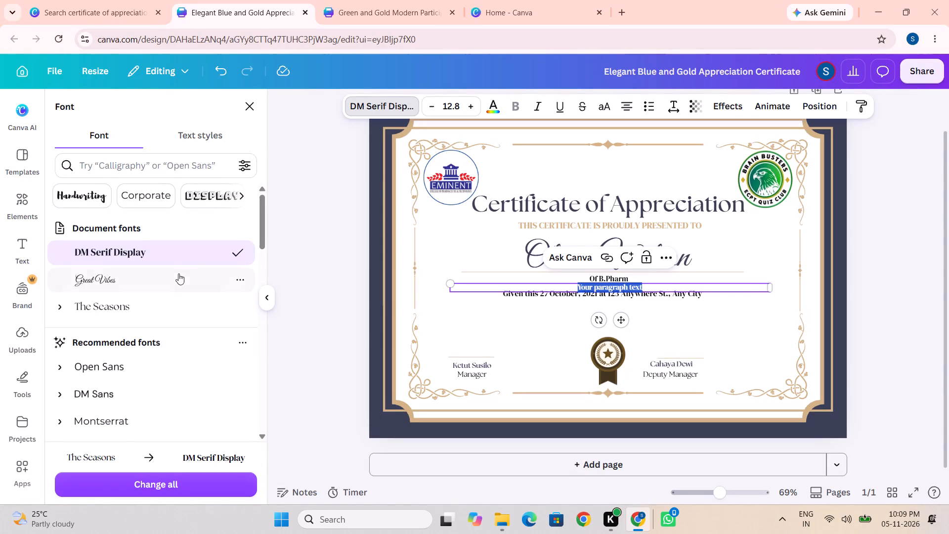
click(628, 276)
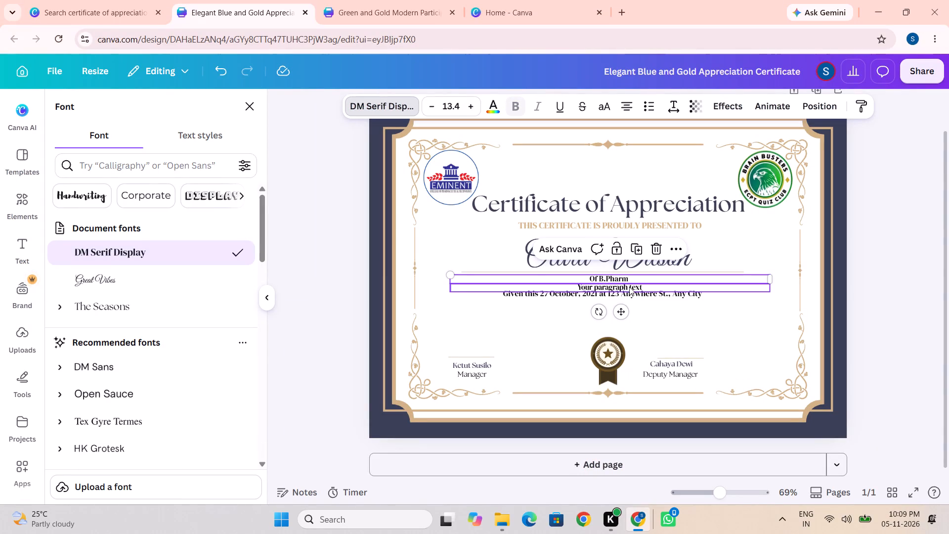
click(629, 287)
click(467, 104)
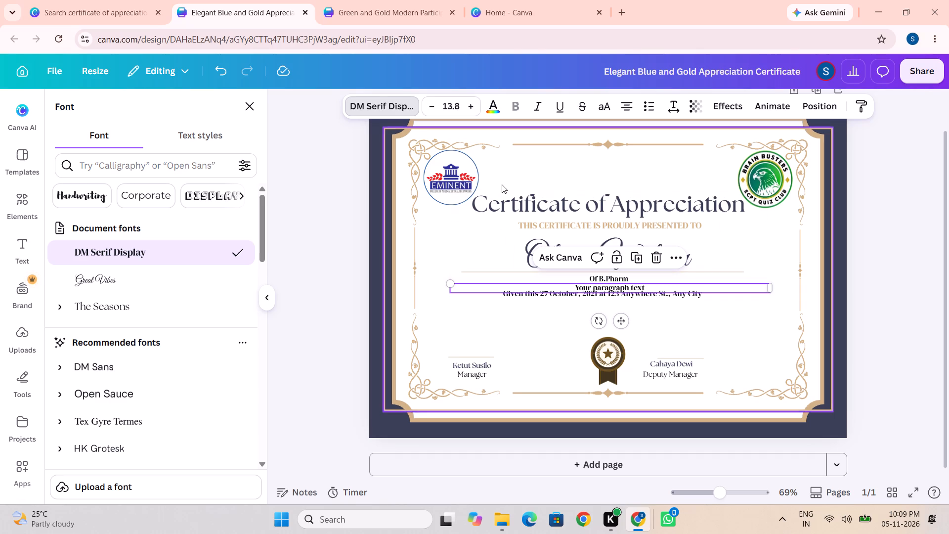
click(458, 106)
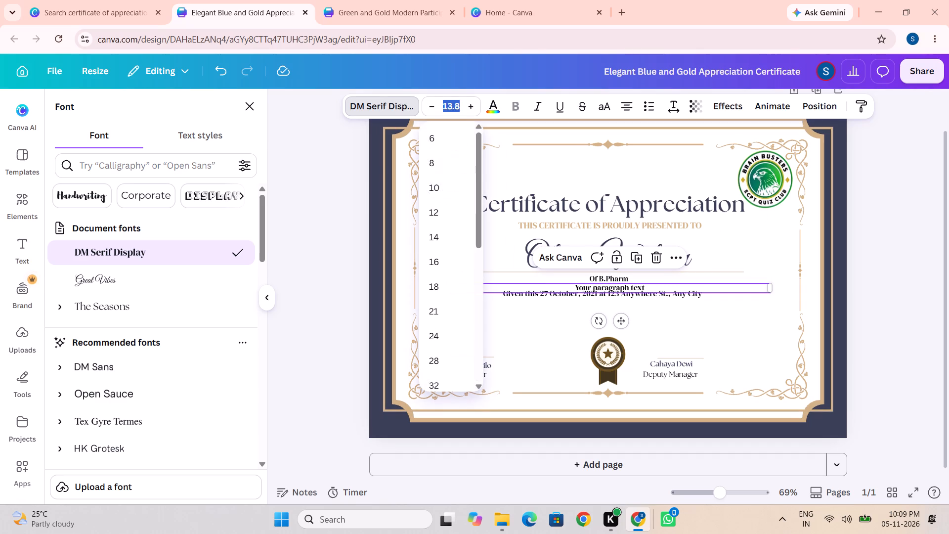
click(458, 106)
click(438, 235)
click(433, 106)
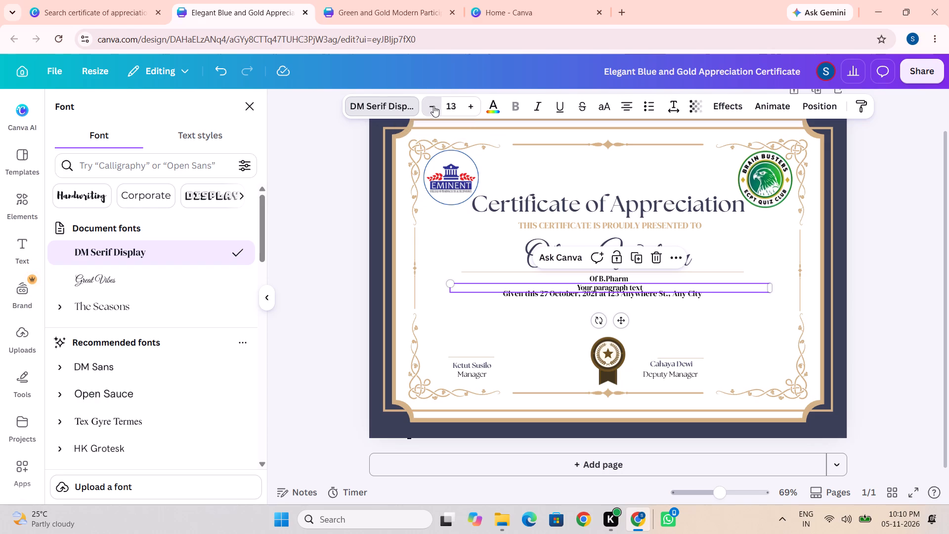
Replace the new text box's placeholder with "4th" and make the "th" superscript.
double_click(642, 285)
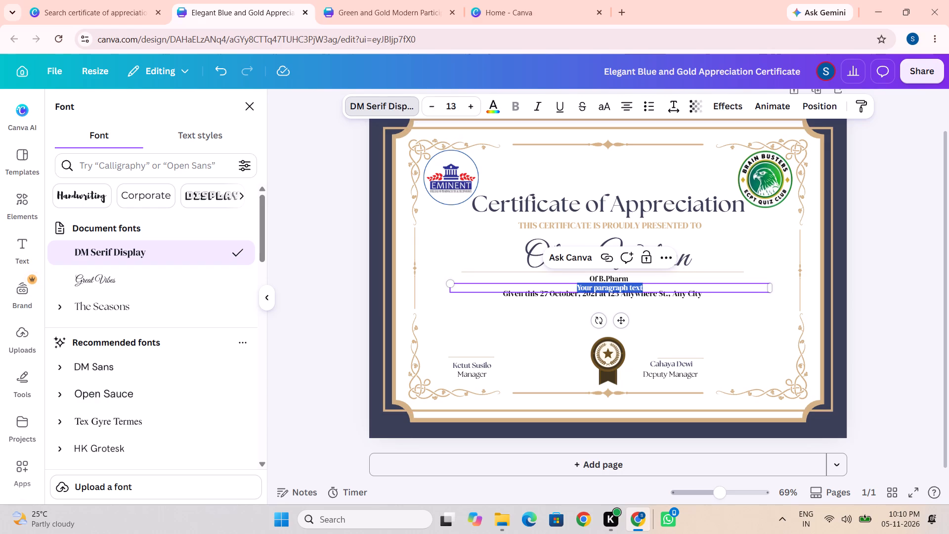
key(BackSpace)
key(4)
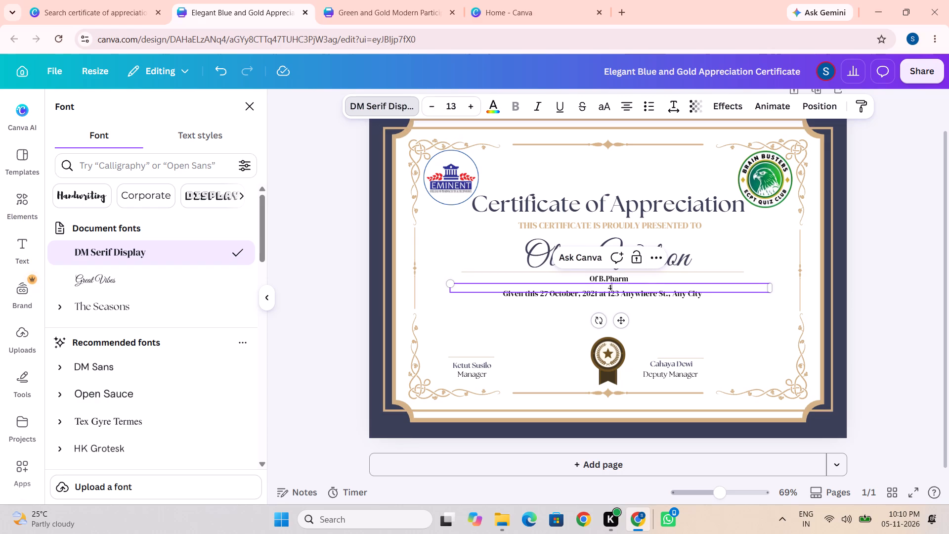
text(th)
drag(625, 289, 609, 291)
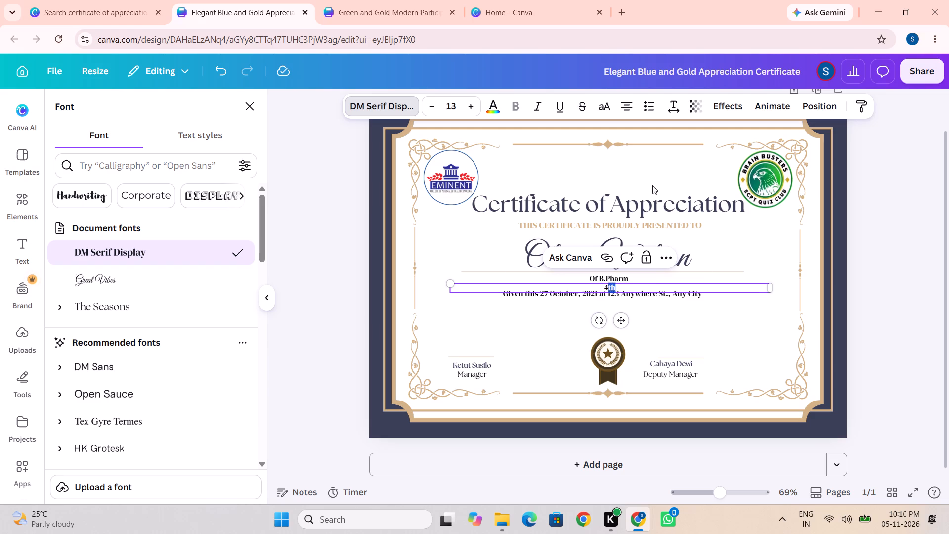
click(670, 107)
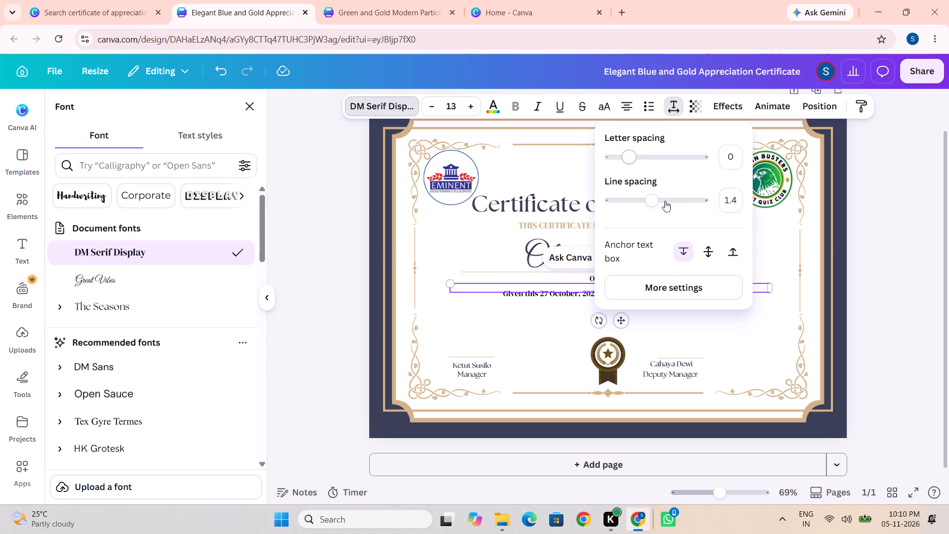
click(661, 287)
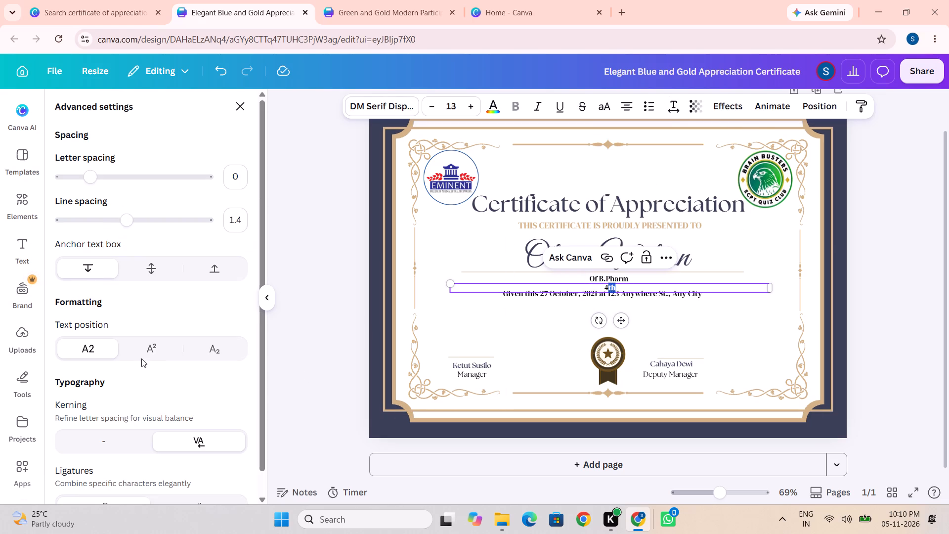
click(146, 352)
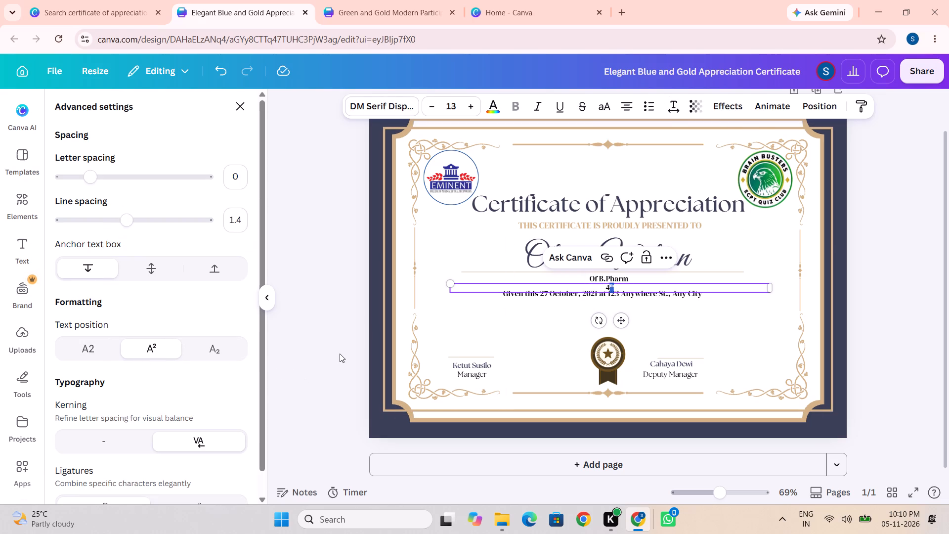
click(340, 352)
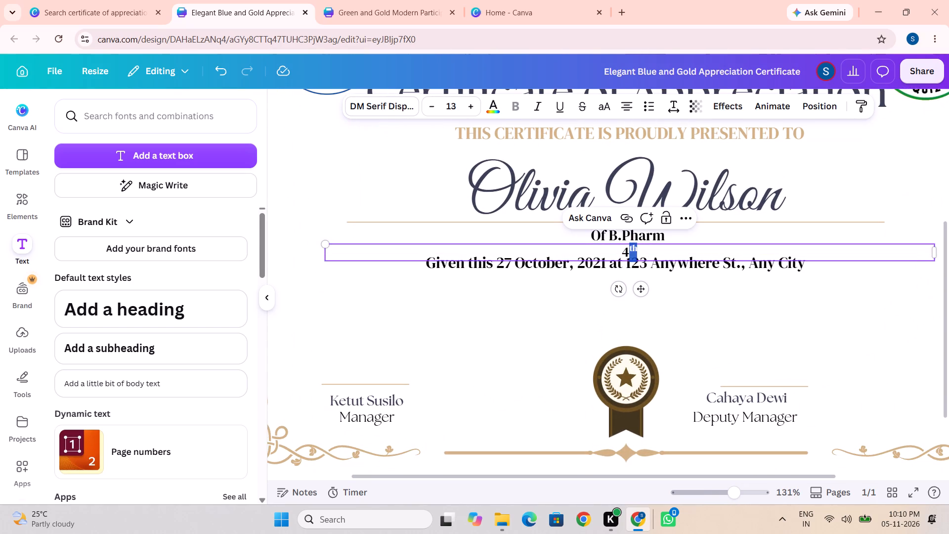
Narrow the "4th" text box to about 13 wide so it fits closely around its text.
right_drag(936, 246, 736, 273)
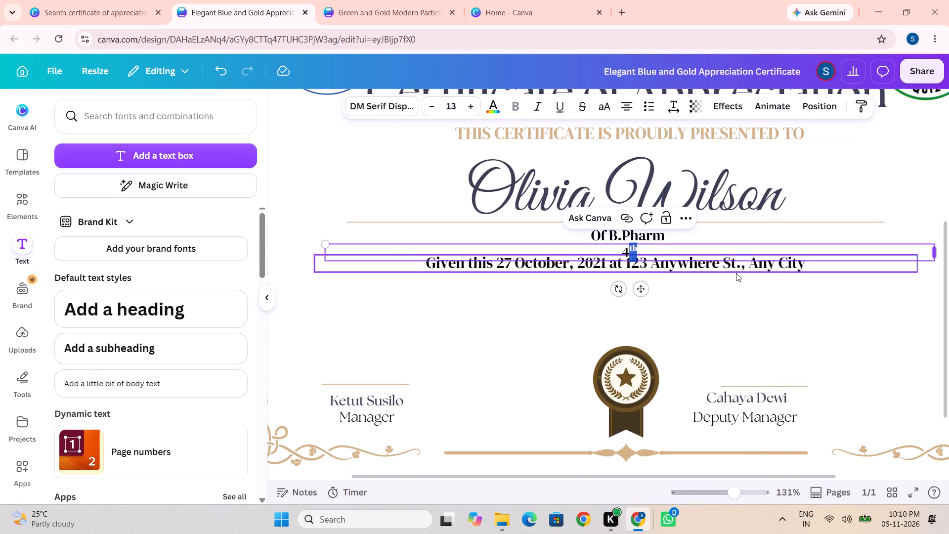
right_drag(736, 273, 736, 273)
click(698, 296)
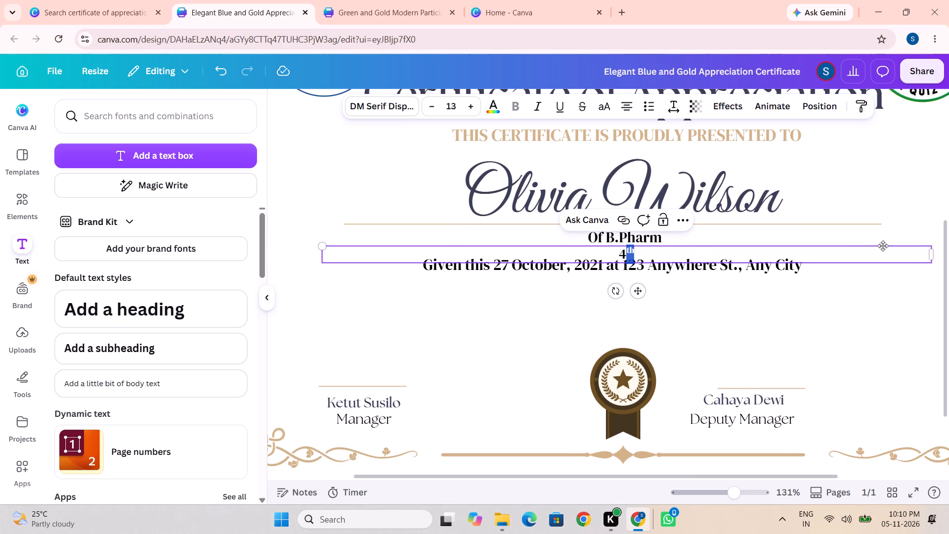
drag(784, 268, 463, 271)
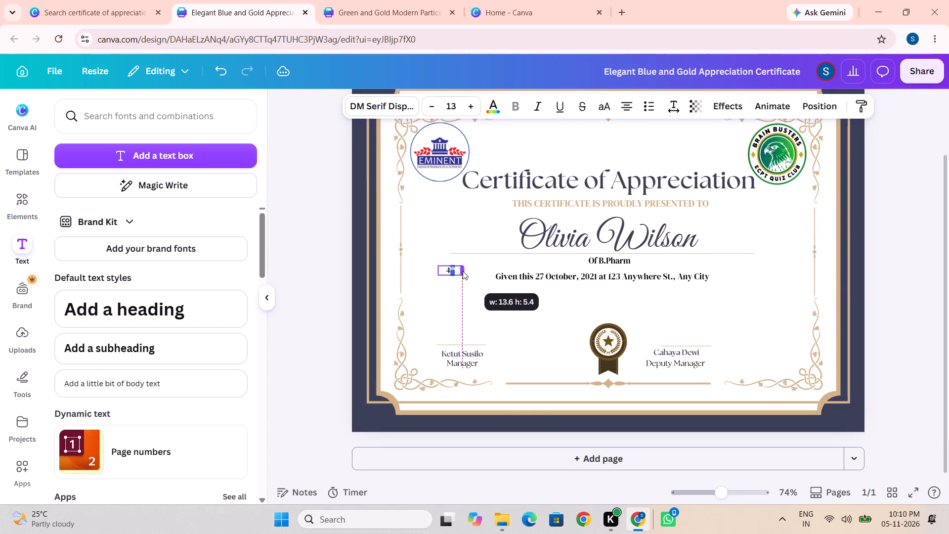
drag(463, 271, 461, 271)
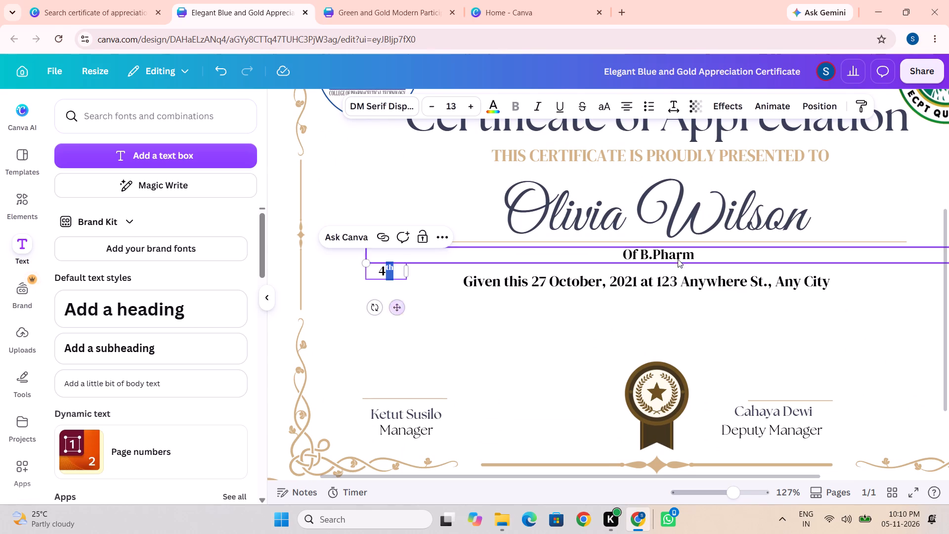
Increase the font size of the "Of B.Pharm" line to 15.4.
click(631, 252)
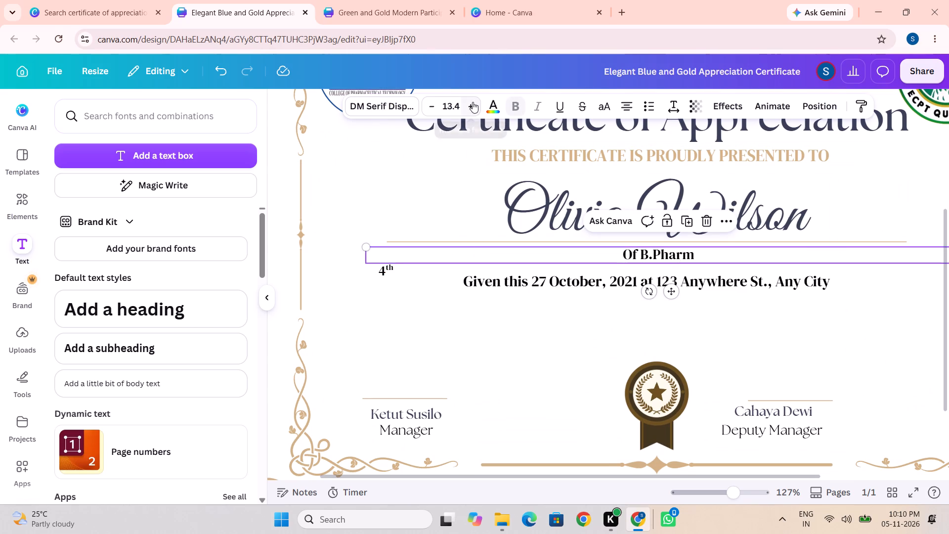
click(473, 102)
click(473, 102)
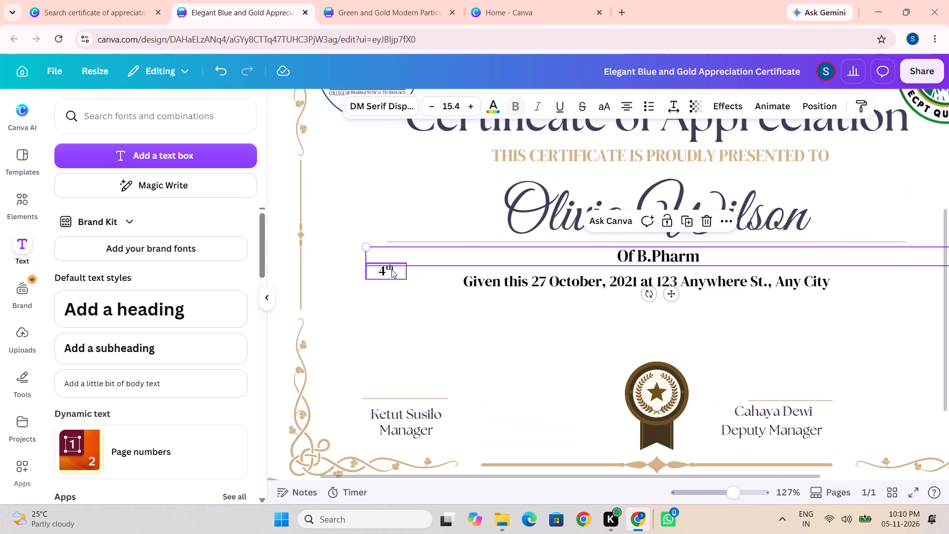
Move the "4th" text box onto the "Of B.Pharm" line, directly after "B.Pharm".
click(388, 271)
drag(395, 308, 669, 276)
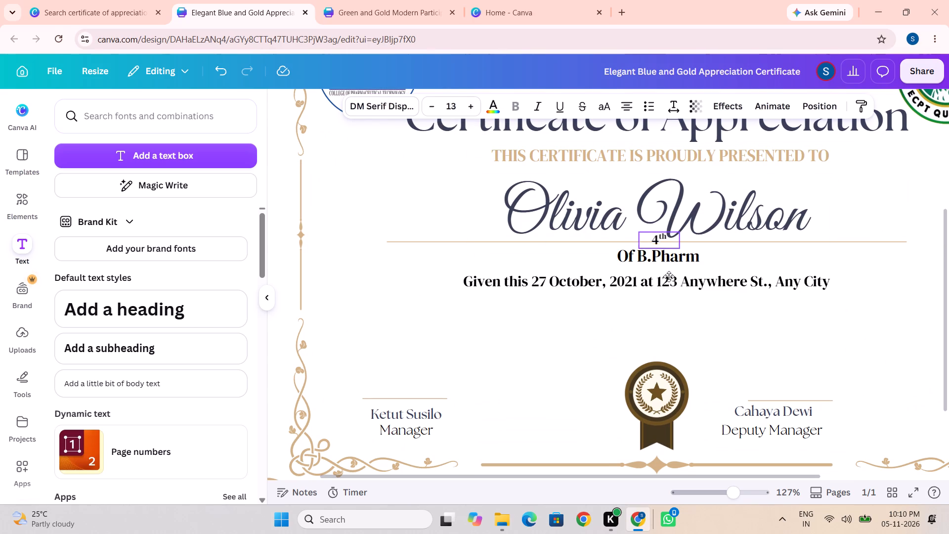
drag(669, 276, 728, 294)
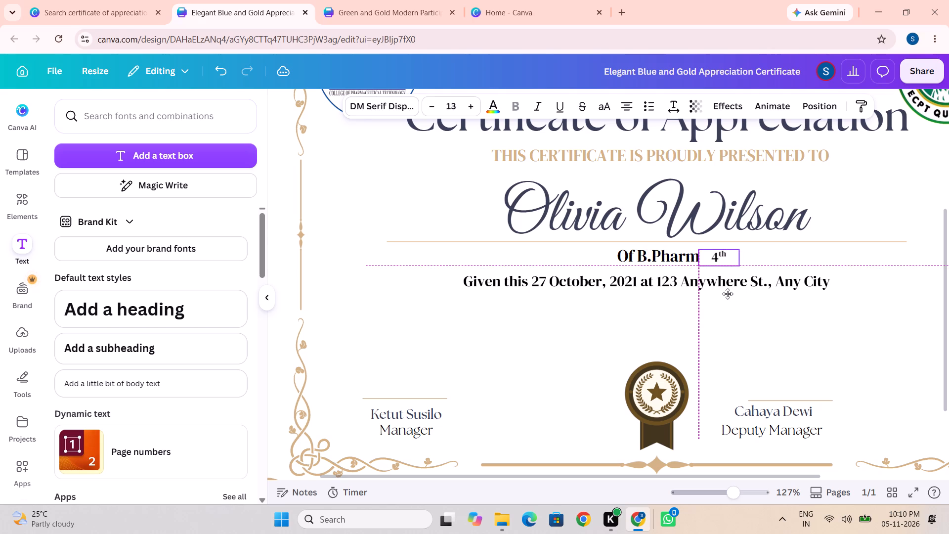
drag(728, 294, 730, 294)
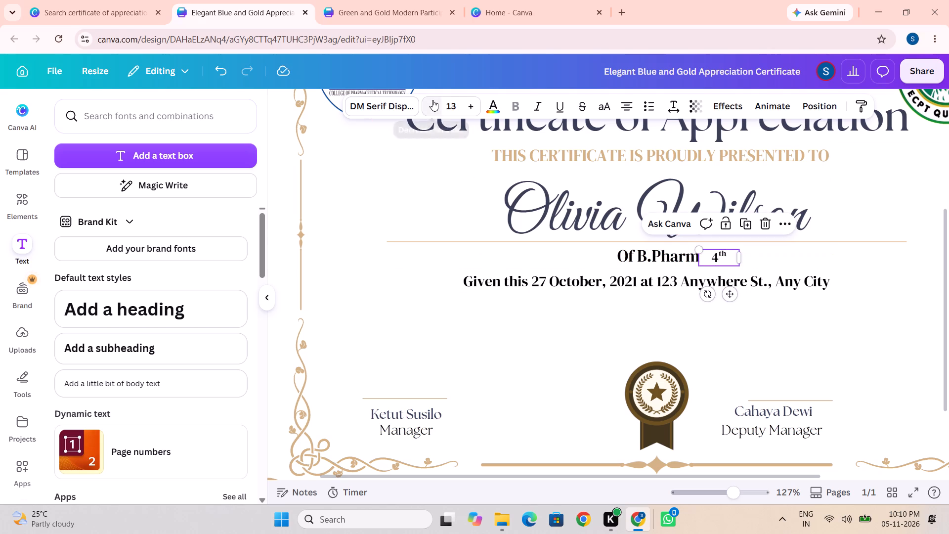
Increase the font size of the "4th" text box to 15.
click(475, 103)
click(475, 103)
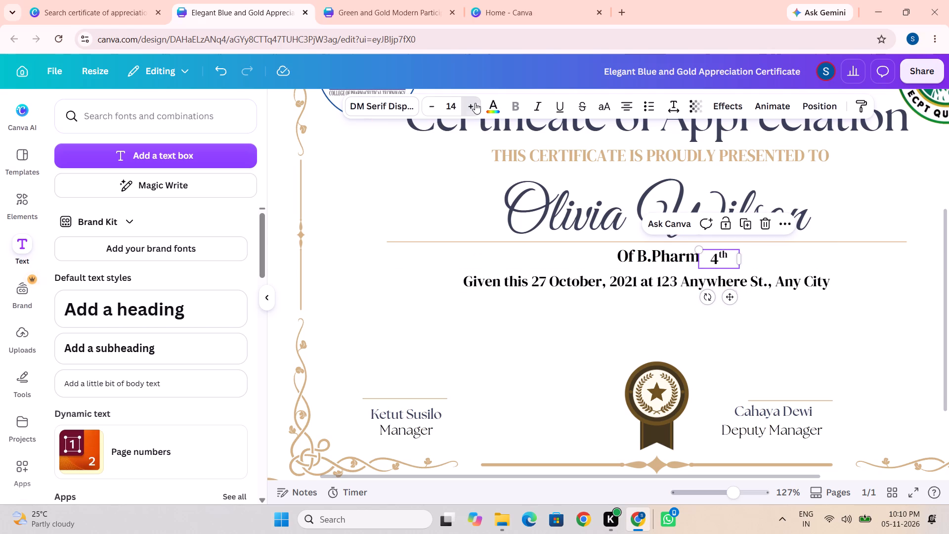
click(729, 295)
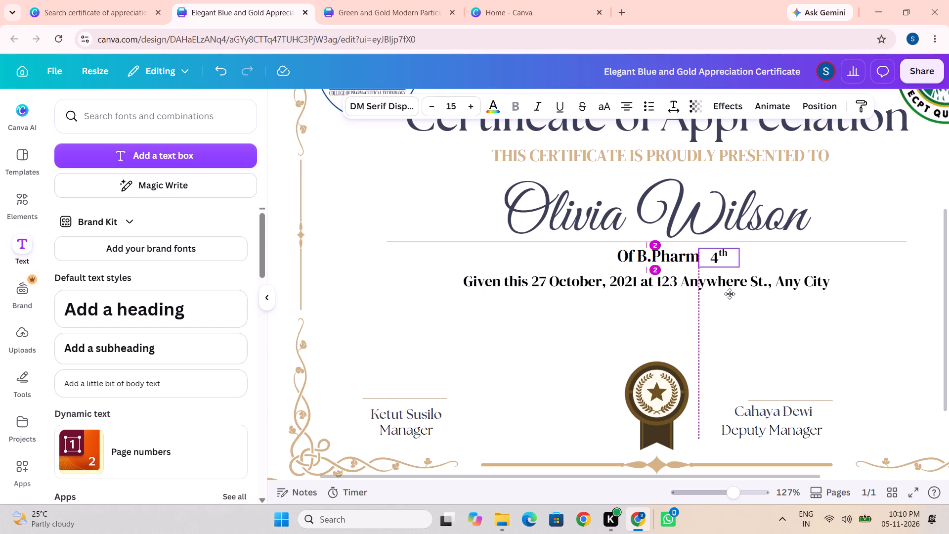
Extend the "Of B.Pharm" line with a wide gap of spaces followed by the word "Year".
click(759, 252)
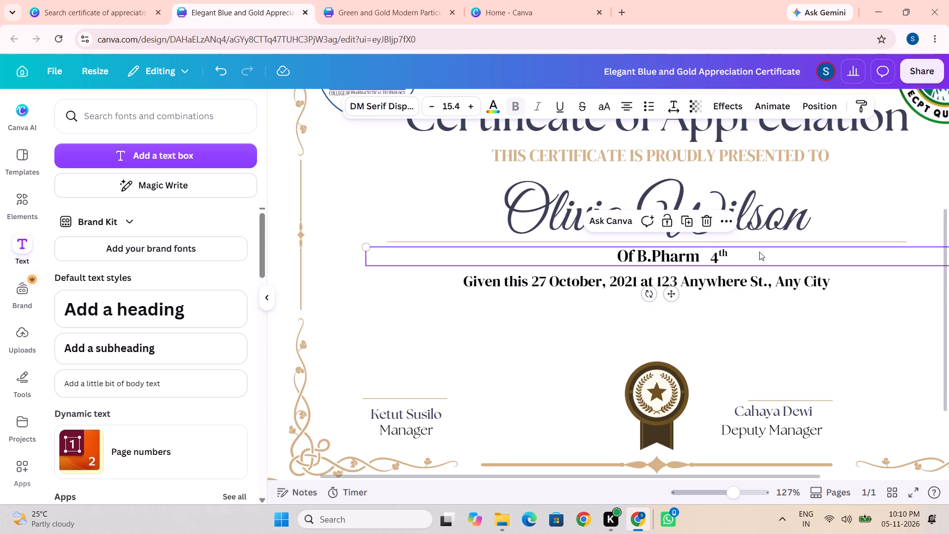
click(749, 256)
key(space)
key(space)
key(space)
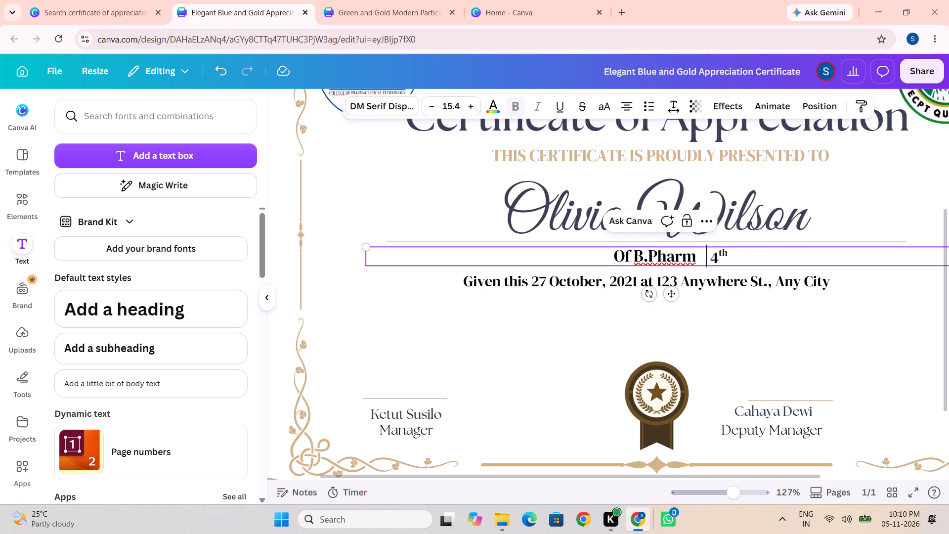
key(space)
key(space)
key(space)
key(space)
key(space)
key(space)
key(space)
key(space)
key(space)
key(space)
key(space)
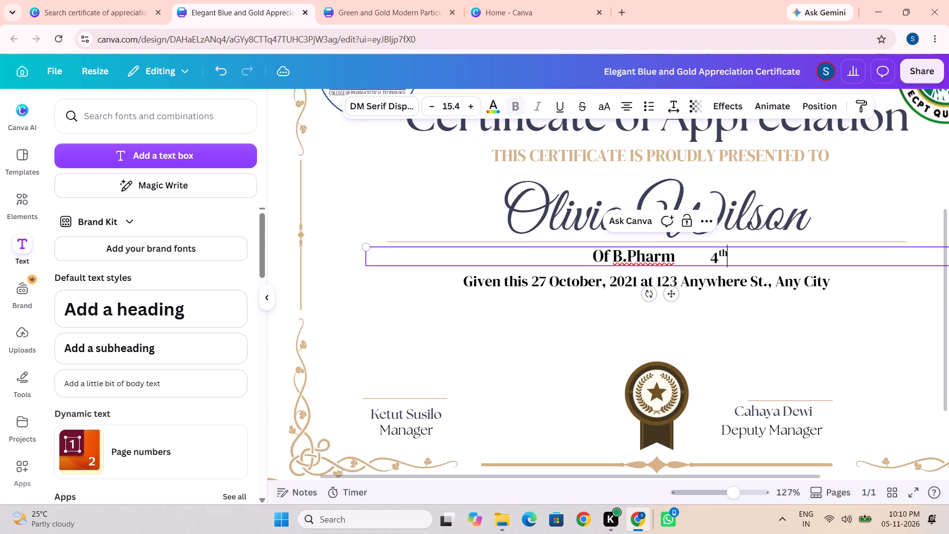
key(space)
key(space)
key(space)
key(space)
key(space)
key(space)
key(space)
key(space)
key(space)
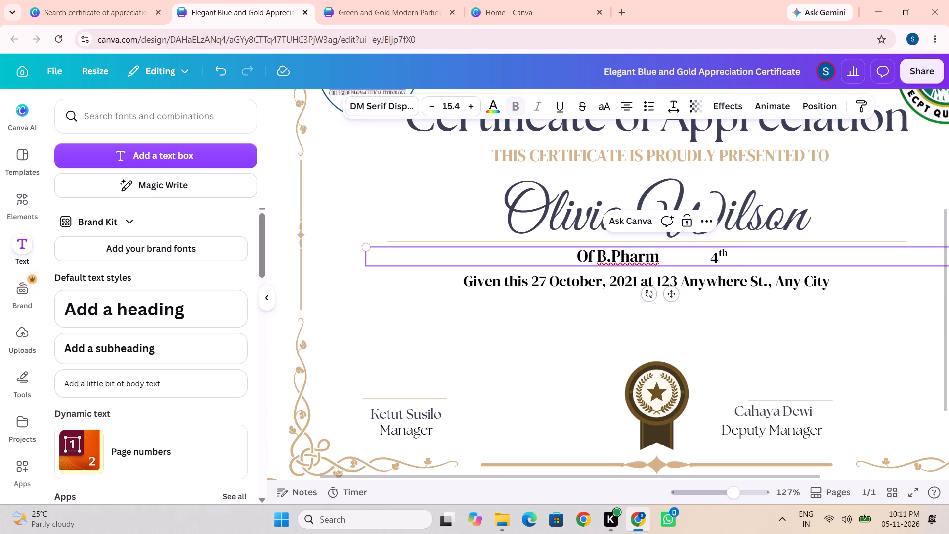
key(BackSpace)
key(BackSpace)
key(BackSpace)
key(BackSpace)
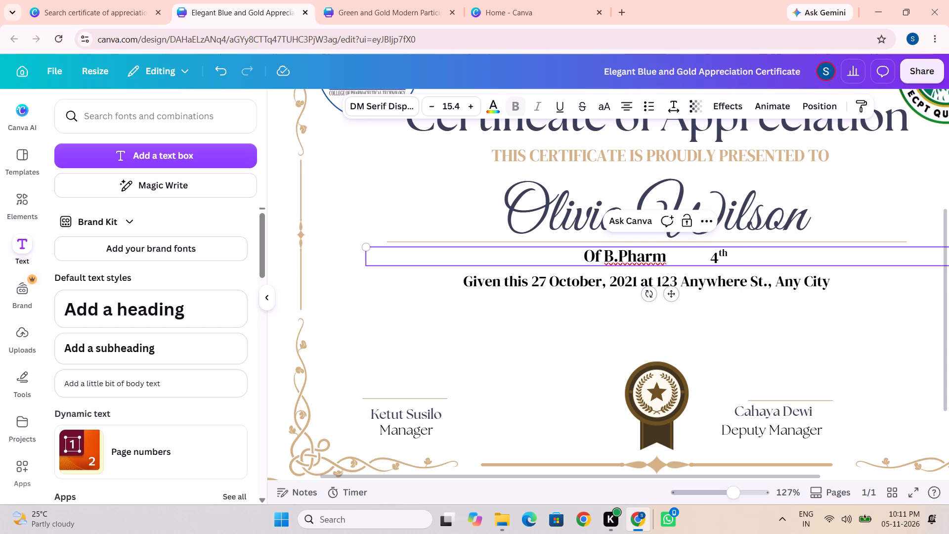
key(BackSpace)
key(BackSpace)
key(BackSpace)
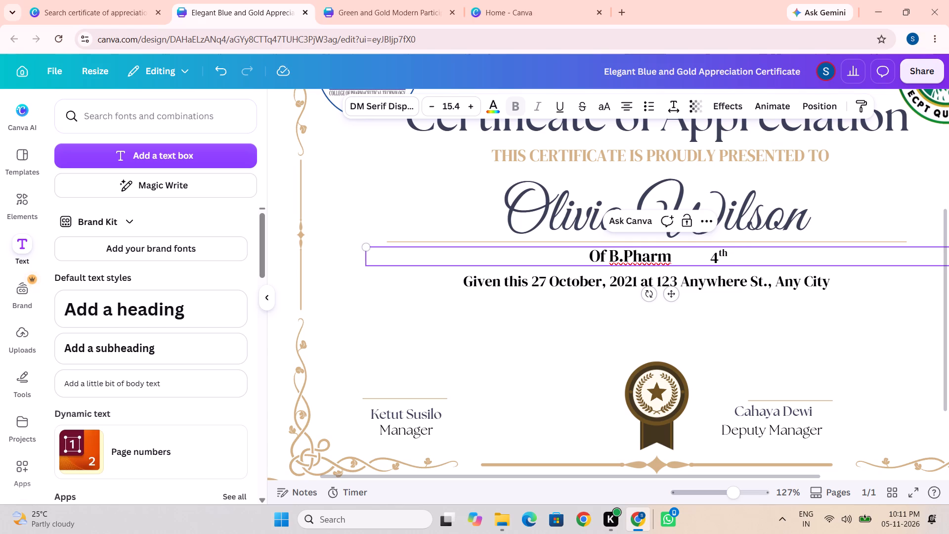
text(Yea)
key(r)
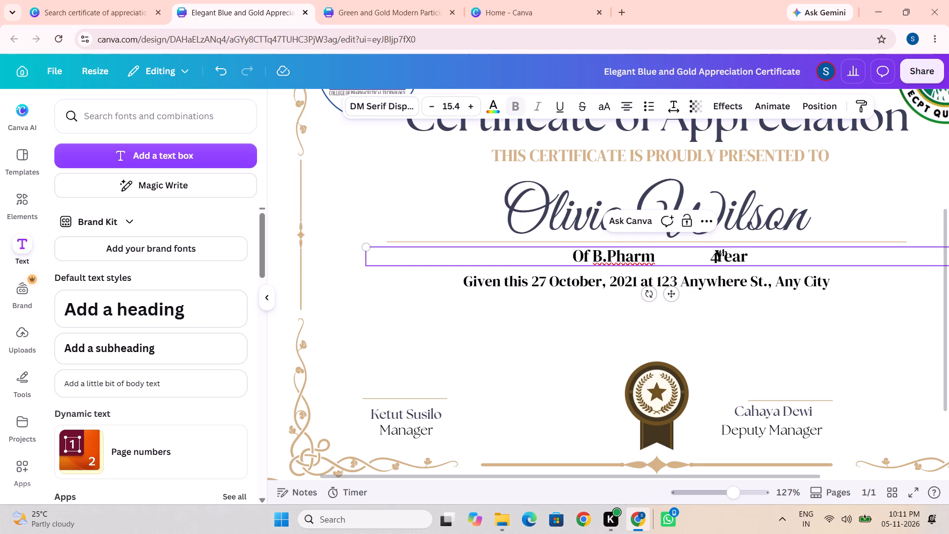
key(Left)
key(Left)
key(Left)
key(Left)
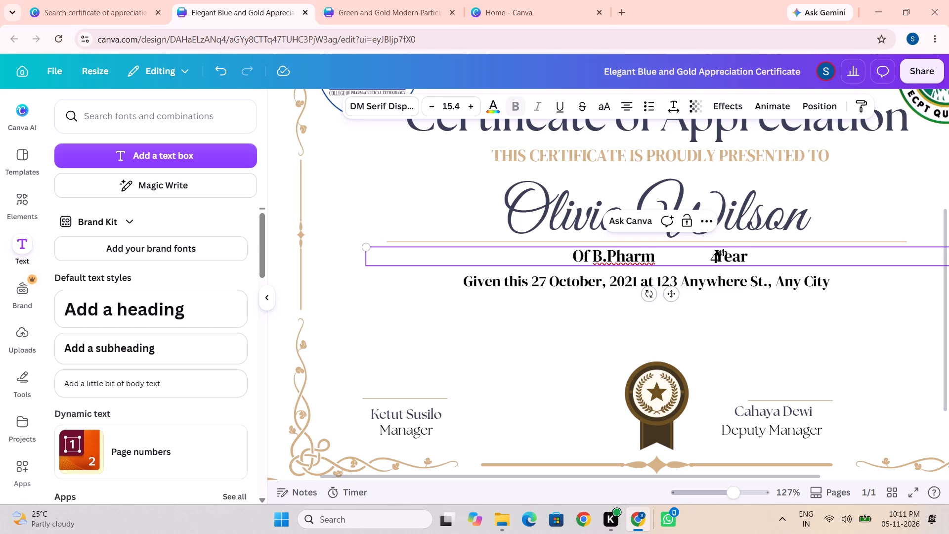
Move the "4th" text box into the gap between "B.Pharm" and "Year", level with the line.
click(713, 259)
click(718, 320)
click(713, 254)
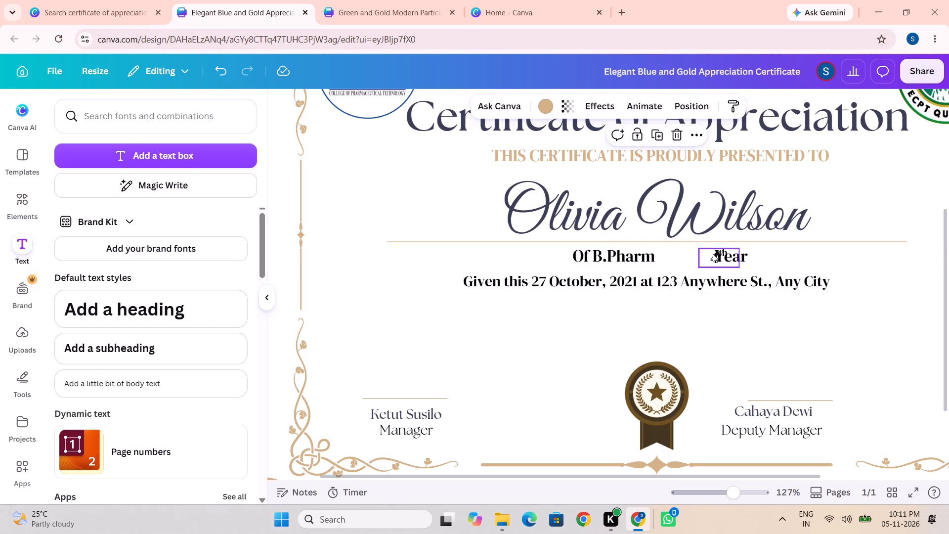
drag(728, 295, 682, 293)
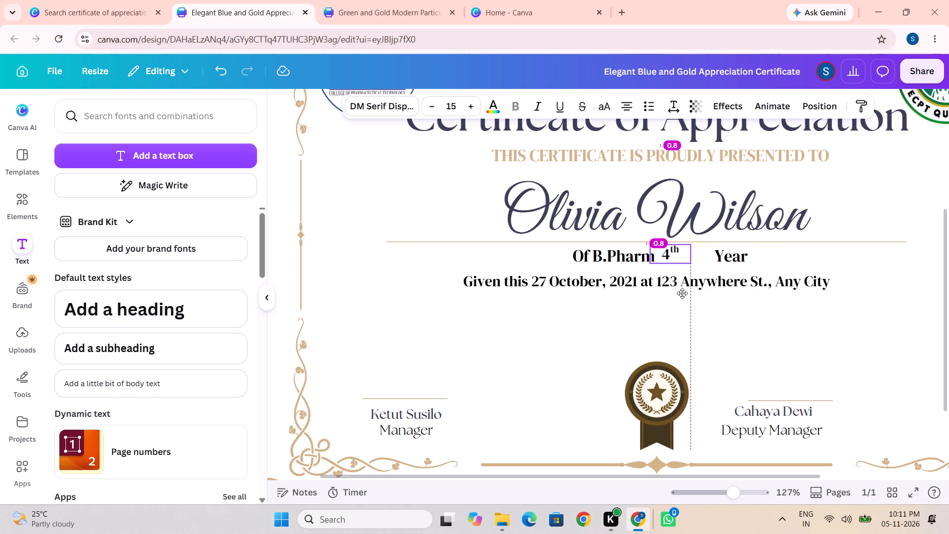
drag(682, 293, 685, 294)
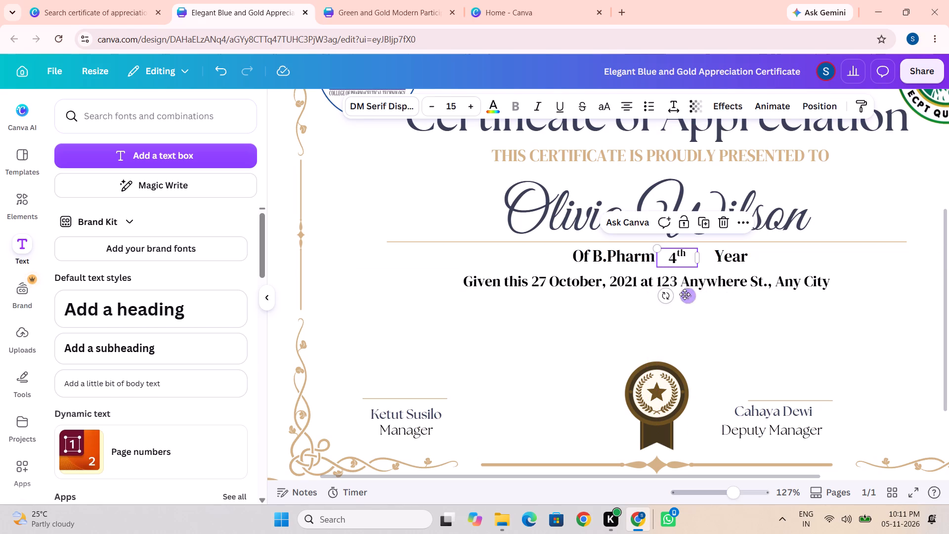
Remove the excess spaces before "Year" so the gap after "B.Pharm" just fits the "4th" text.
click(715, 251)
click(715, 253)
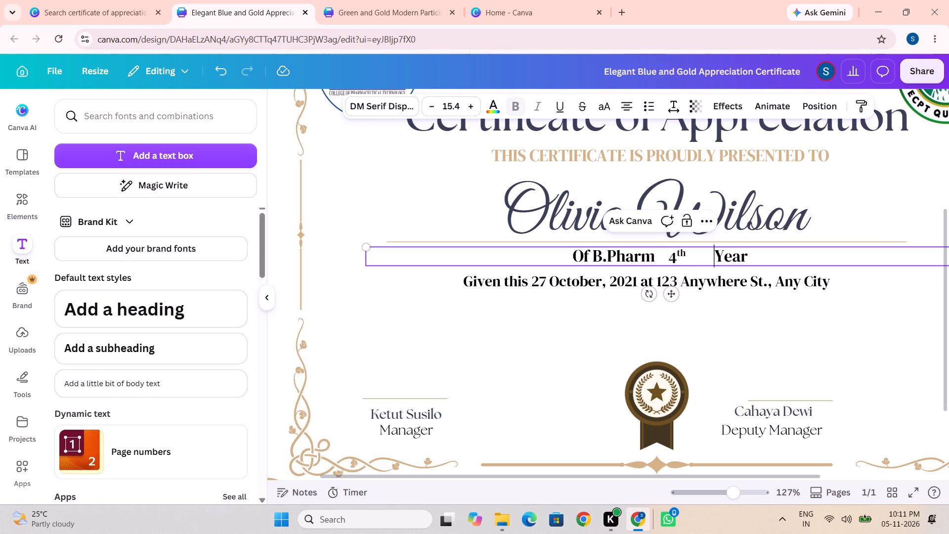
key(BackSpace)
key(BackSpace)
key(BackSpace)
key(BackSpace)
key(BackSpace)
key(BackSpace)
key(BackSpace)
key(BackSpace)
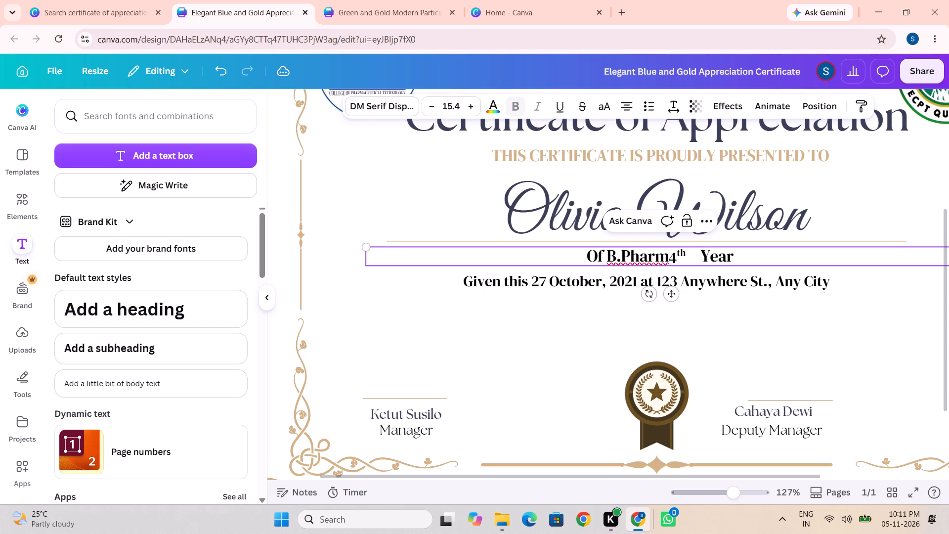
key(BackSpace)
key(BackSpace)
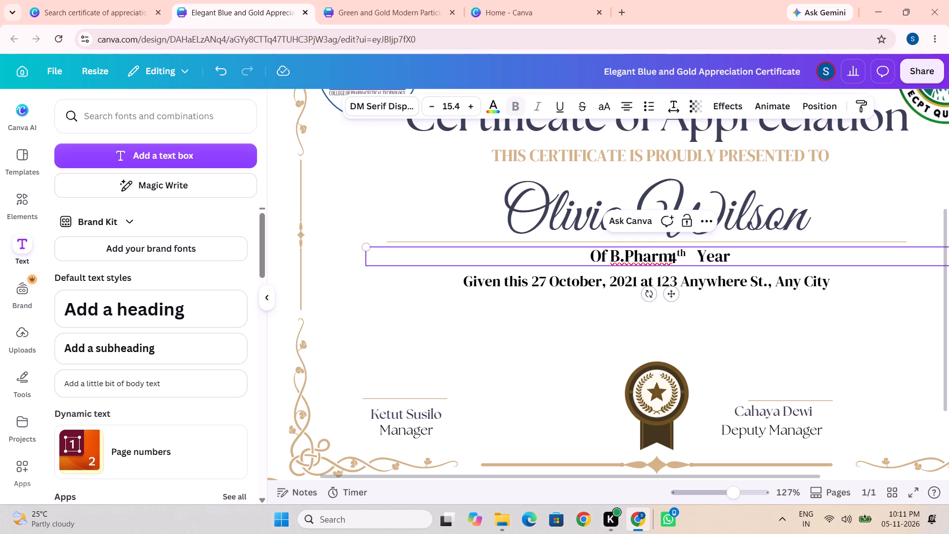
key(space)
key(space)
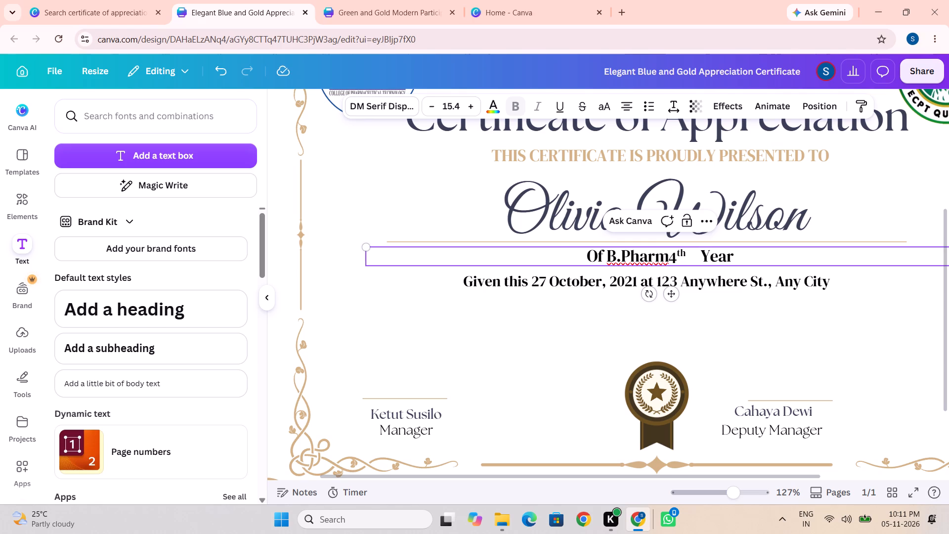
Shift the "4th" text box slightly toward "Year" so it sits clear of "B.Pharm" in the narrowed gap.
click(692, 312)
click(676, 257)
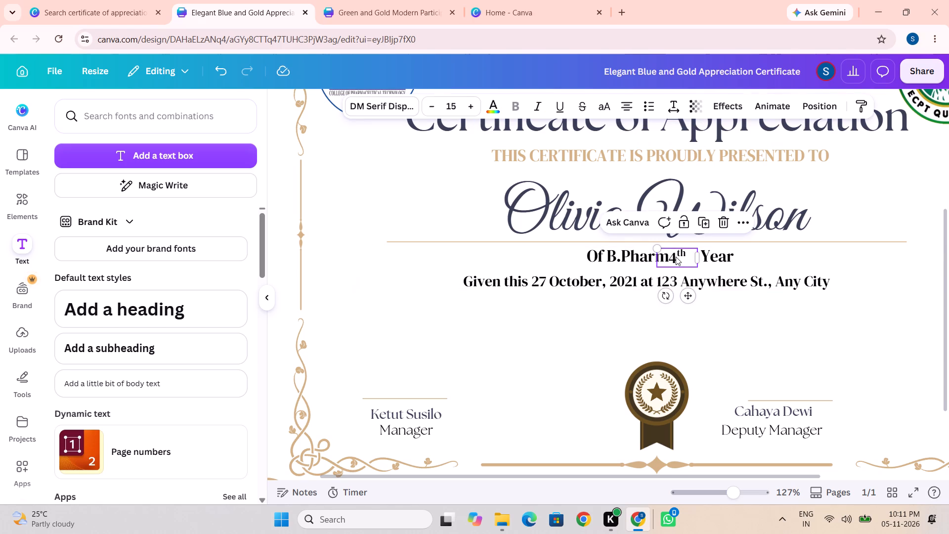
drag(686, 295, 691, 295)
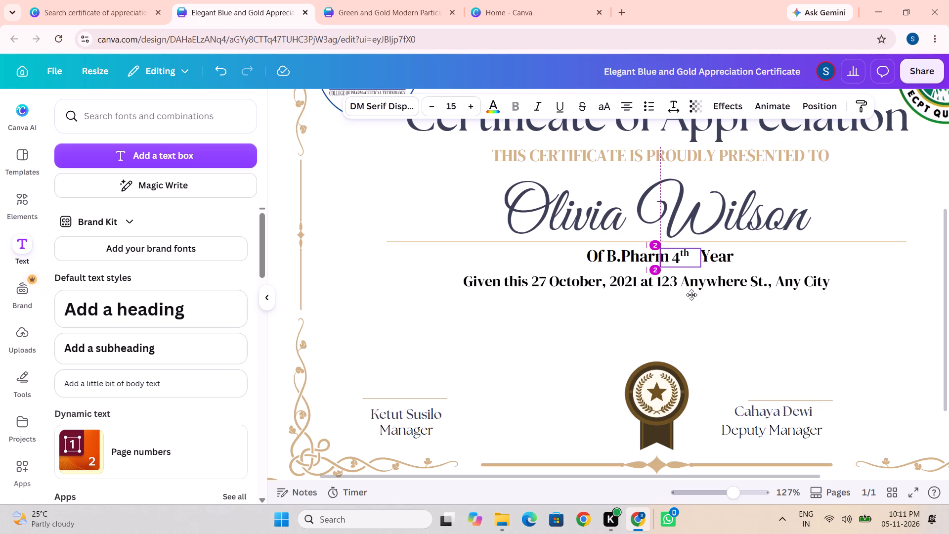
drag(691, 295, 694, 295)
Add a space after "Year" at the end of the "Of B.Pharm" line.
click(743, 256)
click(743, 256)
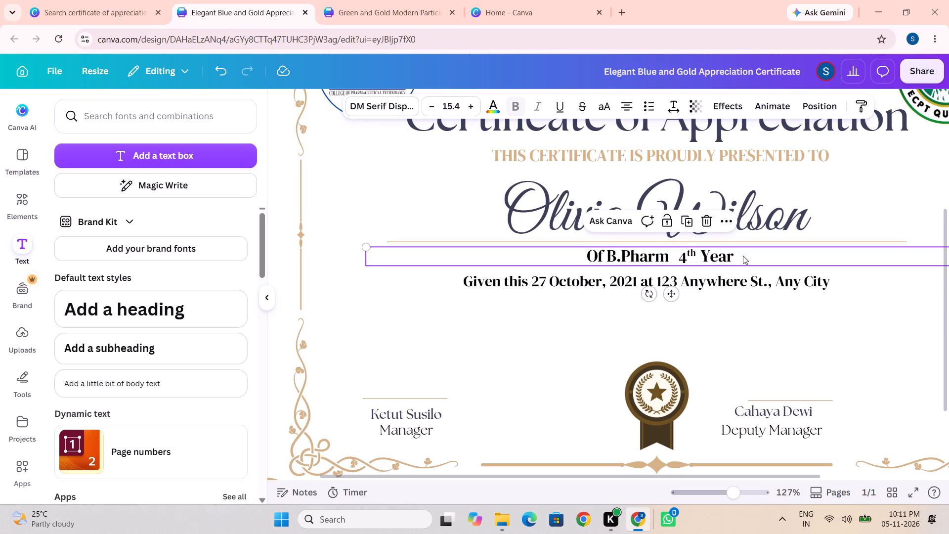
key(space)
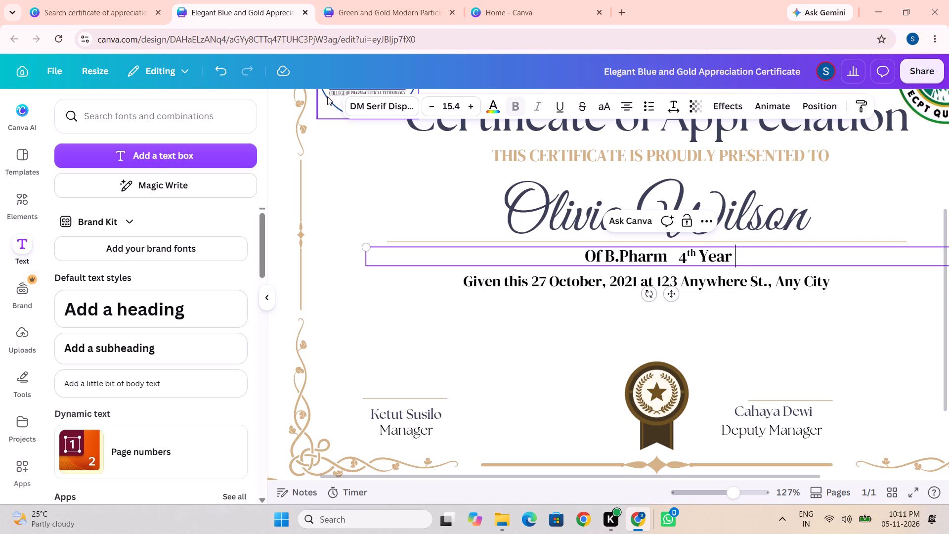
click(161, 154)
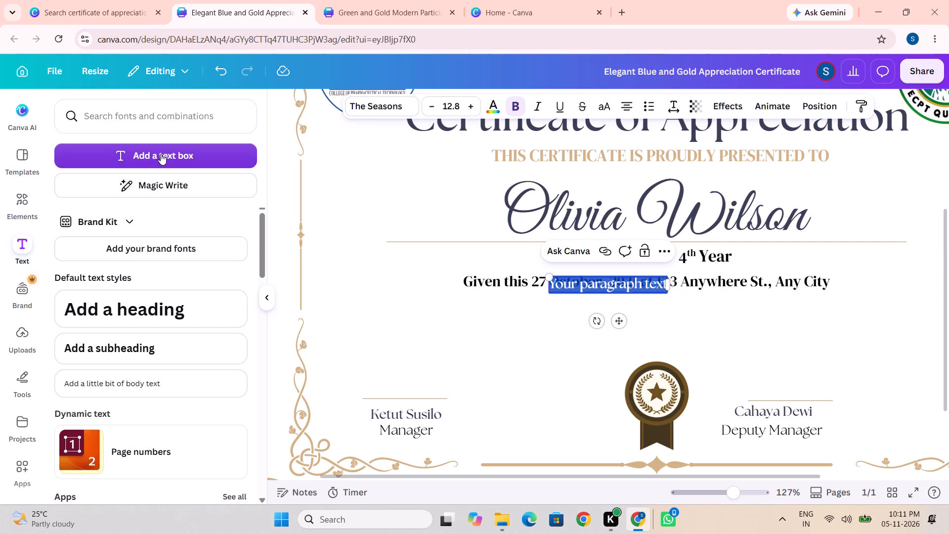
key(BackSpace)
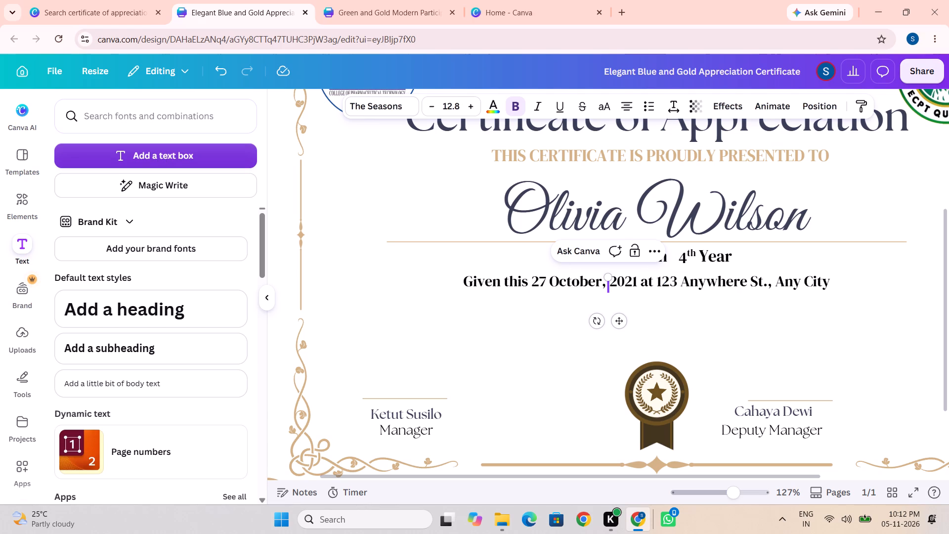
key(shift+v)
text(ice)
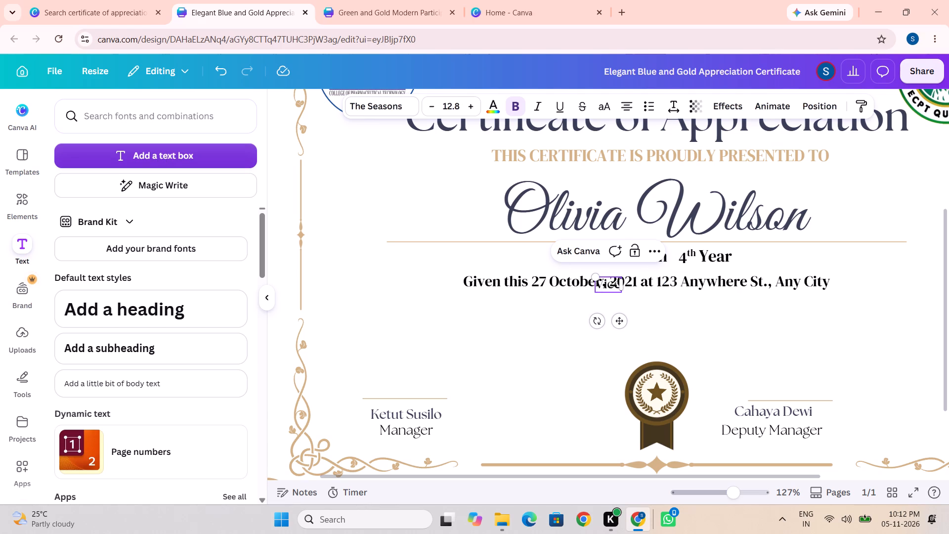
key(space)
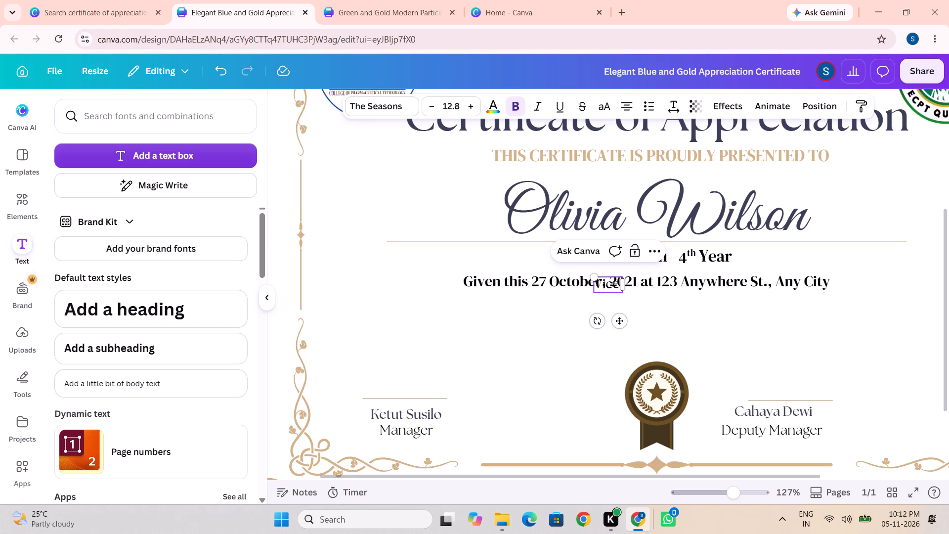
drag(622, 321, 617, 342)
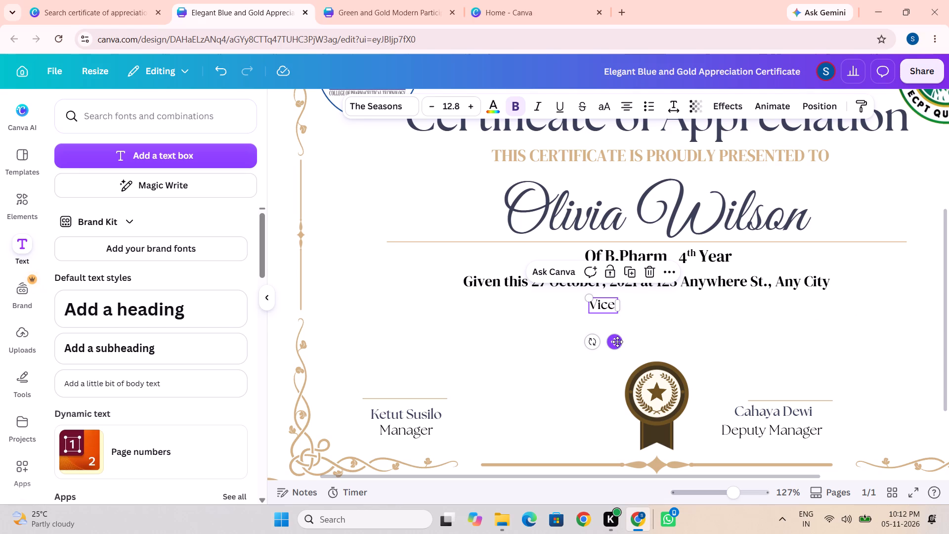
click(604, 305)
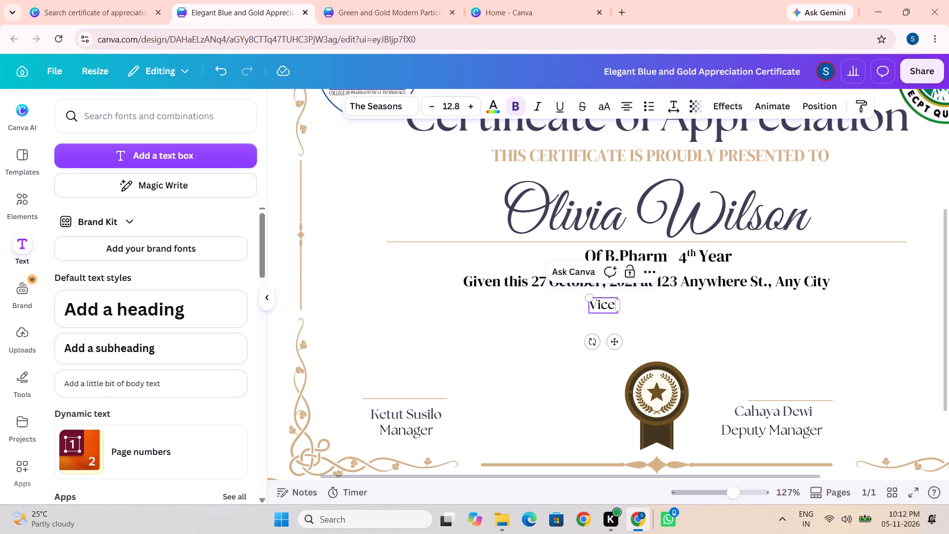
key(Right)
key(shift+underscore)
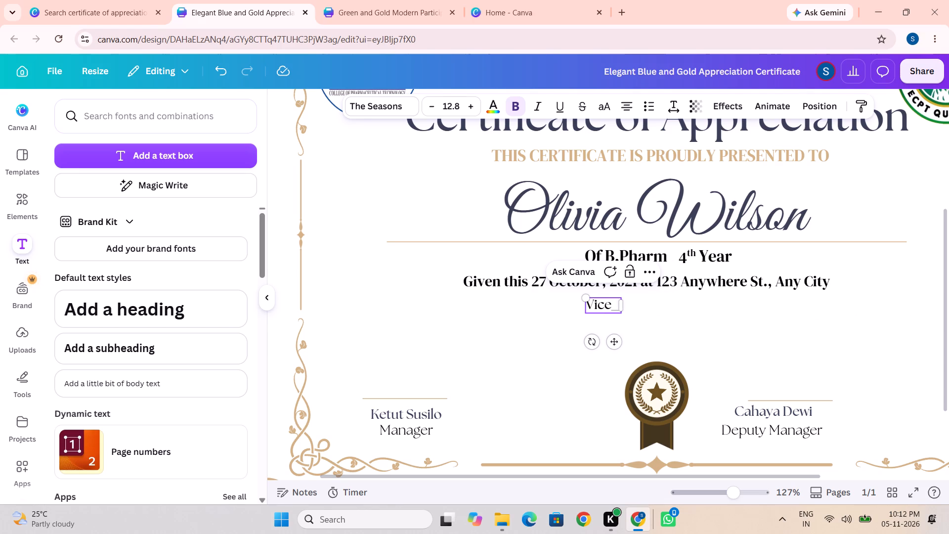
key(BackSpace)
key(minus)
key(shift+p)
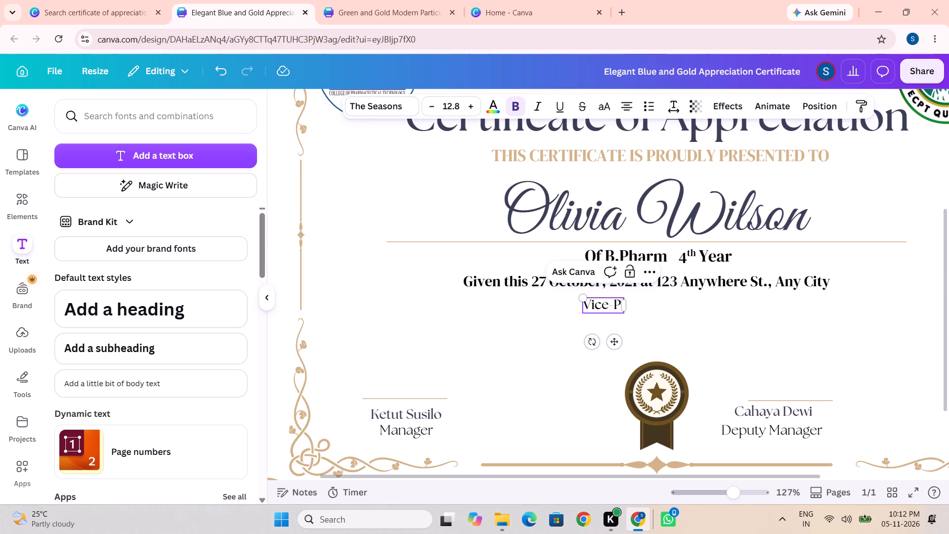
text(re)
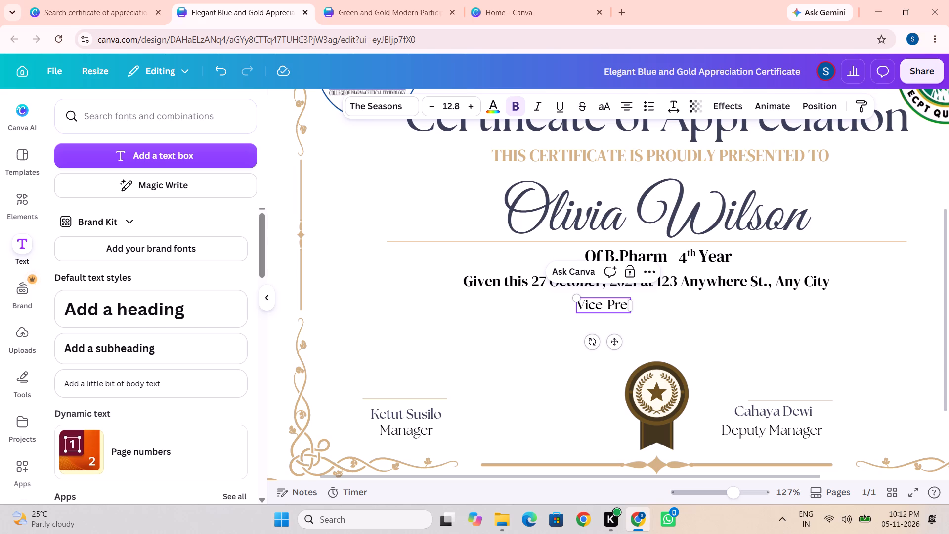
text(si)
text(dent)
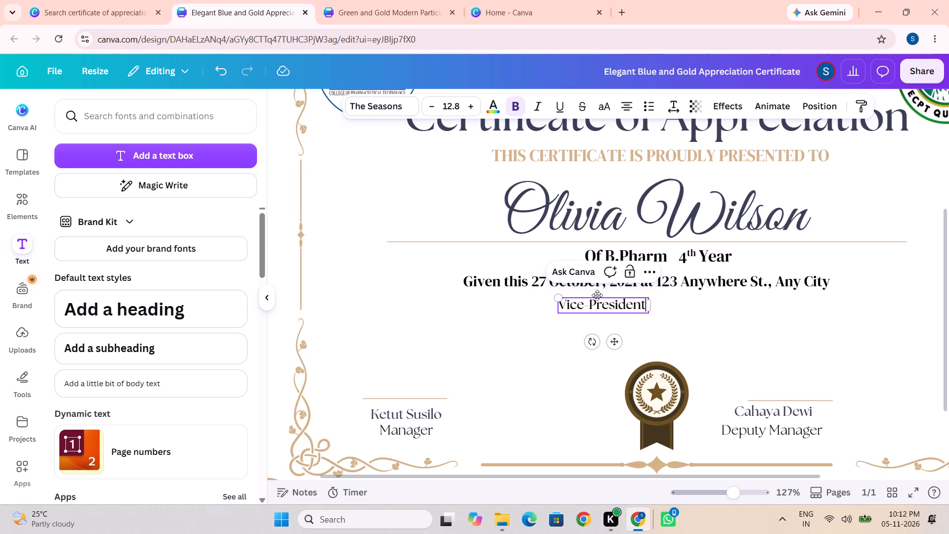
Format the "Vice-President" text in DM Serif Display at size 14.
click(392, 106)
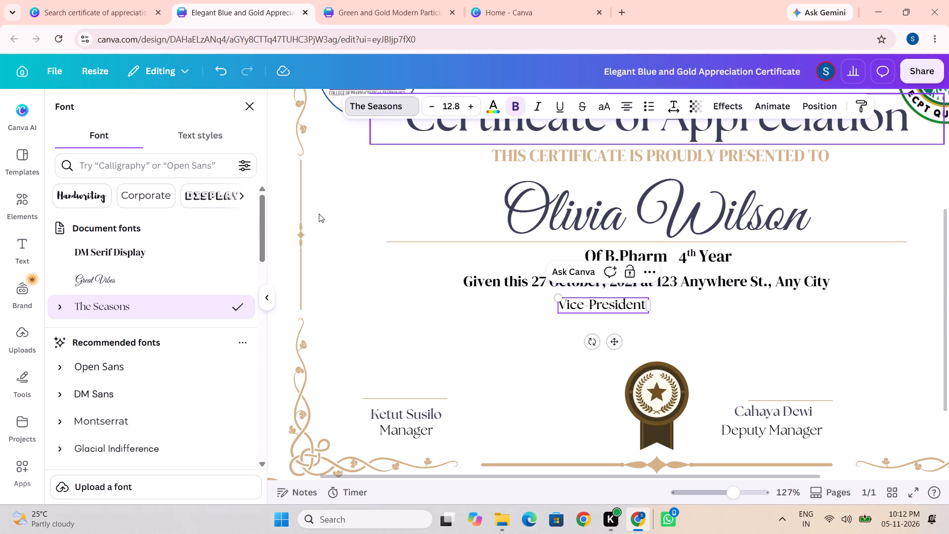
click(145, 260)
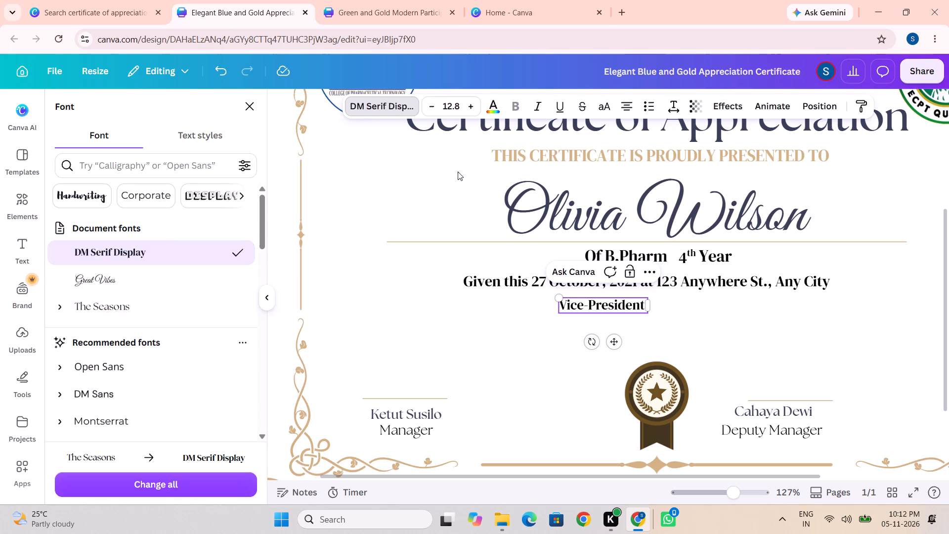
click(458, 104)
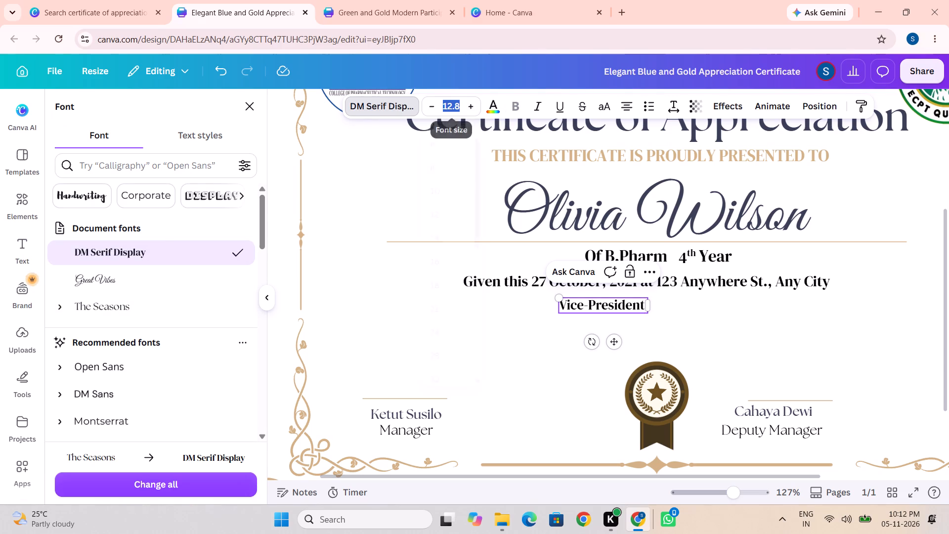
click(443, 241)
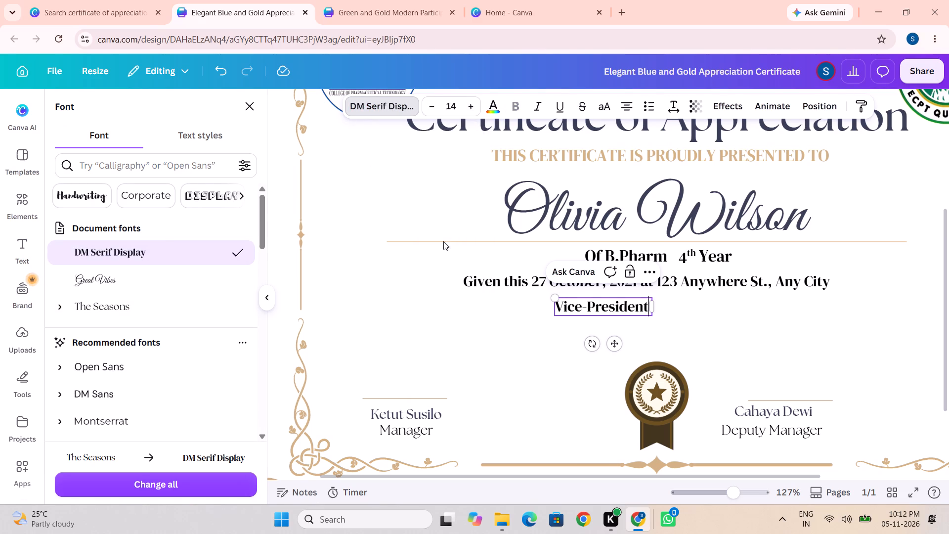
Move the "Vice-President" text box up to sit directly after "Year" on the "Of B.Pharm" line.
drag(616, 342, 800, 292)
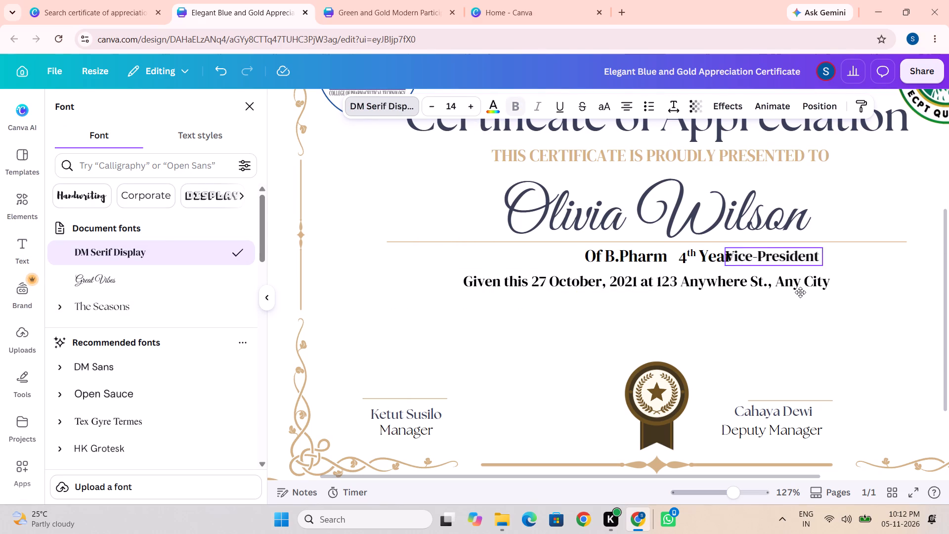
drag(800, 292, 797, 293)
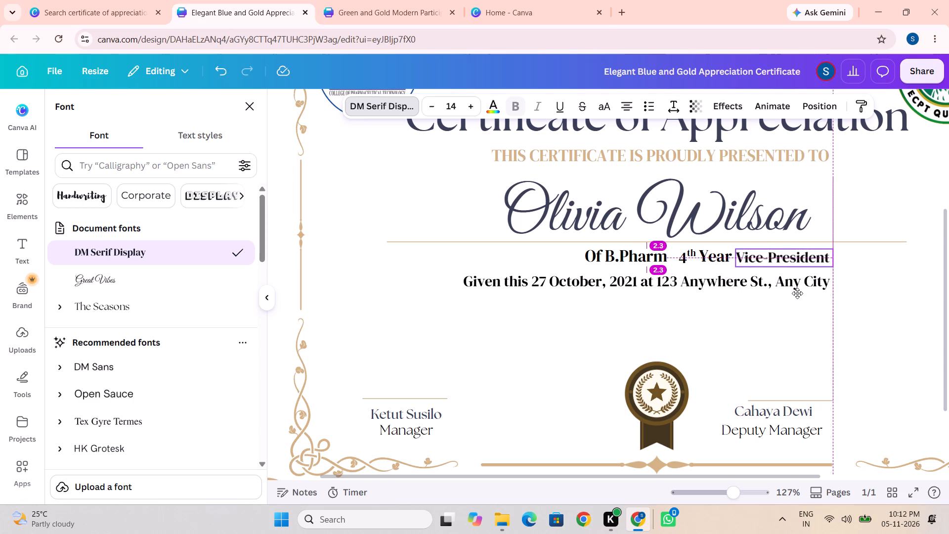
drag(797, 293, 798, 293)
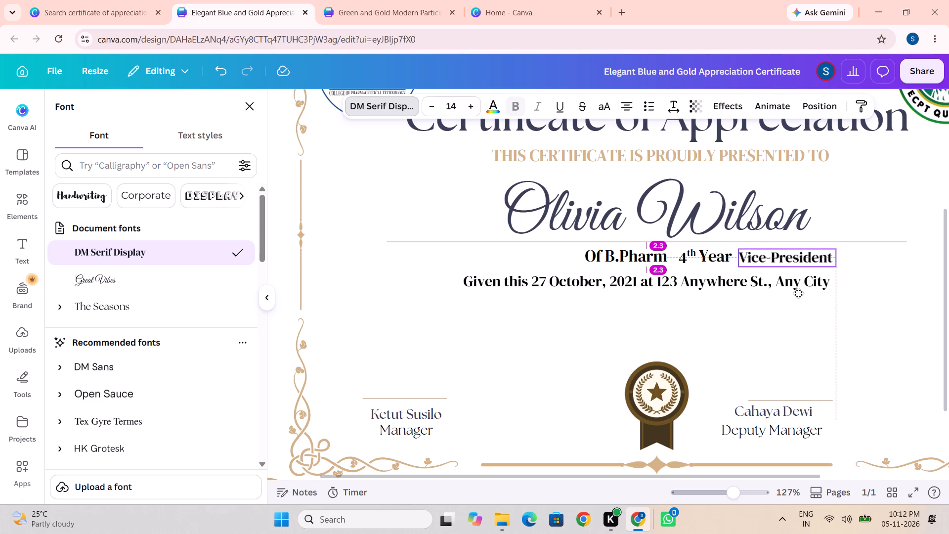
drag(798, 293, 797, 293)
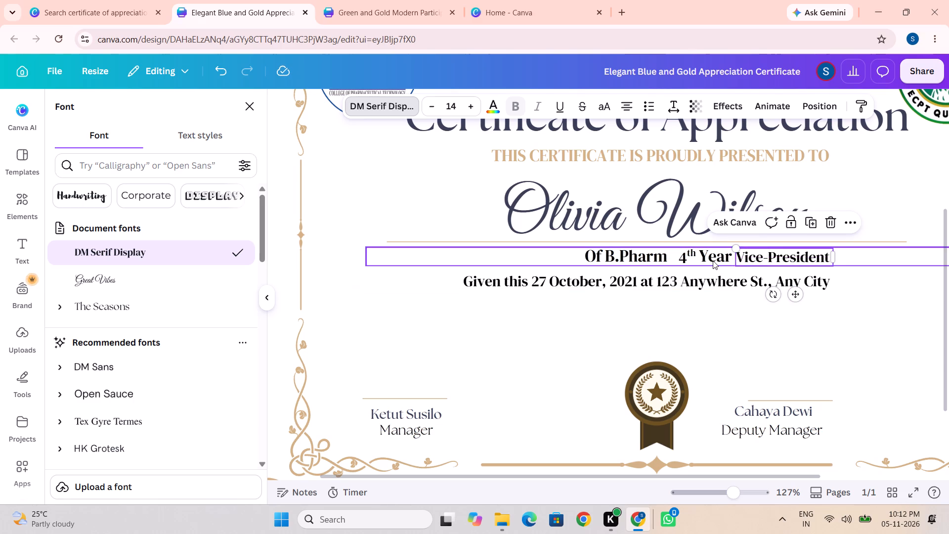
Add a run of spaces after "Year" so the centred "Of B.Pharm Year" text shifts left, away from "Vice-President".
click(713, 261)
click(852, 254)
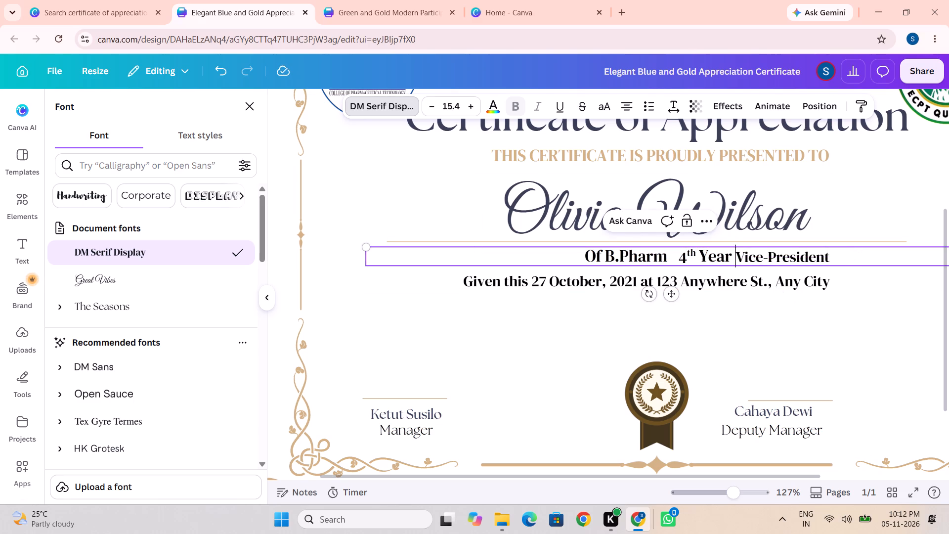
key(space)
key(space)
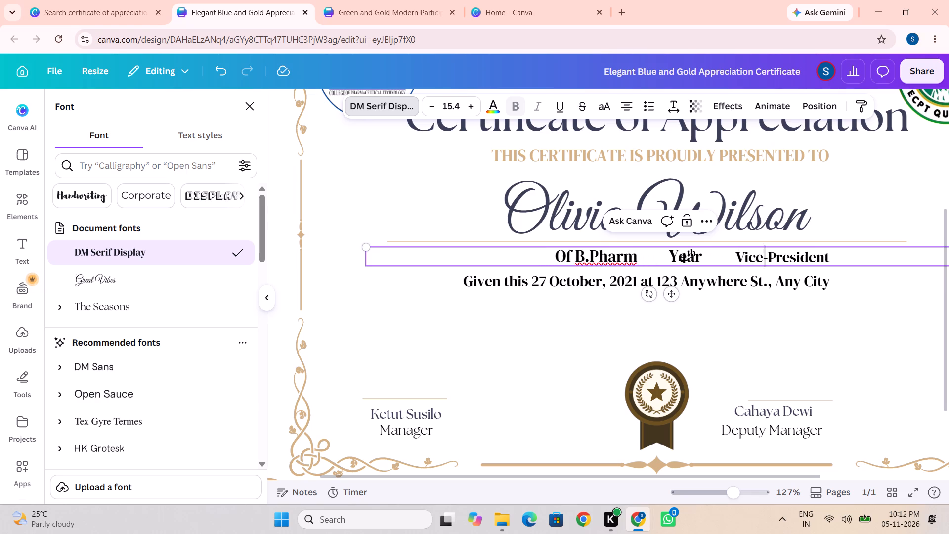
key(space)
key(space)
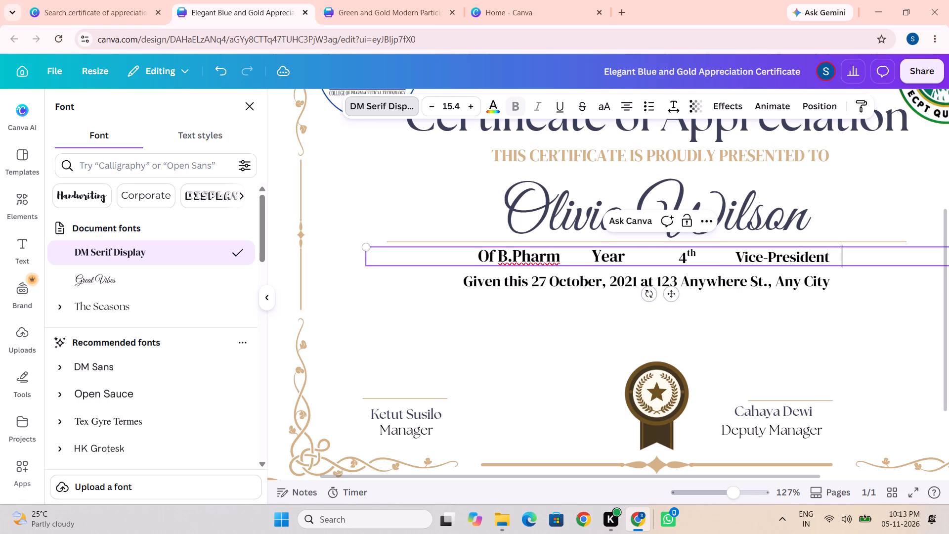
key(space)
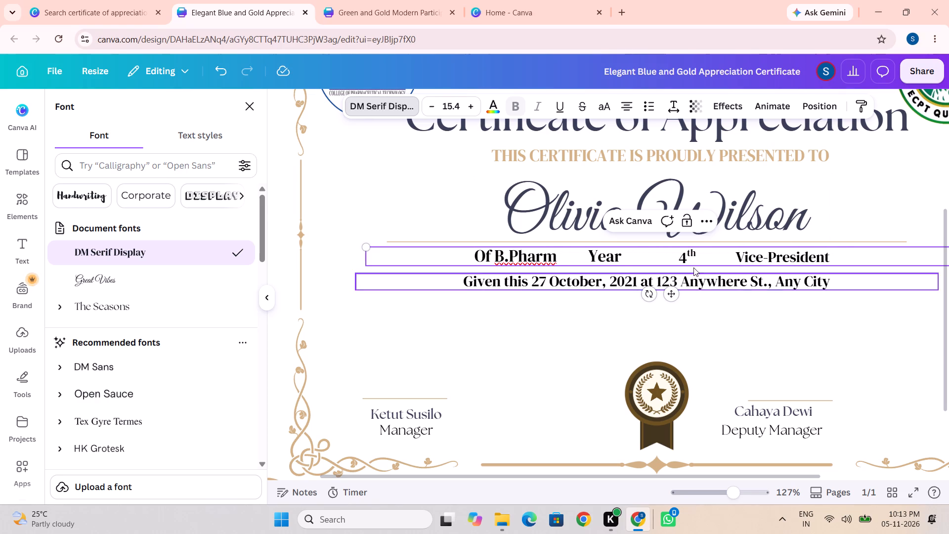
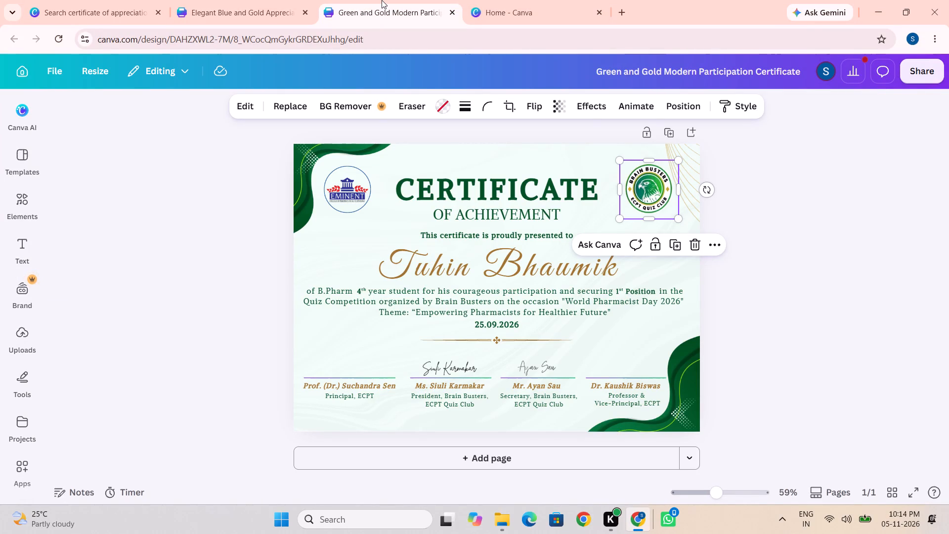
Return to the Elegant Blue and Gold Appreciation Certificate and select the "4th" text on the "Of B.Pharm Year" line.
click(222, 0)
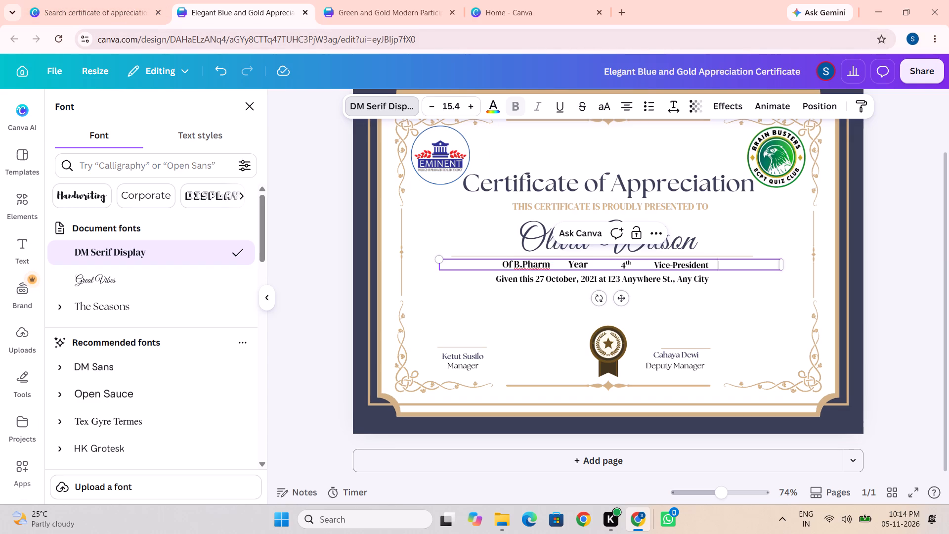
click(620, 264)
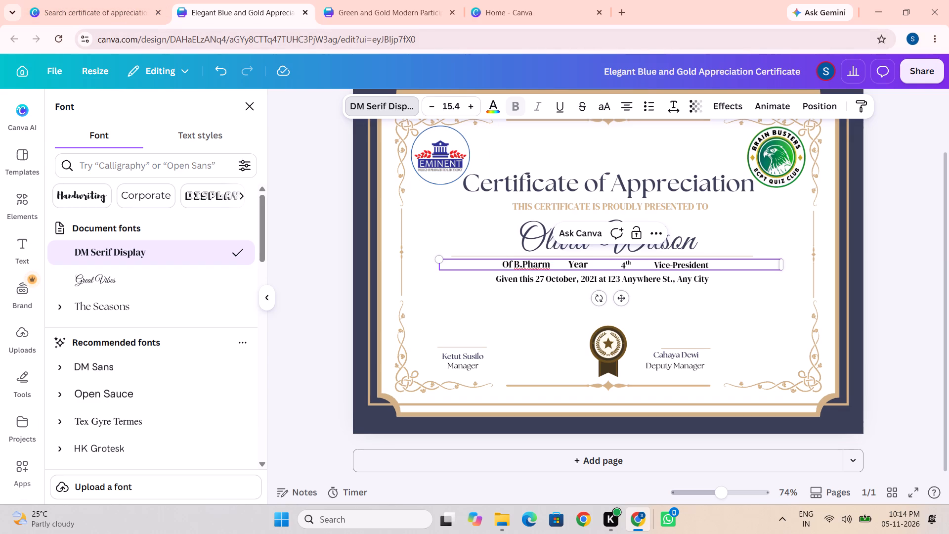
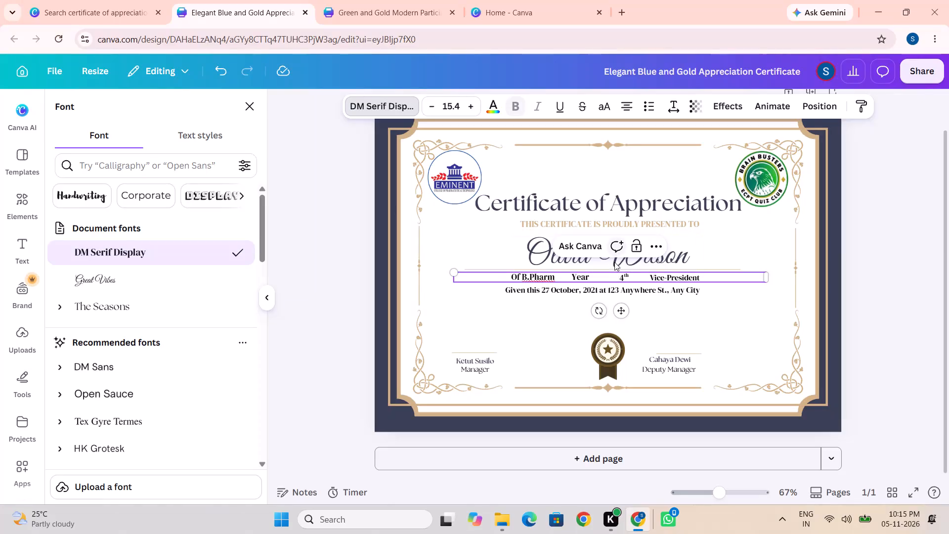
Delete the separate "4th" and "Vice-President" text boxes lying over the "Of B.Pharm Year" line.
click(624, 281)
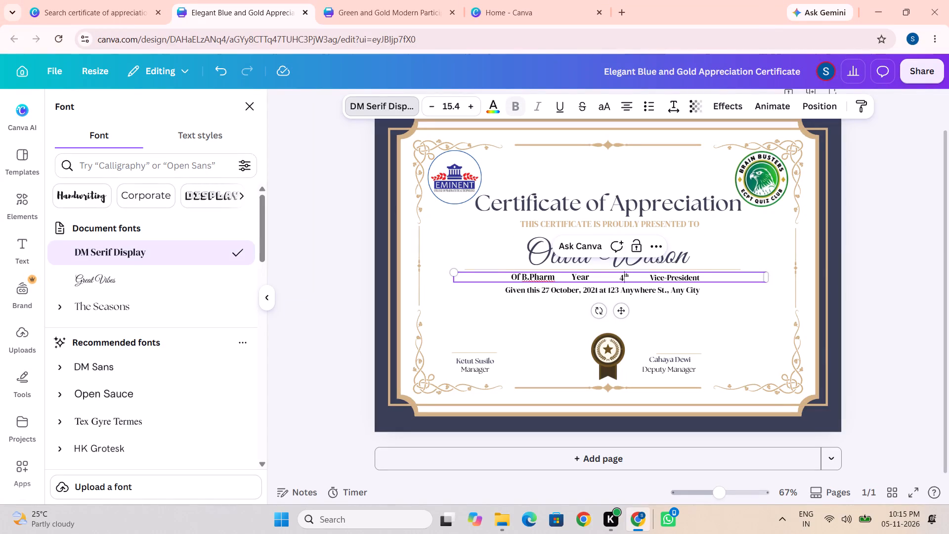
click(629, 280)
drag(629, 280, 600, 278)
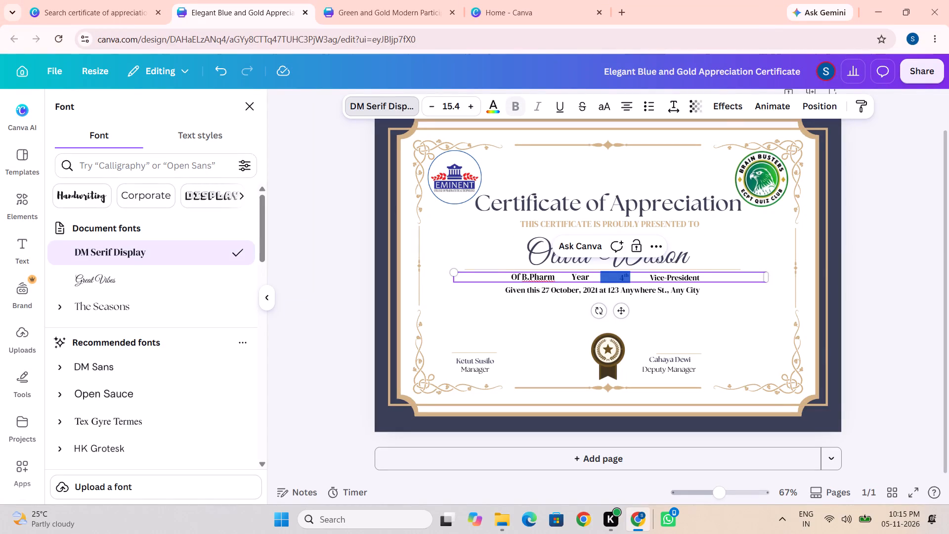
drag(600, 278, 614, 281)
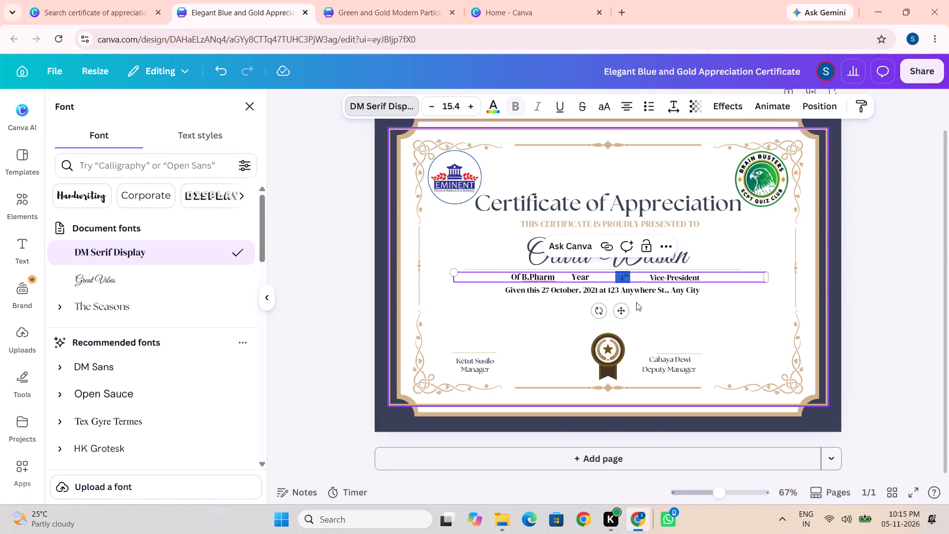
click(641, 319)
click(626, 274)
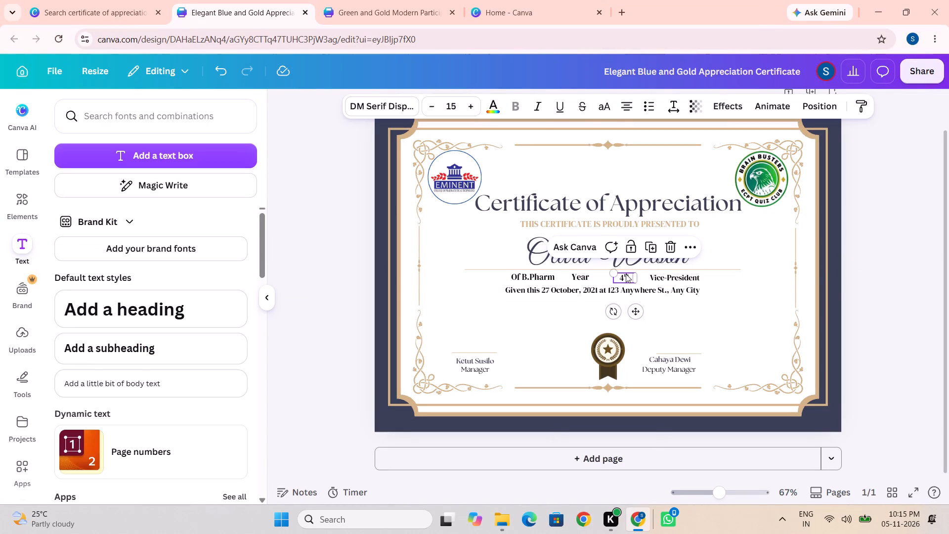
key(BackSpace)
click(661, 279)
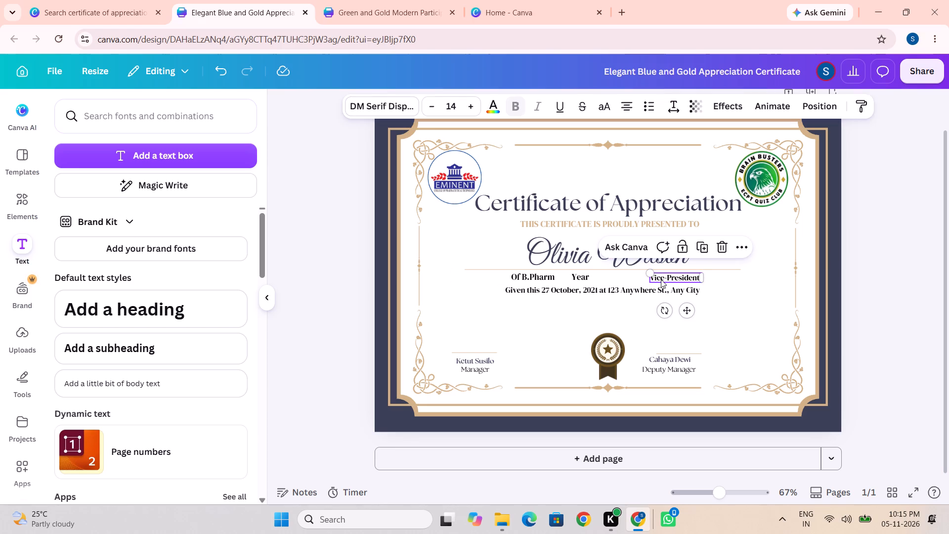
key(BackSpace)
Close the wide gap between "B.Pharm" and "Year" so the line reads "Of B.Pharm Year" with single spacing.
click(594, 274)
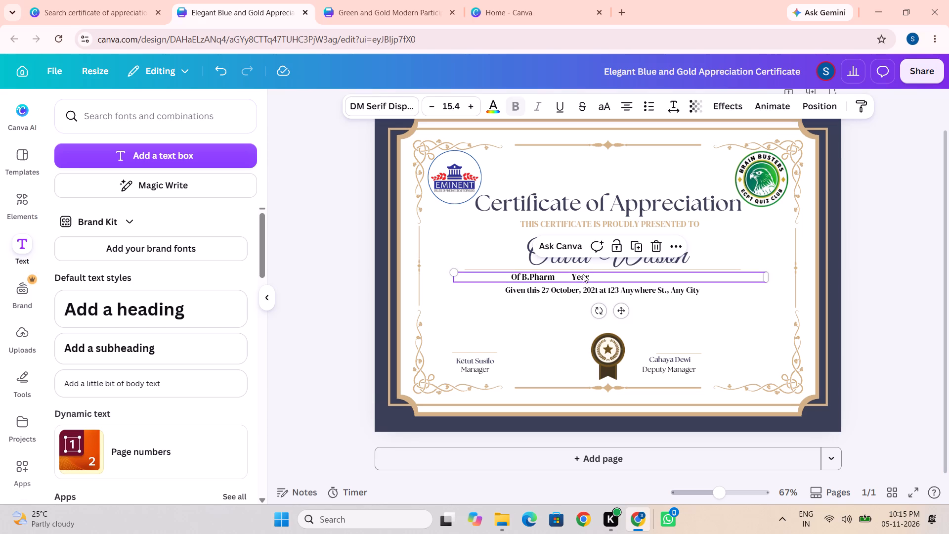
click(570, 275)
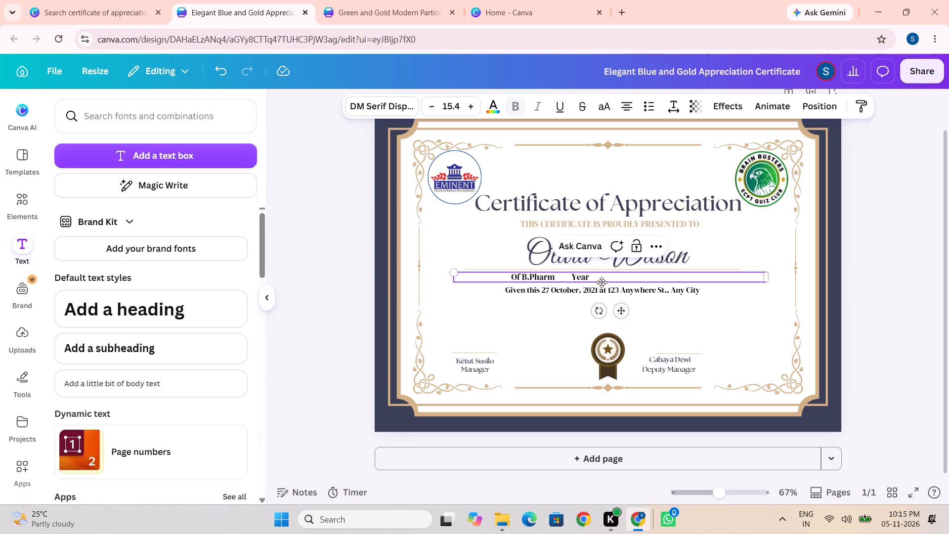
key(BackSpace)
key(BackSpace)
key(BackSpace)
key(BackSpace)
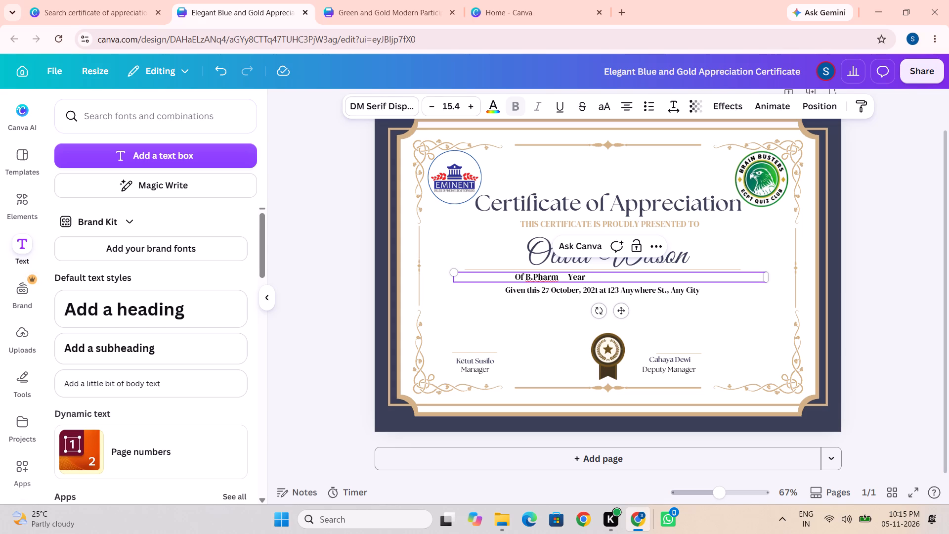
key(BackSpace)
key(BackSpace)
key(BackSpace)
key(BackSpace)
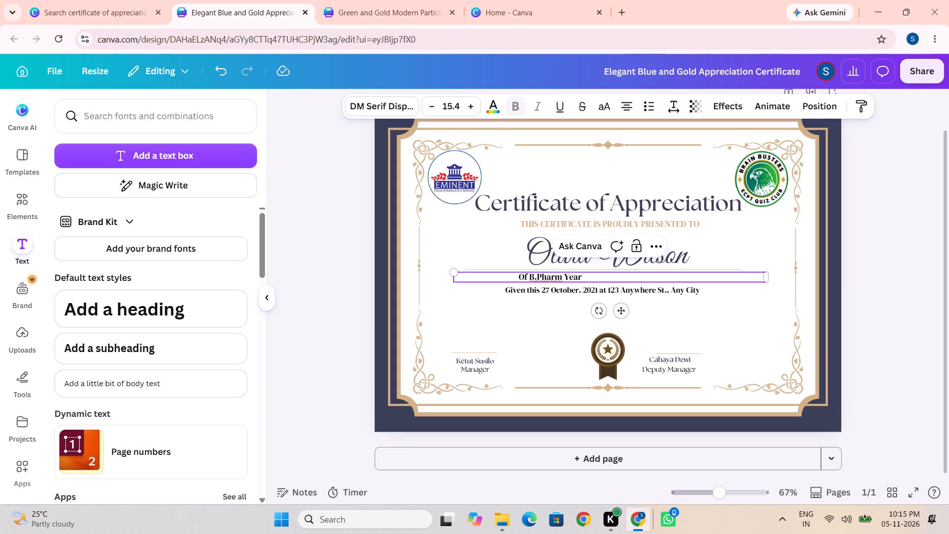
Remove the trailing spaces after "Year" on the "Of B.Pharm Year" line.
click(713, 279)
key(BackSpace)
key(BackSpace)
key(BackSpace)
key(BackSpace)
key(BackSpace)
key(BackSpace)
key(BackSpace)
key(BackSpace)
key(BackSpace)
key(BackSpace)
key(BackSpace)
key(BackSpace)
key(BackSpace)
key(BackSpace)
key(BackSpace)
key(BackSpace)
key(BackSpace)
key(BackSpace)
key(BackSpace)
key(BackSpace)
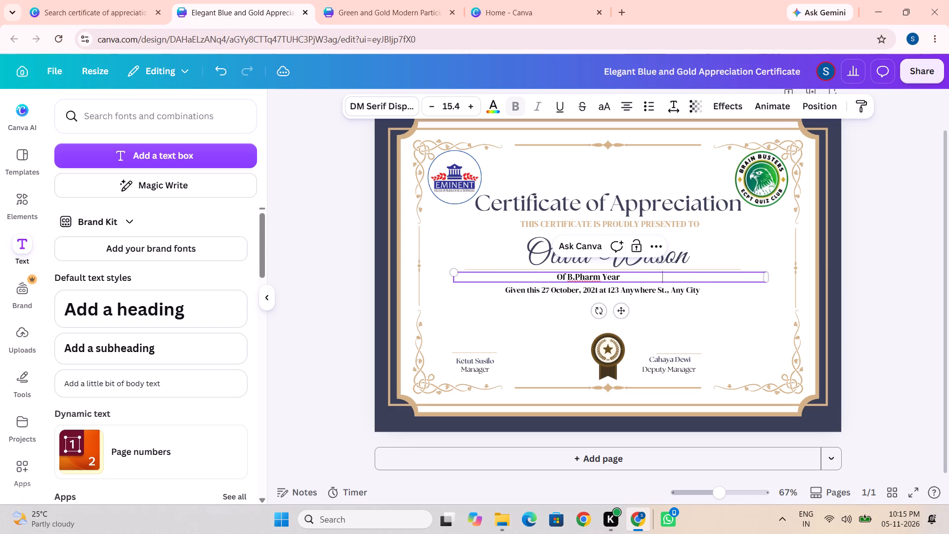
click(754, 278)
click(751, 275)
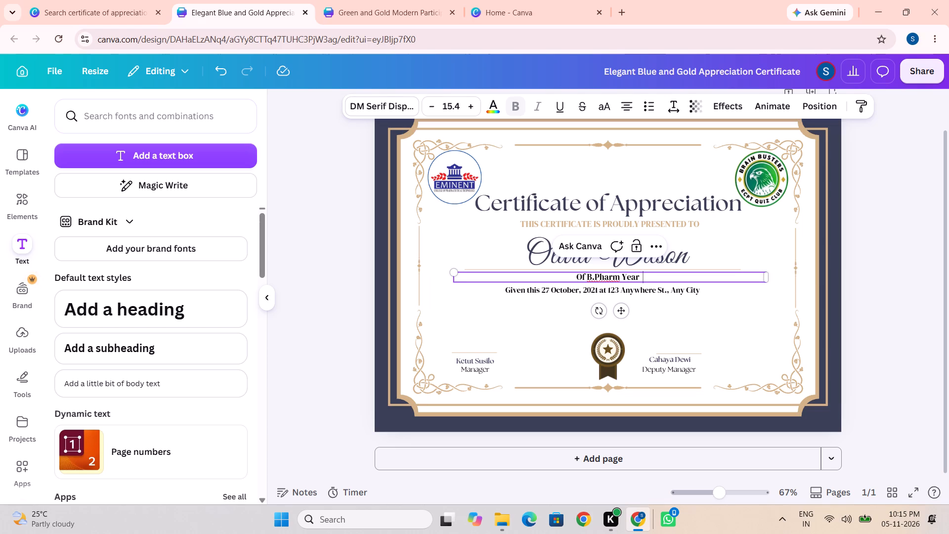
key(BackSpace)
key(BackSpace)
key(BackSpace)
key(r)
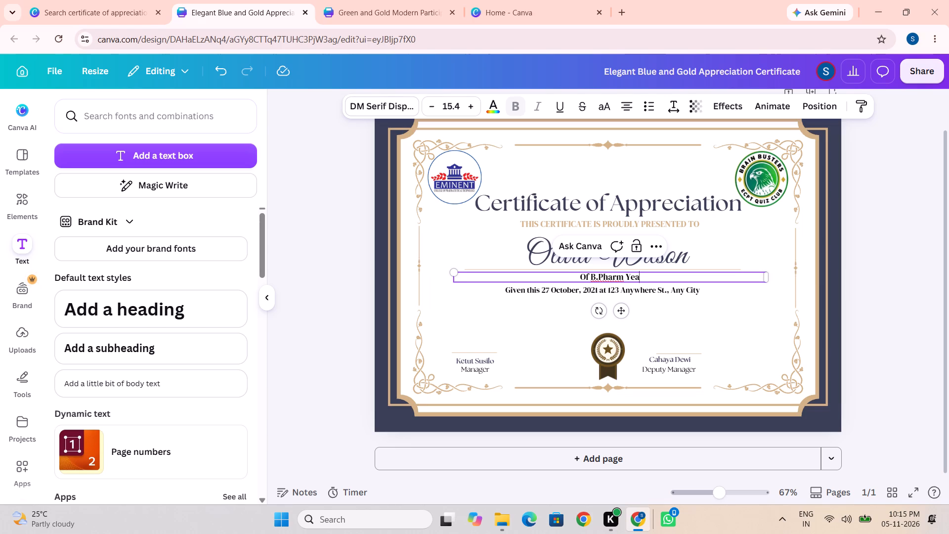
Insert "4th" between "B.Pharm" and "Year" so the line reads "Of B.Pharm 4th Year".
key(Right)
key(Right)
key(Right)
key(Right)
key(Right)
key(Right)
key(Right)
key(Right)
key(Right)
key(Right)
key(Right)
key(Right)
key(Right)
key(Right)
key(Right)
key(Right)
key(Right)
key(Right)
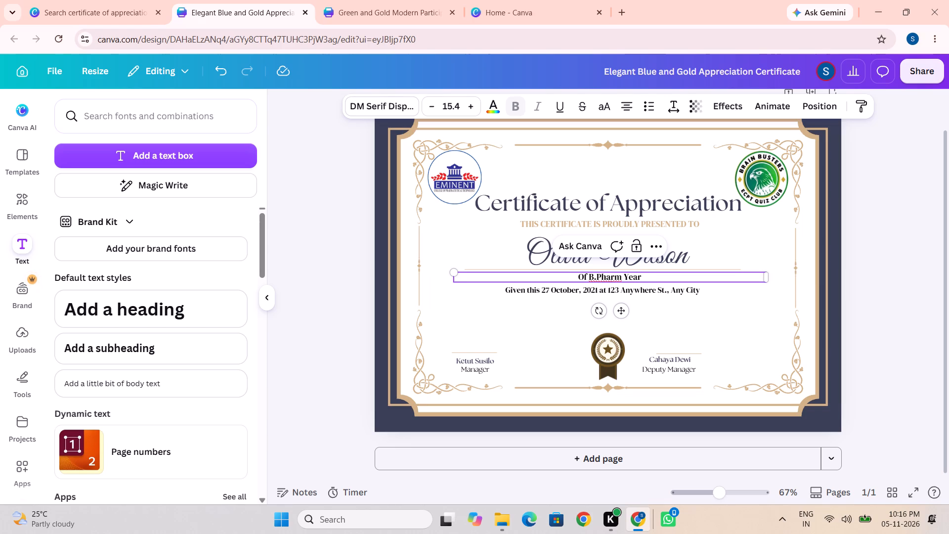
key(Left)
key(Left)
key(Left)
key(Left)
key(Left)
key(space)
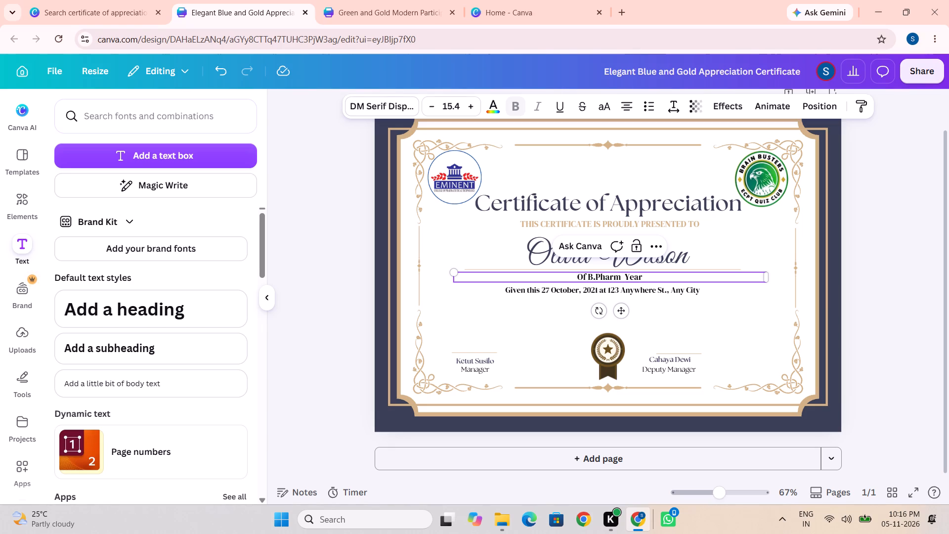
text($th)
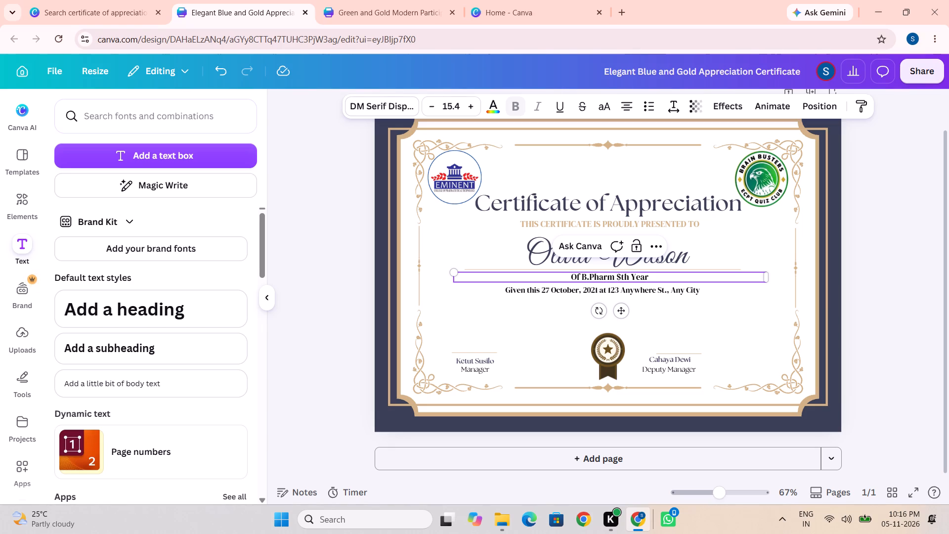
key(BackSpace)
key(BackSpace)
key(BackSpace)
text(4th)
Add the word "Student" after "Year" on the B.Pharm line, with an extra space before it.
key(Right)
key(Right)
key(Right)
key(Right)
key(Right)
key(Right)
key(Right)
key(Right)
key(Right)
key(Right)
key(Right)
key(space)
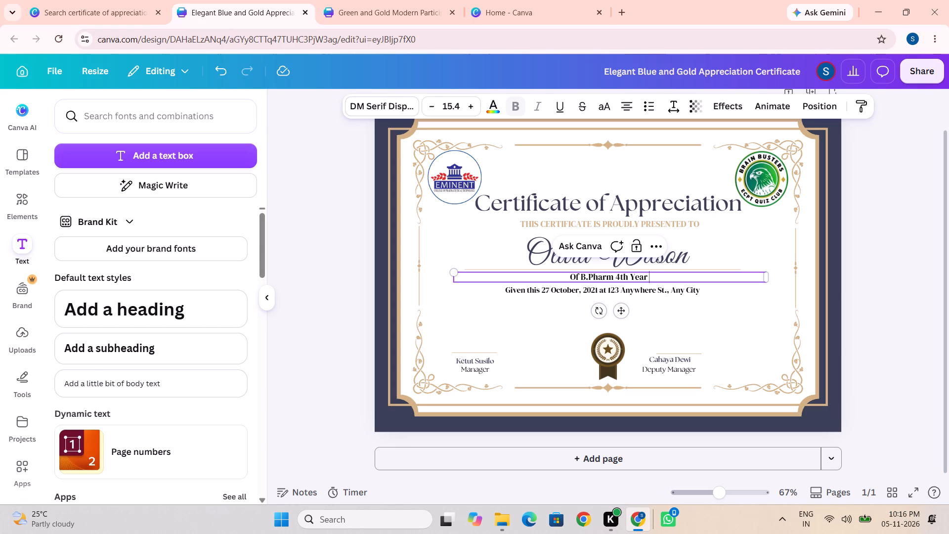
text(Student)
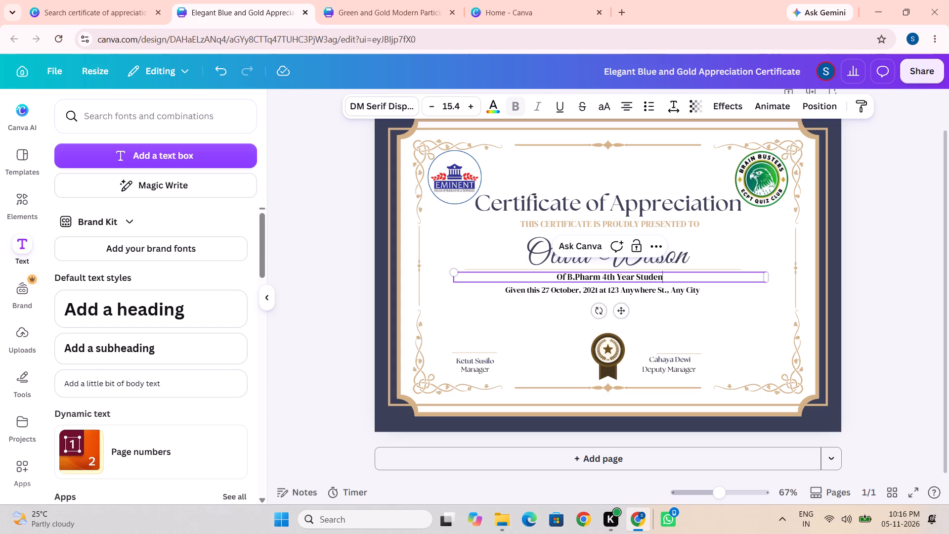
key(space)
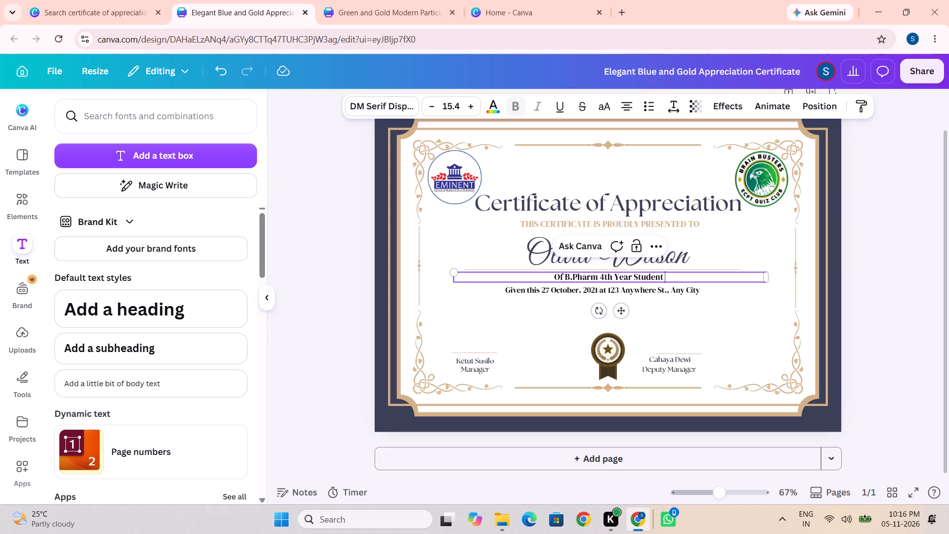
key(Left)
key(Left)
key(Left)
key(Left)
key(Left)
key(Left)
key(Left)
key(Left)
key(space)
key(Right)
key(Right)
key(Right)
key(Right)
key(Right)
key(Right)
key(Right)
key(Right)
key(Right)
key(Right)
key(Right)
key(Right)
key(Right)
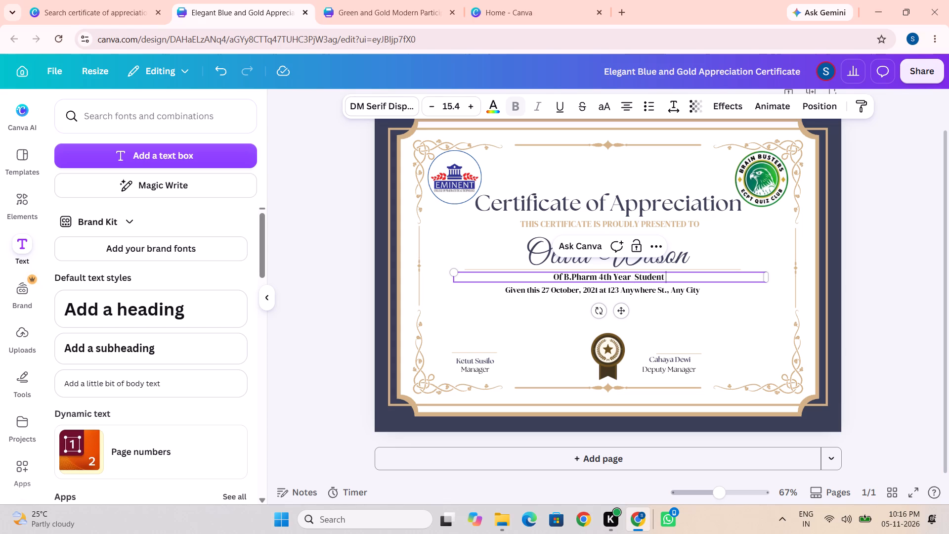
Check the student wording on the Green and Gold participation certificate, then return to the appreciation certificate.
click(403, 0)
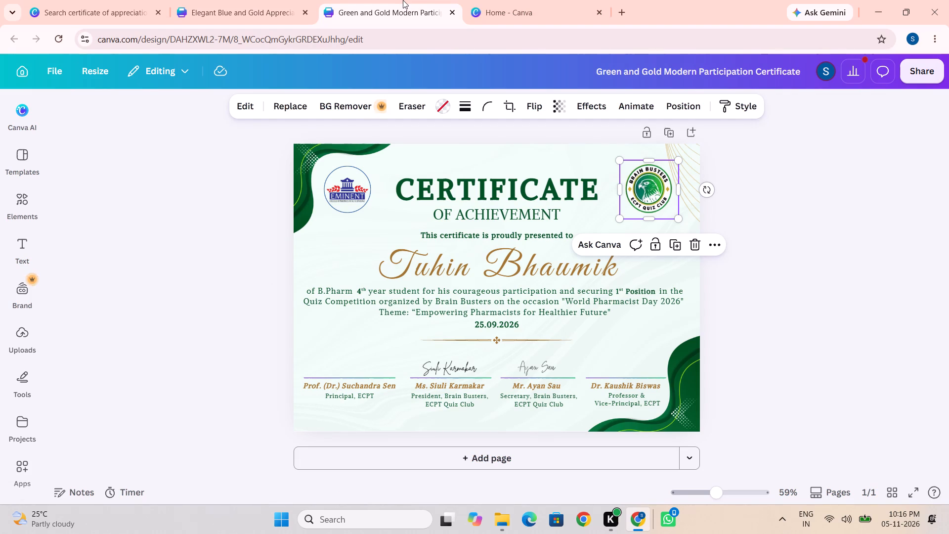
click(226, 2)
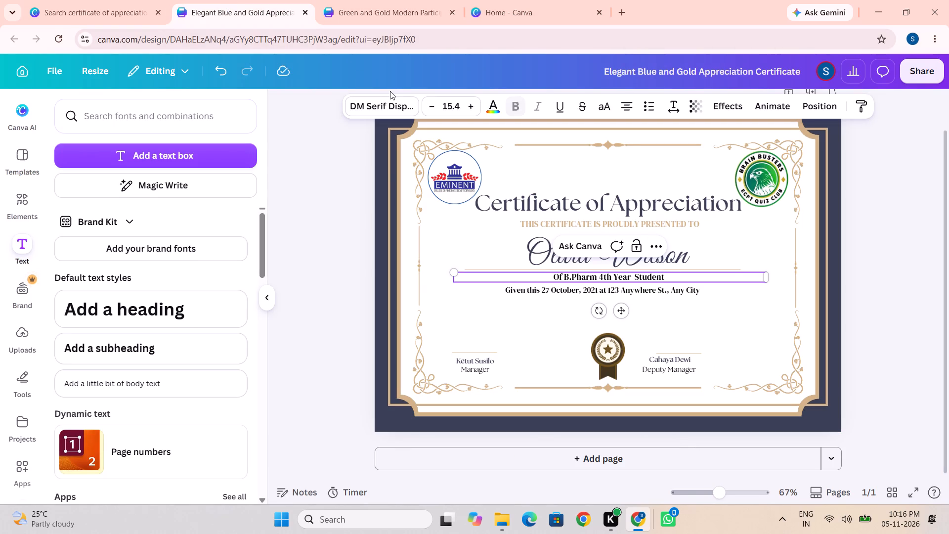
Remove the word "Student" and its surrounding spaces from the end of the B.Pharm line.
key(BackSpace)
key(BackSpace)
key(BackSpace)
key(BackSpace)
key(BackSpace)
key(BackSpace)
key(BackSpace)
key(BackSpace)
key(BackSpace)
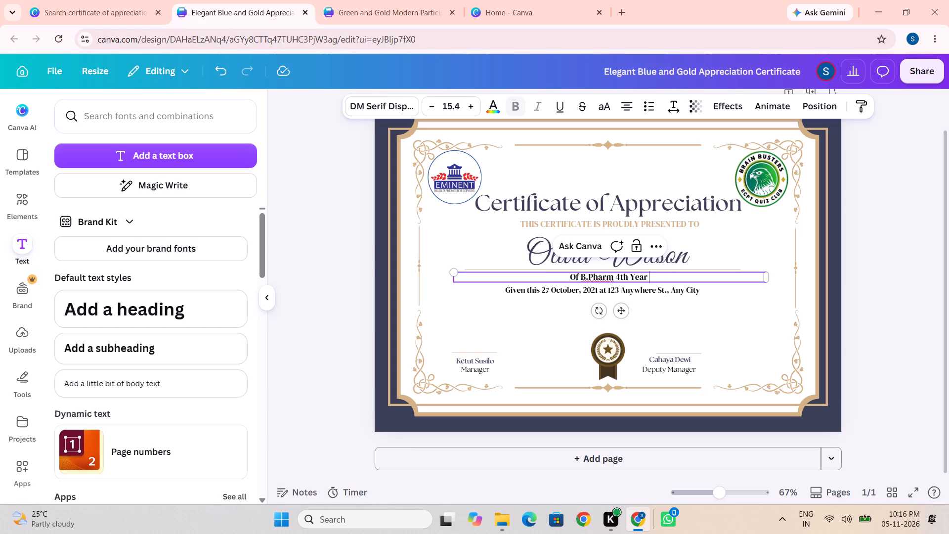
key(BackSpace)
Append ", Vice-President," so the line reads "Of B.Pharm 4th Year, Vice-President,".
text(,)
key(space)
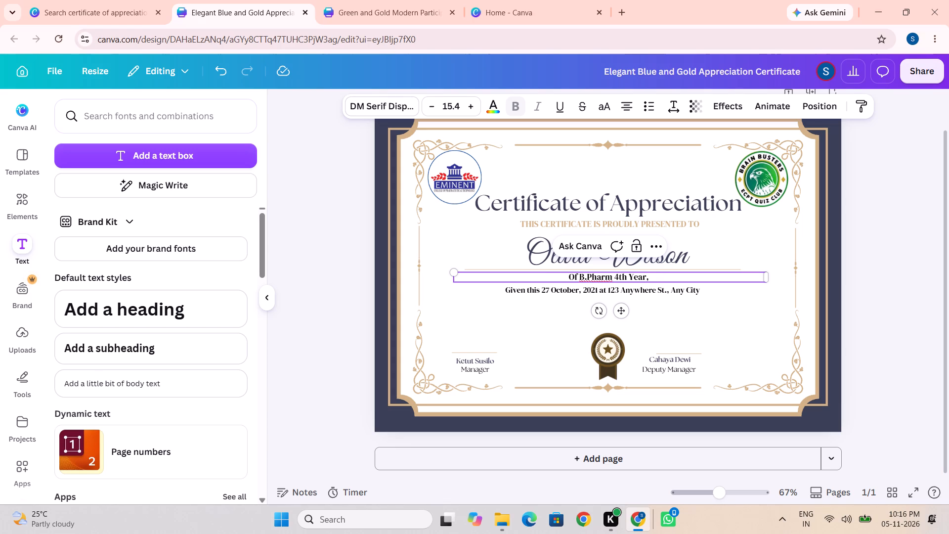
key(shift+c)
key(BackSpace)
text(Vice)
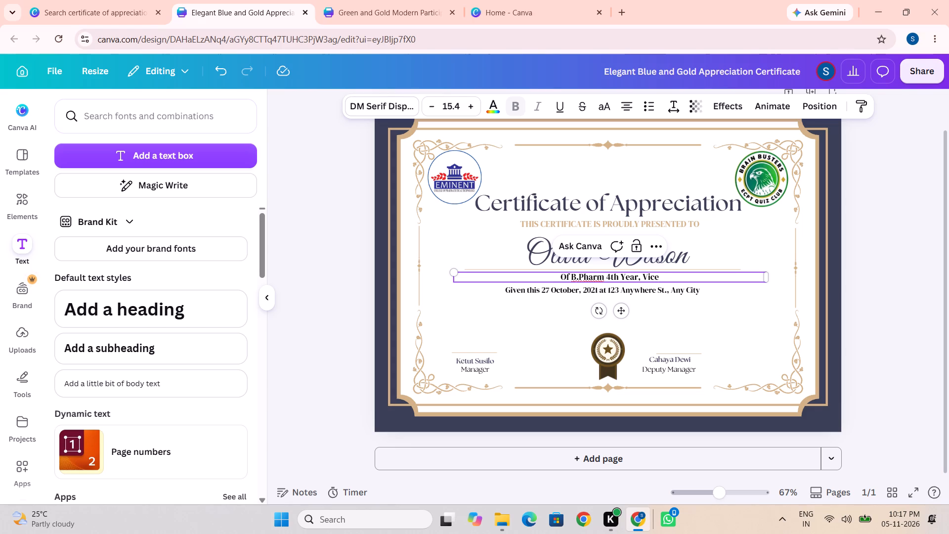
key(shift+underscore)
key(BackSpace)
key(minus)
text(President)
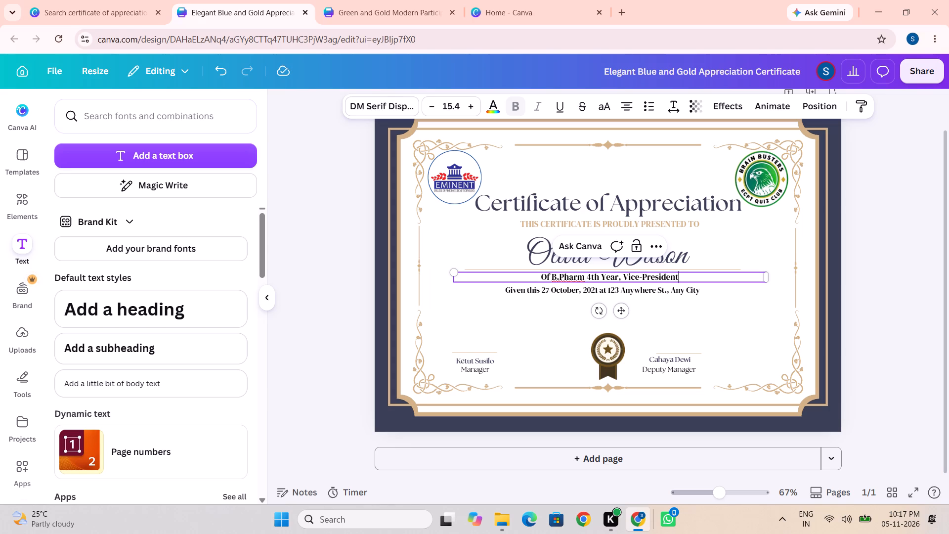
key(shift+less)
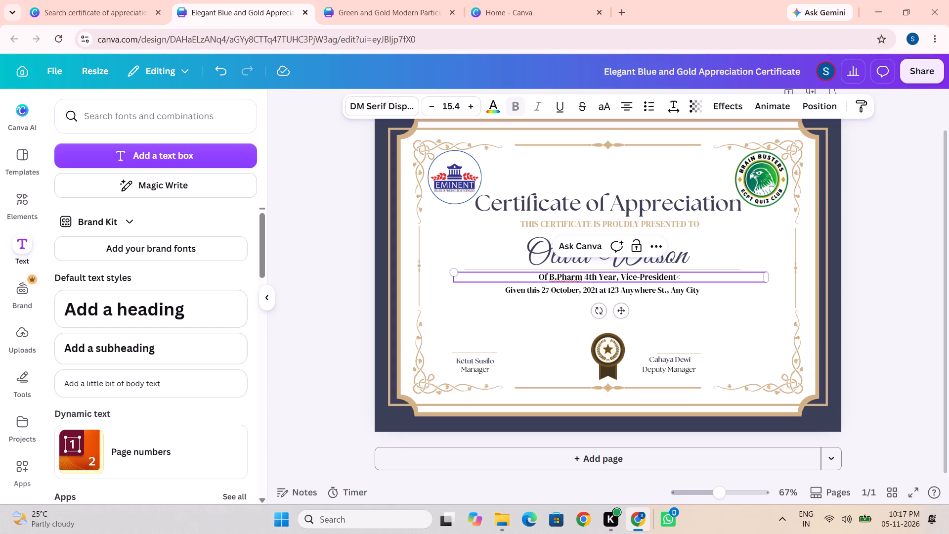
key(BackSpace)
key(comma)
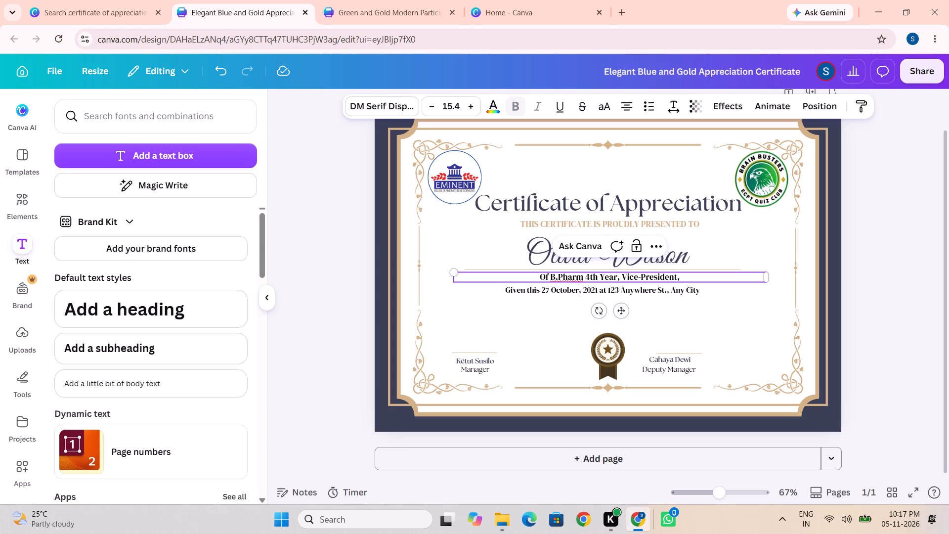
Append "Executive" after "Vice-President," on the B.Pharm line, separated by a space.
text(Ex)
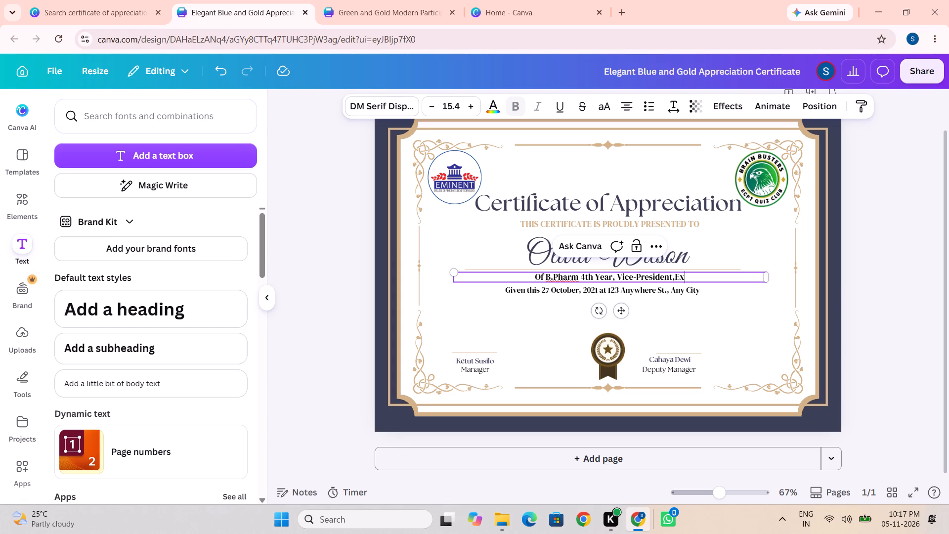
key(Left)
key(Left)
key(space)
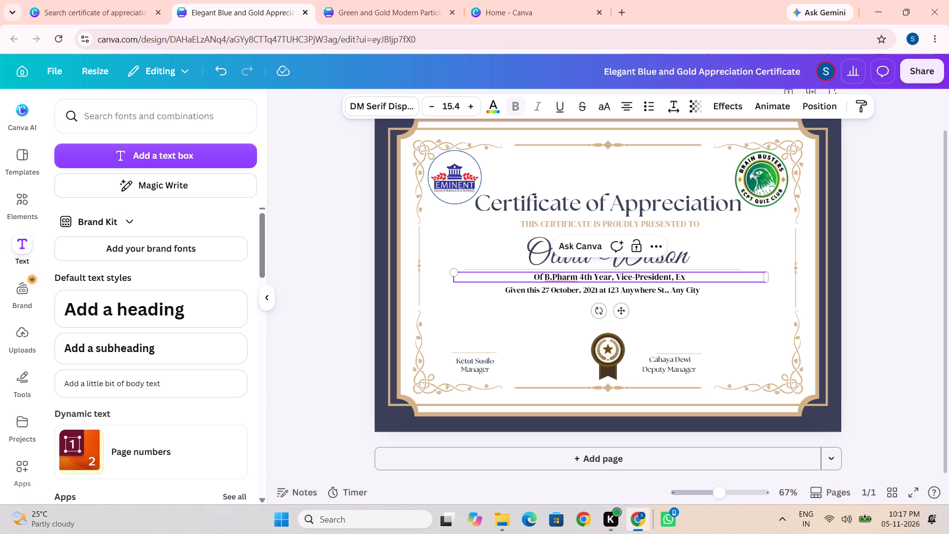
key(Right)
key(Right)
key(Right)
key(Right)
key(Right)
key(Right)
key(e)
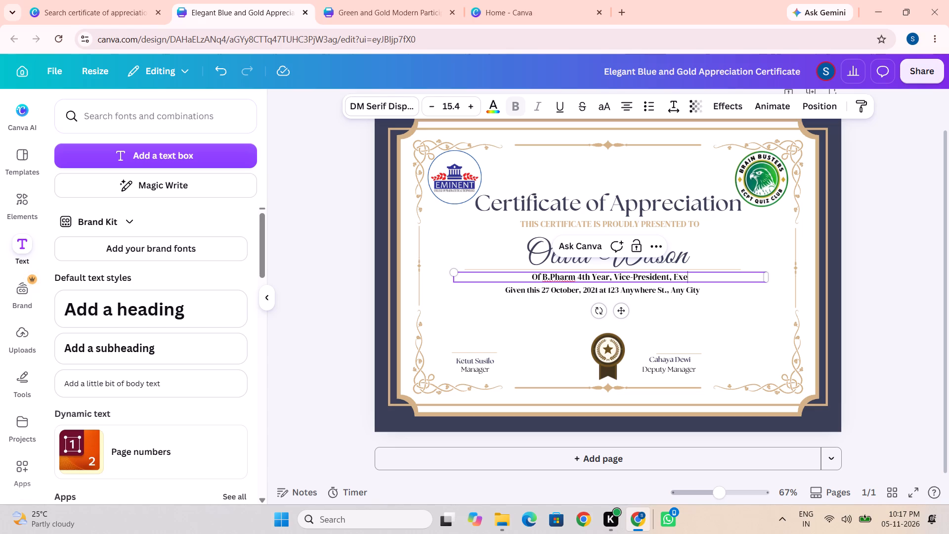
text(cutive)
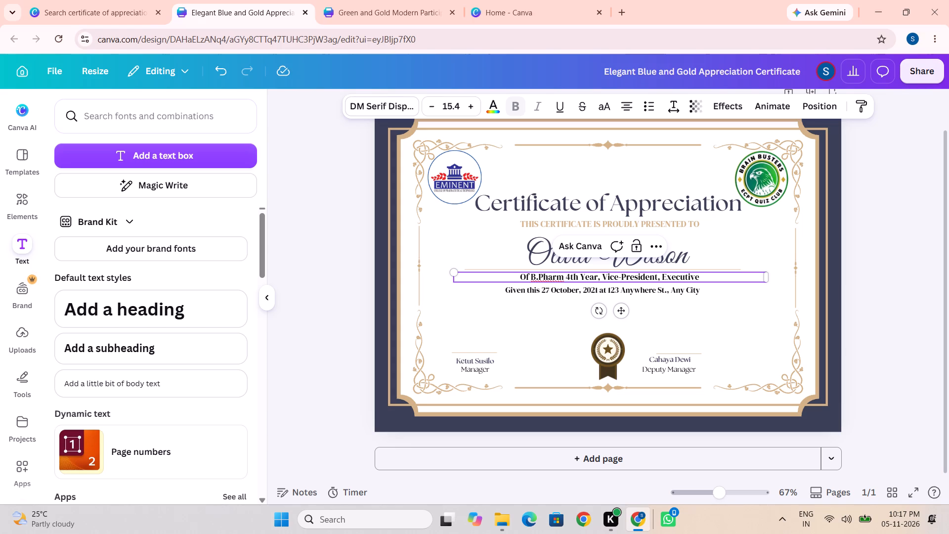
Continue the B.Pharm line with "Committe For" after "Executive", leaving a trailing space.
key(space)
text(Co)
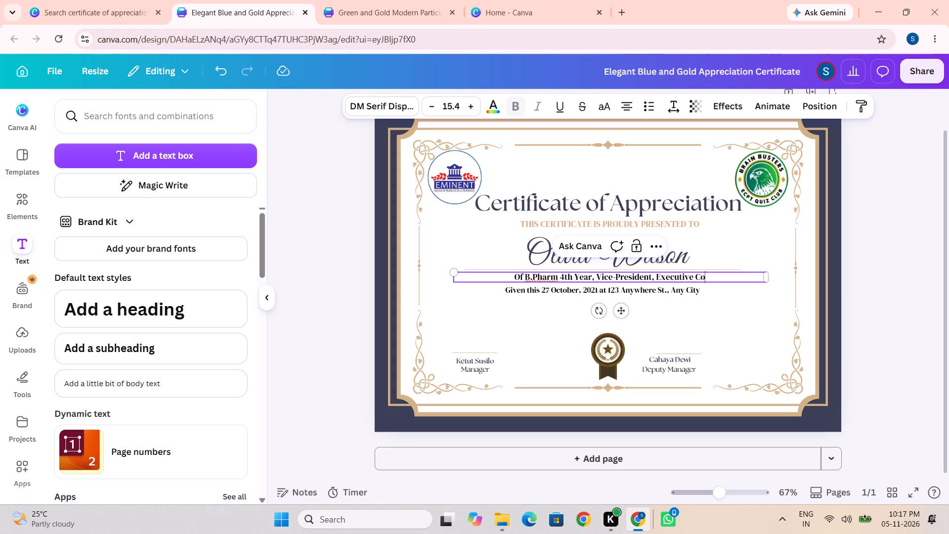
key(m)
text(mitte)
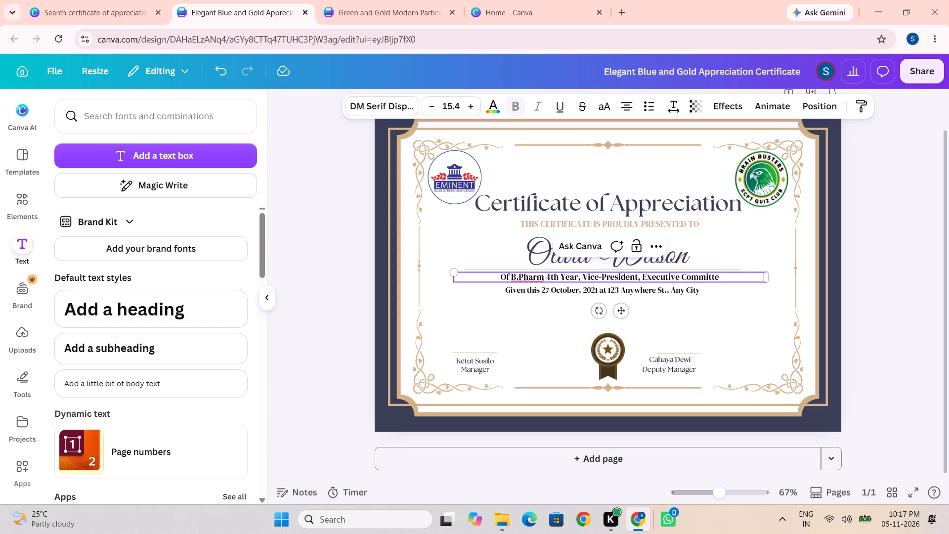
key(space)
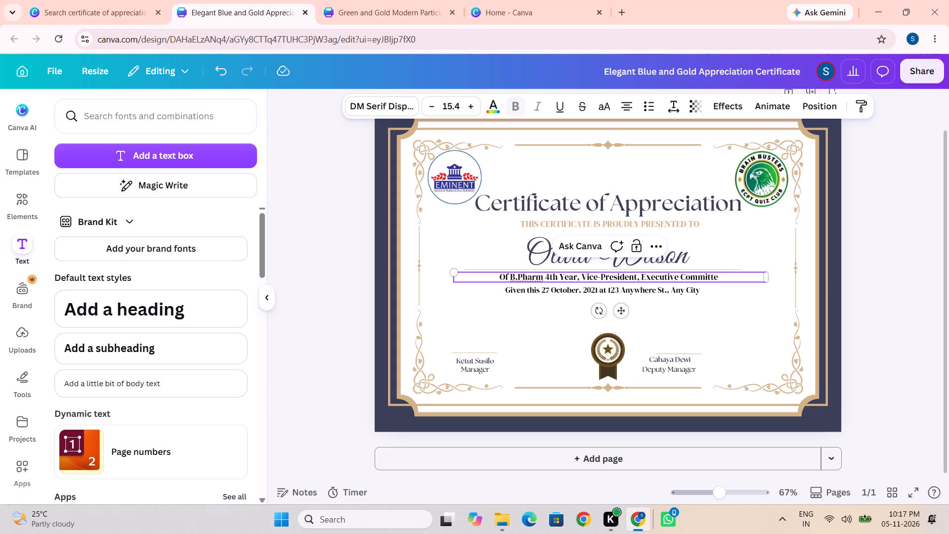
text(For)
key(space)
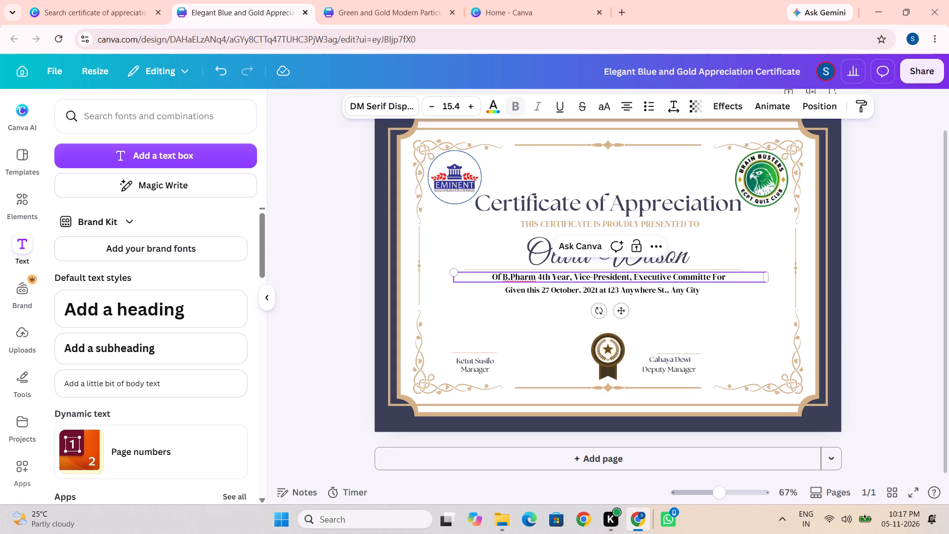
Check the Green and Gold participation certificate, then open its "(Bulk 1)" version from the recent designs on the home page.
click(352, 11)
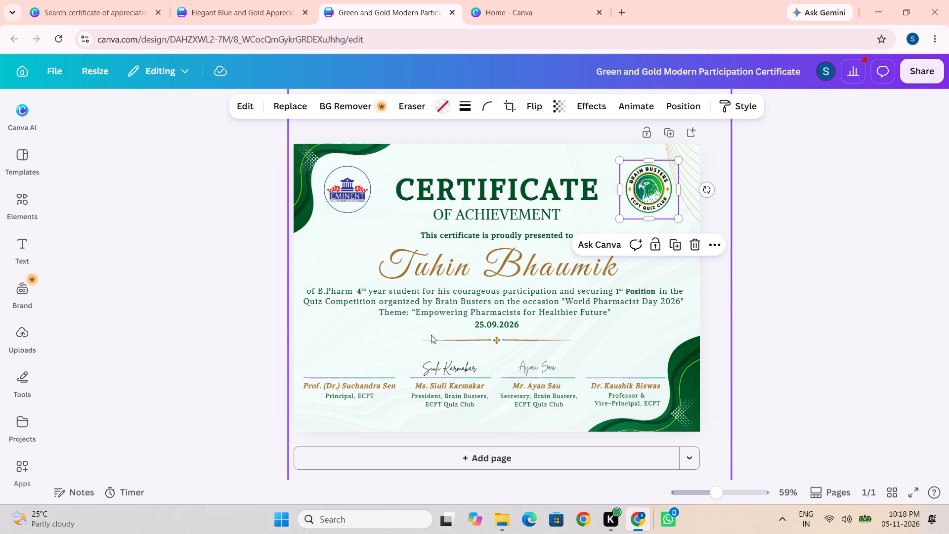
click(215, 0)
click(136, 0)
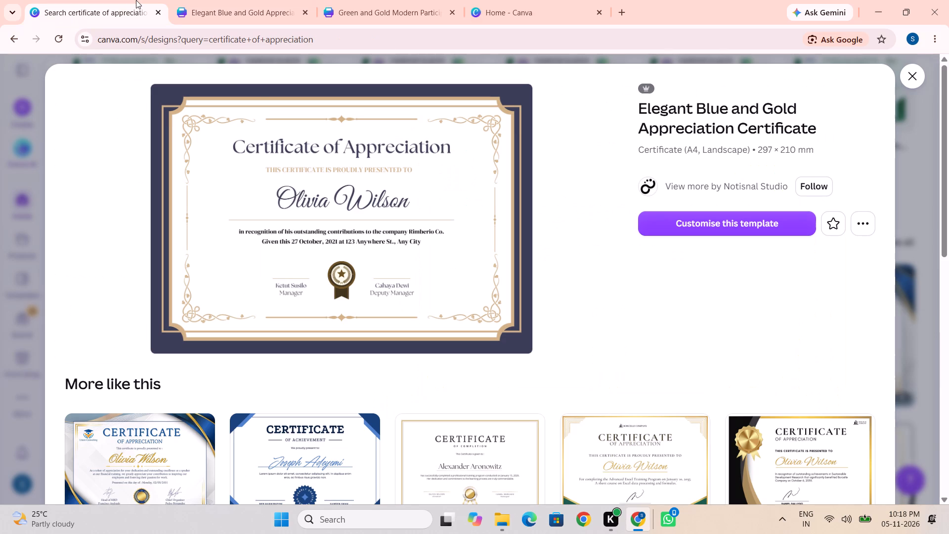
click(488, 1)
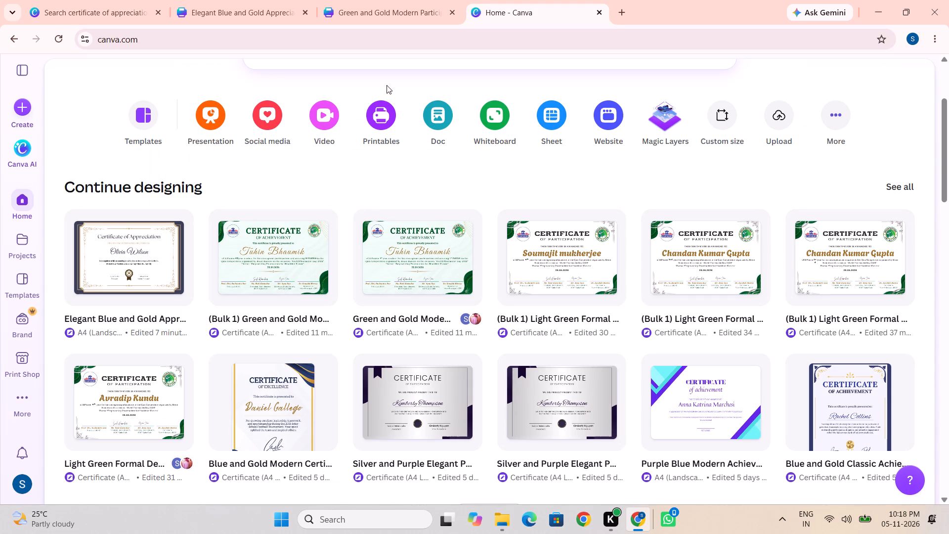
click(243, 247)
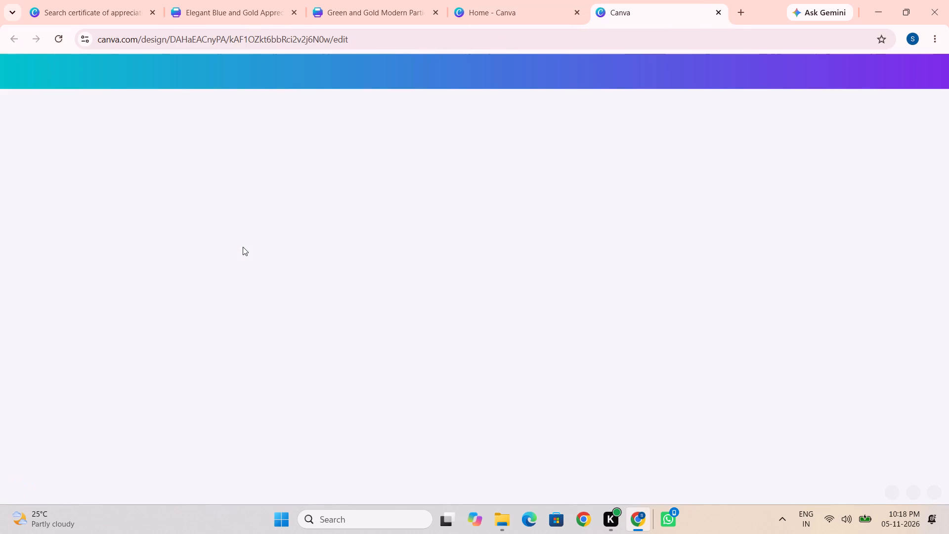
Look through the six pages of the bulk achievement certificate, examining each recipient's year, pronoun and position wording.
scroll(465, 284, down, 1)
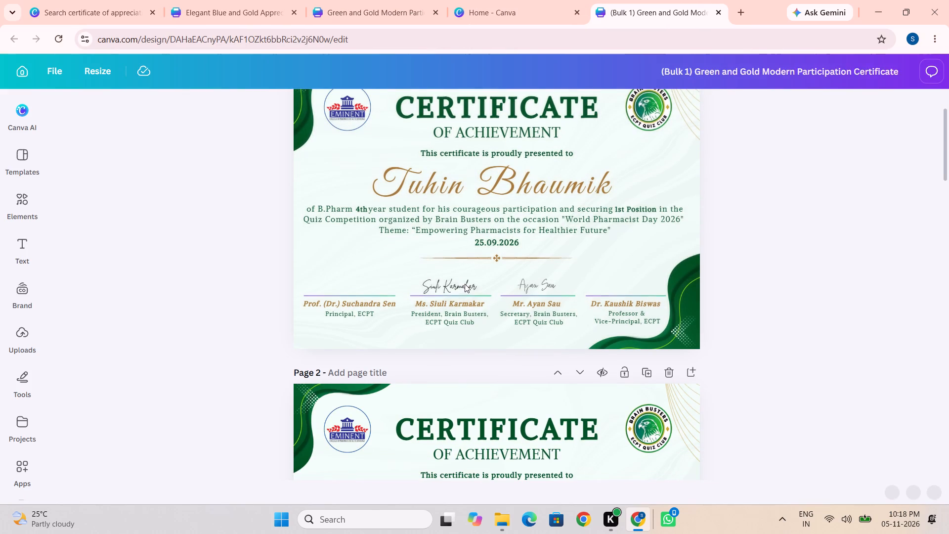
click(443, 210)
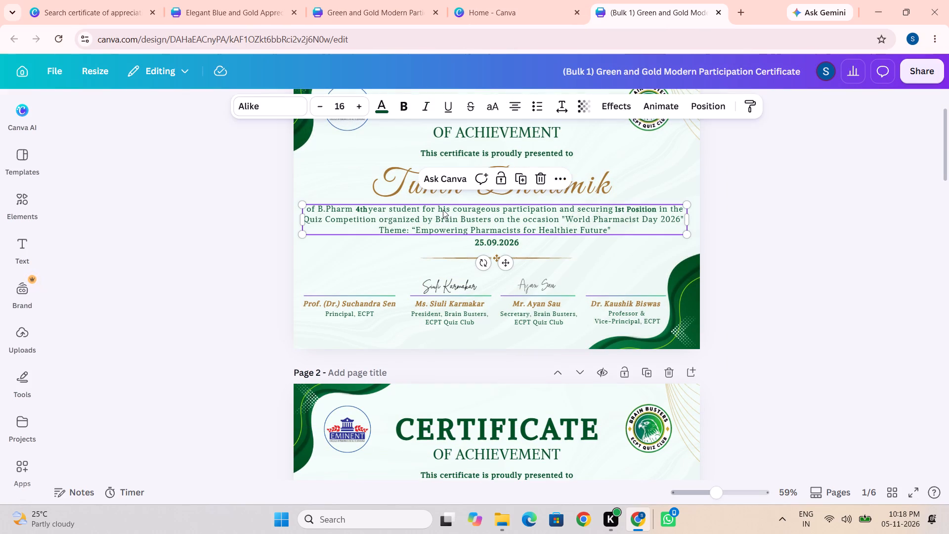
click(445, 210)
click(206, 263)
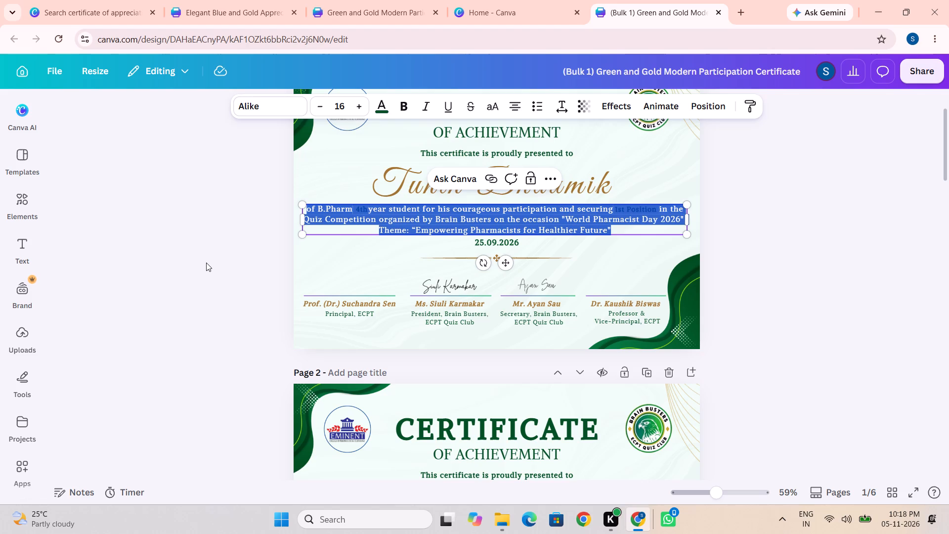
scroll(206, 263, down, 8)
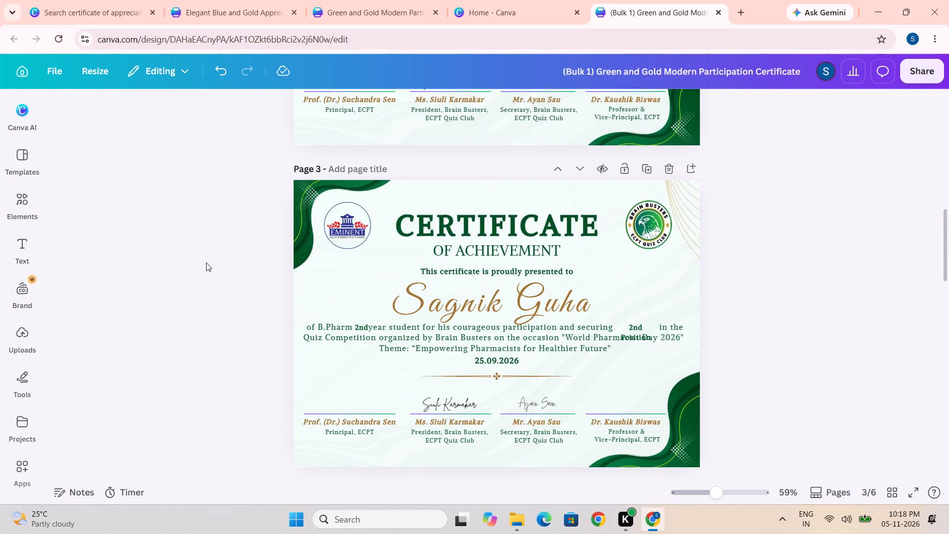
scroll(206, 263, down, 4)
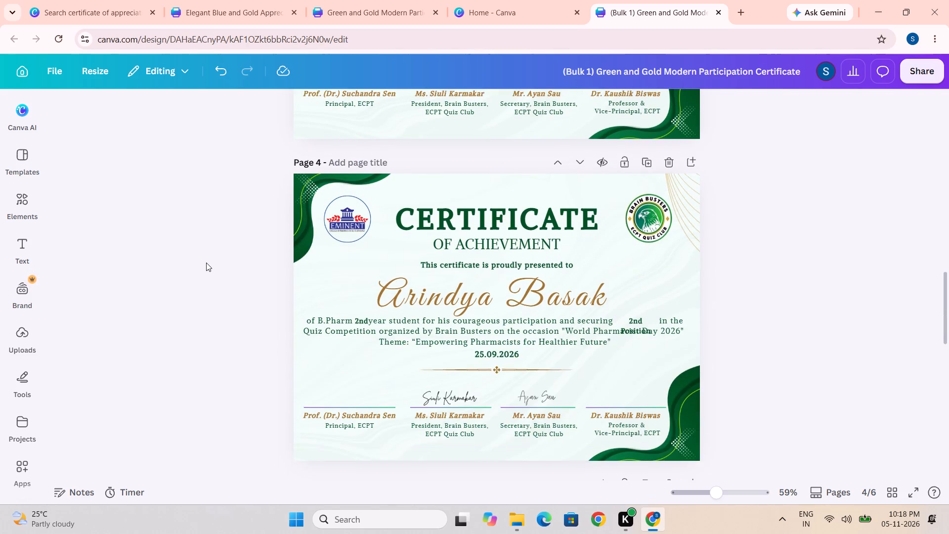
scroll(206, 263, down, 6)
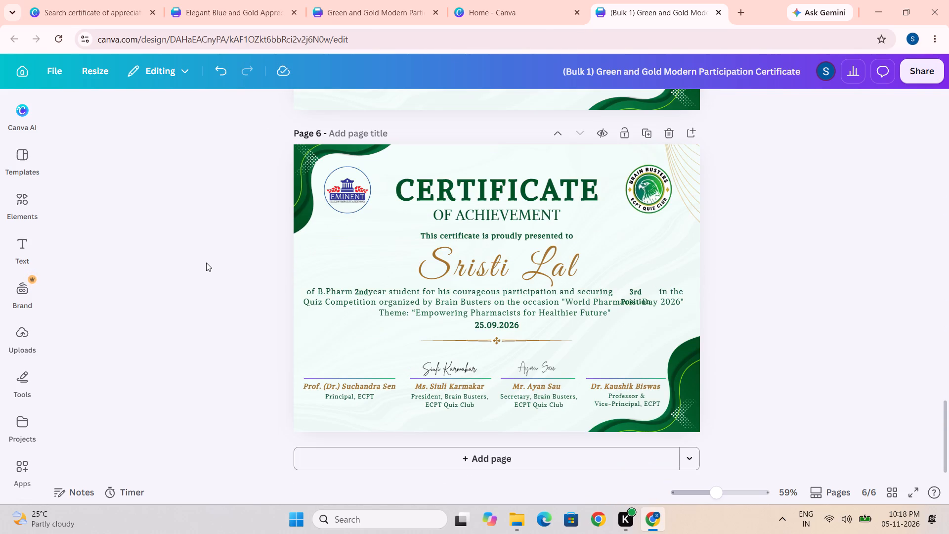
scroll(244, 221, up, 4)
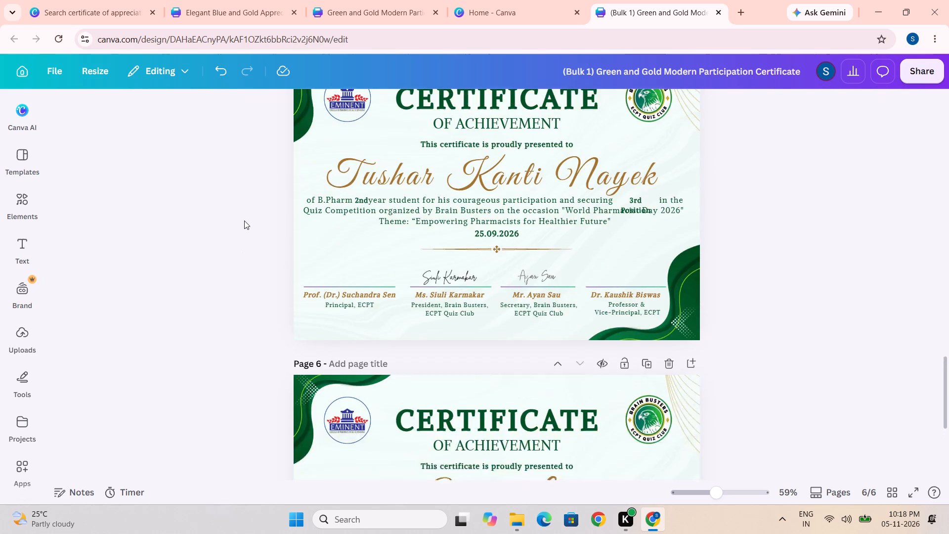
scroll(244, 221, up, 14)
scroll(244, 221, down, 5)
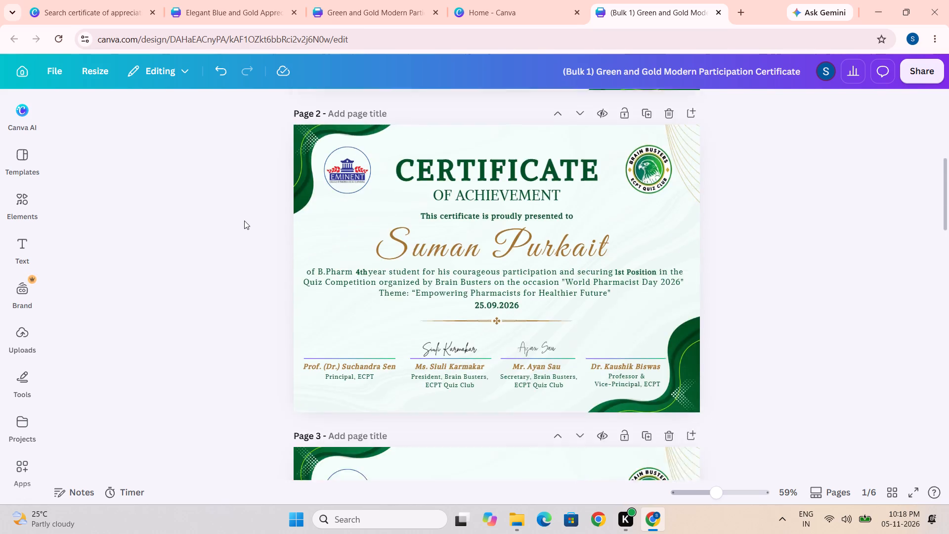
scroll(244, 221, down, 9)
scroll(244, 221, up, 10)
On page 6, replace "his" with "her" before "courageous participation" in the certificate's body text.
scroll(244, 221, down, 2)
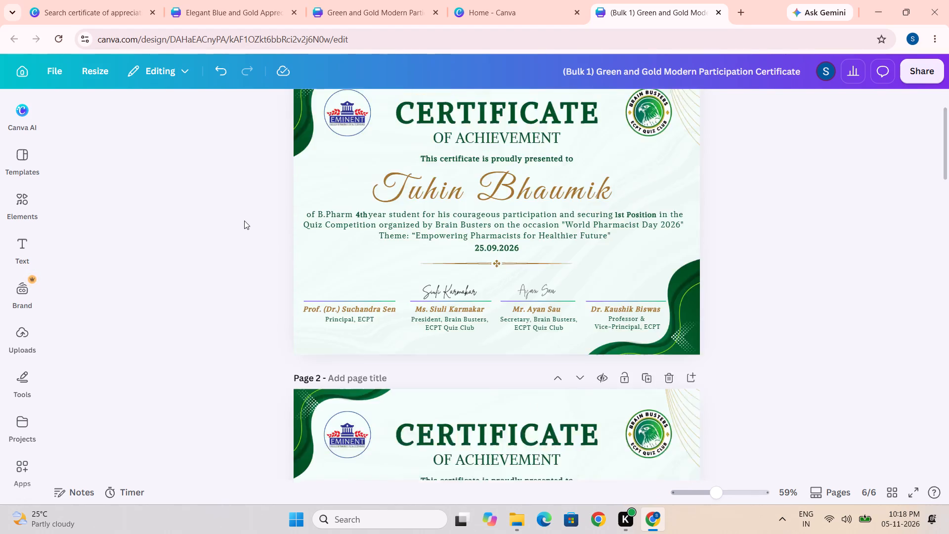
scroll(244, 221, down, 5)
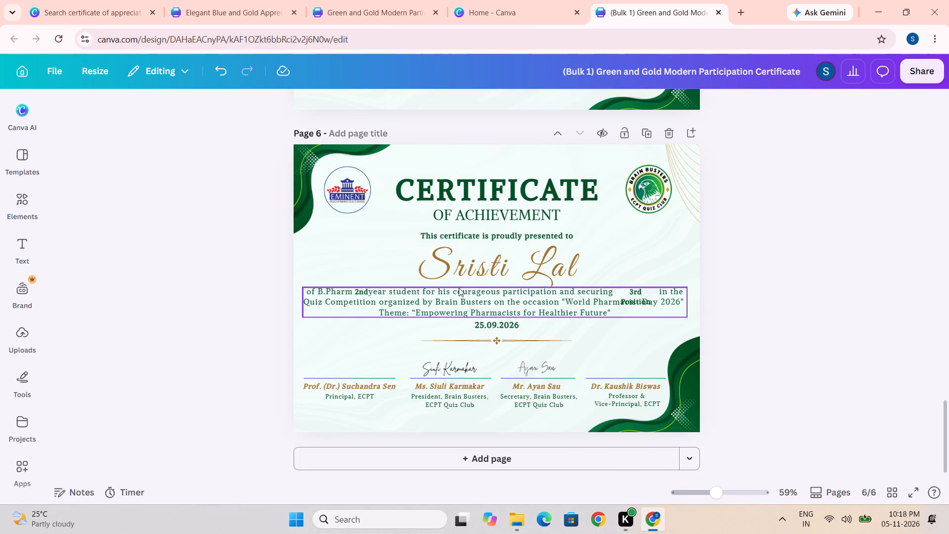
click(441, 290)
click(448, 292)
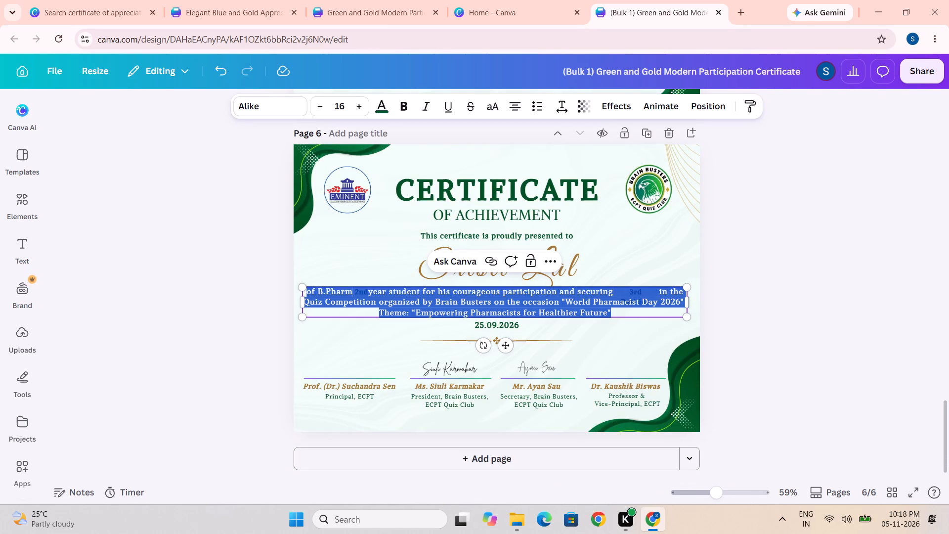
click(448, 292)
click(452, 292)
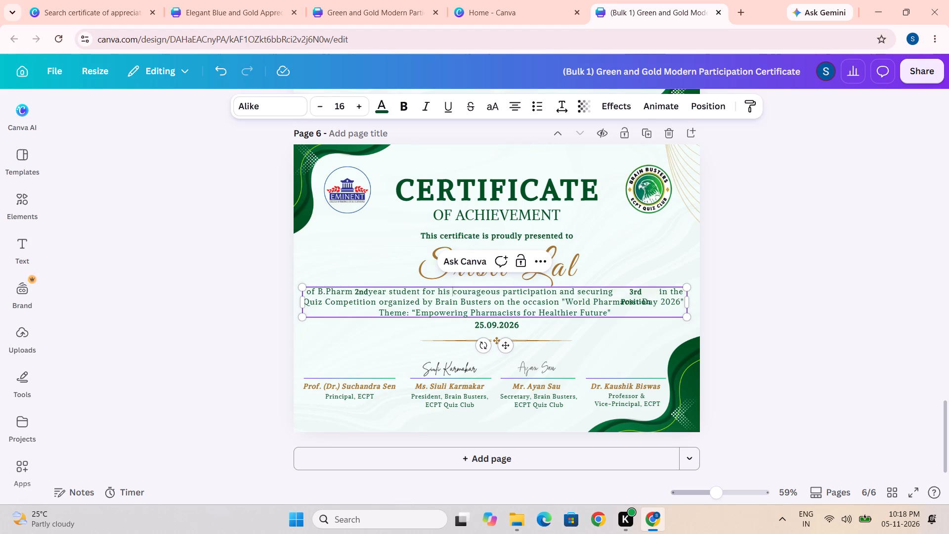
key(Left)
key(BackSpace)
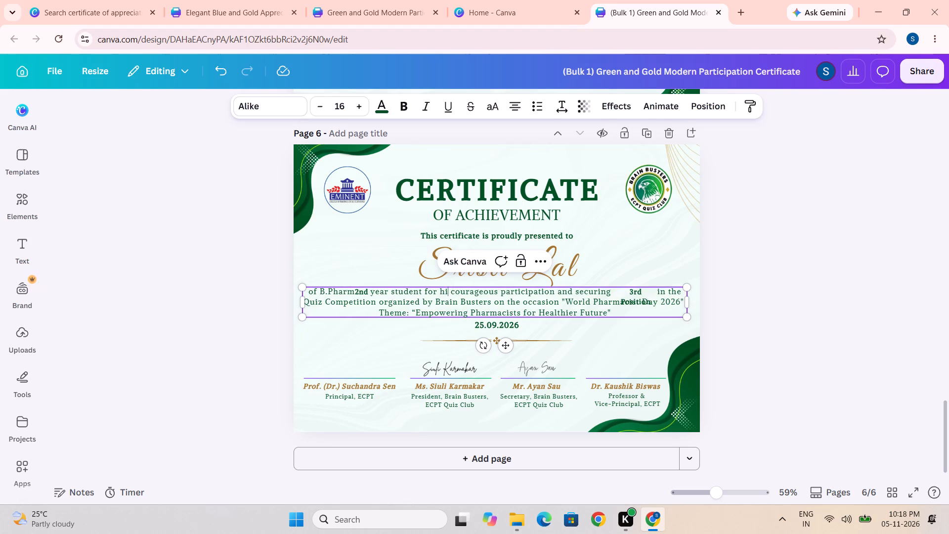
key(BackSpace)
text(er)
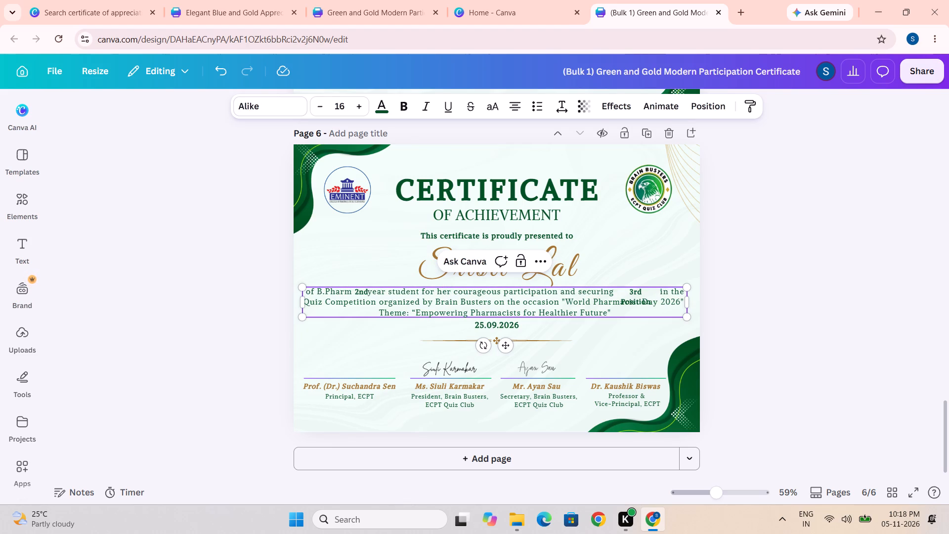
click(274, 318)
Review the body text wording on the preceding pages of the bulk achievement certificate, around pages 3 to 5.
scroll(264, 266, up, 2)
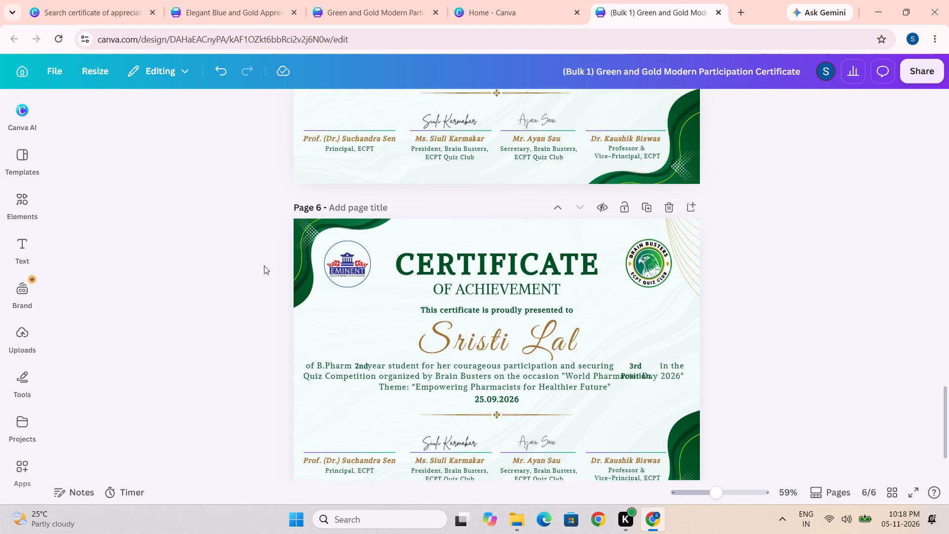
scroll(264, 266, up, 6)
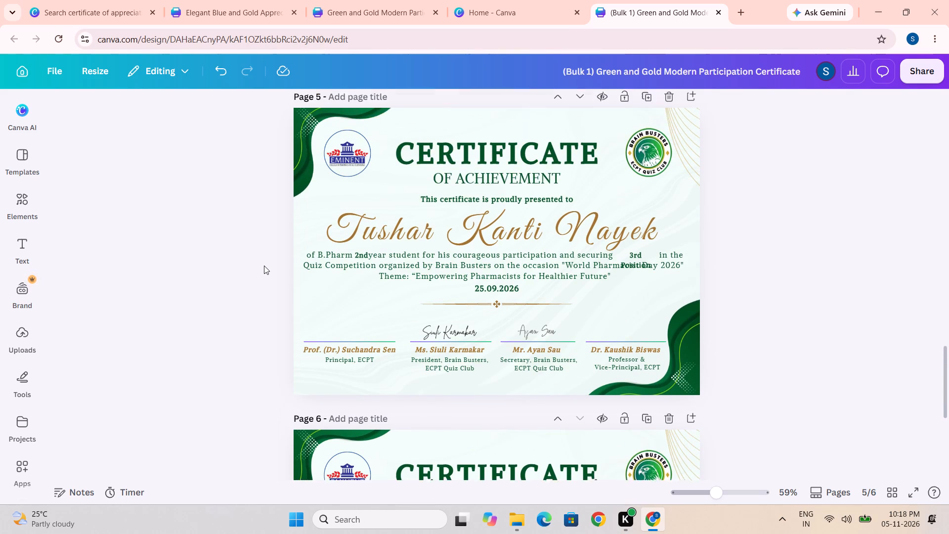
scroll(264, 266, up, 4)
scroll(264, 266, down, 1)
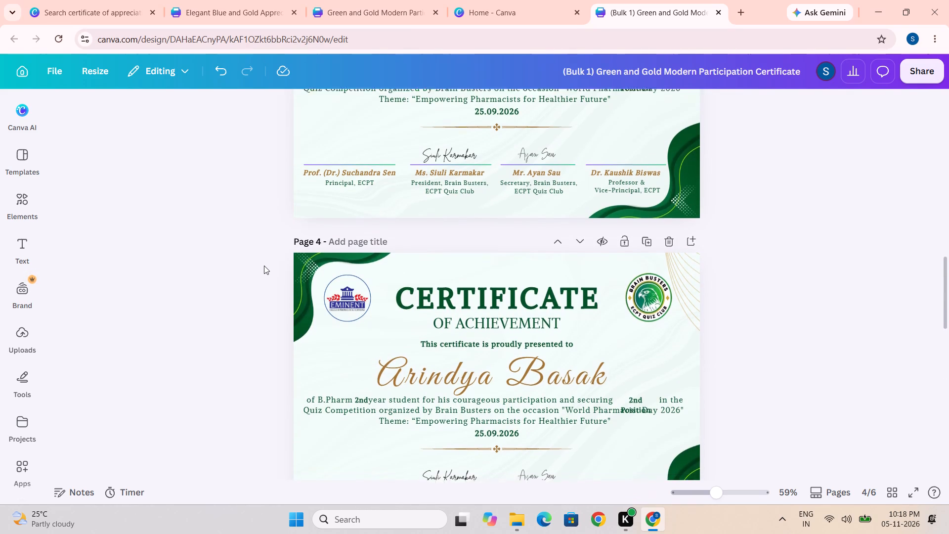
scroll(264, 266, down, 1)
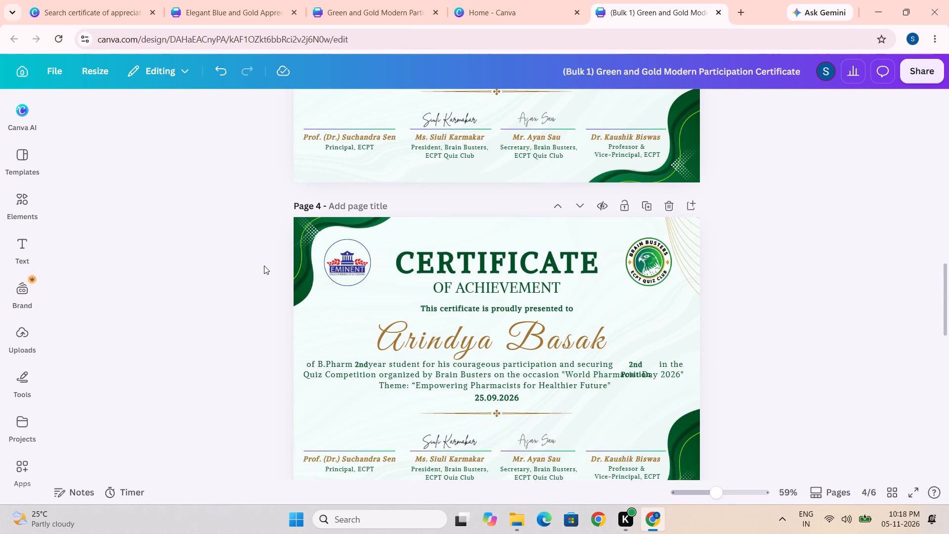
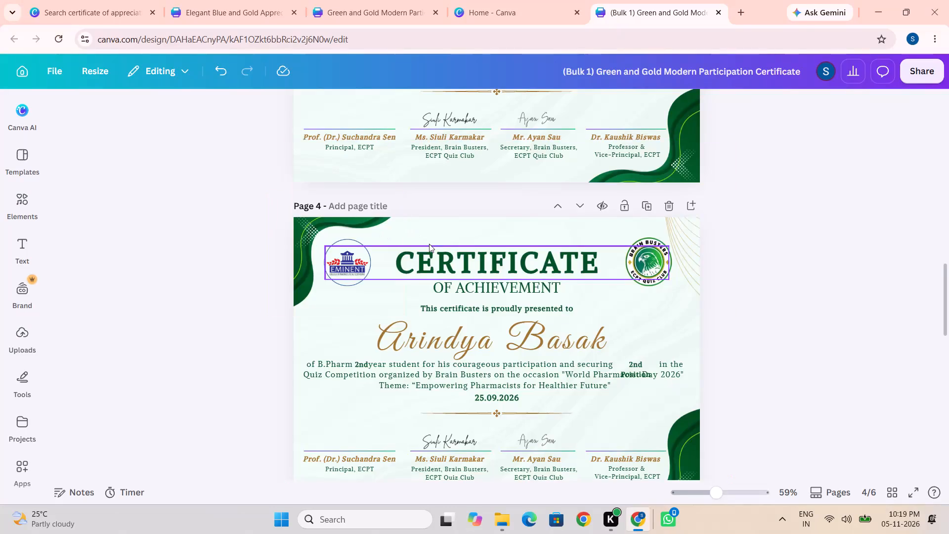
On page 6, nudge the bold "2nd" text closer to "B.Pharm" in the body line.
scroll(429, 244, down, 2)
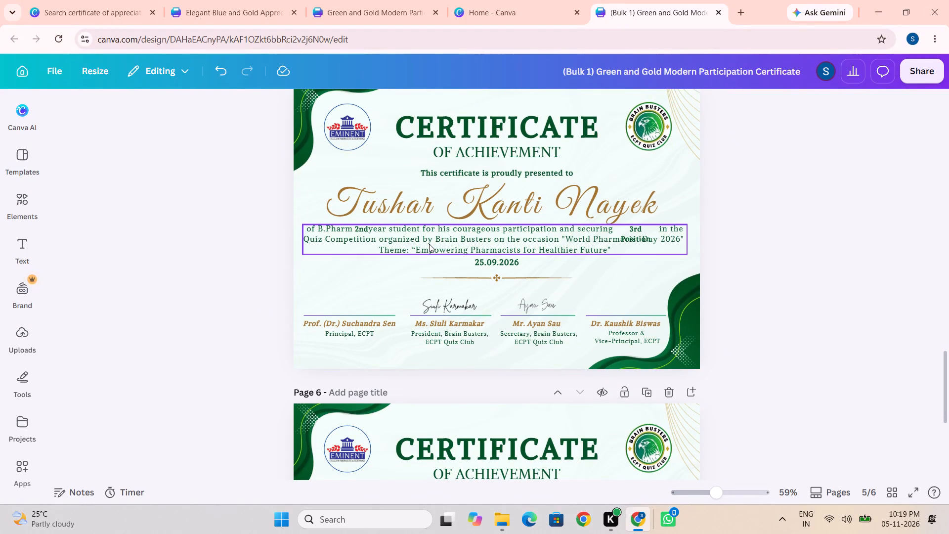
scroll(429, 244, down, 3)
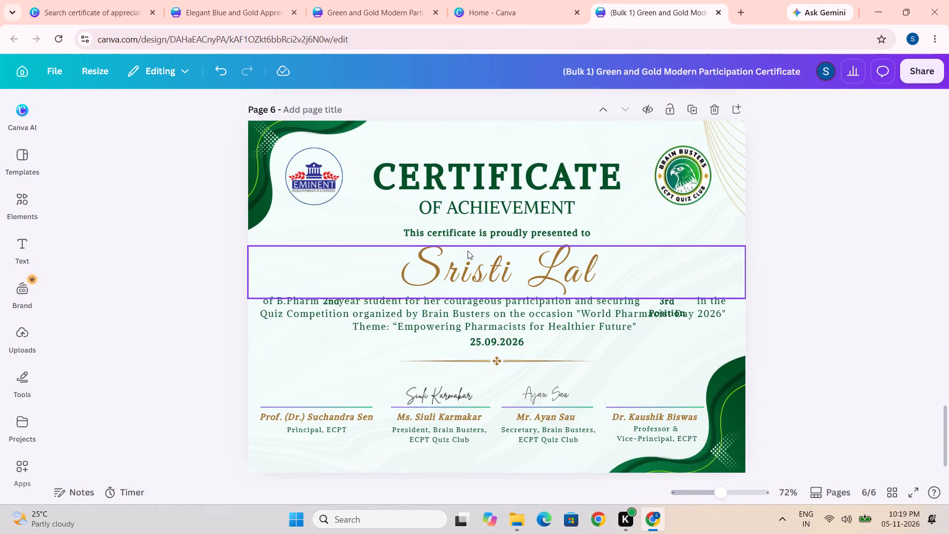
click(319, 304)
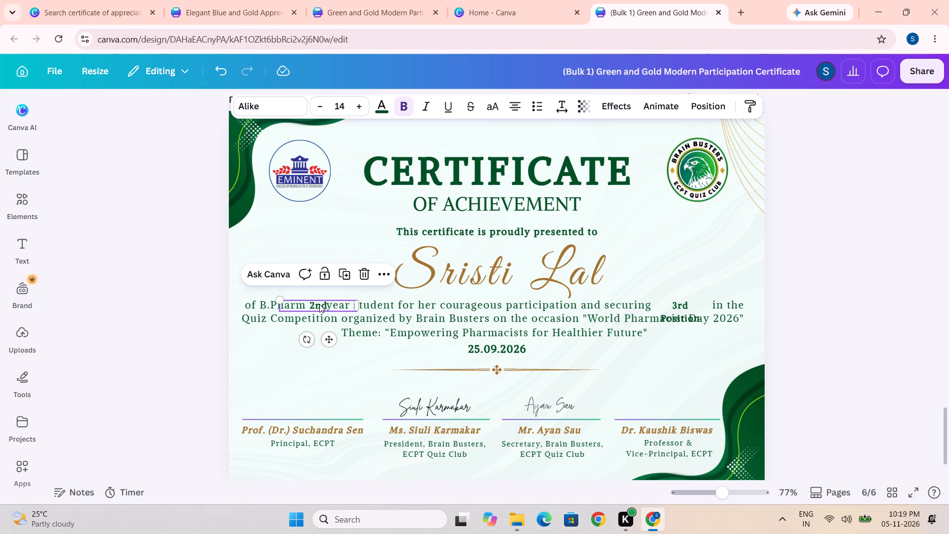
click(324, 342)
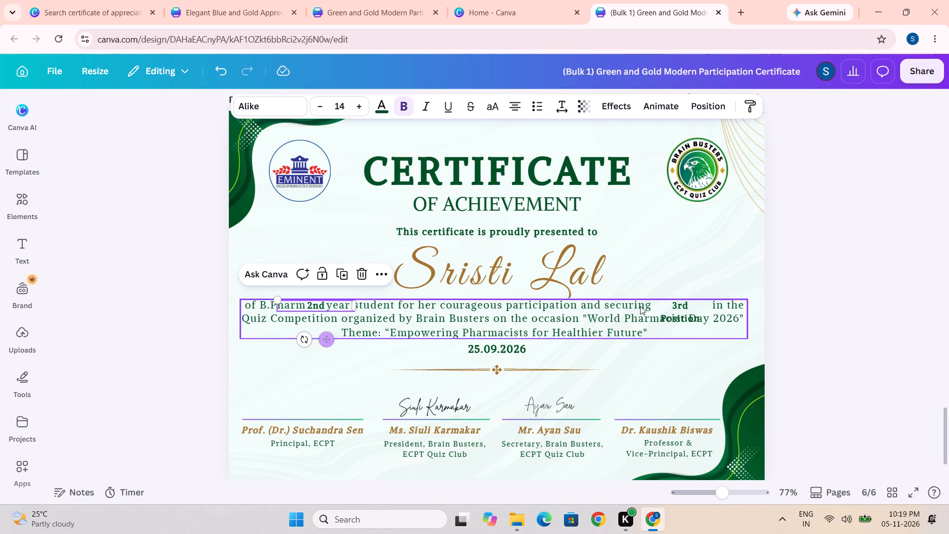
Widen the "3rd Position" text box on page 6 to fit one line and align it with the body line.
click(672, 307)
drag(712, 310, 720, 305)
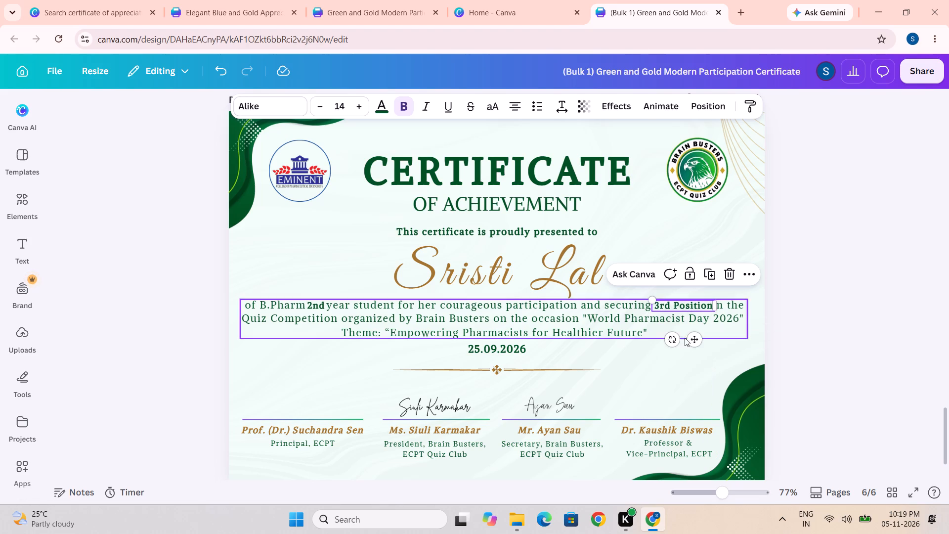
click(690, 342)
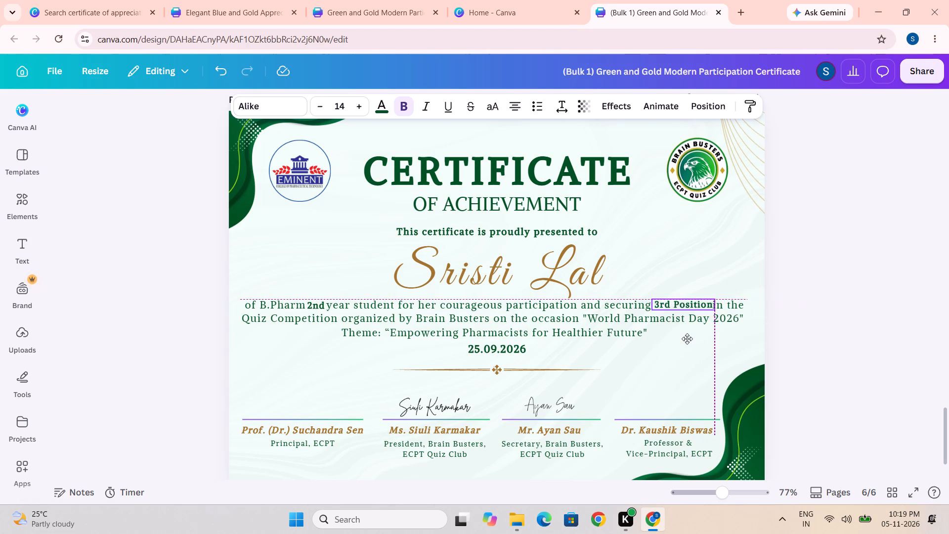
Insert two spaces before "in the" in page 6's body text to make room for "3rd Position".
click(722, 308)
click(732, 308)
double_click(721, 309)
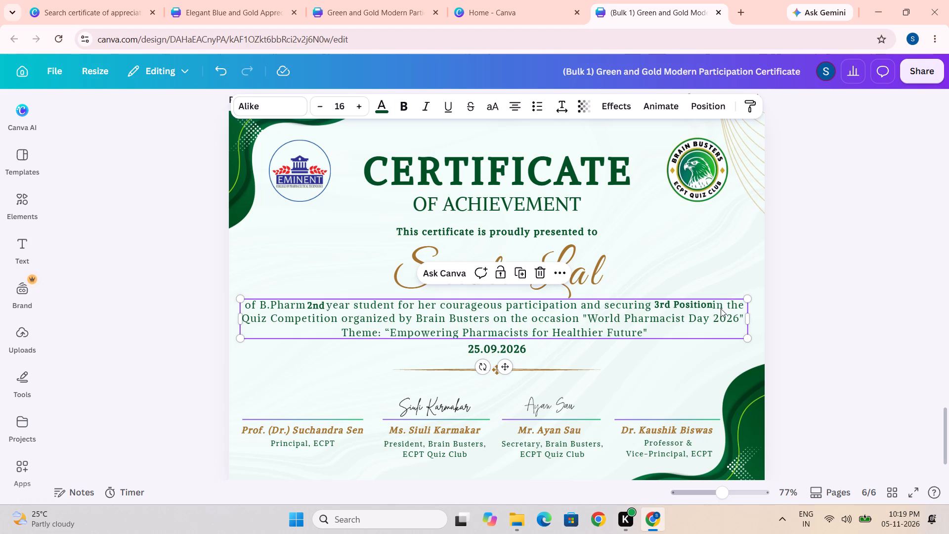
key(Left)
key(Left)
key(Left)
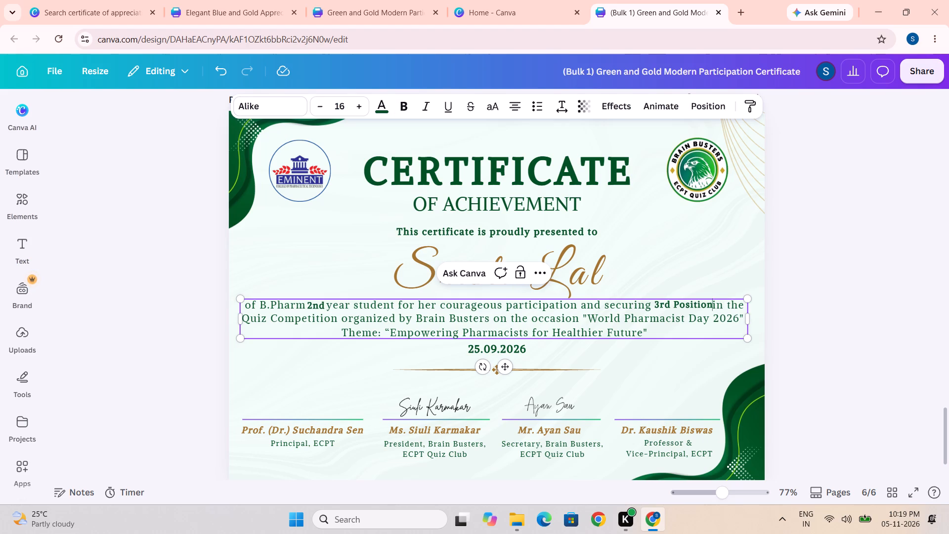
key(space)
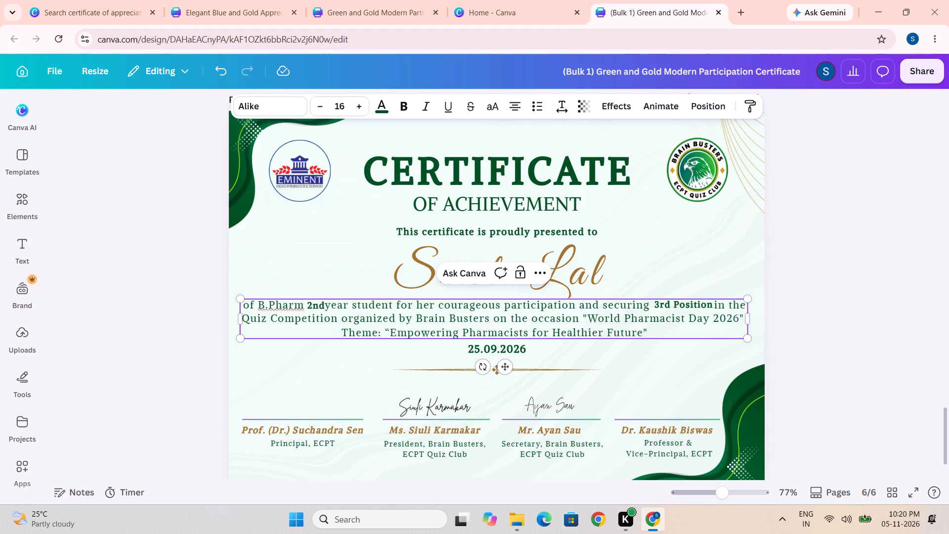
key(space)
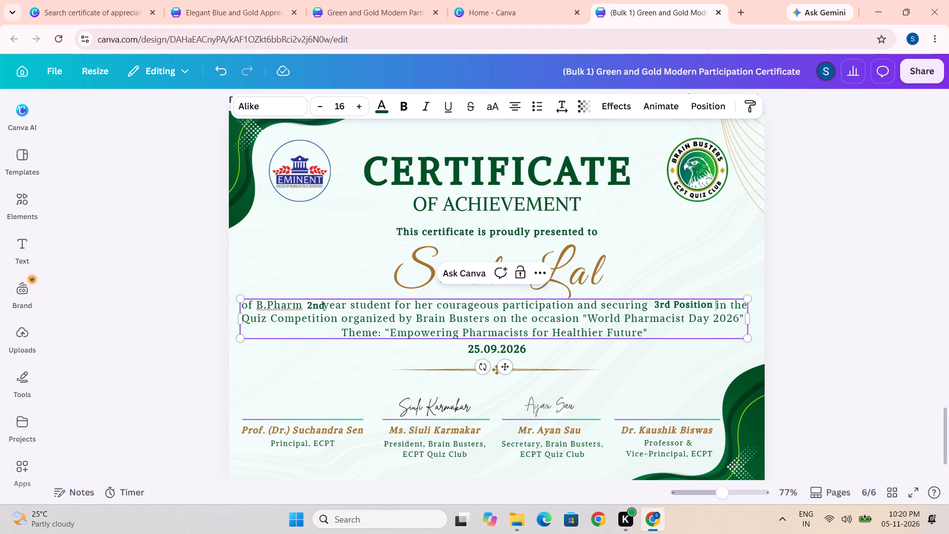
Nudge the bold "2nd" text on page 6 slightly toward "B.Pharm" to fit the shifted body line.
click(314, 304)
click(279, 379)
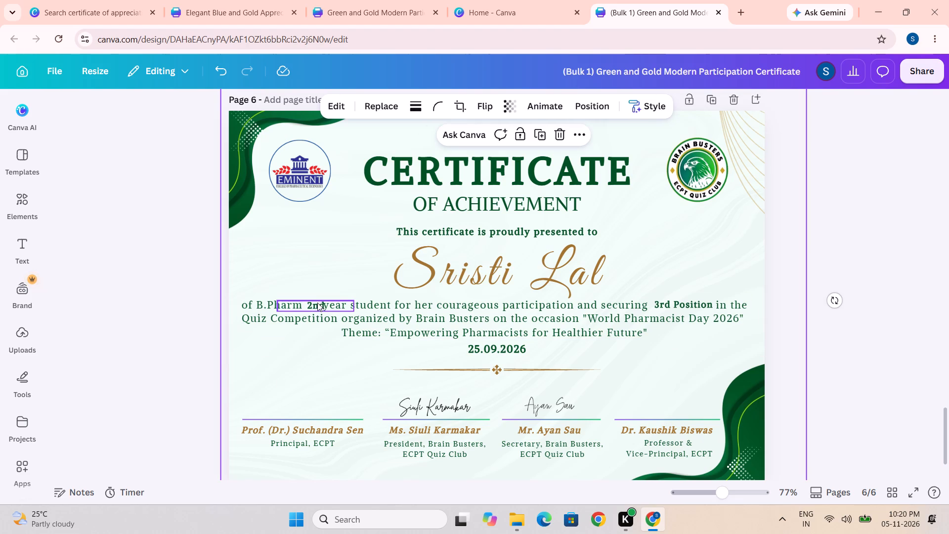
click(317, 303)
click(321, 339)
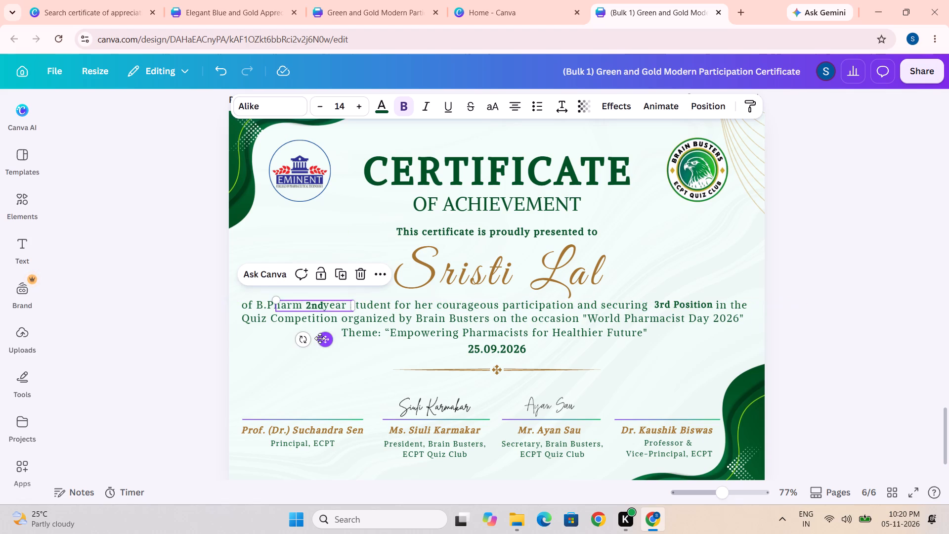
Delete one extra space after "securing" in page 6's body text.
click(648, 306)
click(648, 306)
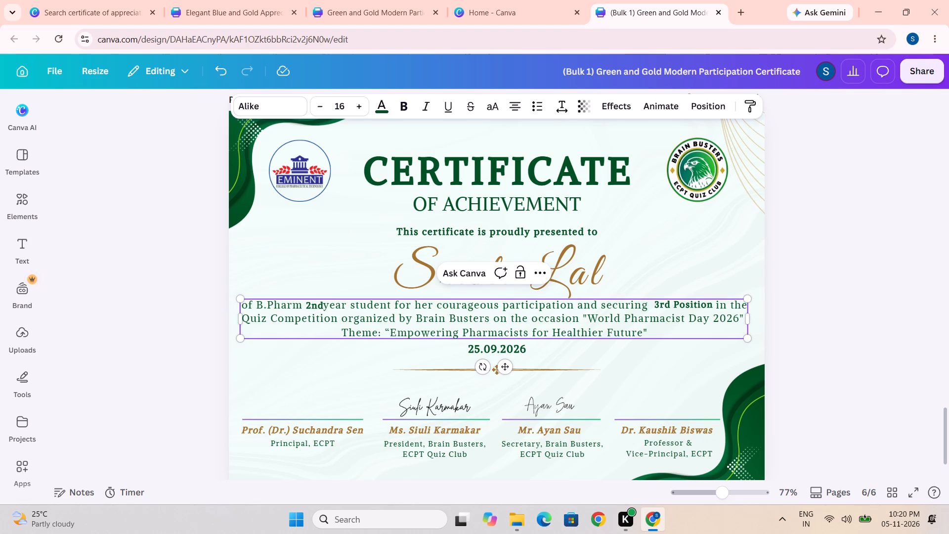
key(Right)
key(BackSpace)
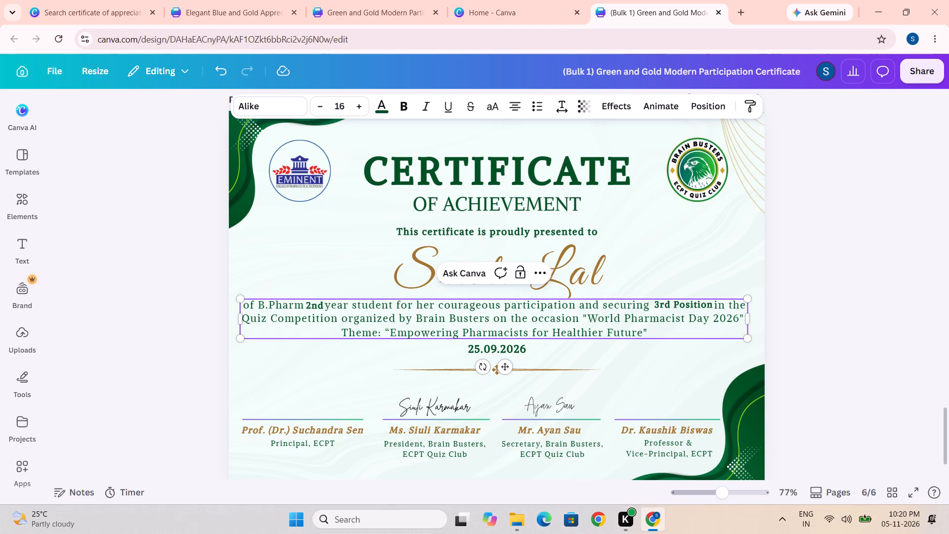
click(690, 356)
Nudge the "3rd Position" text on page 6 so it sits between "securing" and "in the".
click(681, 306)
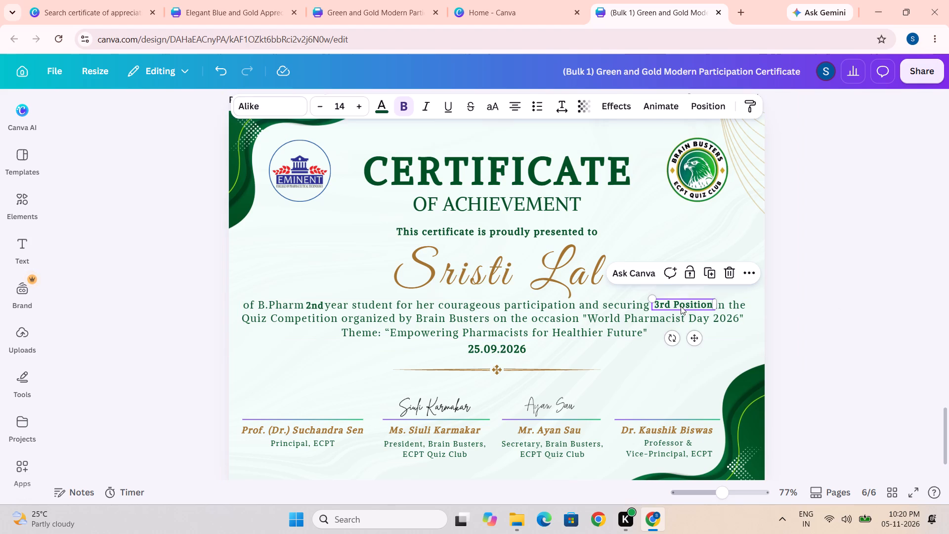
click(694, 336)
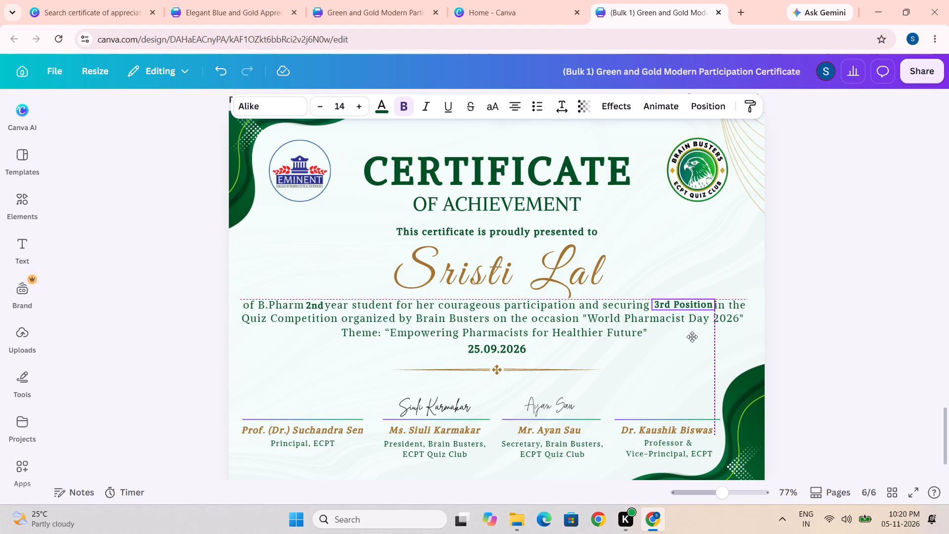
click(716, 369)
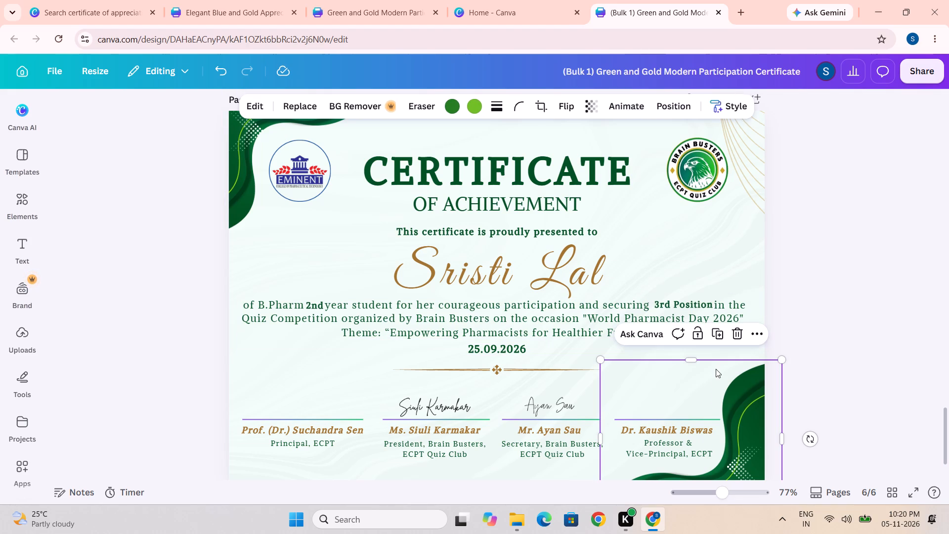
Look back through the earlier certificate pages to check how the year and position texts fit the body lines.
scroll(732, 250, up, 2)
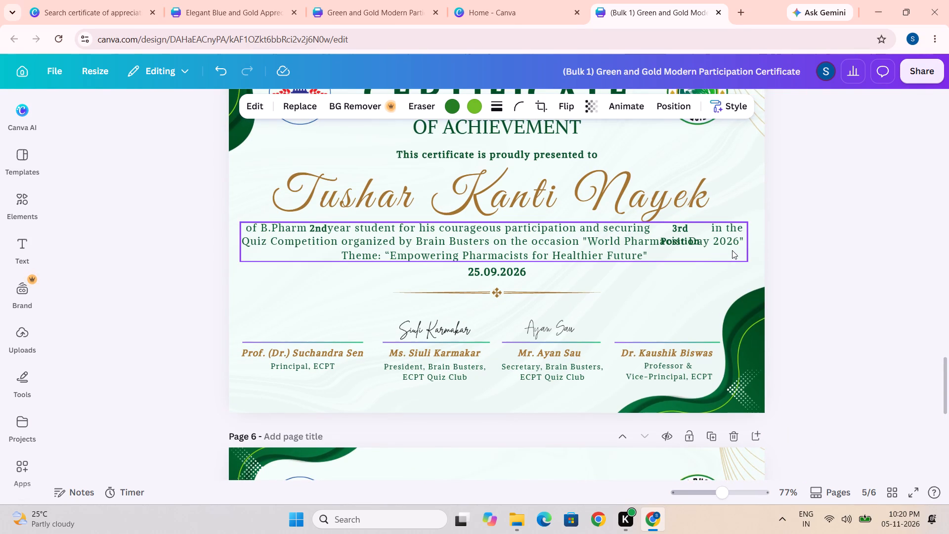
click(674, 229)
scroll(674, 229, up, 7)
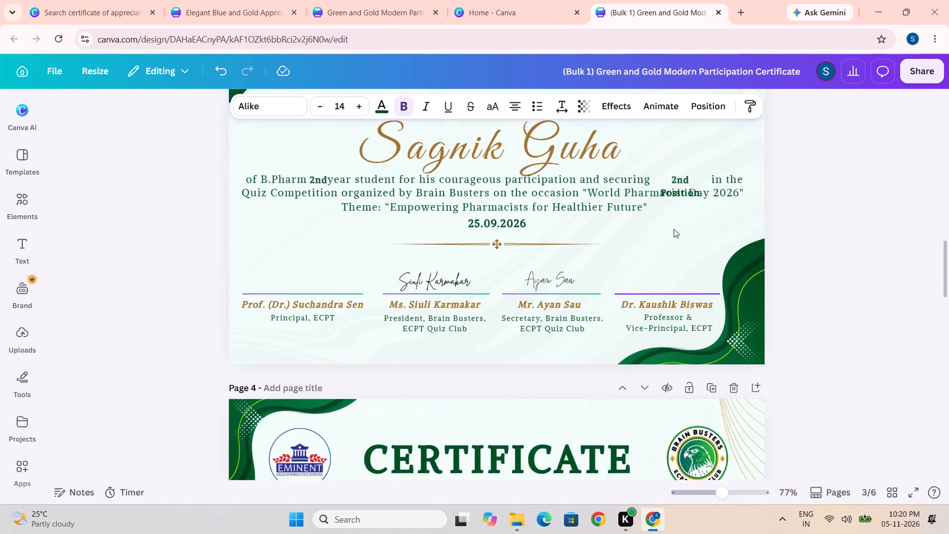
scroll(674, 229, up, 8)
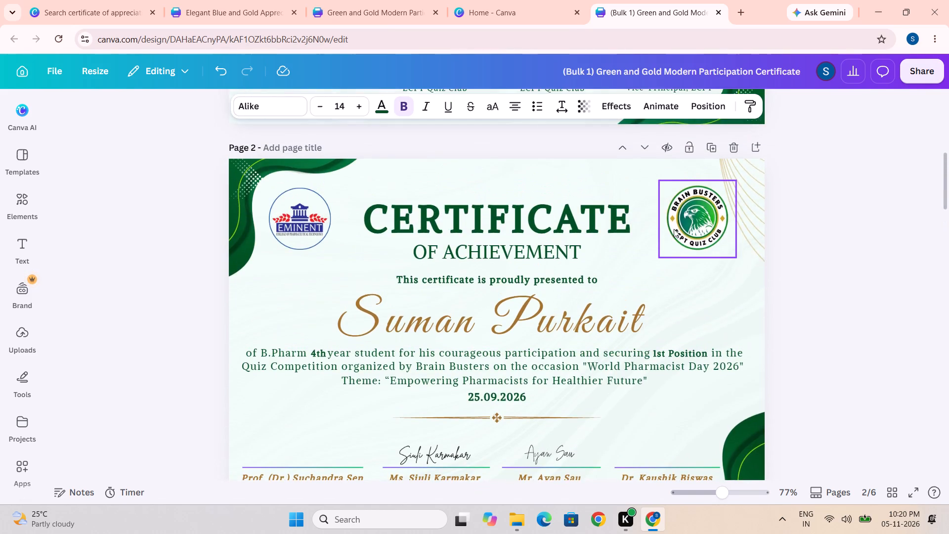
scroll(674, 229, up, 8)
scroll(550, 249, down, 6)
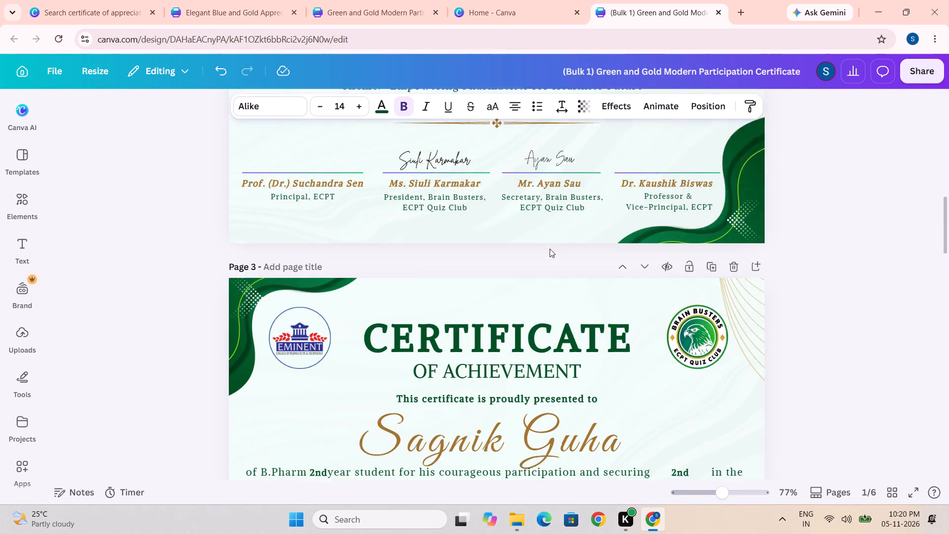
Open the original Green and Gold Modern Participation Certificate design from the recent designs on the home page.
click(244, 0)
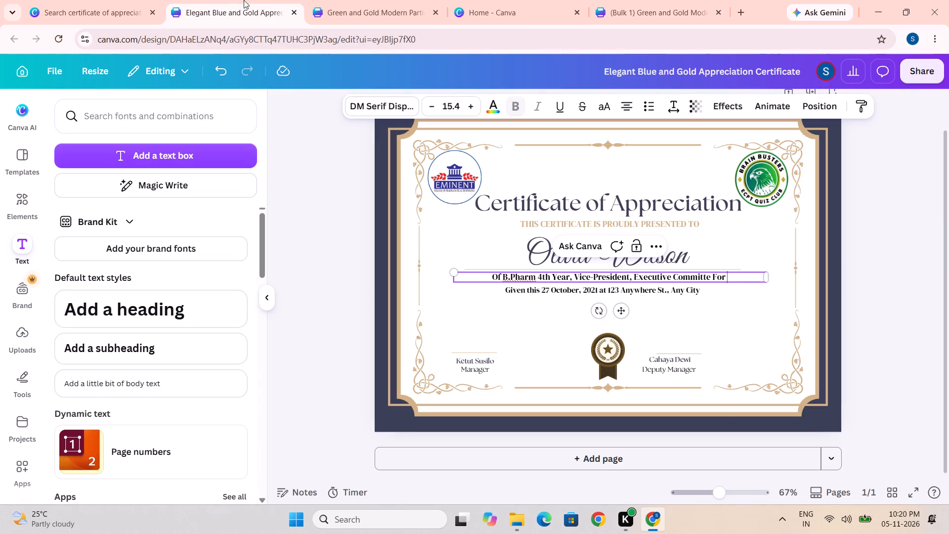
click(118, 0)
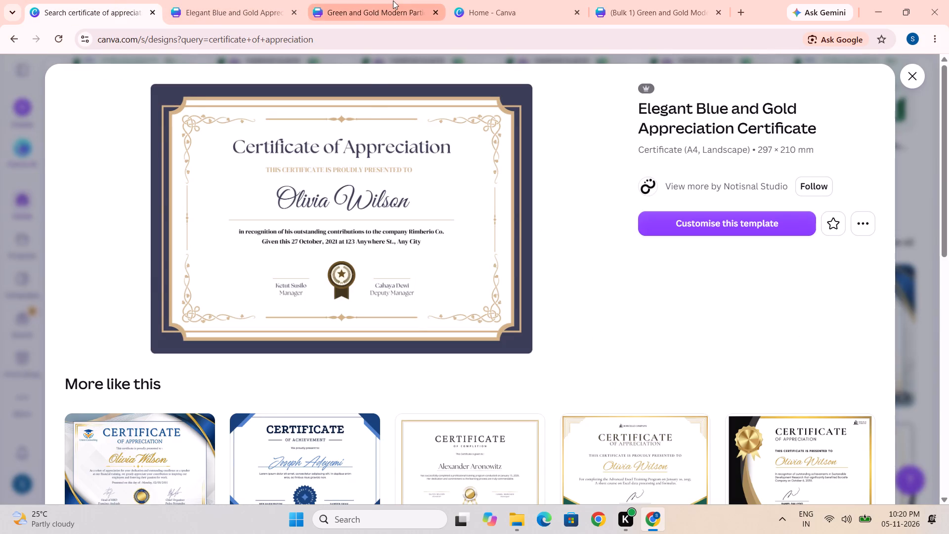
click(538, 0)
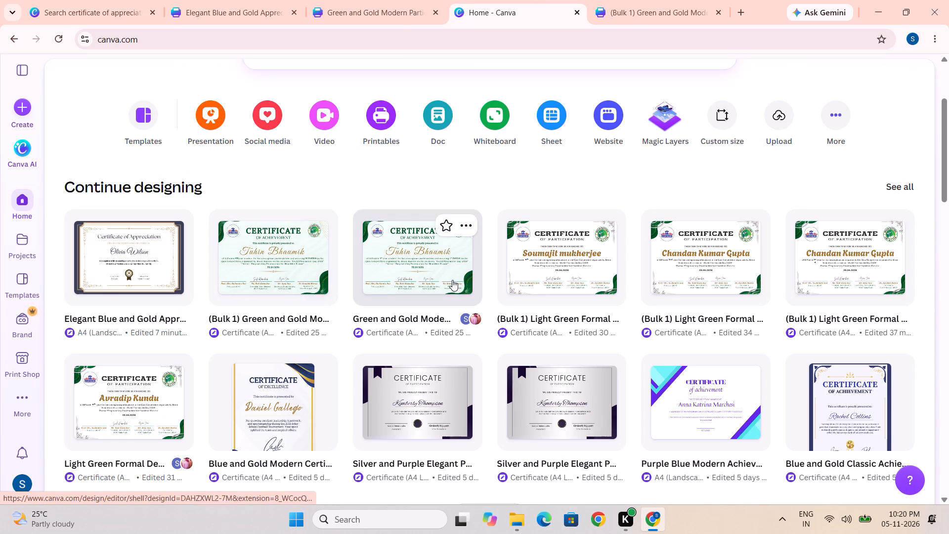
click(403, 247)
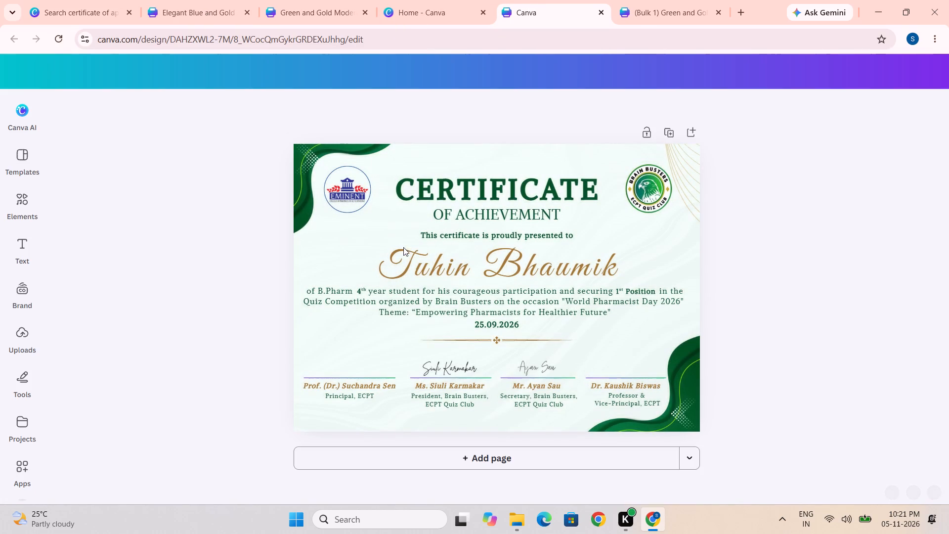
In the original certificate, replace "1st" with "2nd" in the position text.
scroll(743, 281, left, 1)
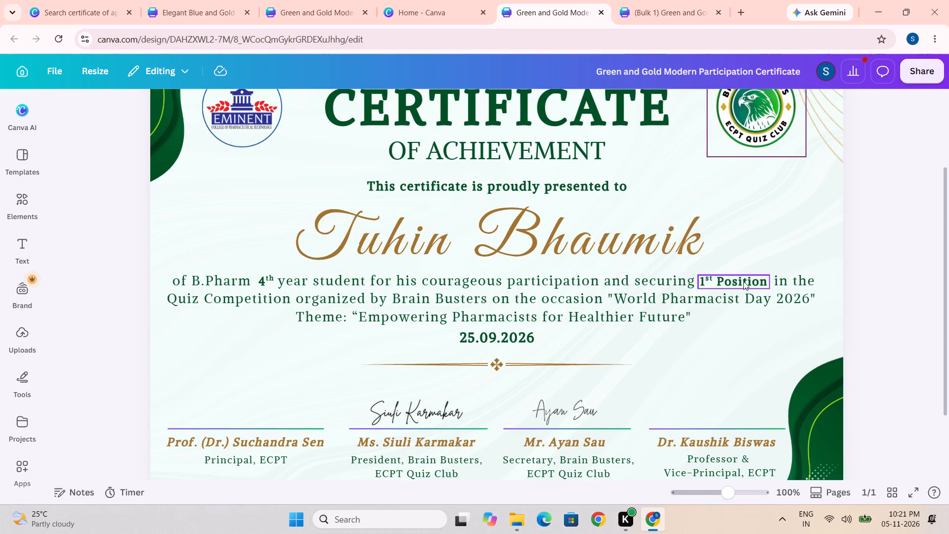
scroll(743, 281, left, 1)
click(702, 282)
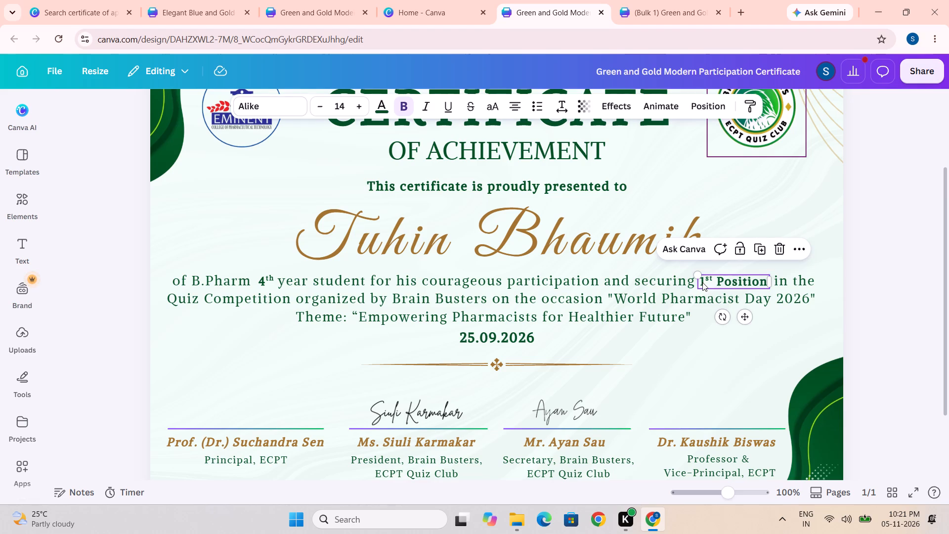
click(705, 282)
click(714, 282)
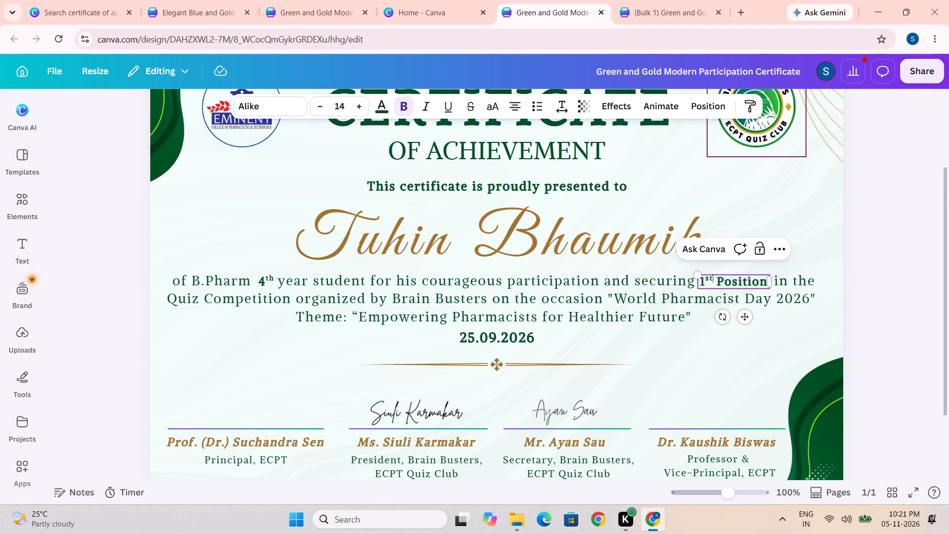
key(Left)
key(Right)
key(BackSpace)
key(BackSpace)
key(BackSpace)
text(2nd)
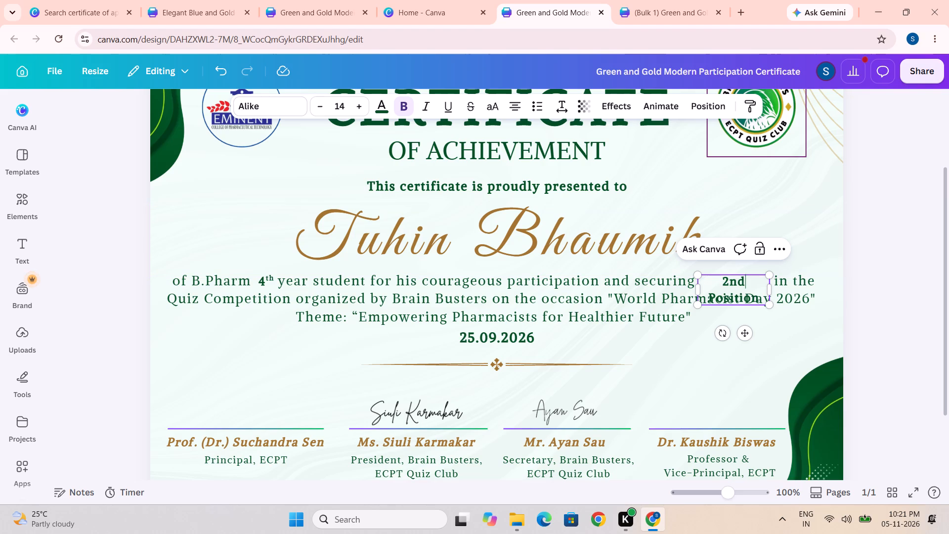
Format the "nd" of "2nd Position" as superscript.
drag(746, 282, 733, 285)
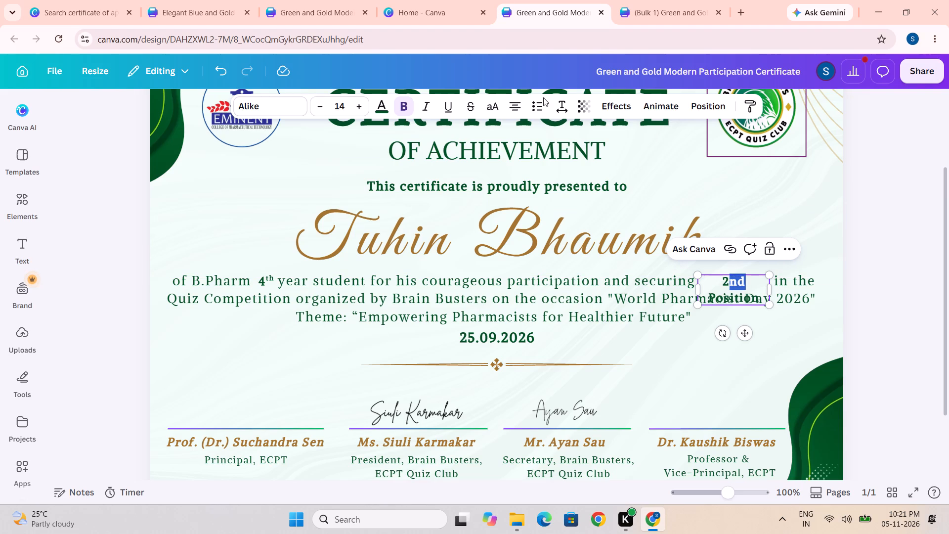
click(557, 110)
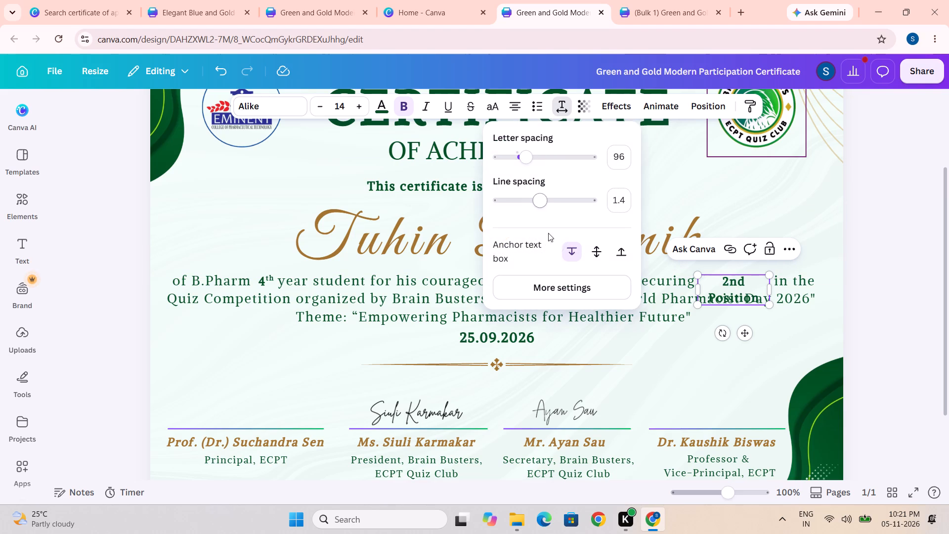
click(557, 285)
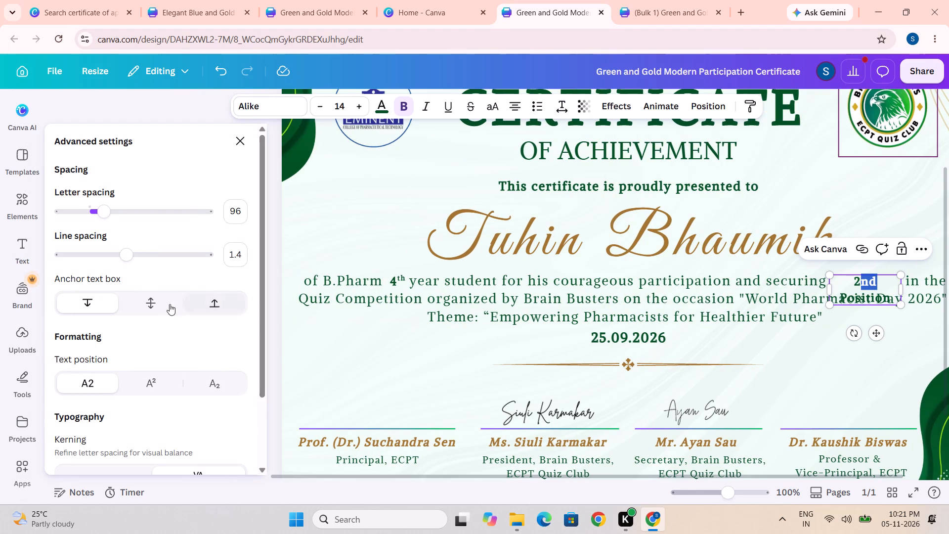
click(145, 385)
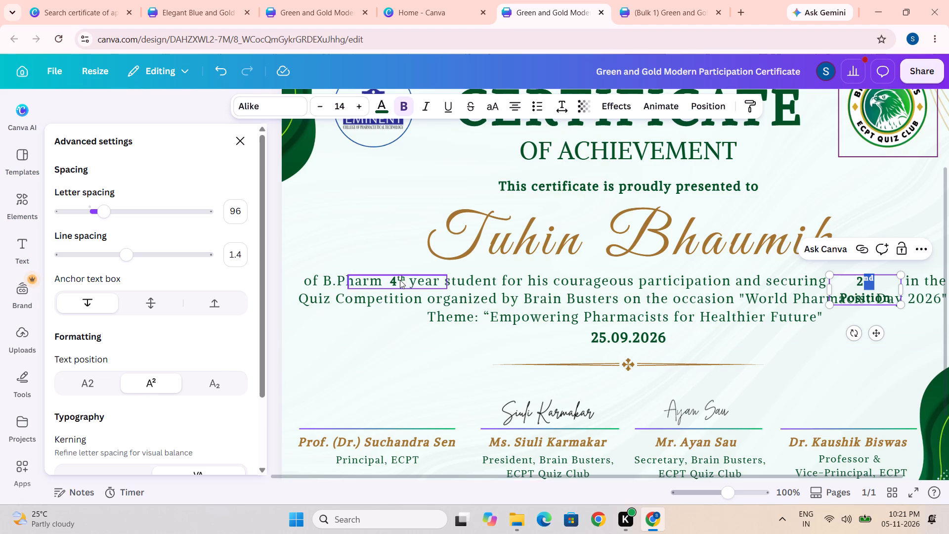
Compare the year and position text in the original certificate with the same text on the bulk certificate pages.
click(694, 0)
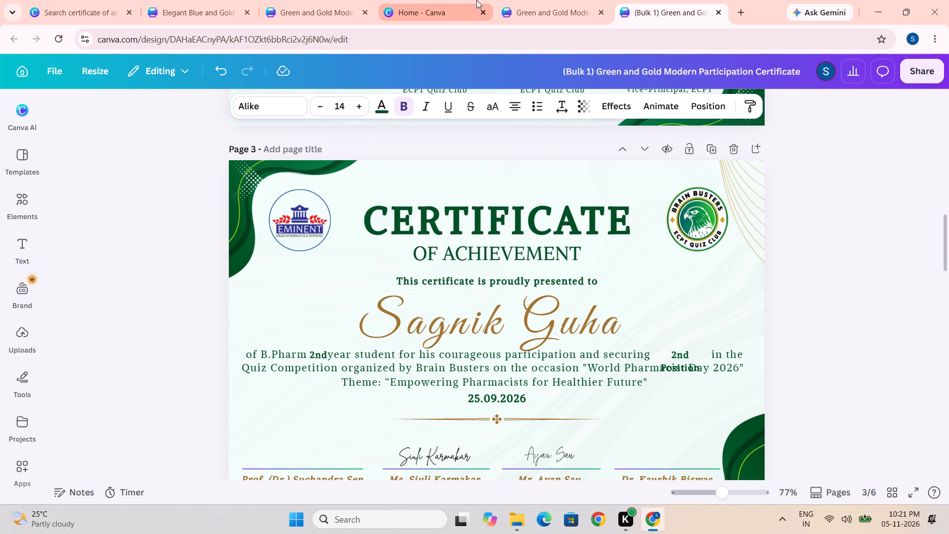
click(520, 0)
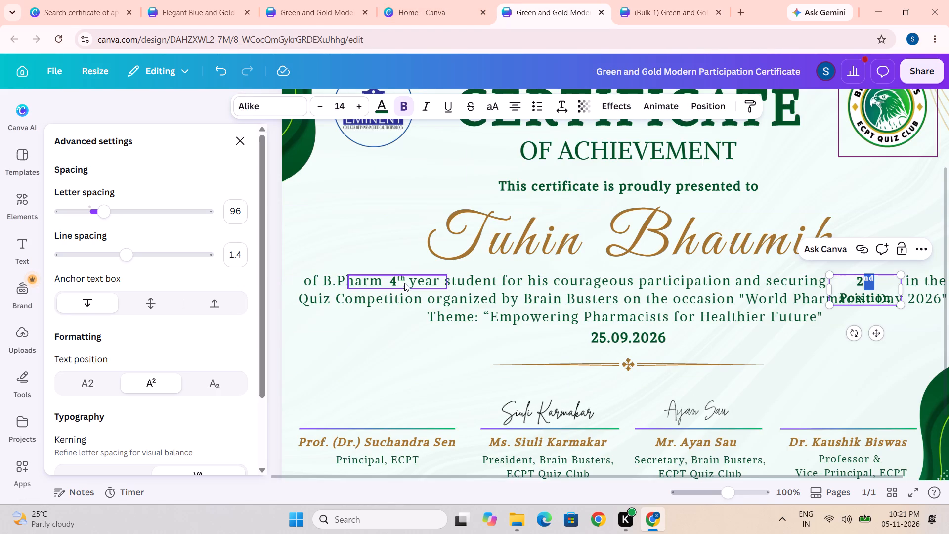
click(658, 0)
scroll(518, 281, up, 4)
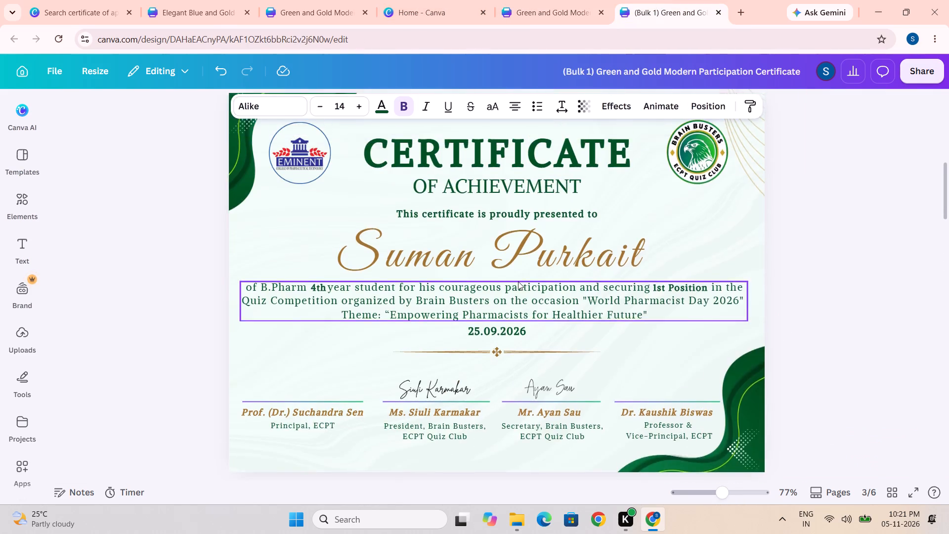
scroll(518, 281, up, 6)
scroll(518, 281, down, 7)
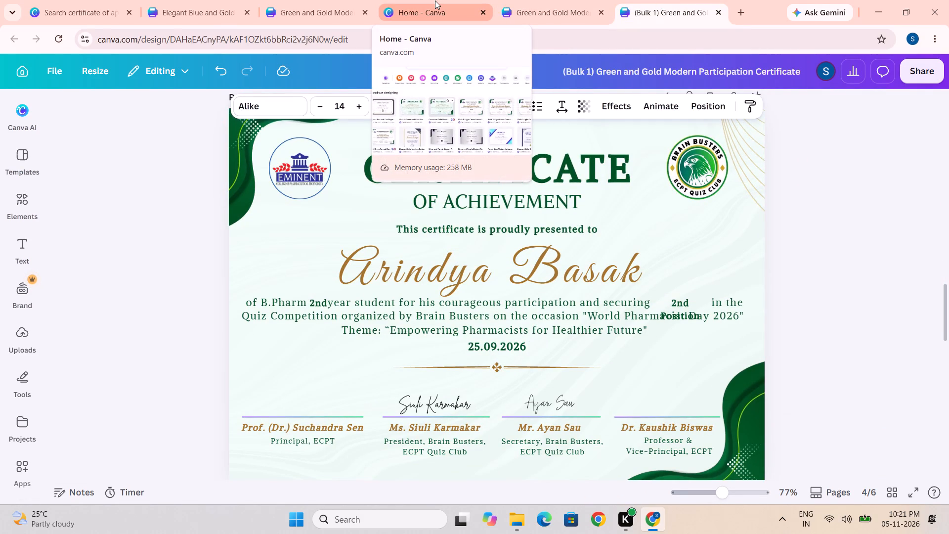
Open a new browser tab.
click(742, 14)
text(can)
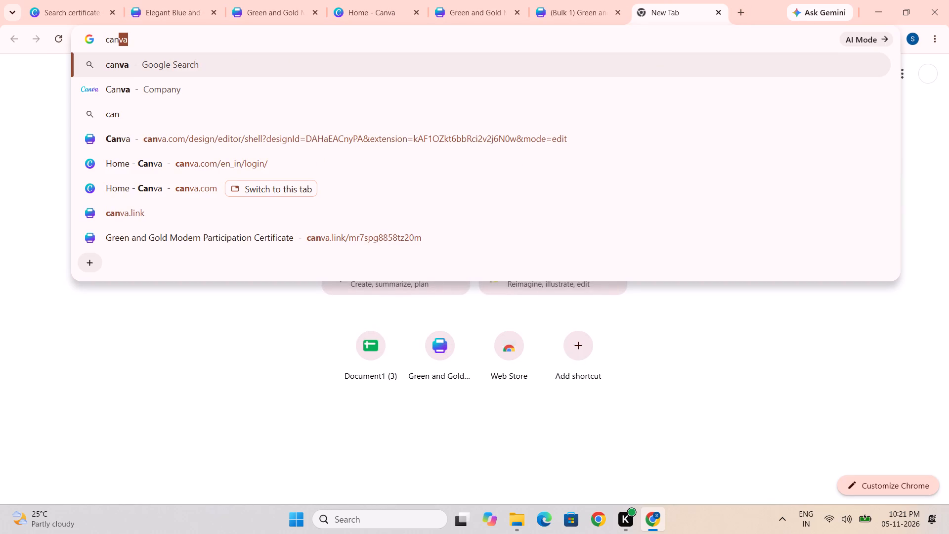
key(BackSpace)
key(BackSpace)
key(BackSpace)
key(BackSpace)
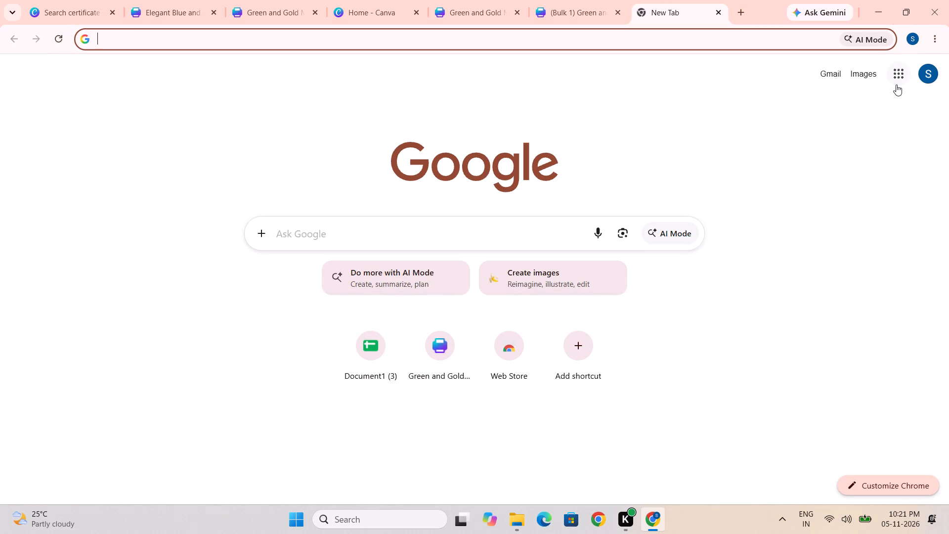
Open the untitled winners spreadsheet in Google Sheets and select the first winner's position cell, B2.
click(896, 85)
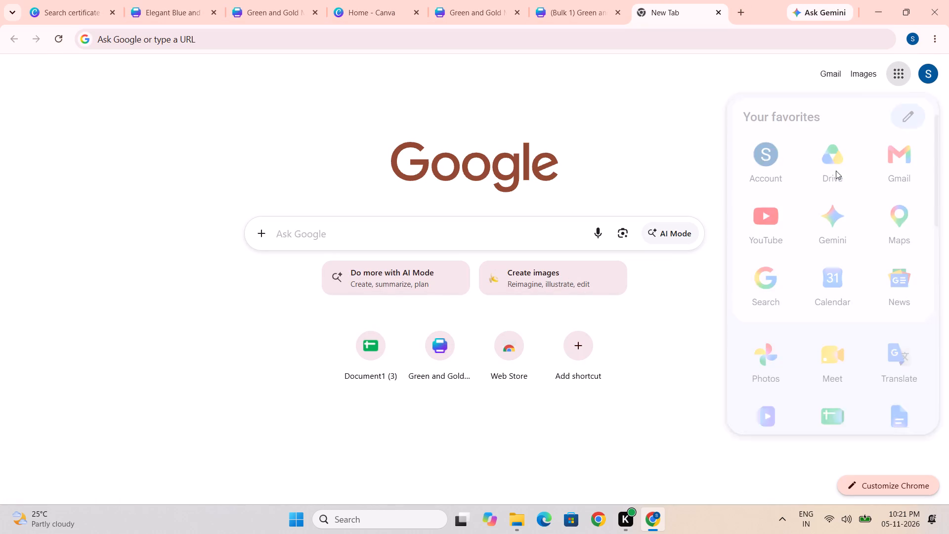
click(833, 407)
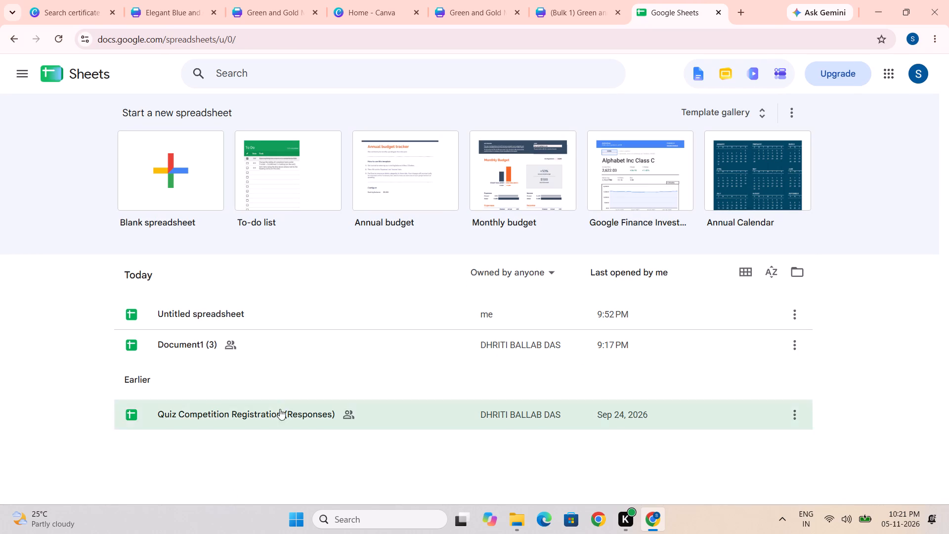
click(258, 319)
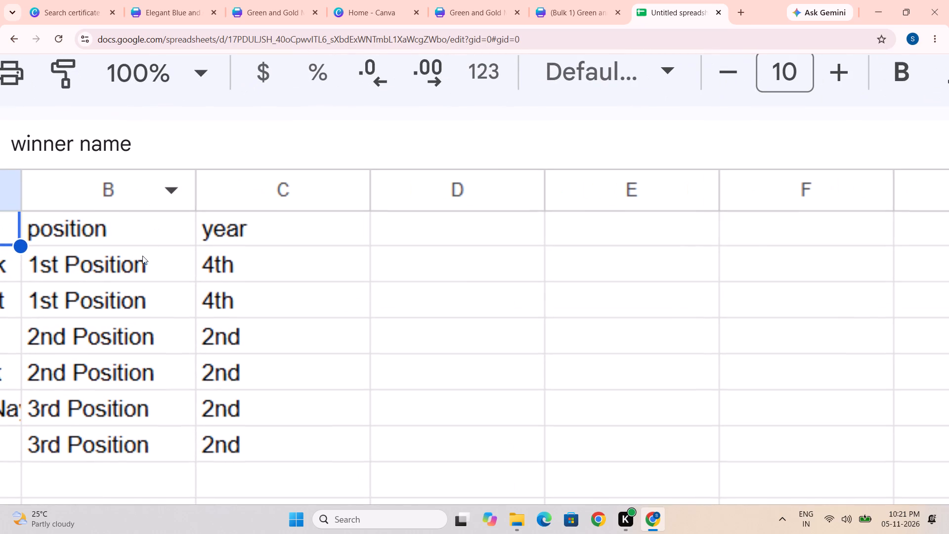
click(55, 262)
click(55, 262)
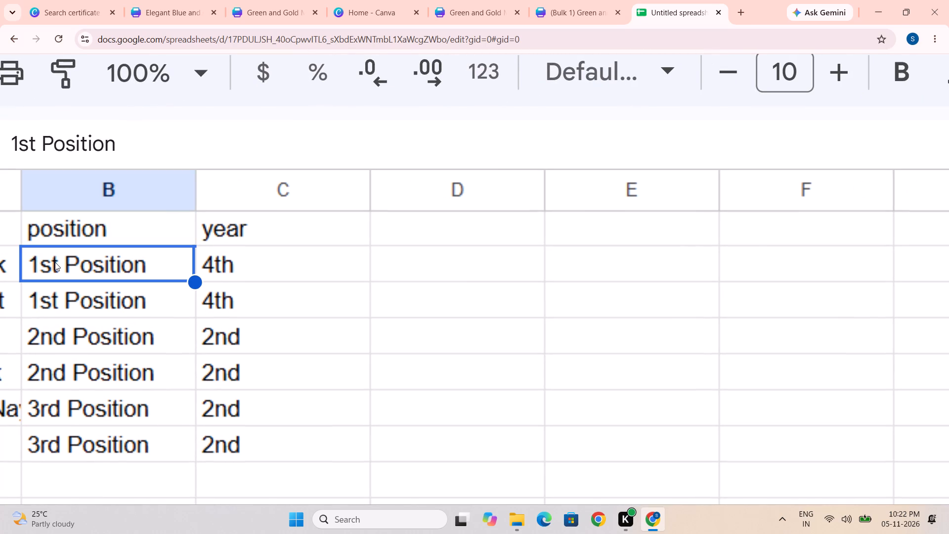
click(57, 265)
Review the original certificate and the bulk certificate pages in Canva for how the year and position ordinals appear.
click(248, 10)
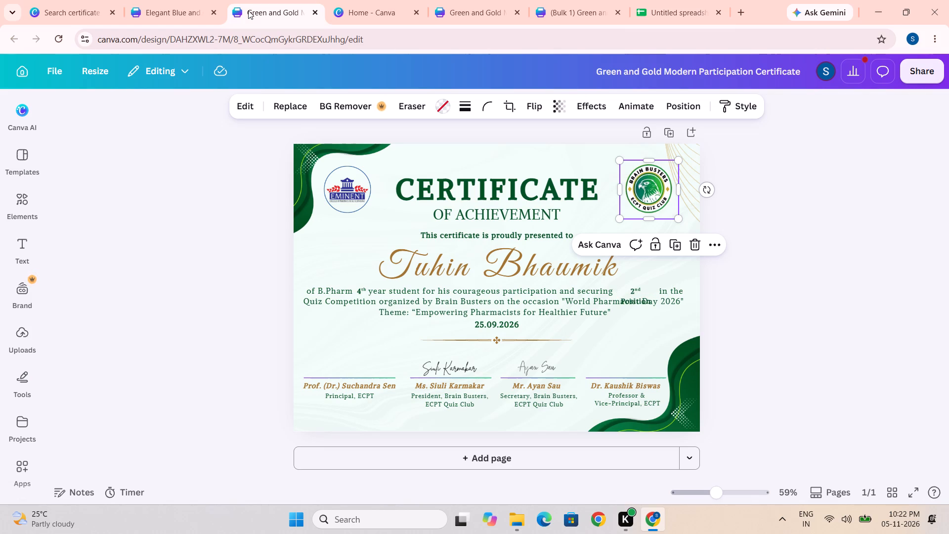
click(538, 3)
scroll(520, 193, down, 3)
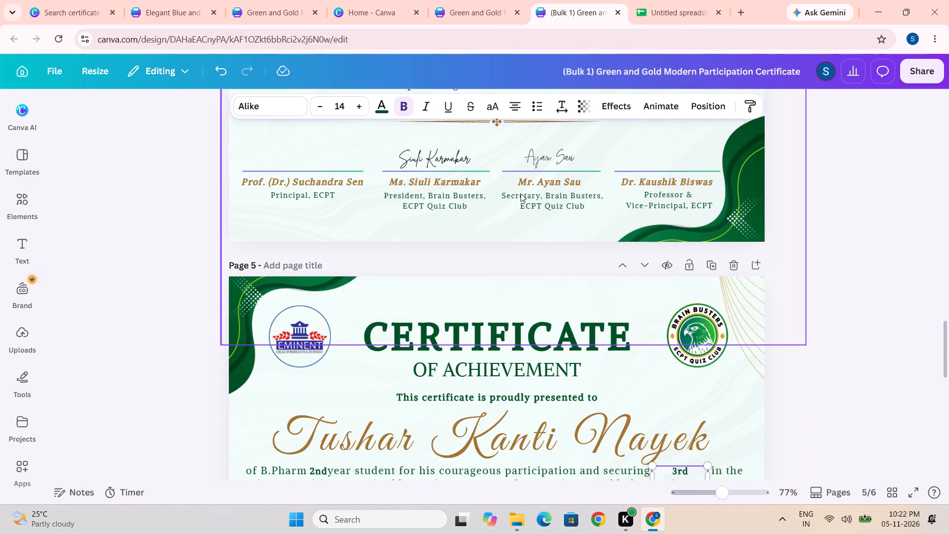
scroll(520, 193, down, 3)
scroll(520, 193, up, 4)
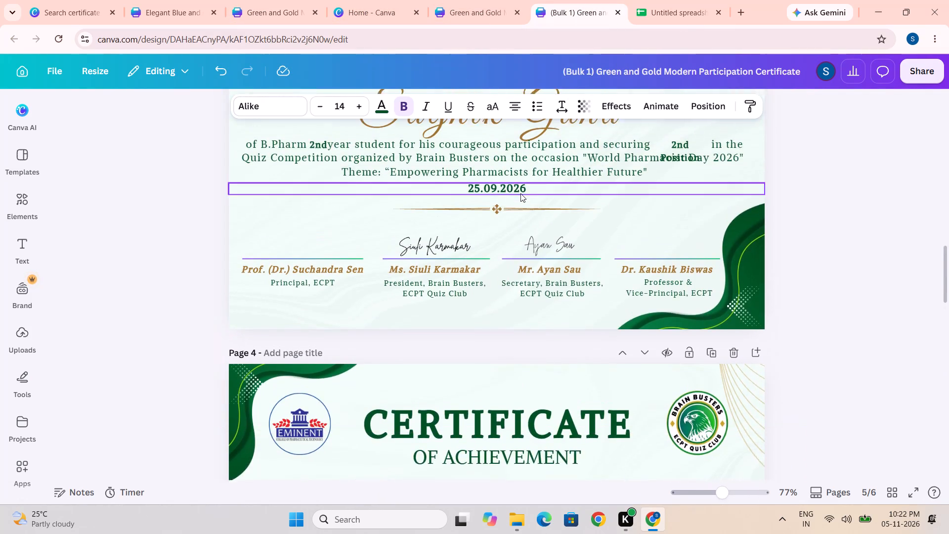
scroll(520, 193, up, 12)
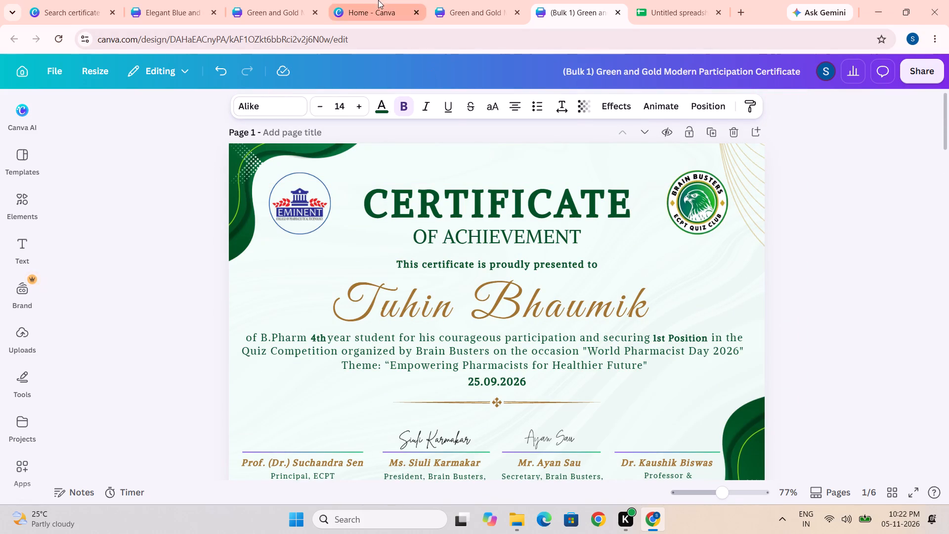
Return to the winners spreadsheet, open cell B2 for editing and select the "st" in "1st Position".
click(657, 0)
scroll(303, 320, down, 3)
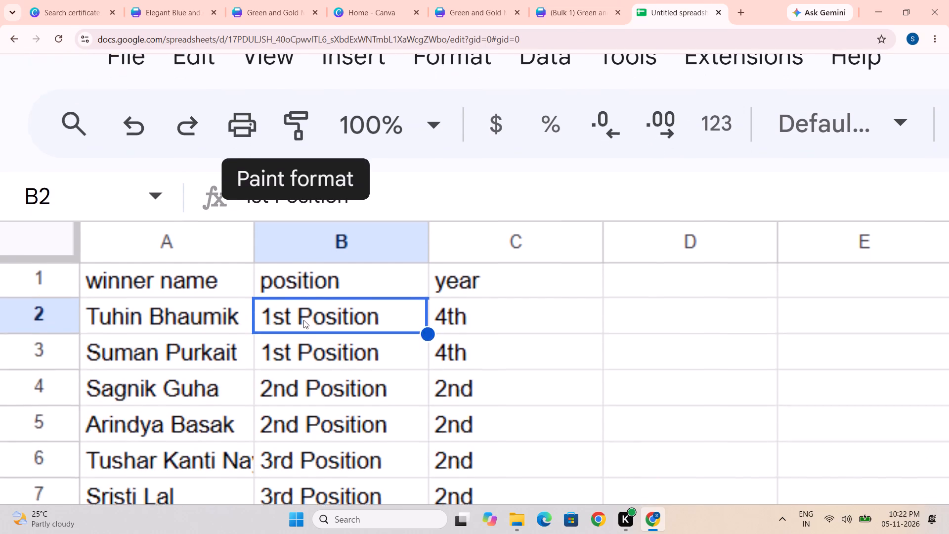
scroll(189, 298, up, 2)
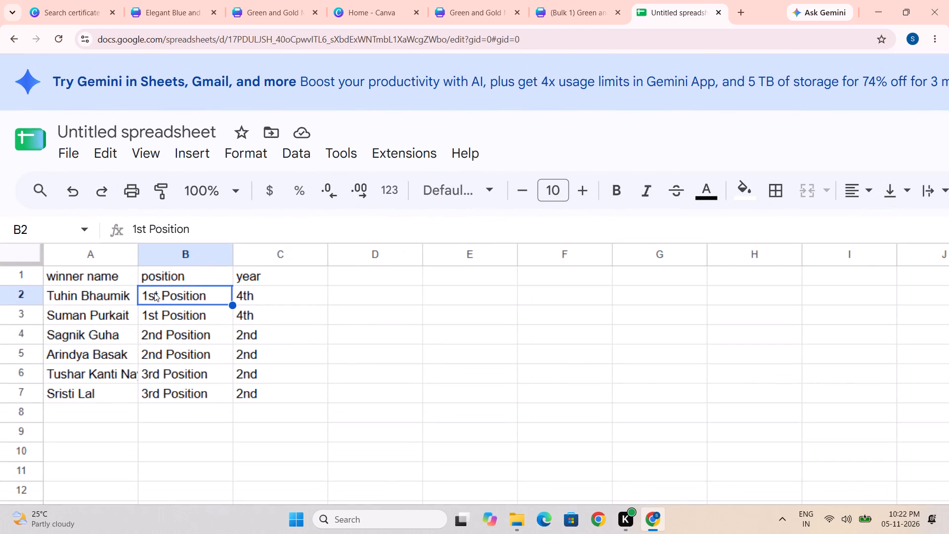
click(157, 295)
click(157, 295)
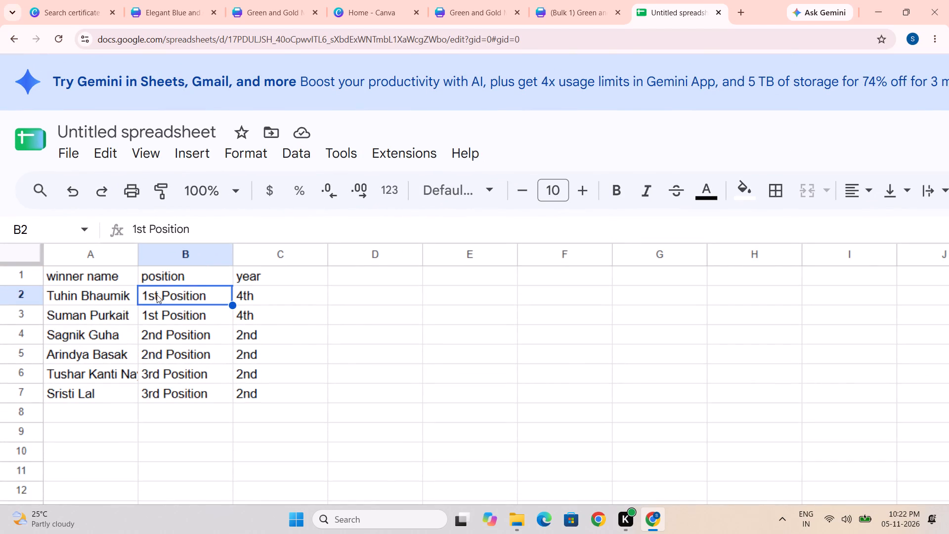
double_click(157, 295)
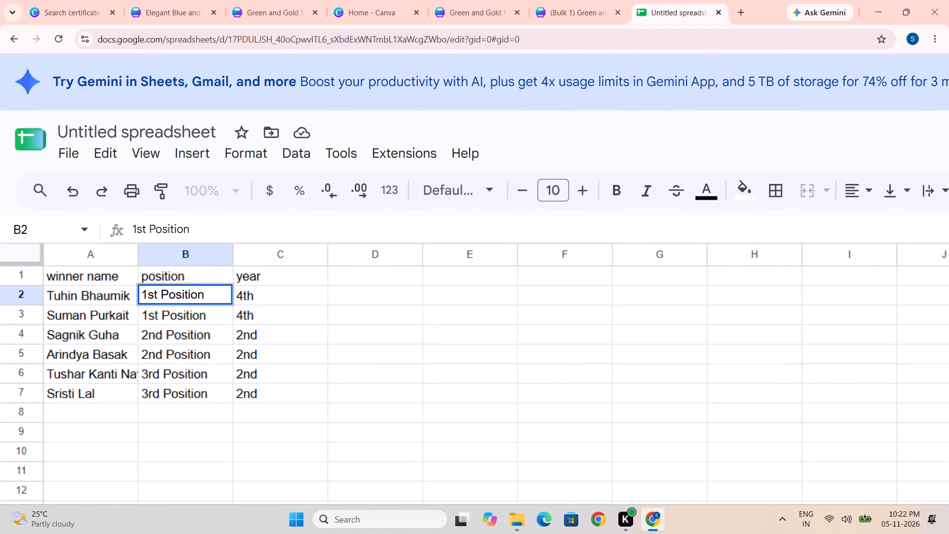
drag(156, 296, 149, 300)
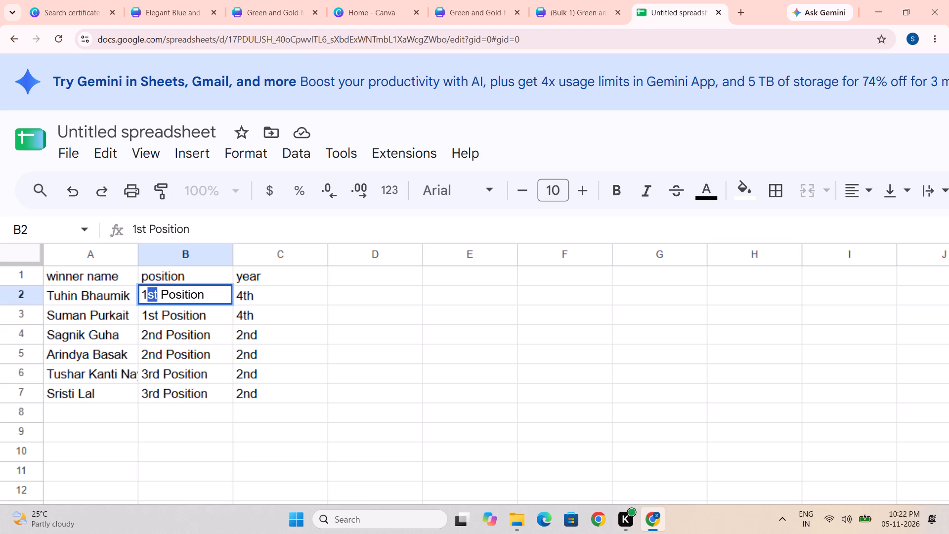
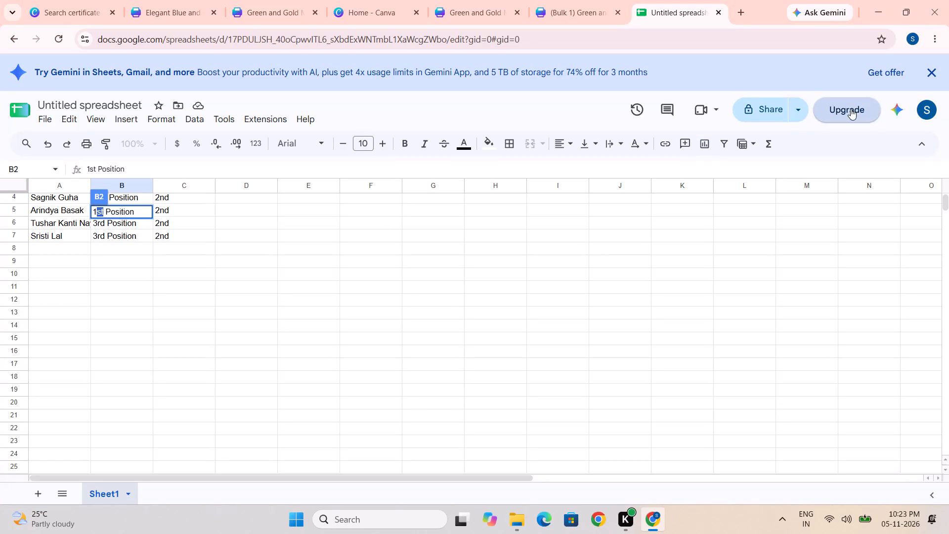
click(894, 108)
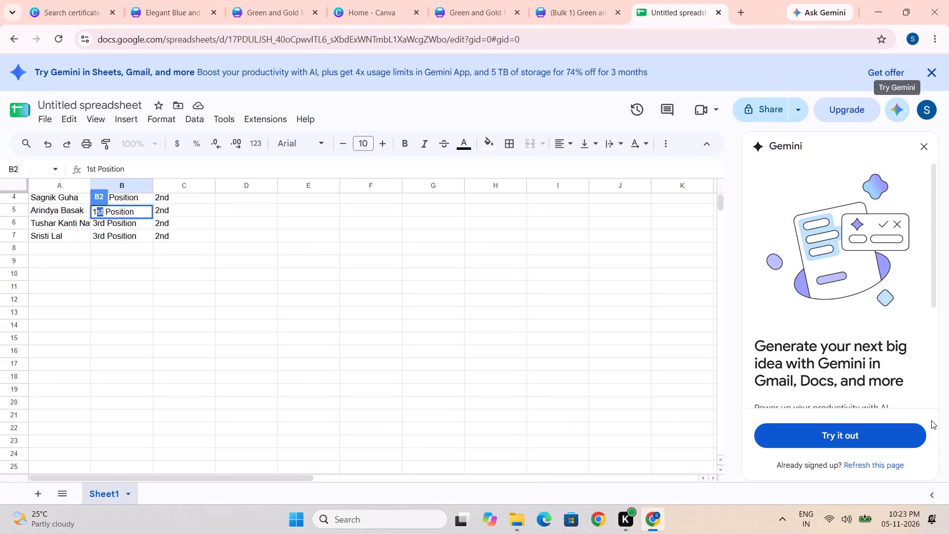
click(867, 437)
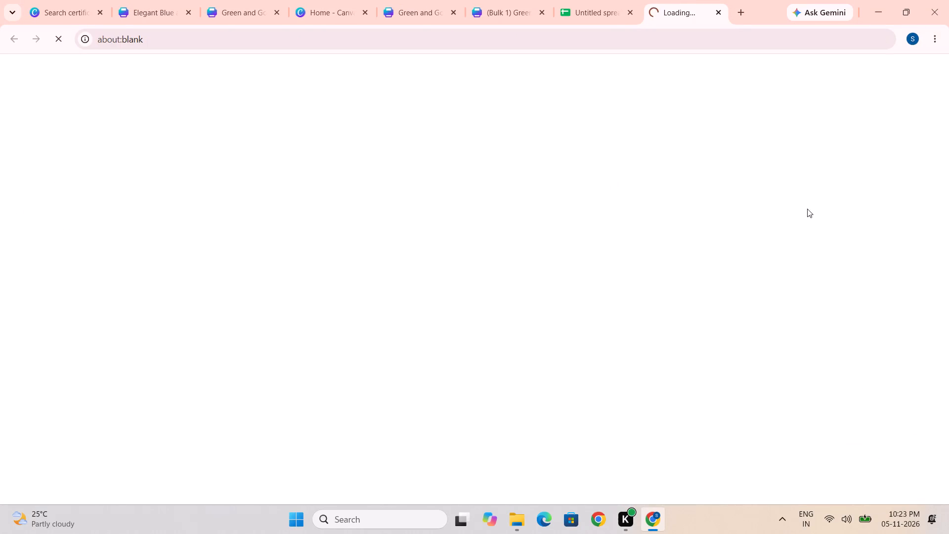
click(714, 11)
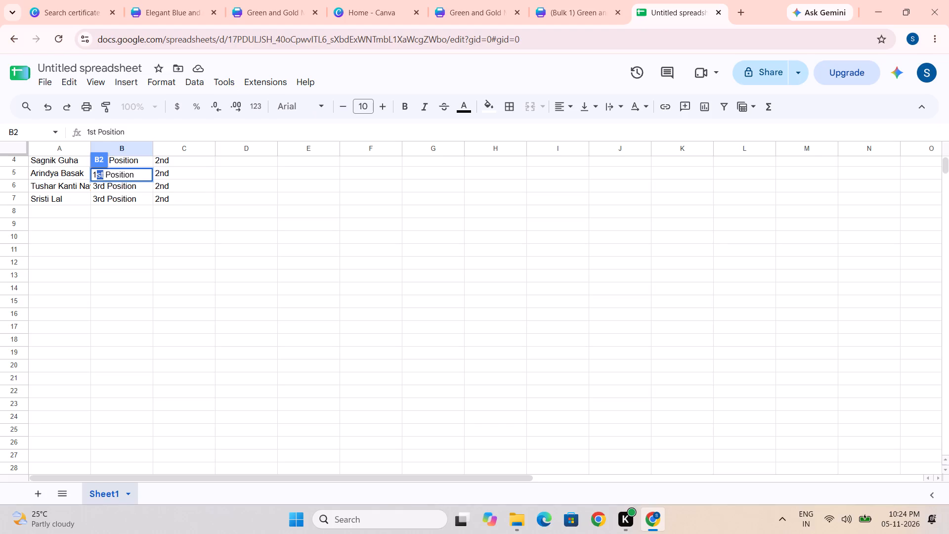
Start sharing the winners spreadsheet, skipping the request to name it.
click(750, 73)
click(501, 341)
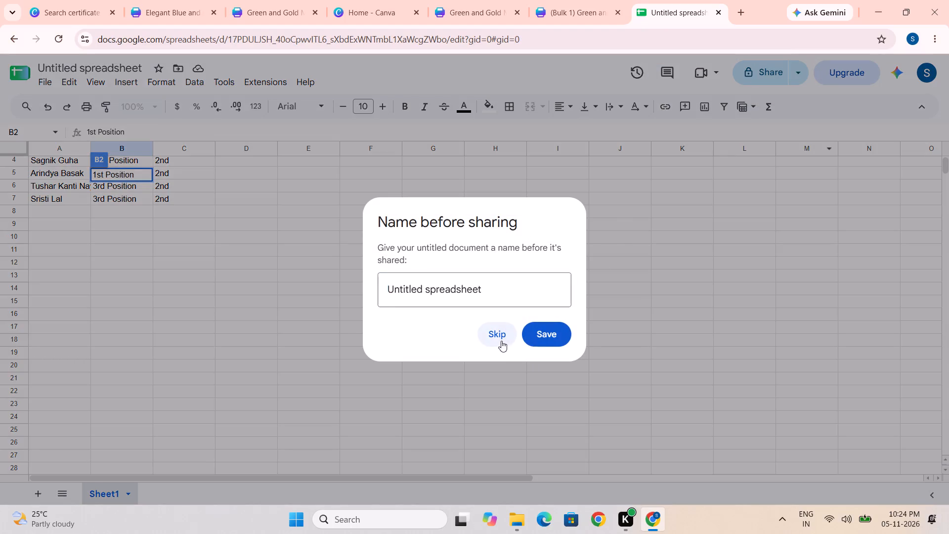
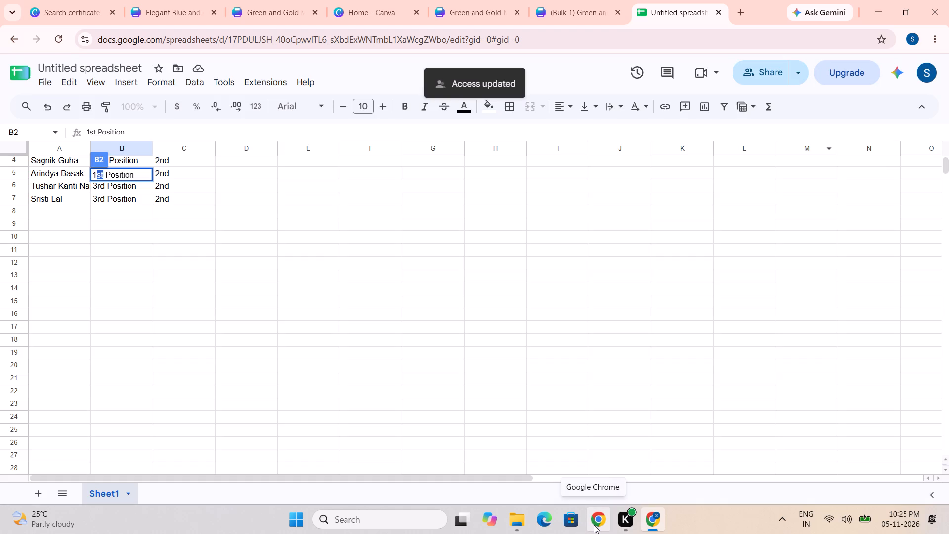
Open a separate Google Chrome window with the other user profile, leaving the winners spreadsheet open.
click(594, 525)
click(283, 221)
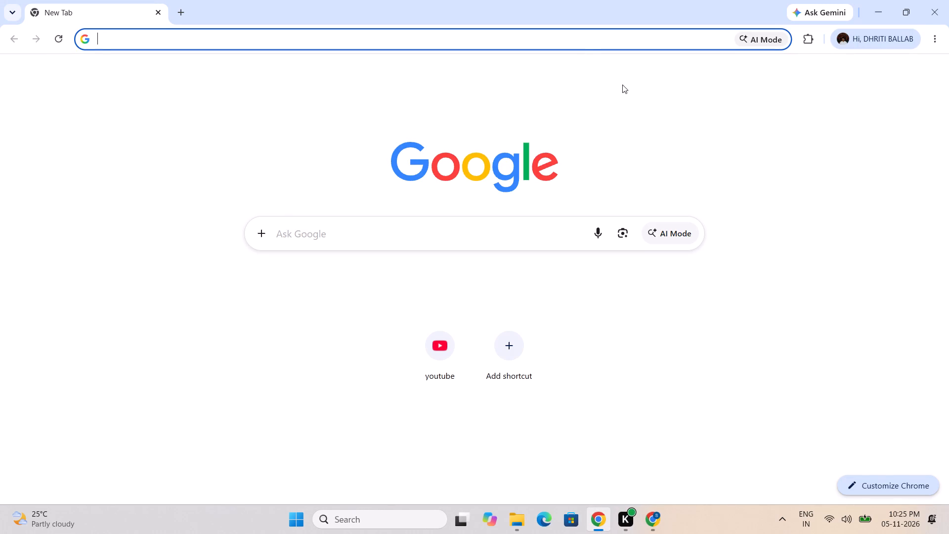
Go to the Google Sheets home page showing the list of recent spreadsheets.
click(895, 79)
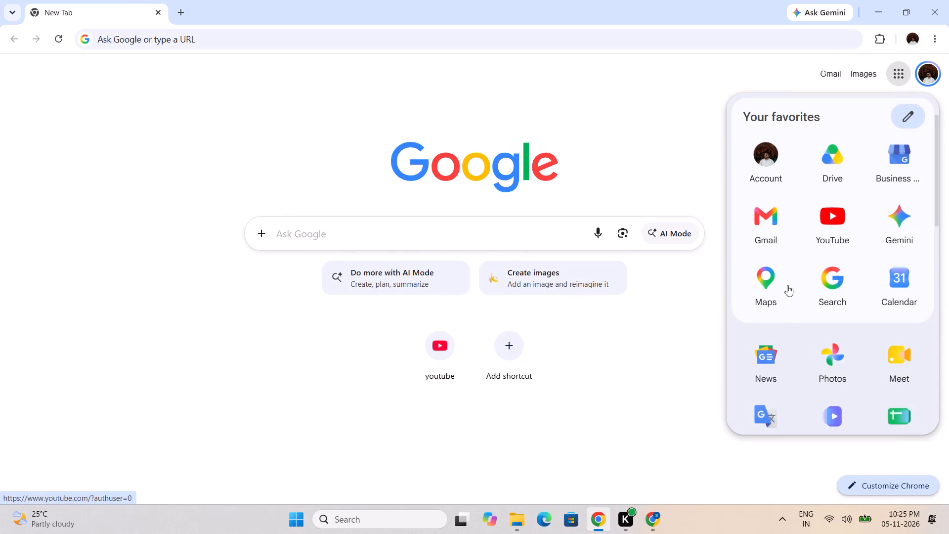
click(902, 421)
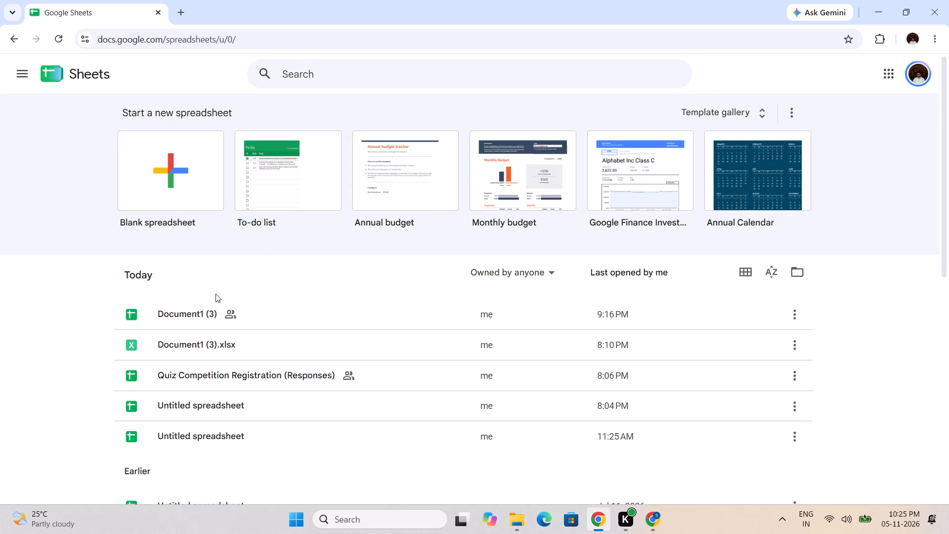
Reload the Google Sheets home page and examine the list of recent spreadsheets.
click(52, 37)
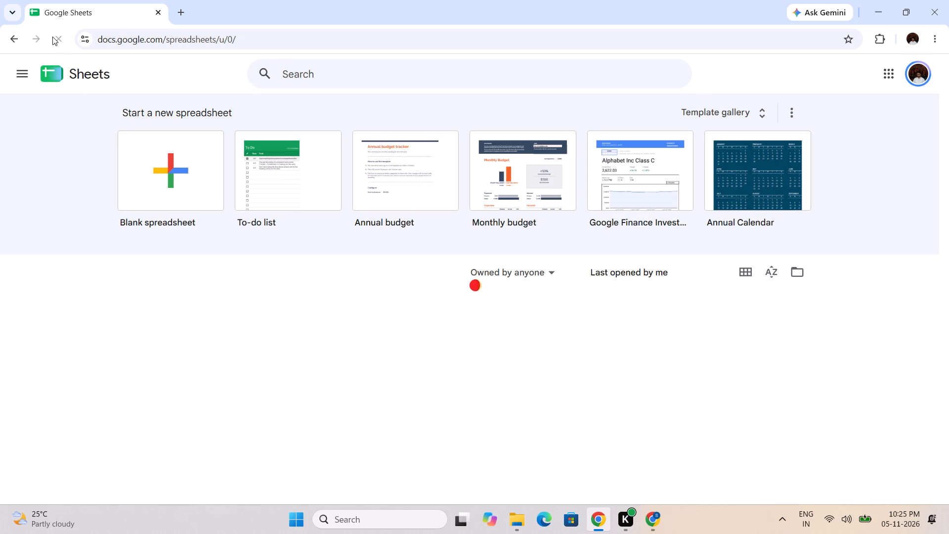
scroll(233, 298, right, 1)
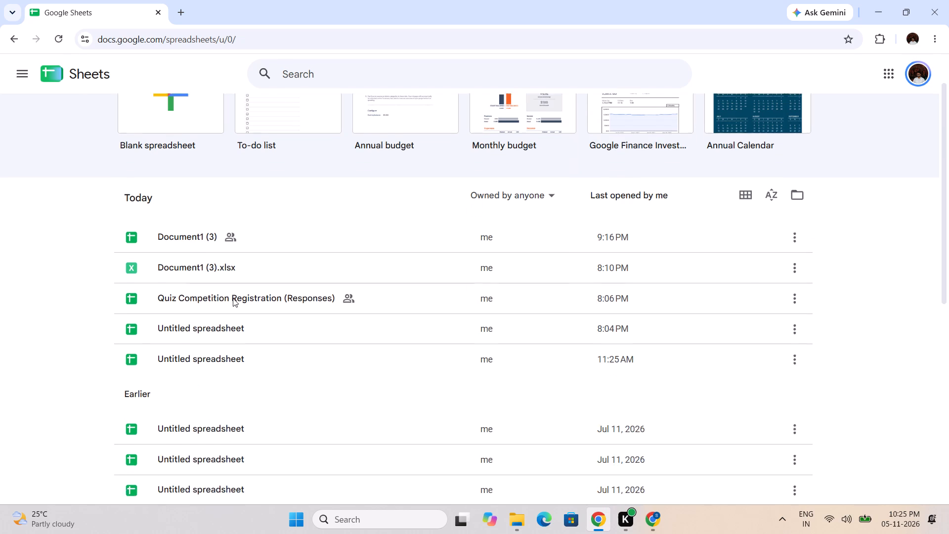
scroll(233, 298, right, 1)
scroll(644, 268, up, 1)
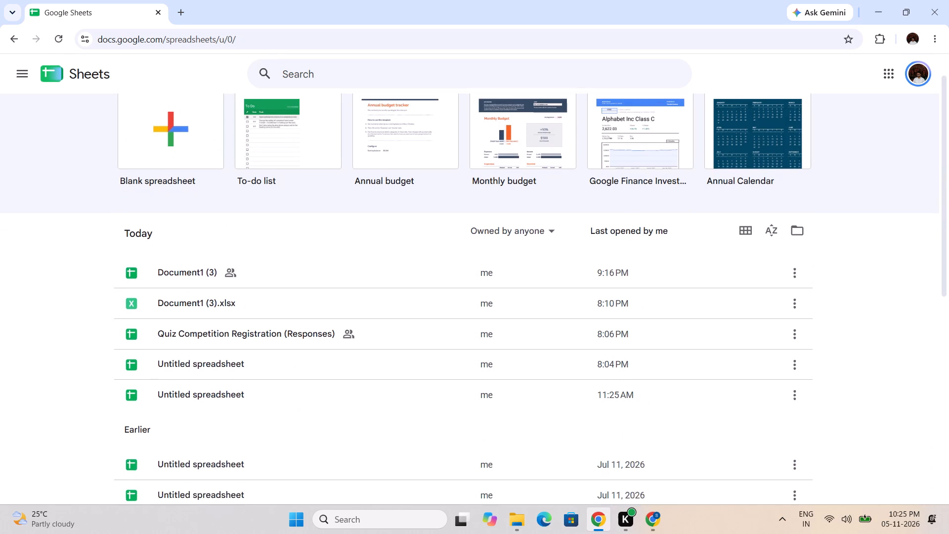
scroll(644, 268, up, 1)
scroll(734, 161, left, 2)
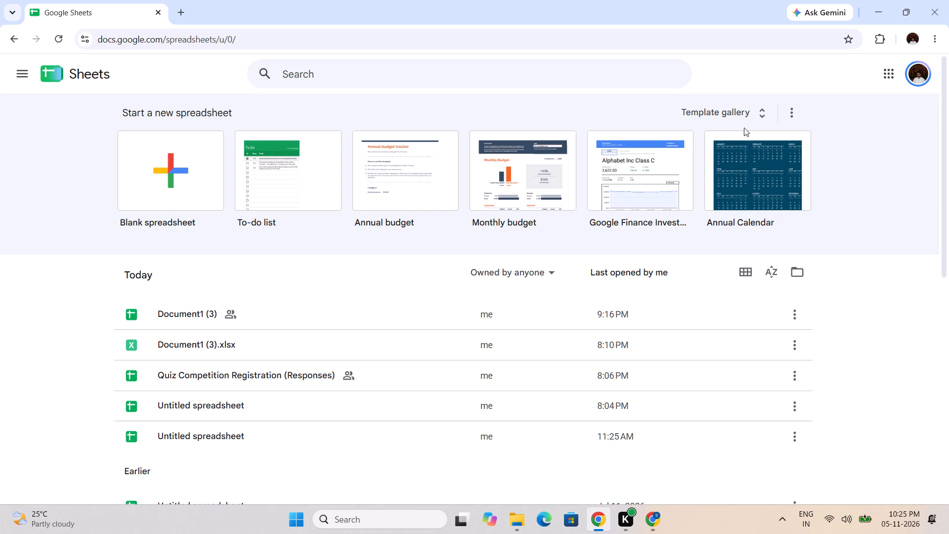
Open the template gallery and look through its spreadsheet templates, from the recently used ones down to the Education category.
click(751, 118)
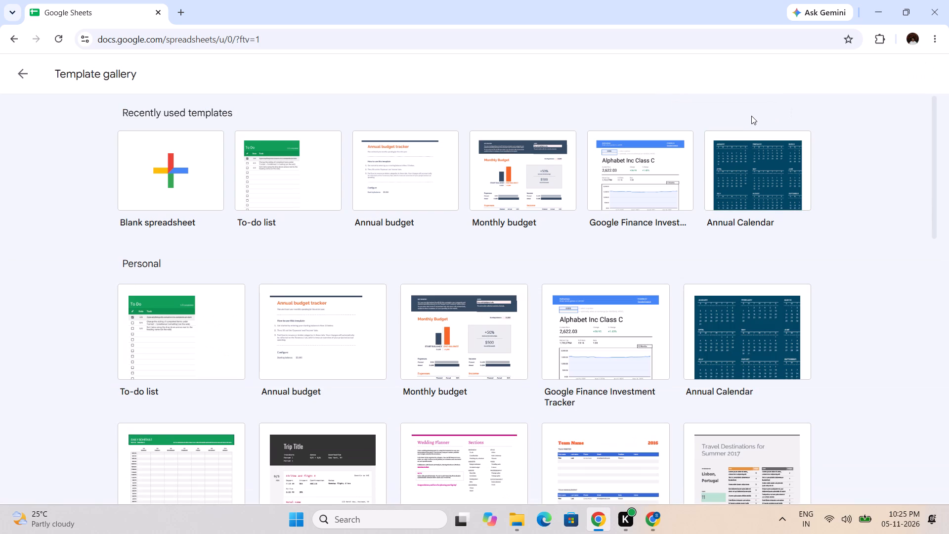
scroll(309, 229, down, 12)
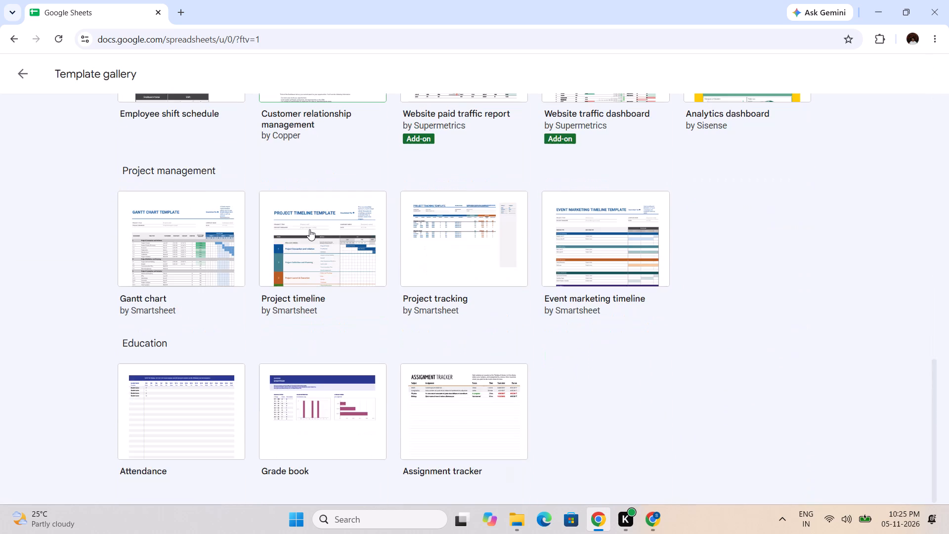
scroll(309, 229, up, 9)
scroll(214, 36, left, 1)
Open a new browser tab alongside the Google Sheets template gallery.
click(187, 22)
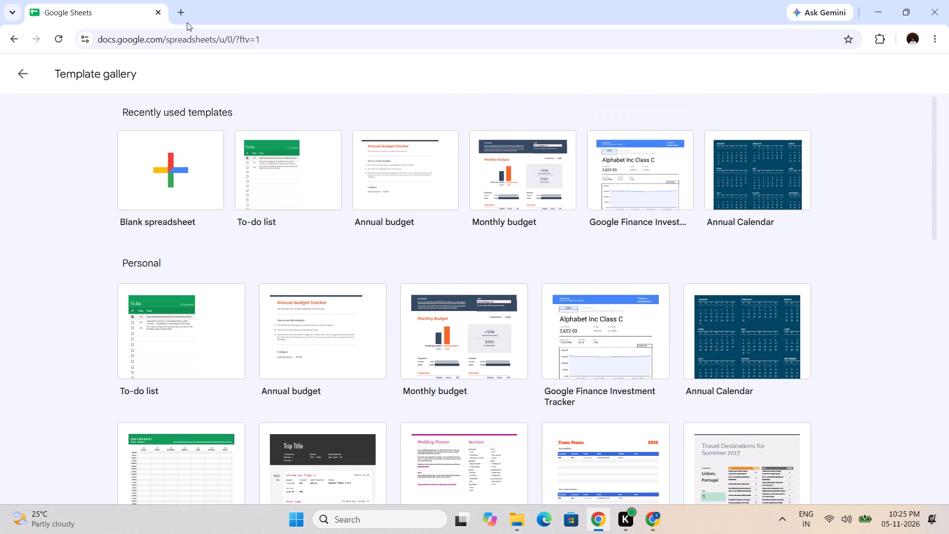
click(185, 15)
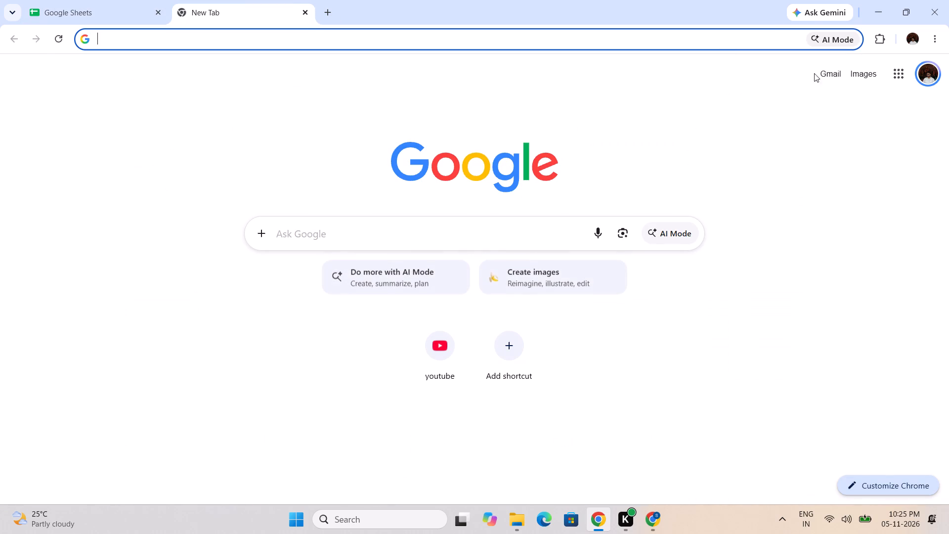
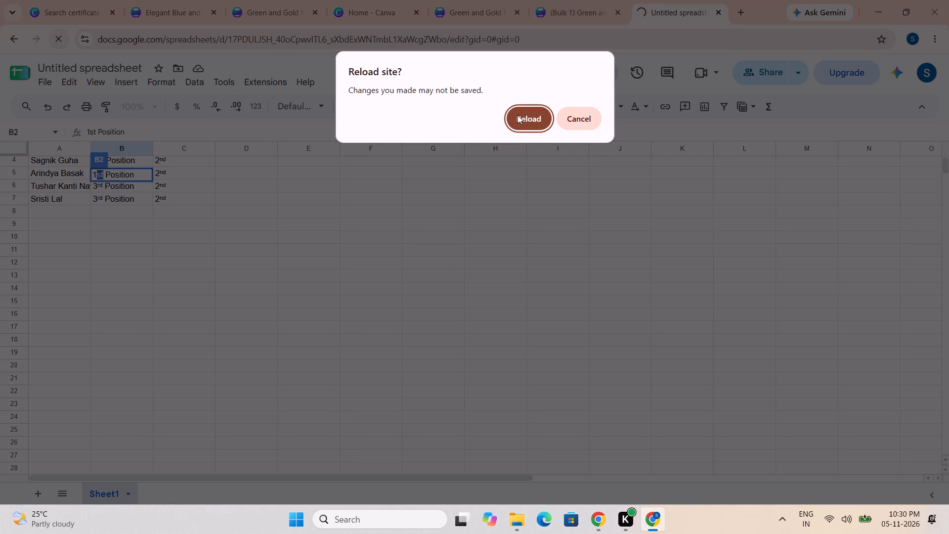
click(526, 116)
scroll(359, 236, up, 4)
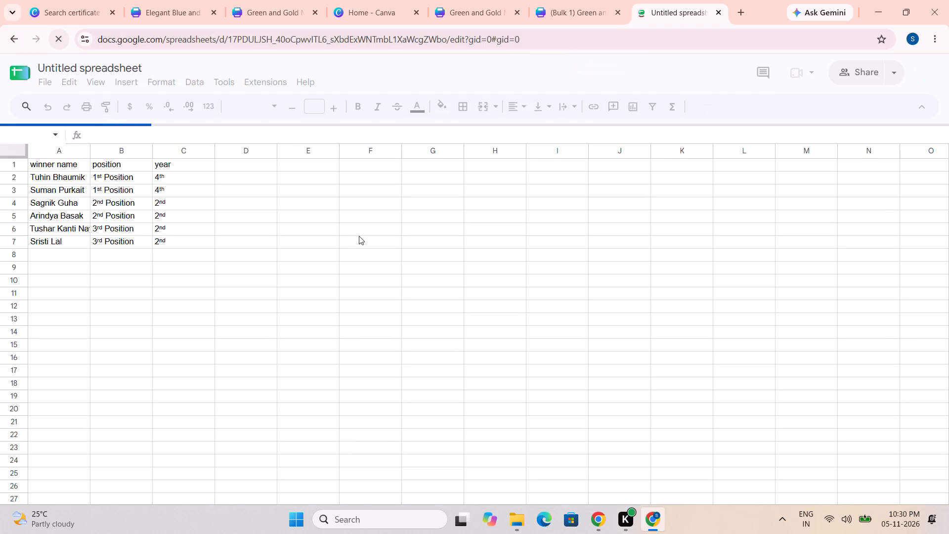
In the Canva Green and Gold Modern Participation Certificate, widen the "2nd Position" text box so its text fits on one line.
click(361, 0)
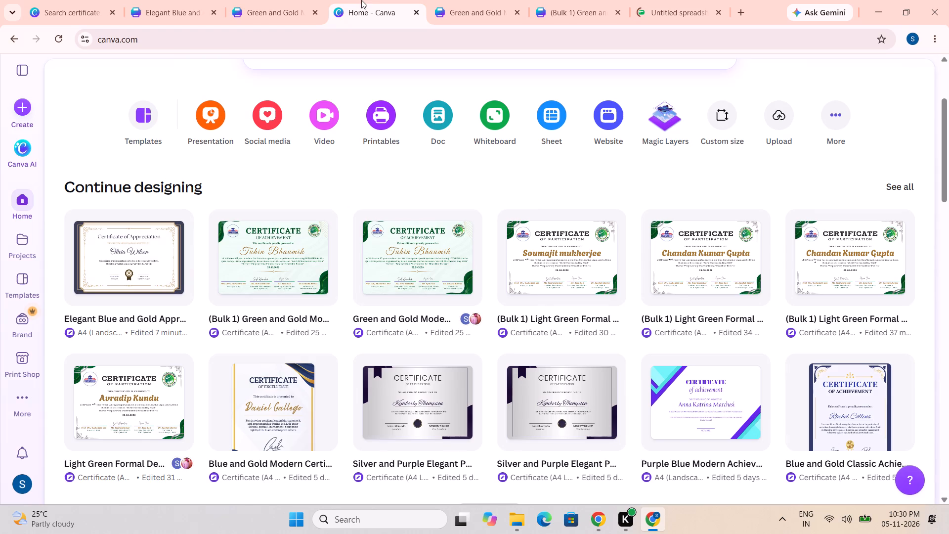
click(306, 1)
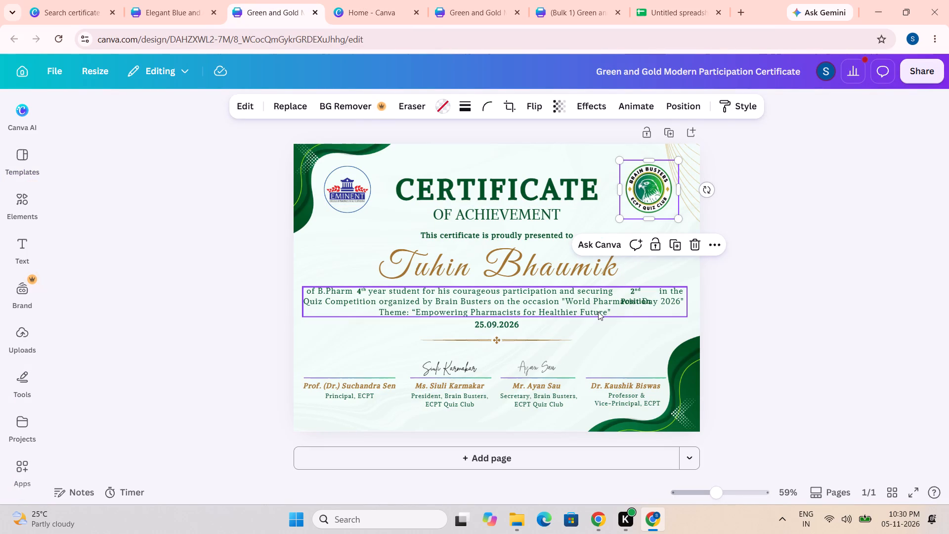
click(698, 286)
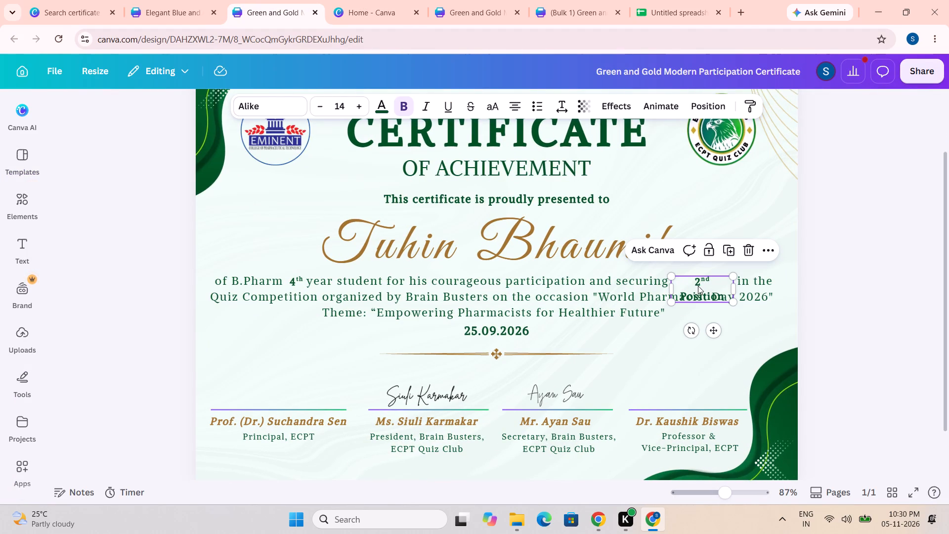
drag(737, 288, 738, 288)
drag(738, 288, 743, 285)
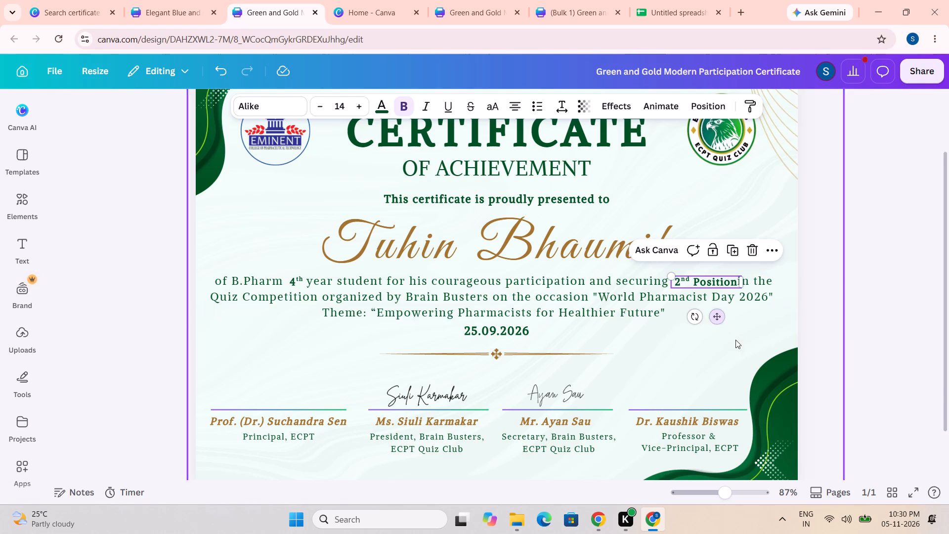
click(745, 350)
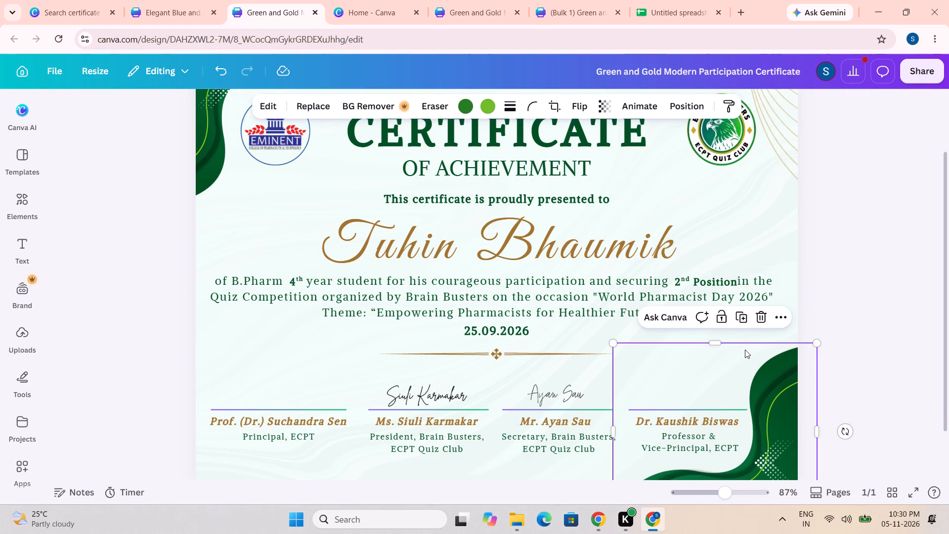
Nudge the "2nd Position" text box to sit in the gap between "securing" and "in the", aligned with the sentence.
click(710, 282)
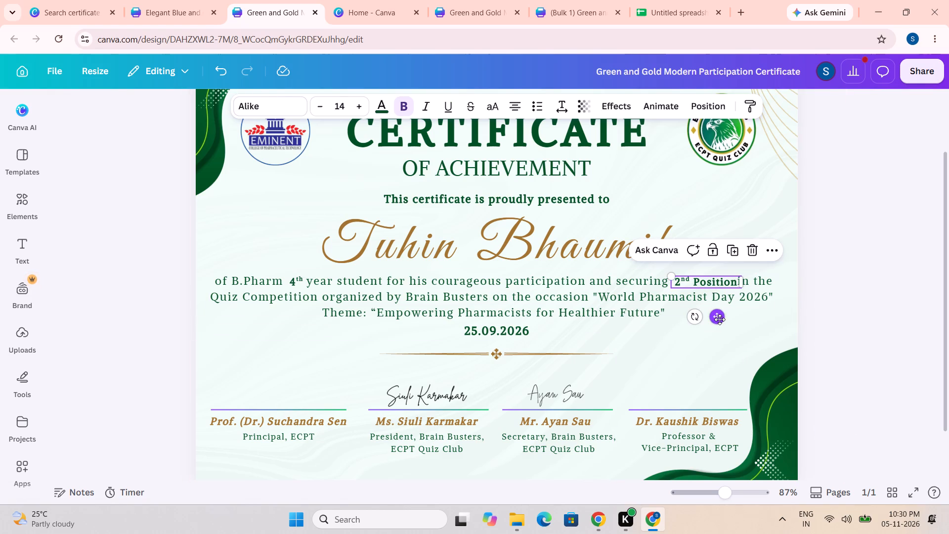
click(718, 319)
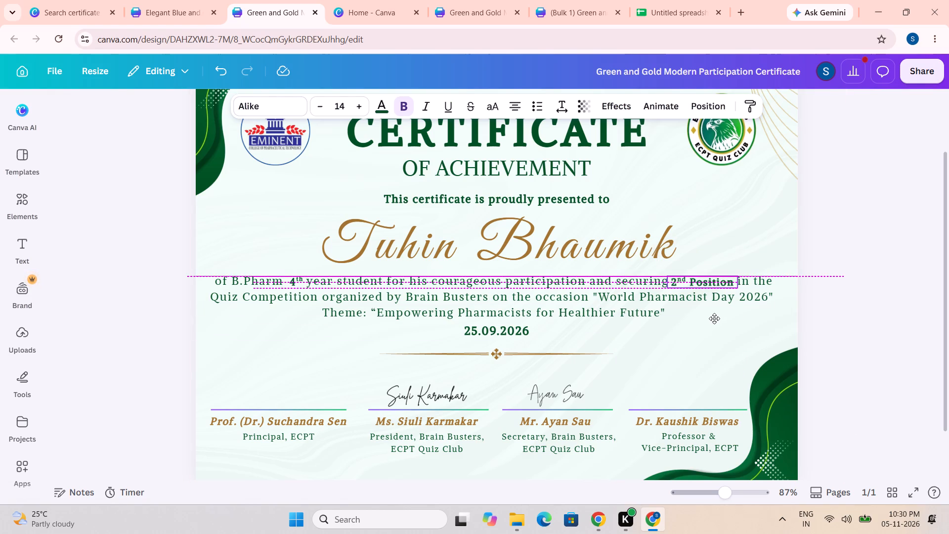
click(713, 379)
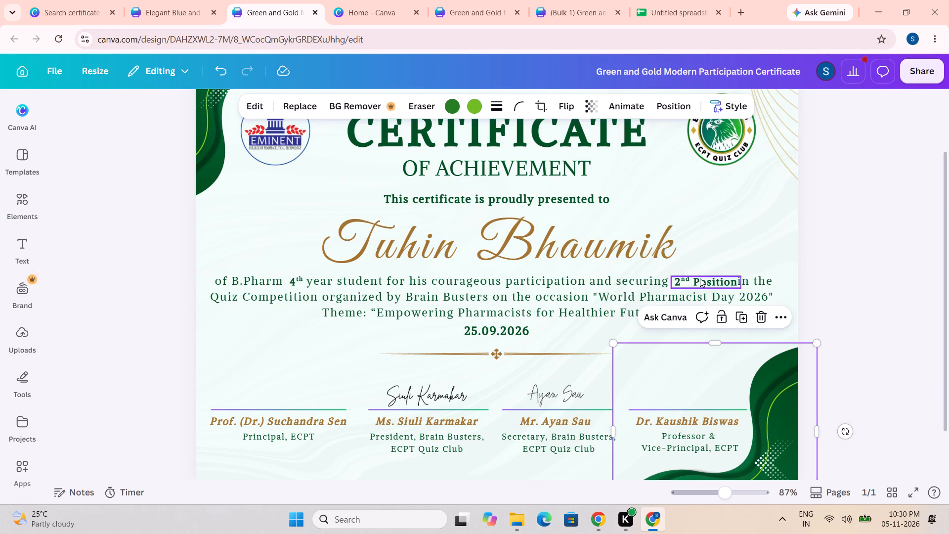
click(700, 278)
click(715, 319)
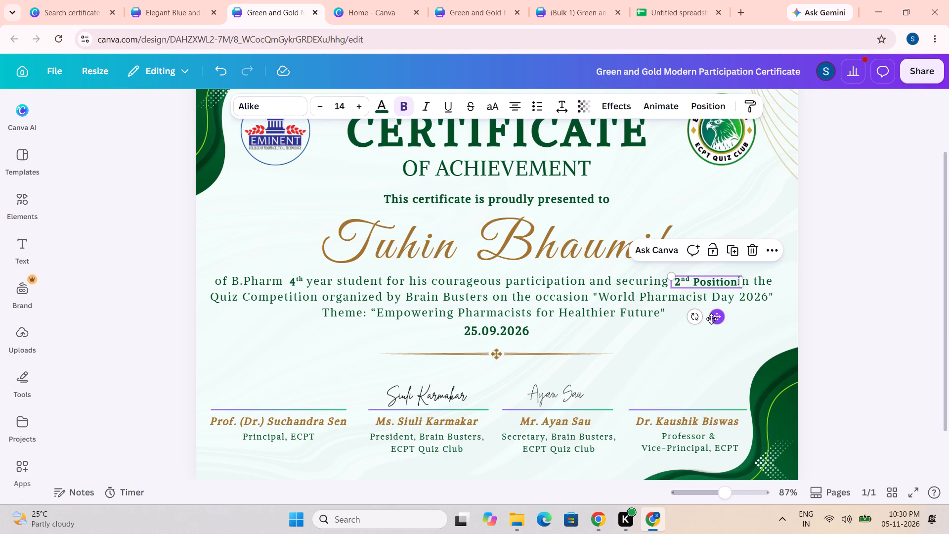
click(711, 319)
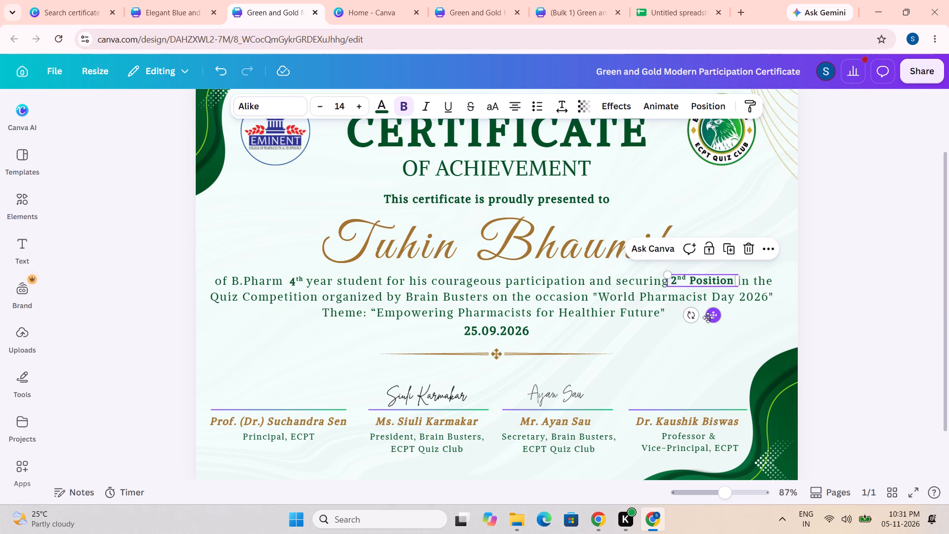
click(698, 366)
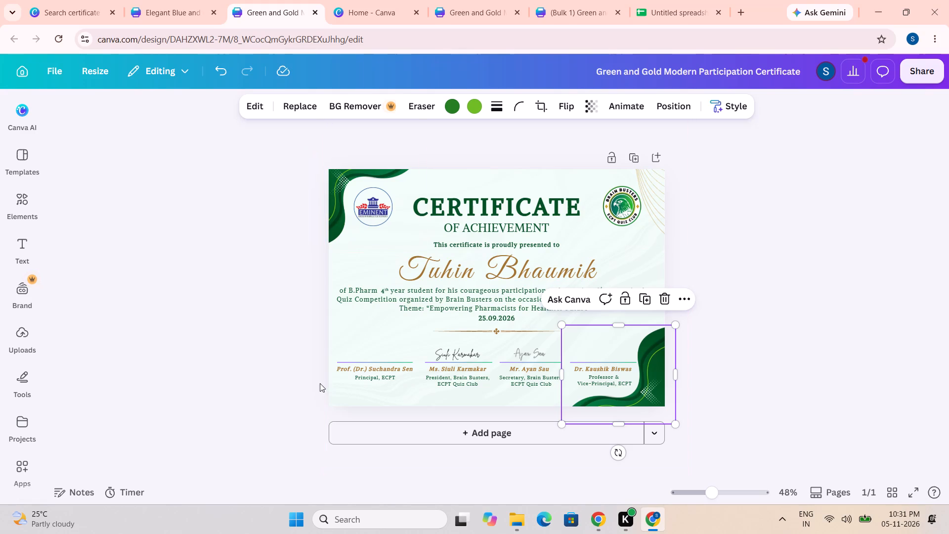
click(307, 381)
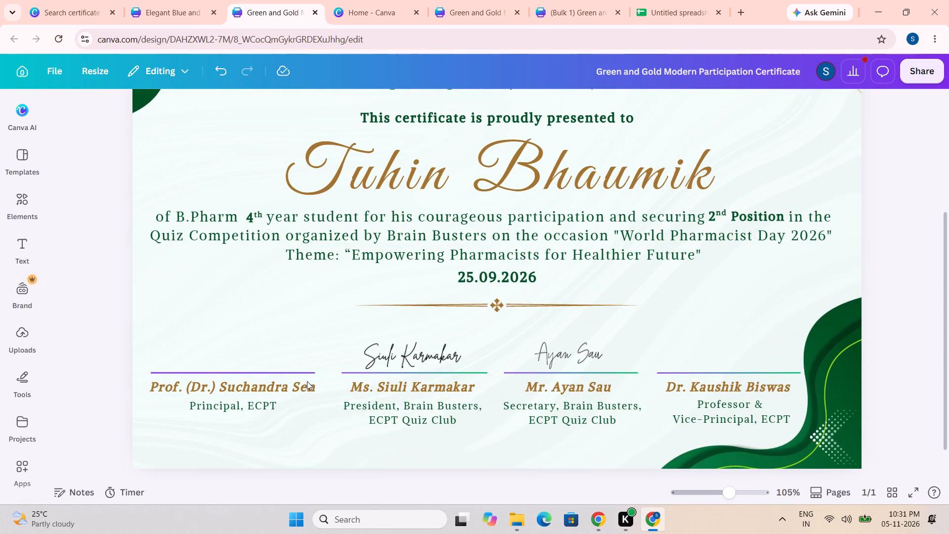
Change the position text in the certificate sentence to "3rd Position".
click(716, 217)
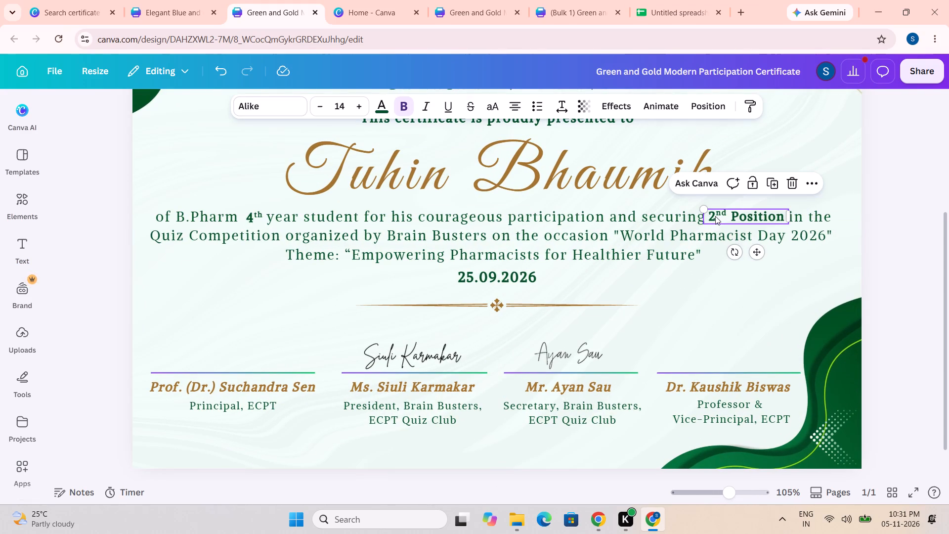
click(715, 216)
key(BackSpace)
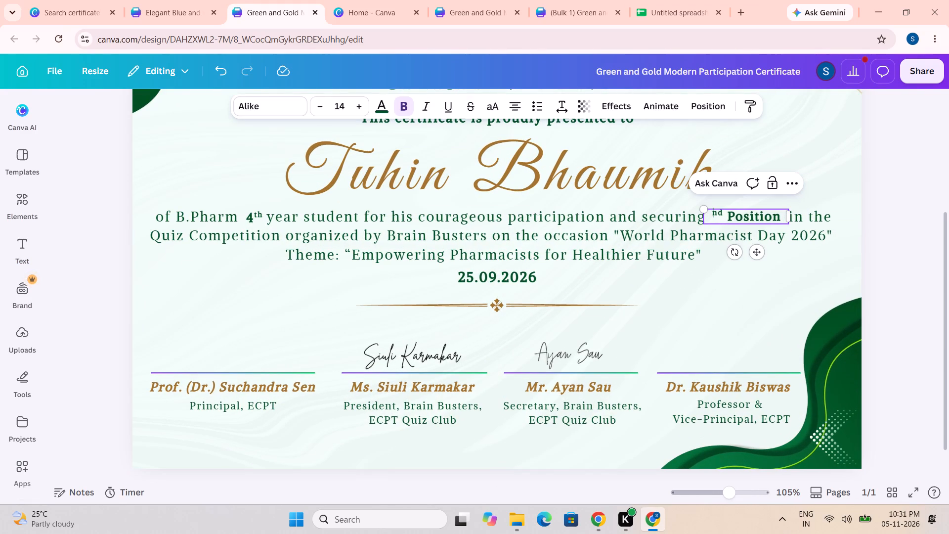
key(3)
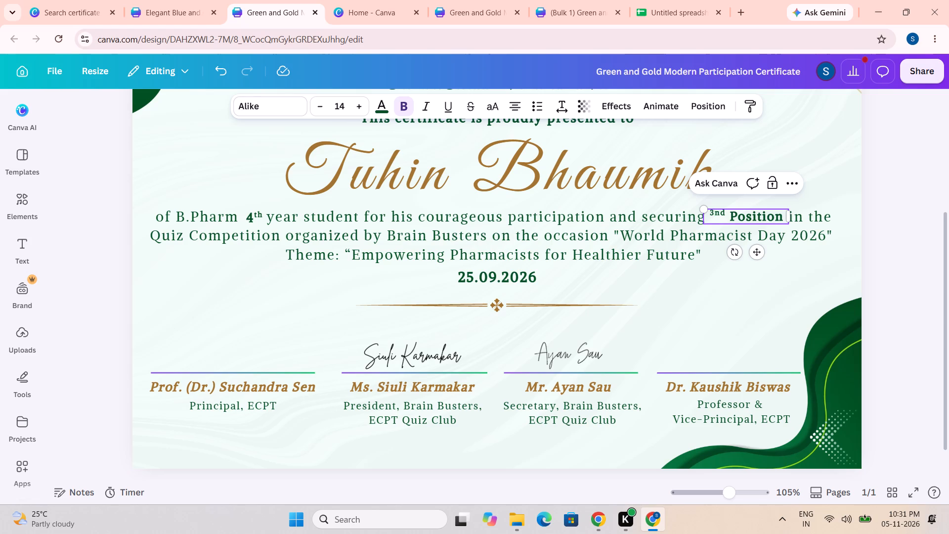
key(BackSpace)
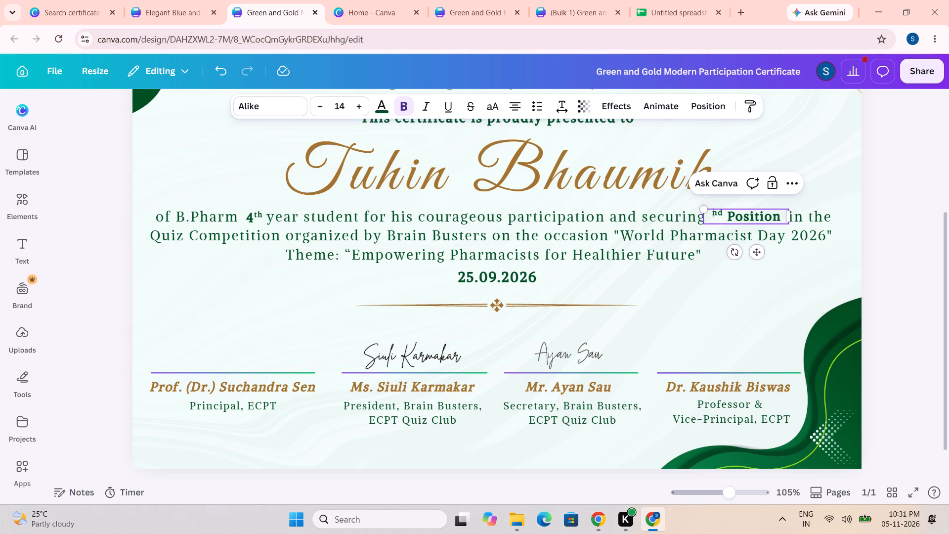
key(Left)
key(3)
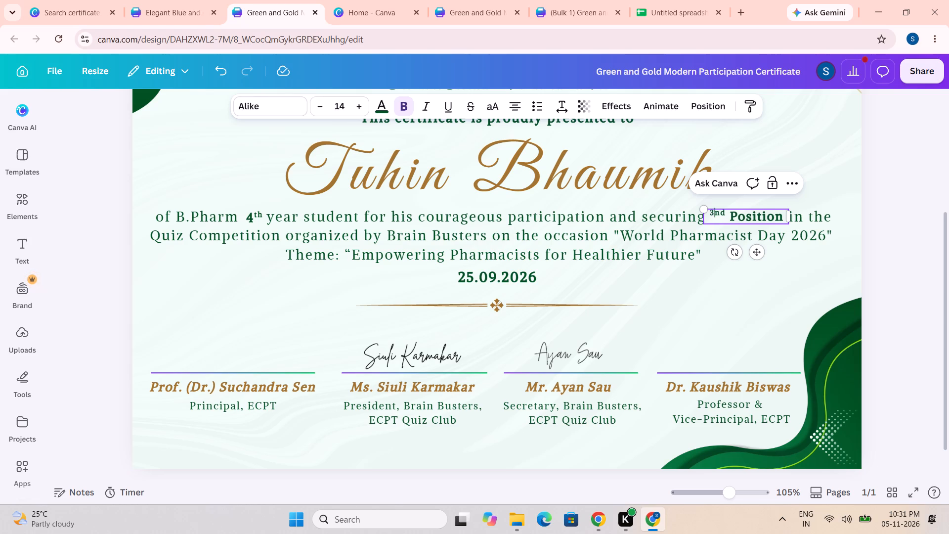
key(Right)
key(Right)
key(BackSpace)
key(BackSpace)
text(rd)
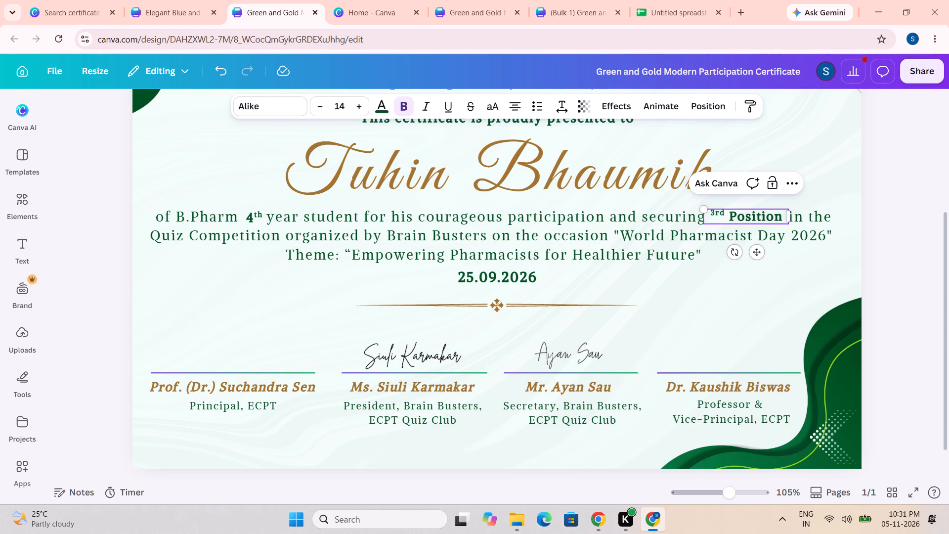
Remove the superscript from the digit 3 in "3rd Position", setting its text position to None.
drag(715, 214, 710, 214)
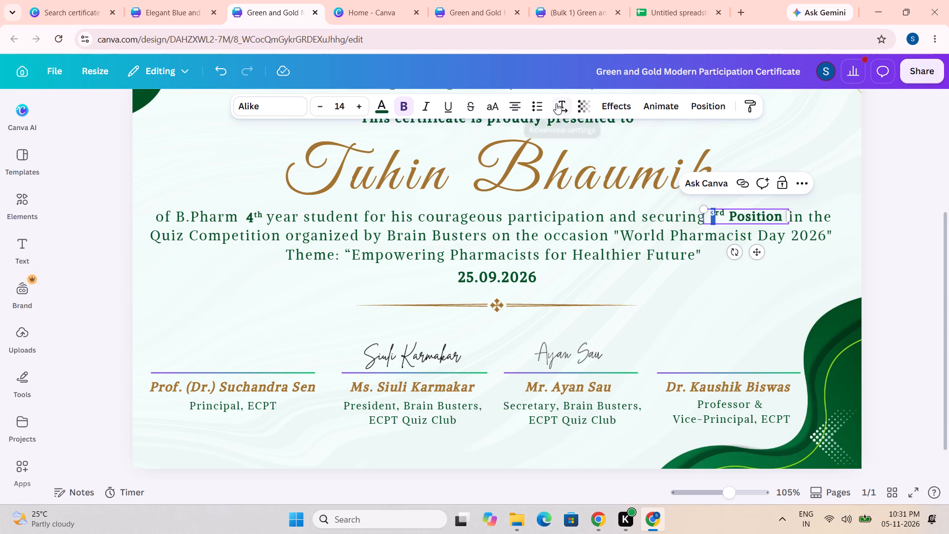
click(557, 104)
click(561, 282)
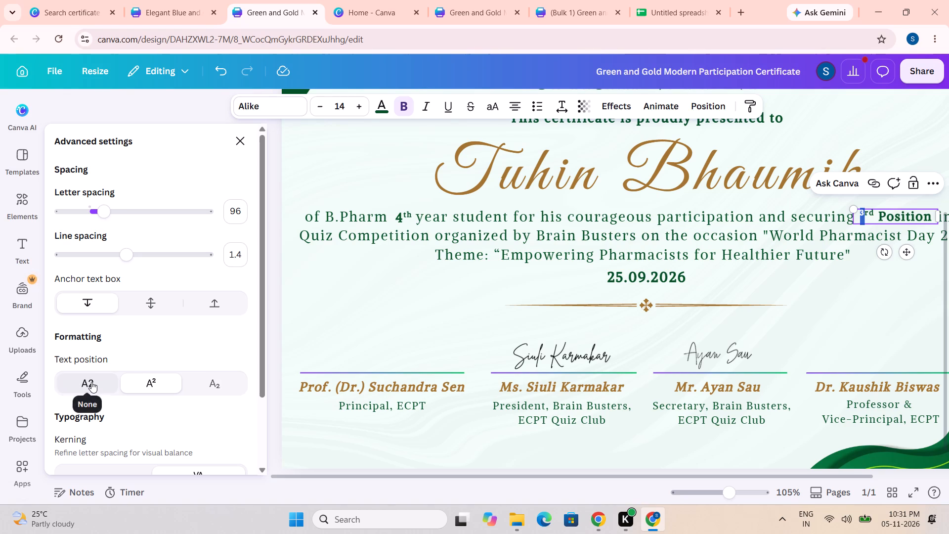
click(91, 382)
click(351, 295)
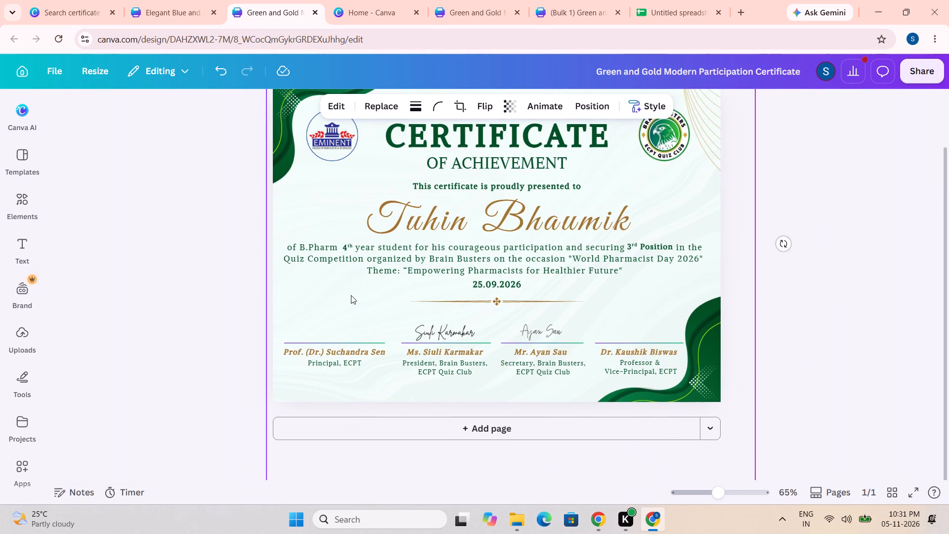
scroll(351, 295, up, 2)
Look through the open design tabs and close the certificate of appreciation template search tab.
click(572, 0)
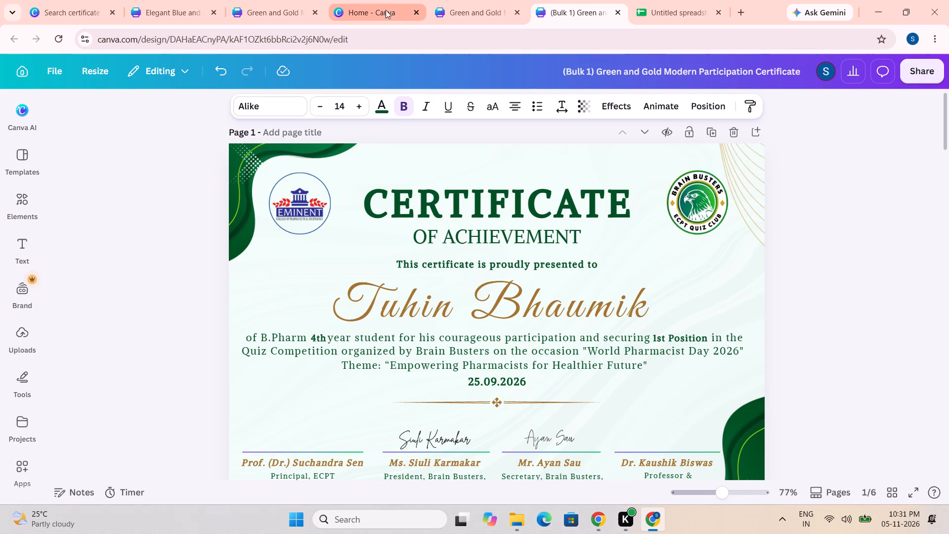
click(273, 0)
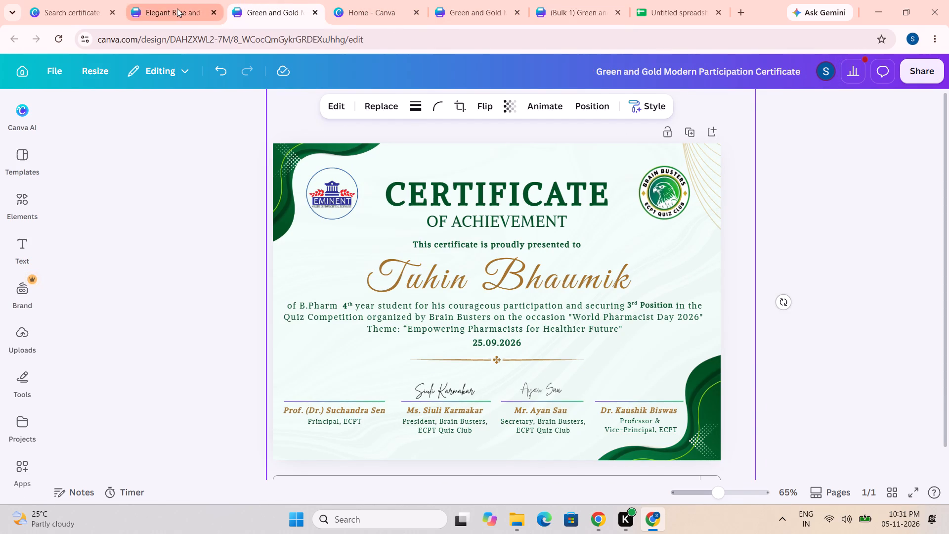
click(177, 8)
click(59, 8)
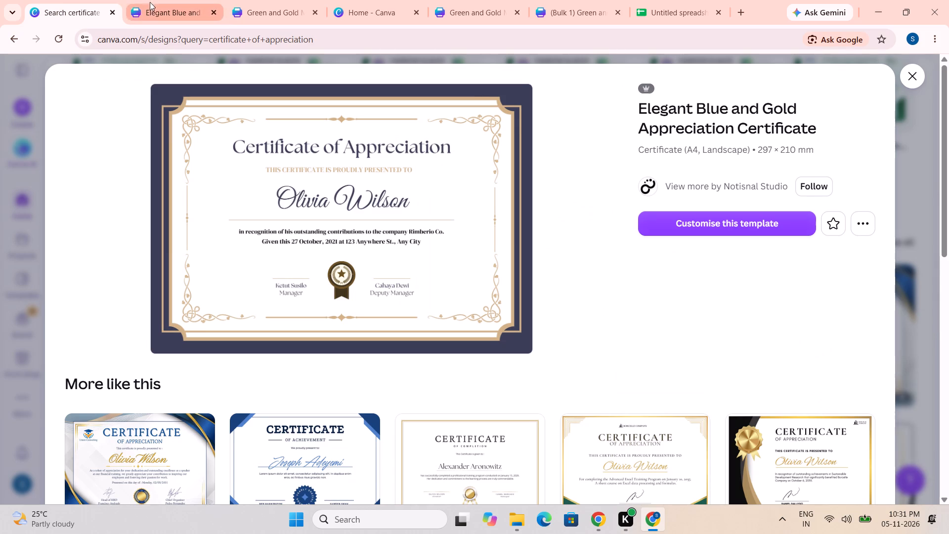
click(113, 13)
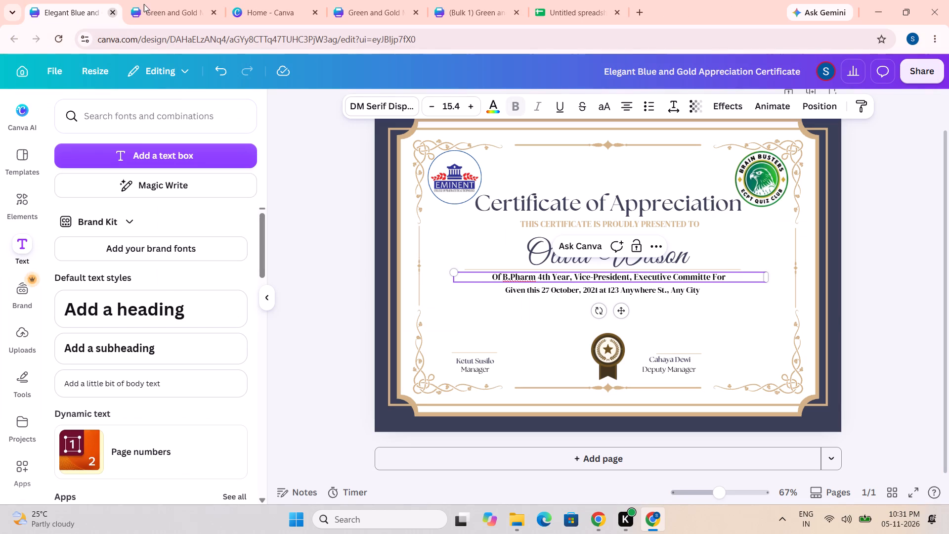
Find the tab with the "(Bulk 1) Green and Gold Modern Participation Certificate" design and close it.
click(147, 2)
click(259, 0)
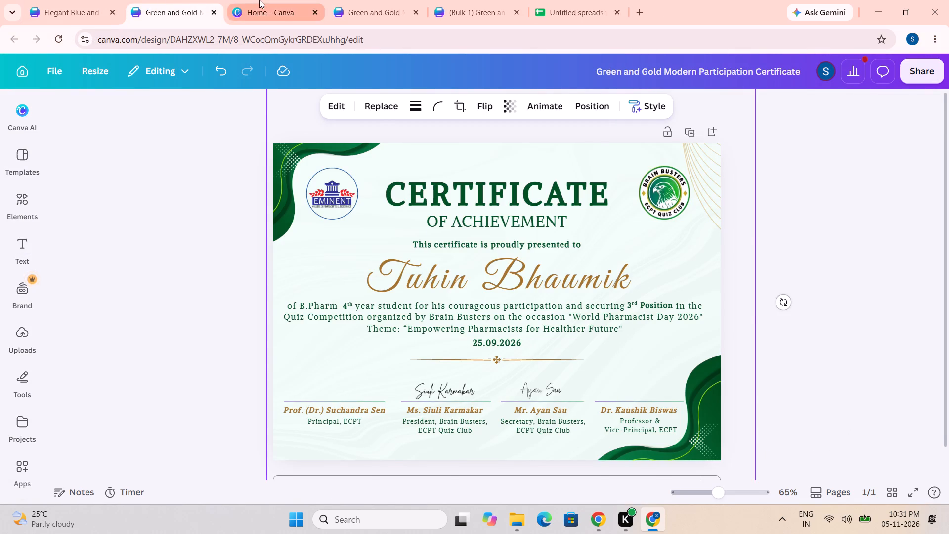
click(403, 0)
click(467, 0)
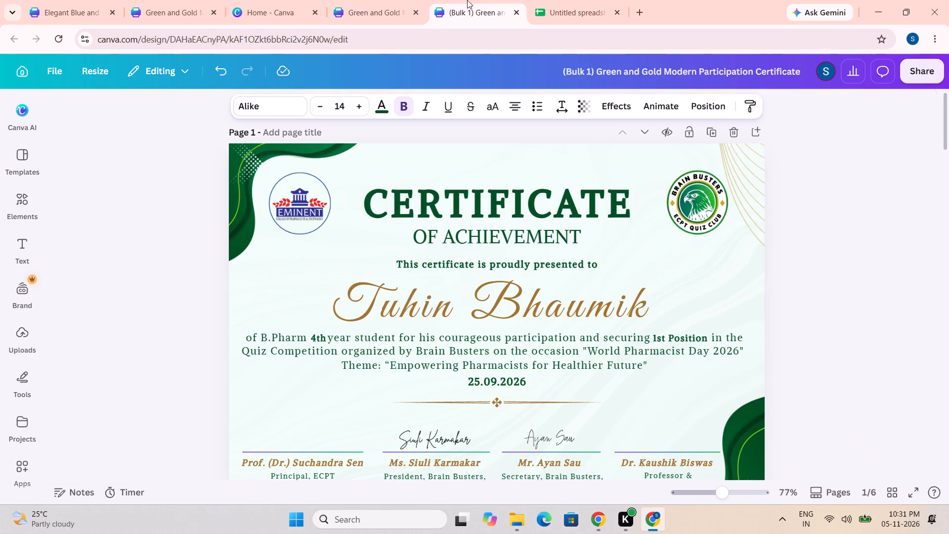
click(519, 14)
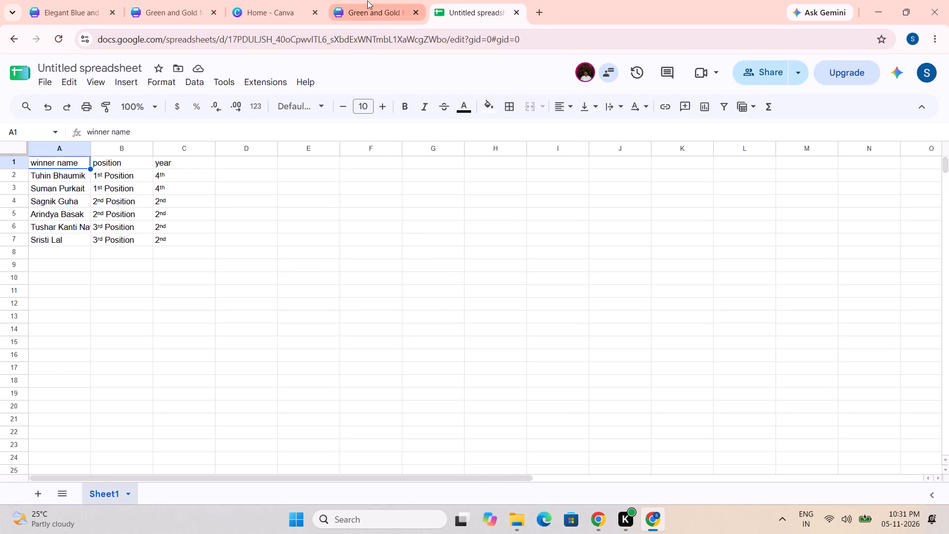
In the Green and Gold Modern Participation Certificate design, connect Sheet1 of the Google Sheets "Untitled spreadsheet" as the Bulk Create data source.
click(367, 0)
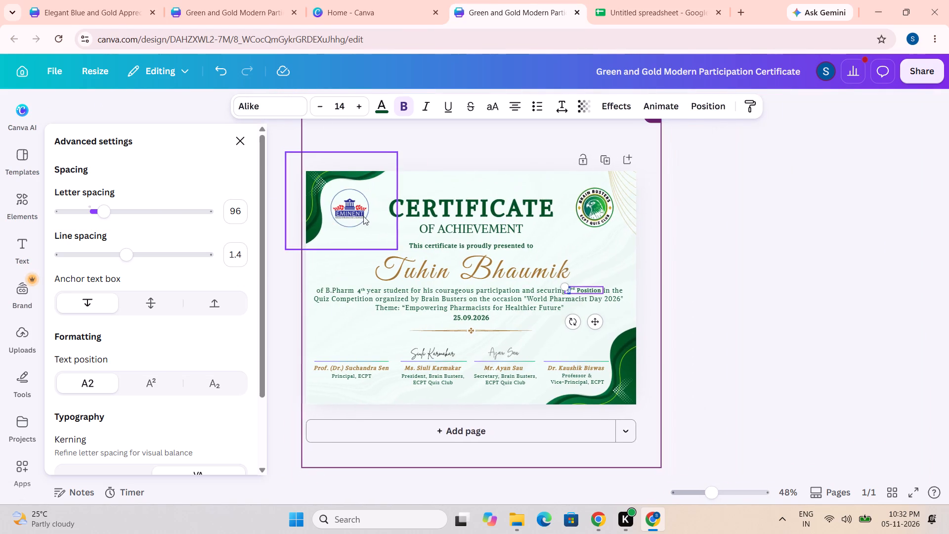
click(240, 141)
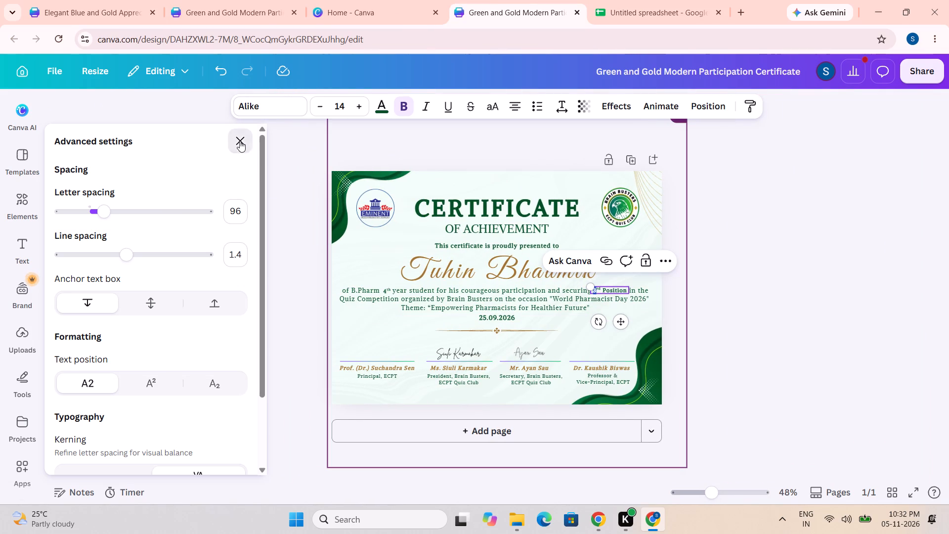
click(231, 259)
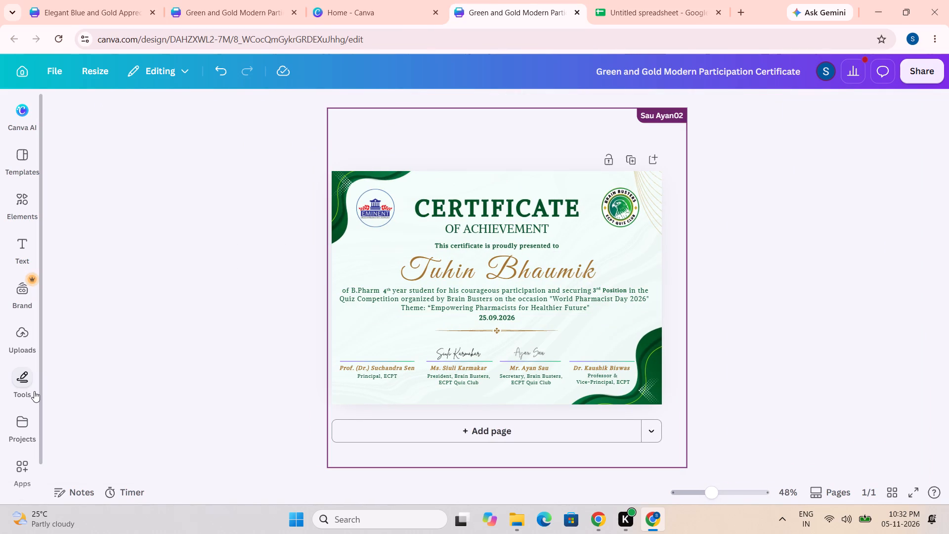
click(23, 475)
scroll(23, 475, down, 3)
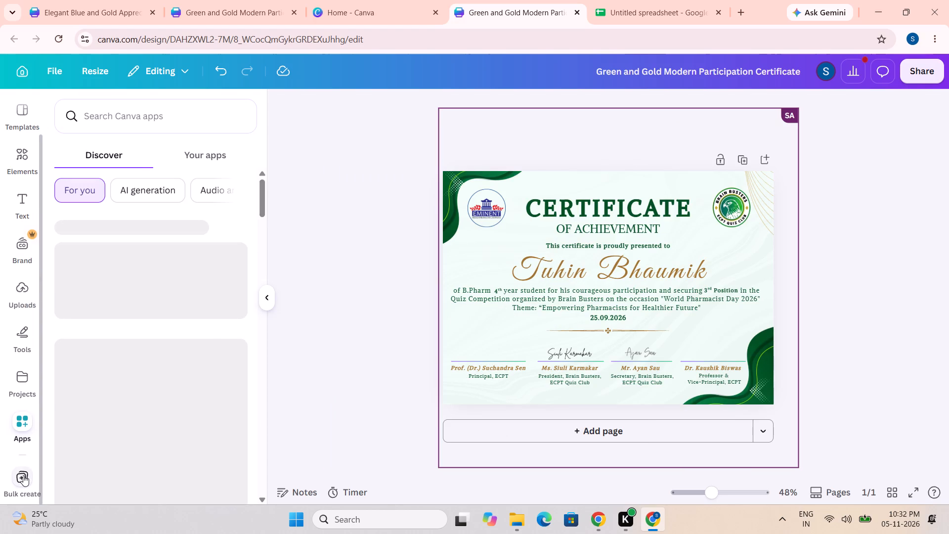
click(23, 475)
click(129, 143)
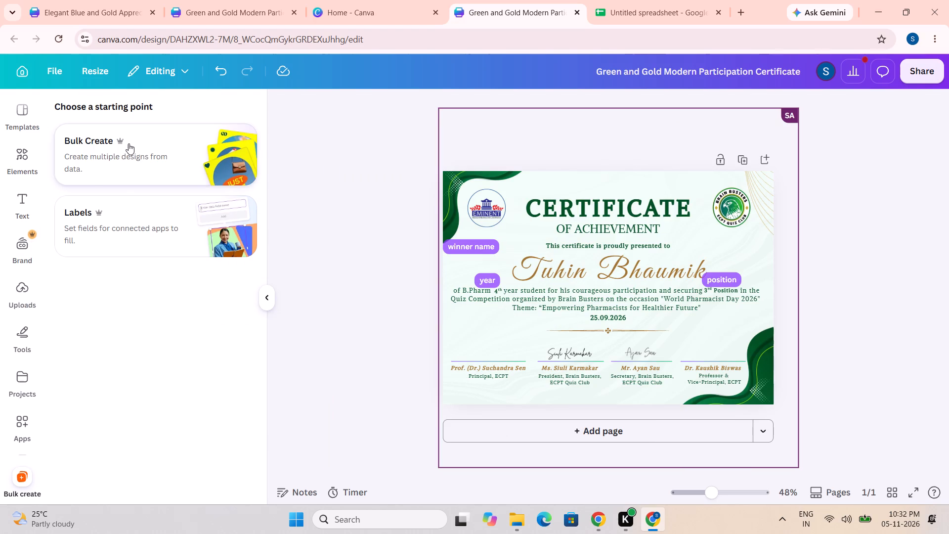
click(78, 271)
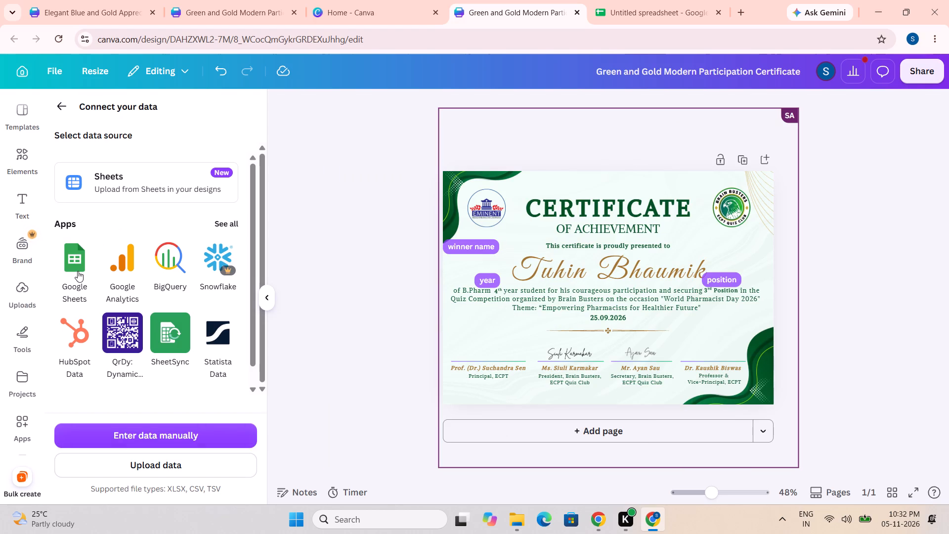
double_click(146, 228)
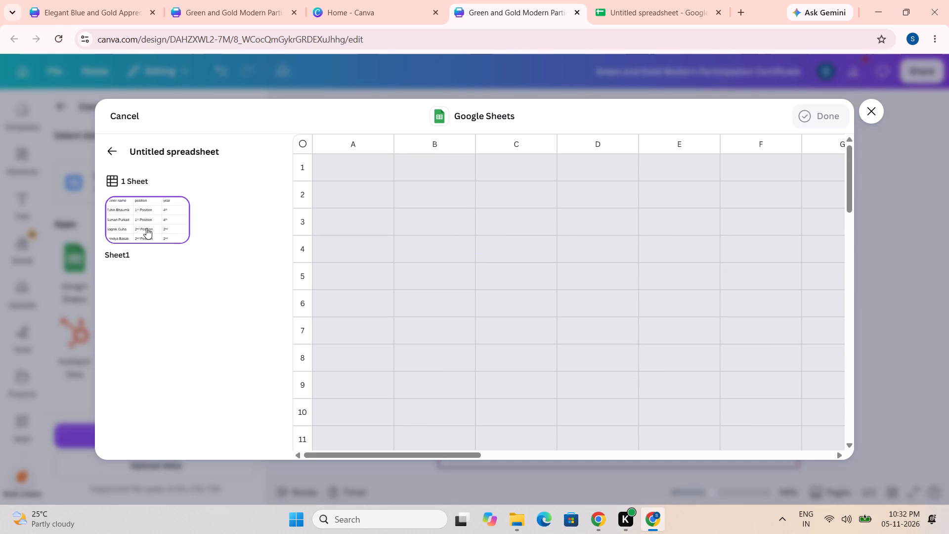
double_click(146, 228)
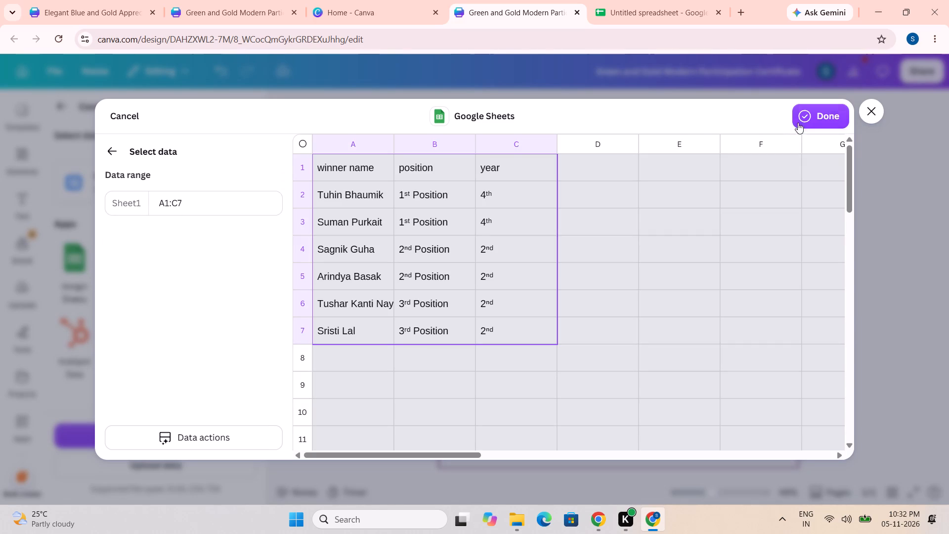
click(811, 119)
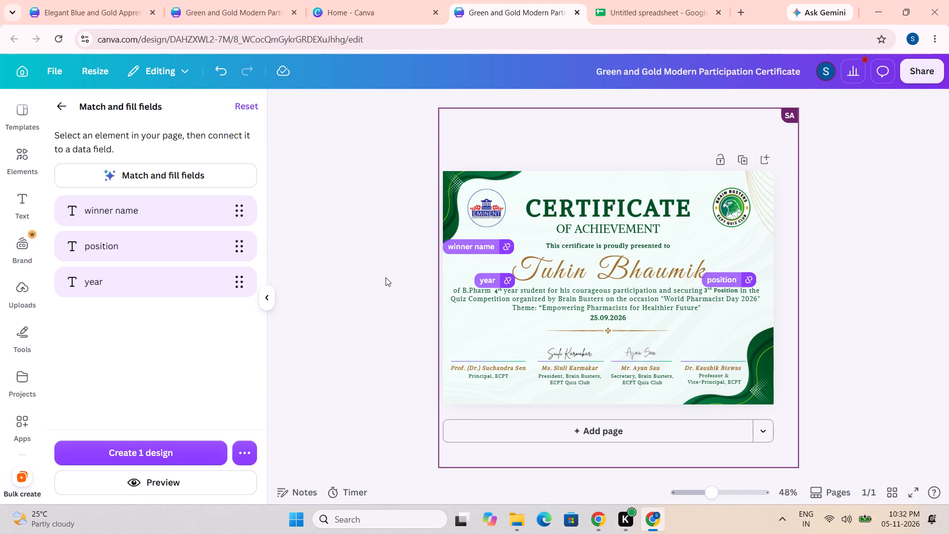
Preview the bulk certificates one by one, checking each winner's name, year and position text, and close the preview.
click(164, 489)
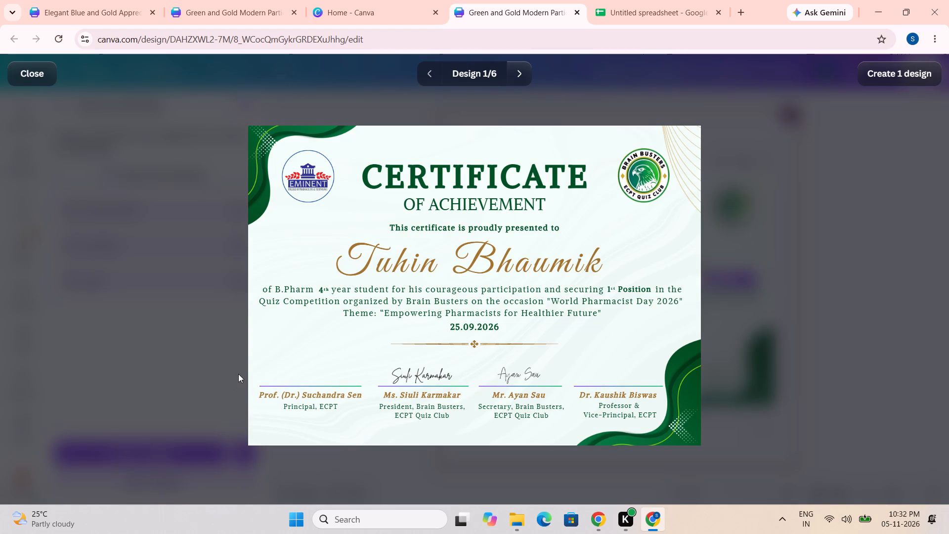
key(Right)
key(Right)
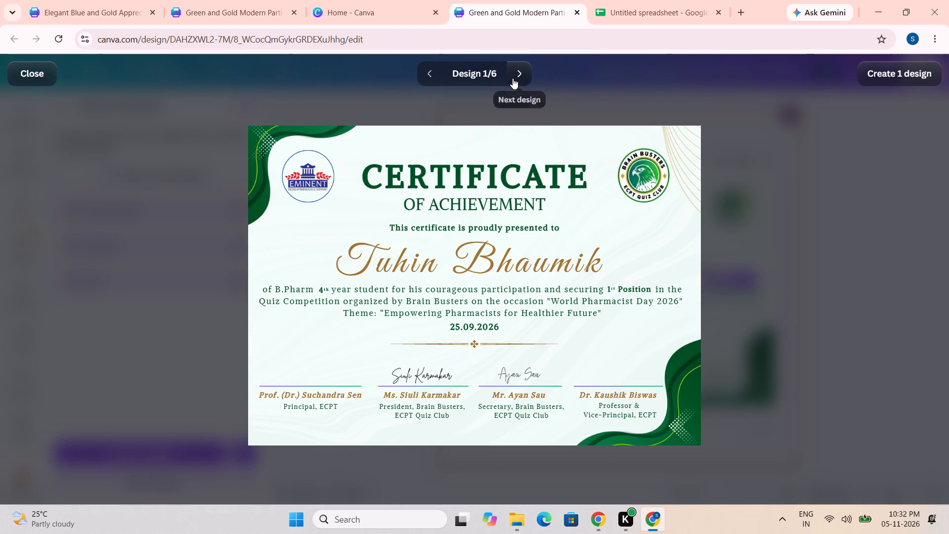
click(513, 78)
click(513, 78)
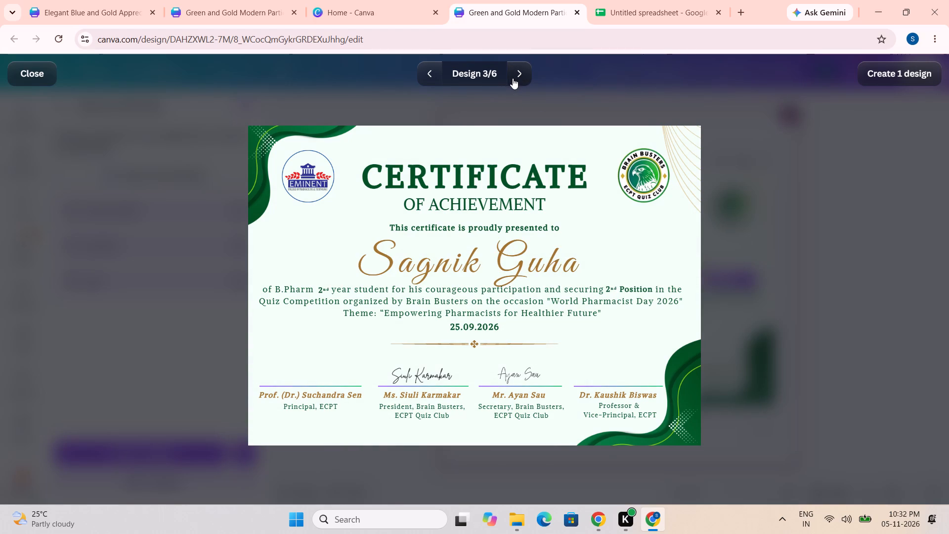
click(513, 78)
click(513, 78)
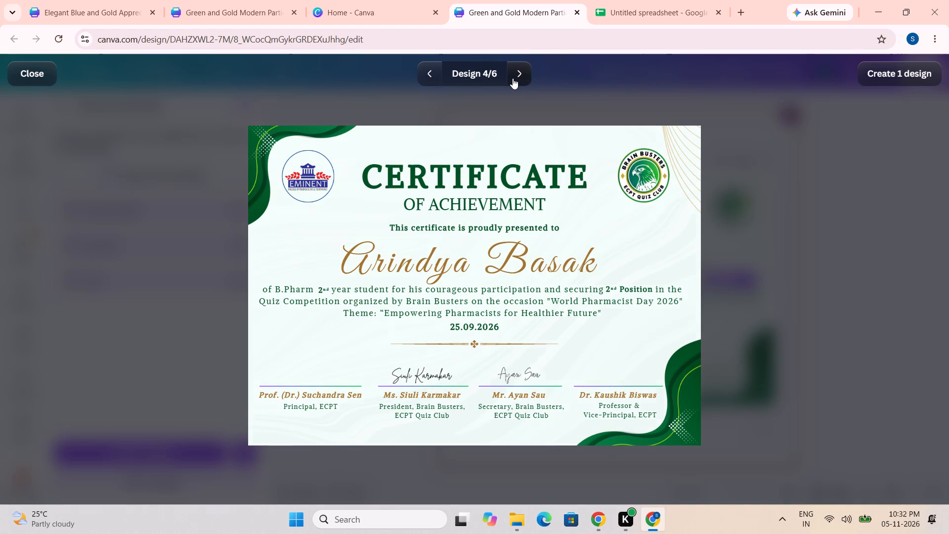
click(513, 78)
click(513, 78)
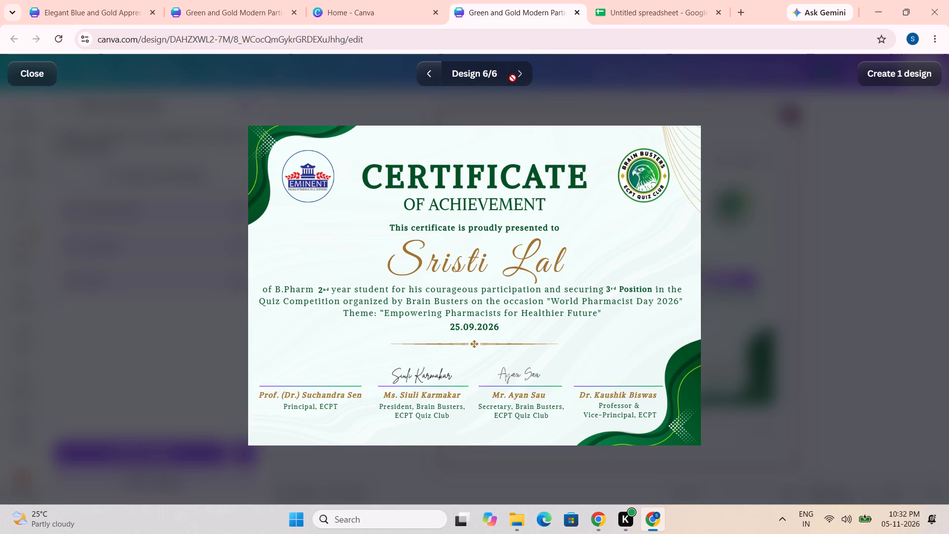
click(513, 78)
click(29, 73)
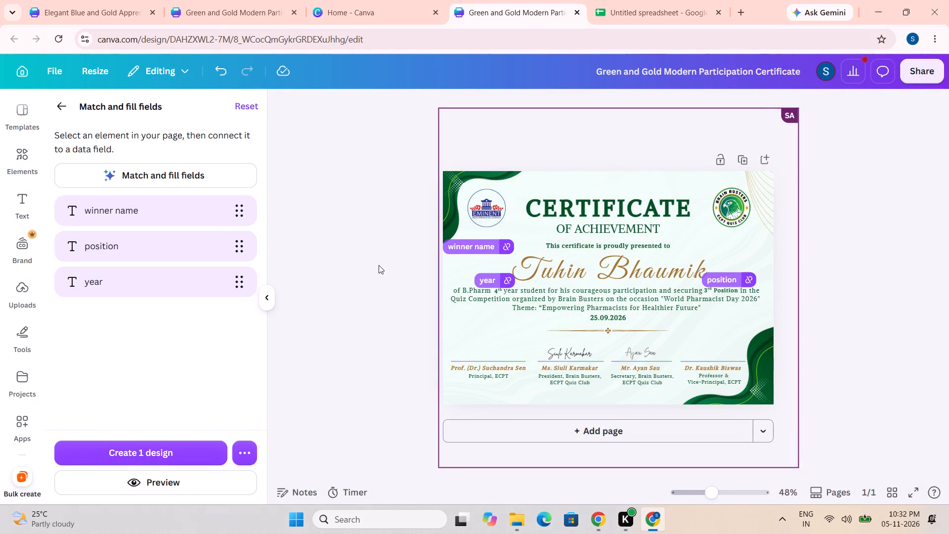
Generate the bulk certificate design from the connected winner name, position and year fields and open the new design.
click(164, 448)
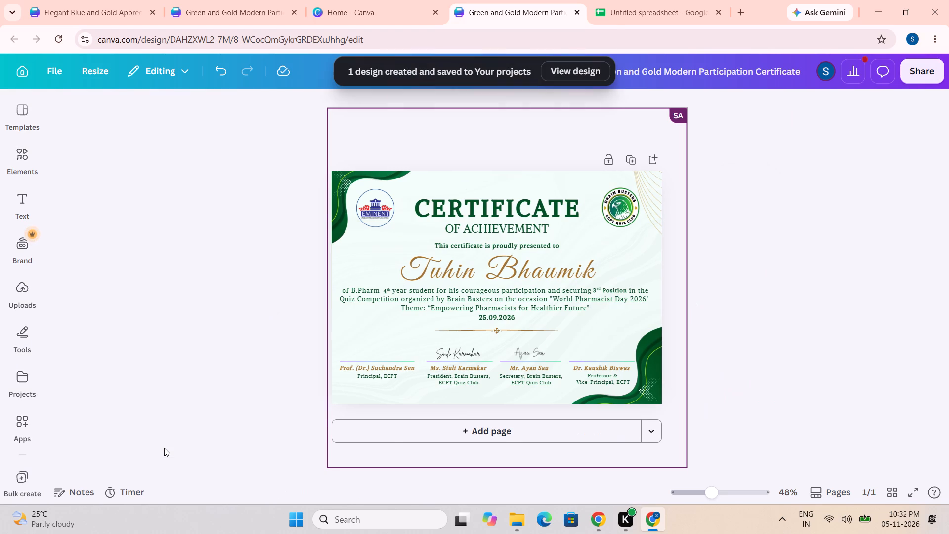
click(577, 68)
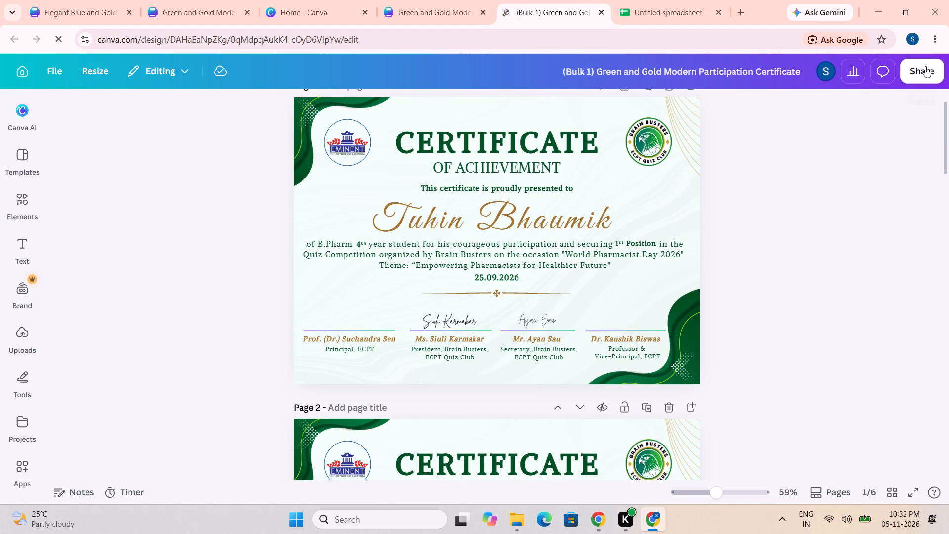
Set the (Bulk 1) Green and Gold Modern Participation Certificate design's access level to anyone with the link and copy its link.
scroll(795, 274, down, 6)
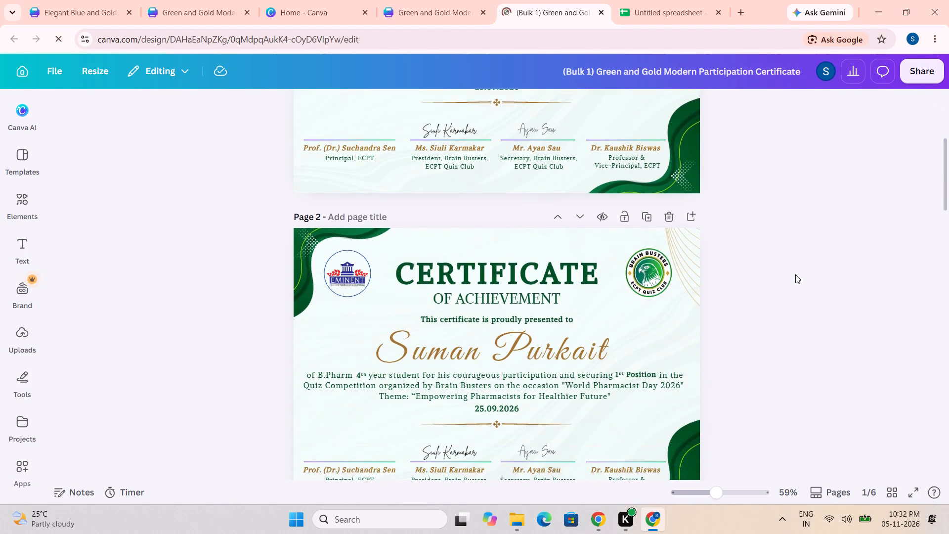
scroll(795, 274, down, 6)
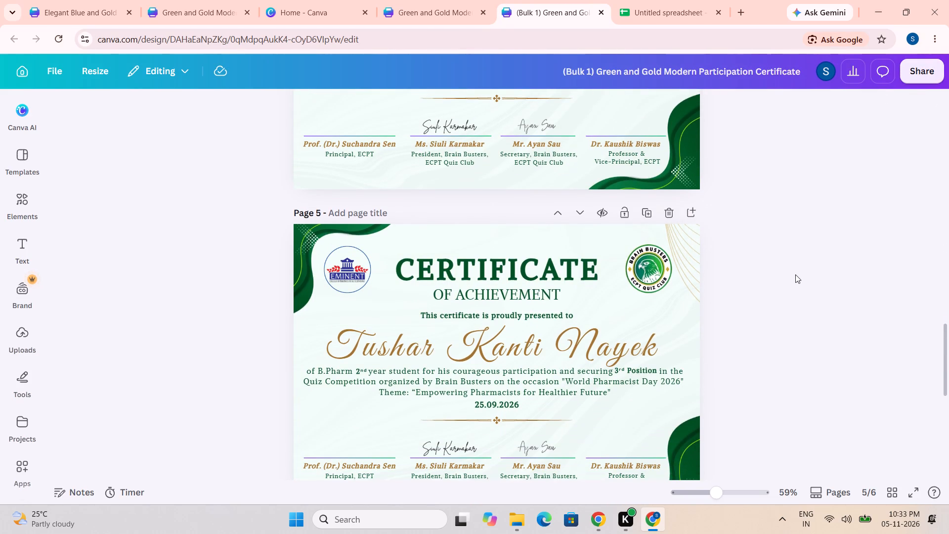
scroll(795, 274, down, 12)
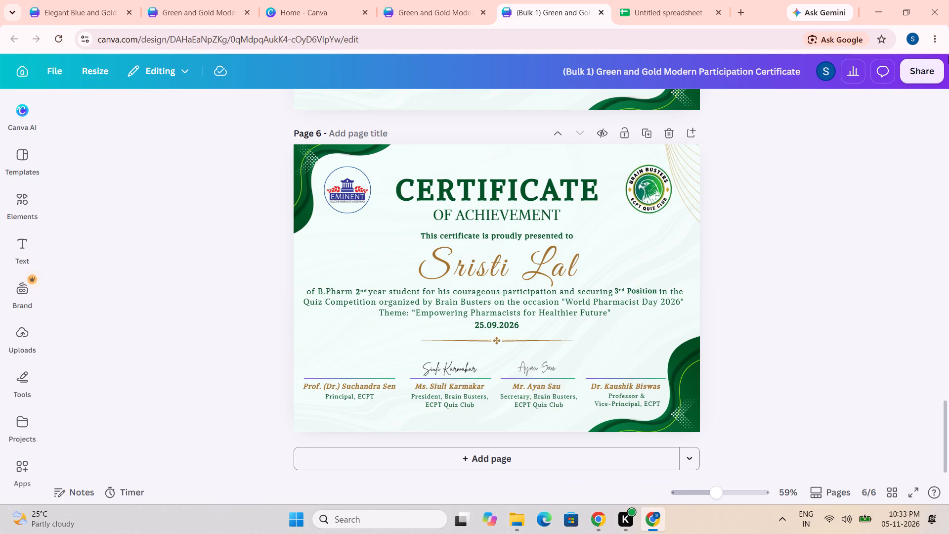
click(926, 65)
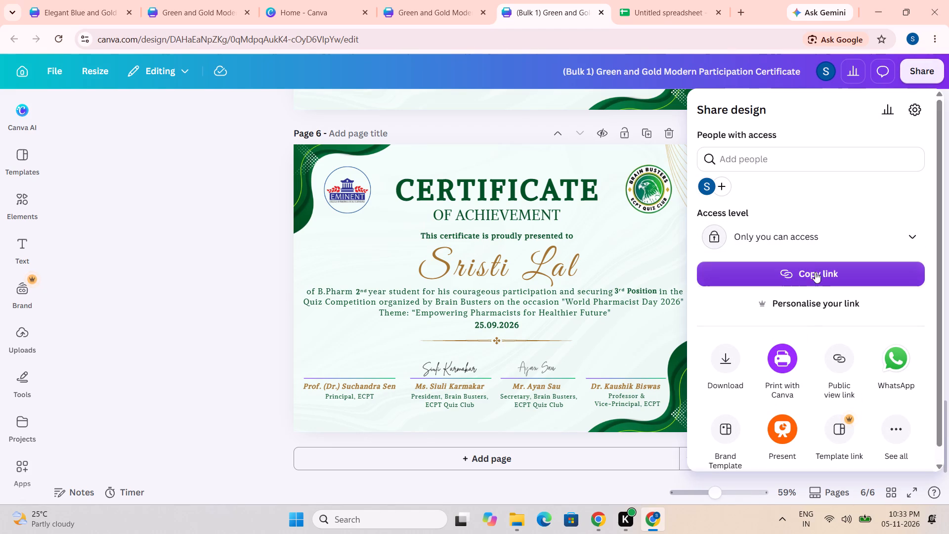
click(816, 243)
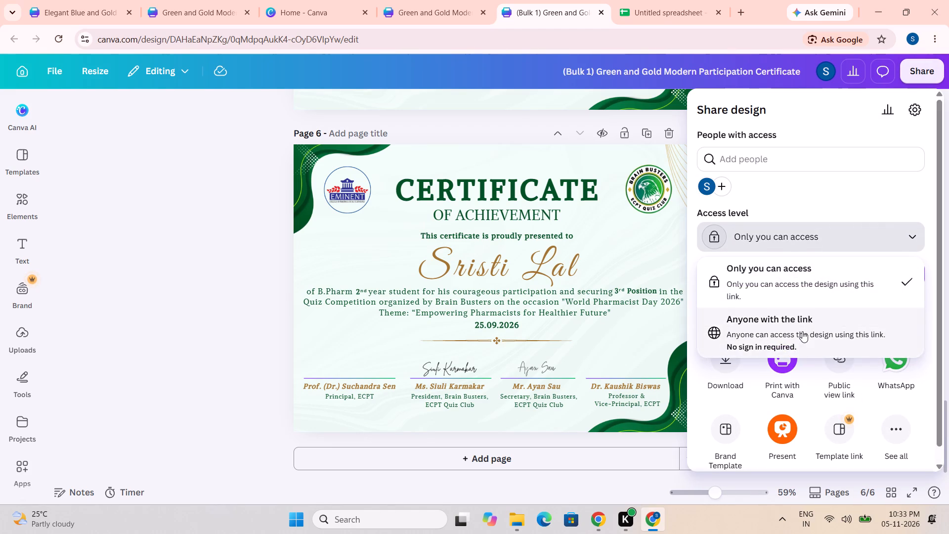
click(802, 331)
click(849, 279)
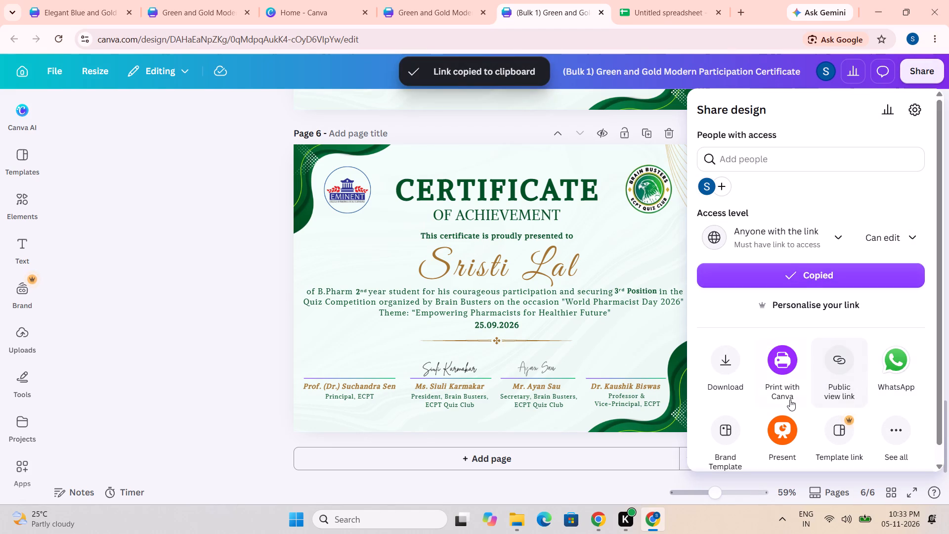
Bring up the Windows app launcher to switch from the certificate design to another app.
click(291, 530)
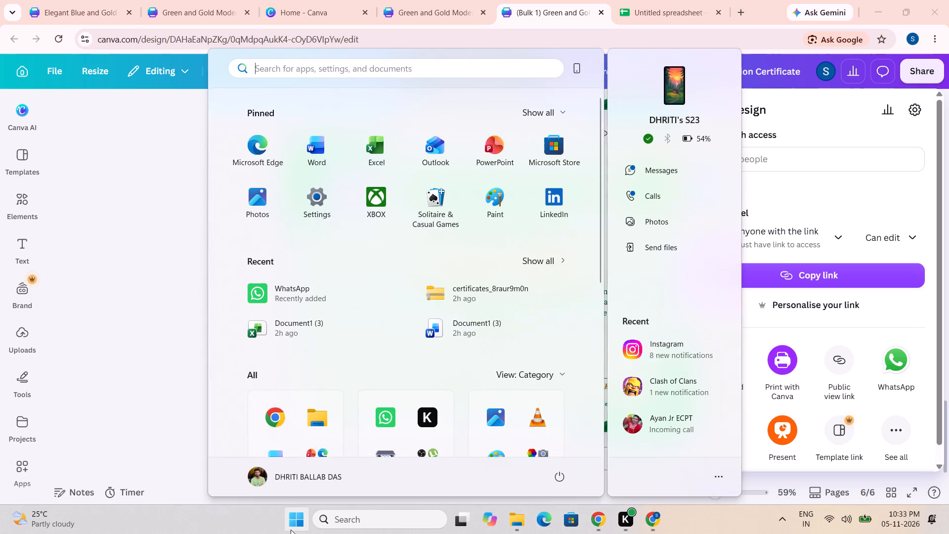
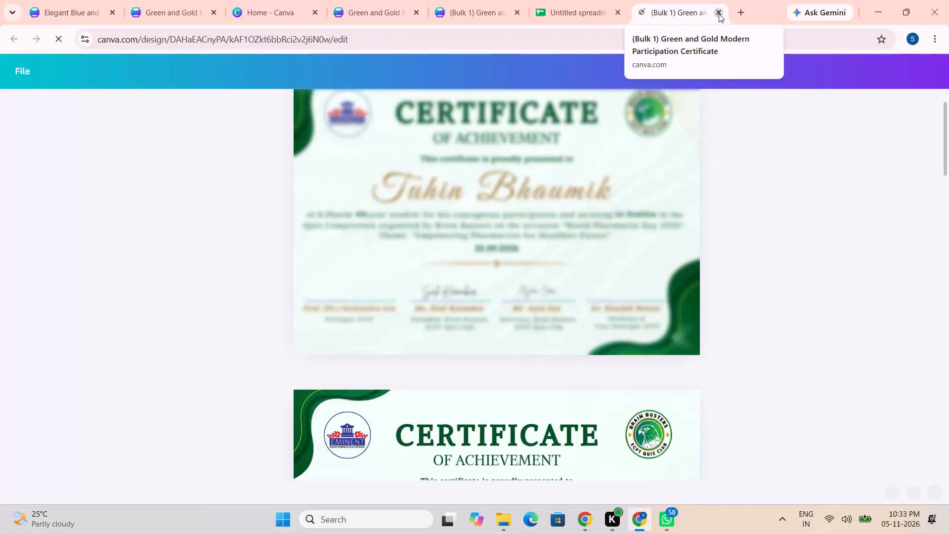
Check the pages of the newly generated bulk certificate design, then close its browser tab.
scroll(623, 283, down, 2)
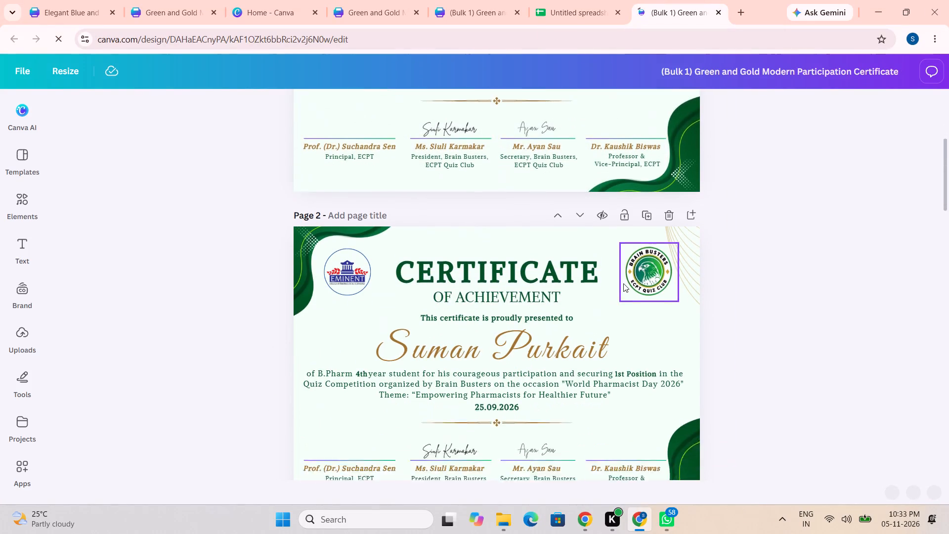
scroll(623, 283, down, 5)
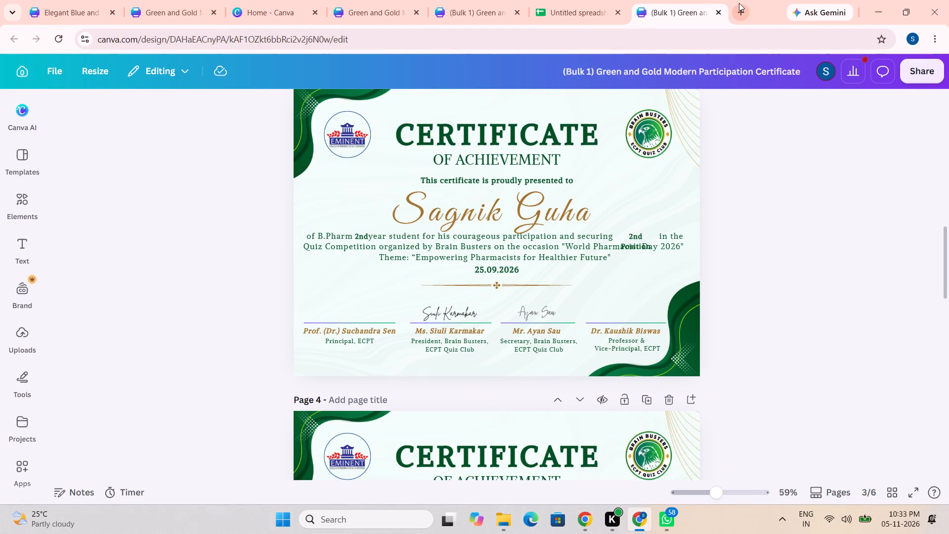
click(719, 11)
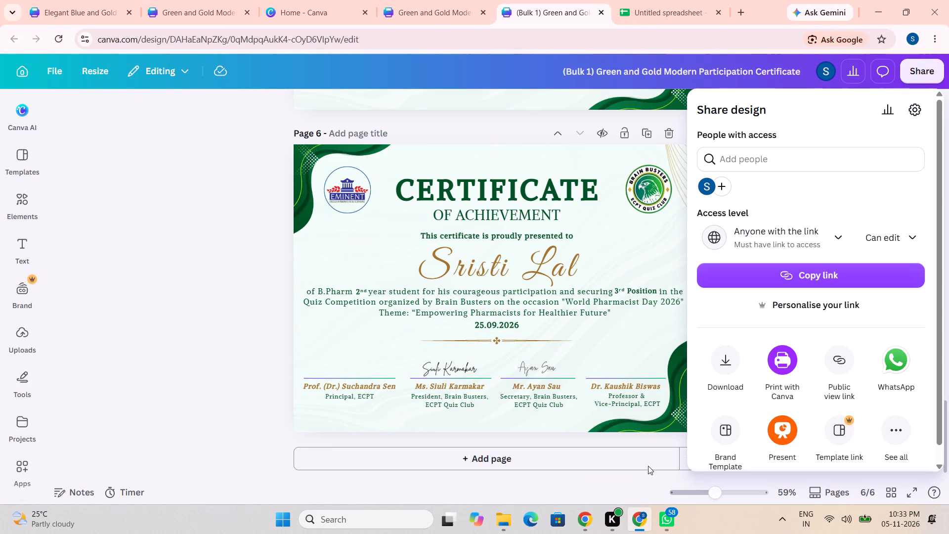
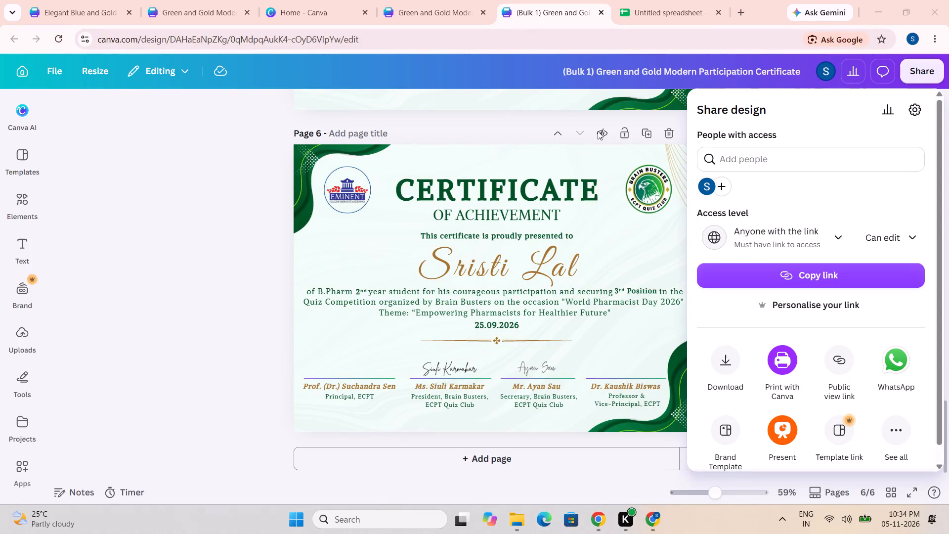
Close the generated "(Bulk 1) Green and Gold Modern Participation Certificate" design and the Google Sheets "Untitled spreadsheet".
click(601, 14)
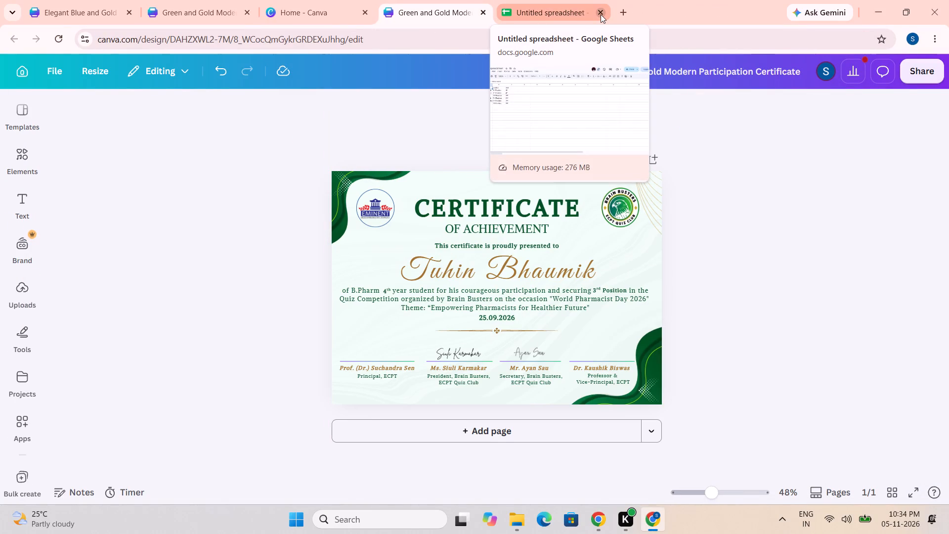
click(601, 14)
Look through the remaining open tabs and bring up the "Elegant Blue and Gold Appreciation Certificate" design.
click(401, 4)
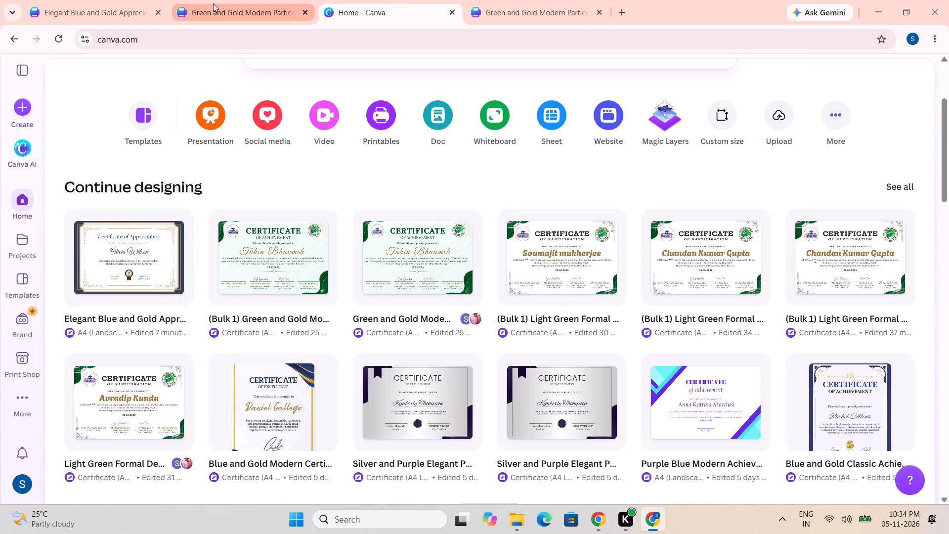
click(213, 3)
click(85, 0)
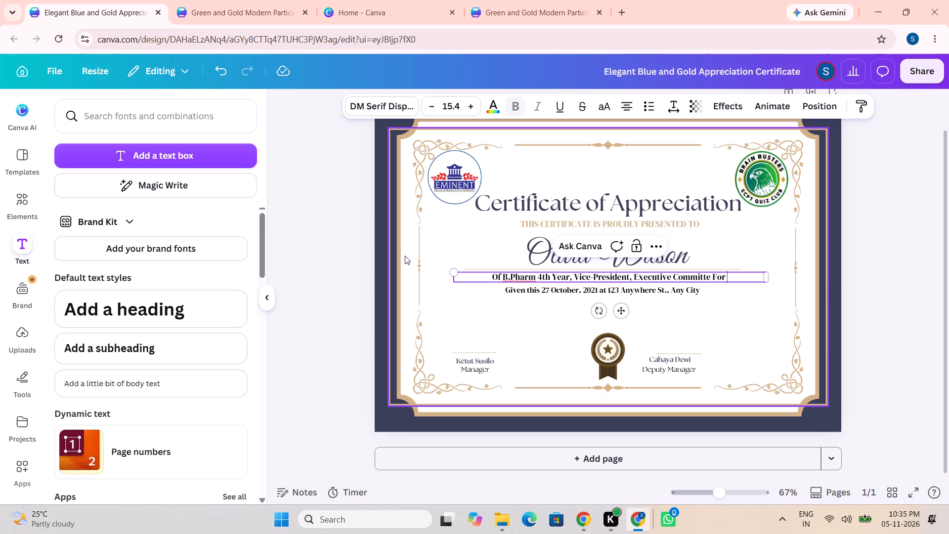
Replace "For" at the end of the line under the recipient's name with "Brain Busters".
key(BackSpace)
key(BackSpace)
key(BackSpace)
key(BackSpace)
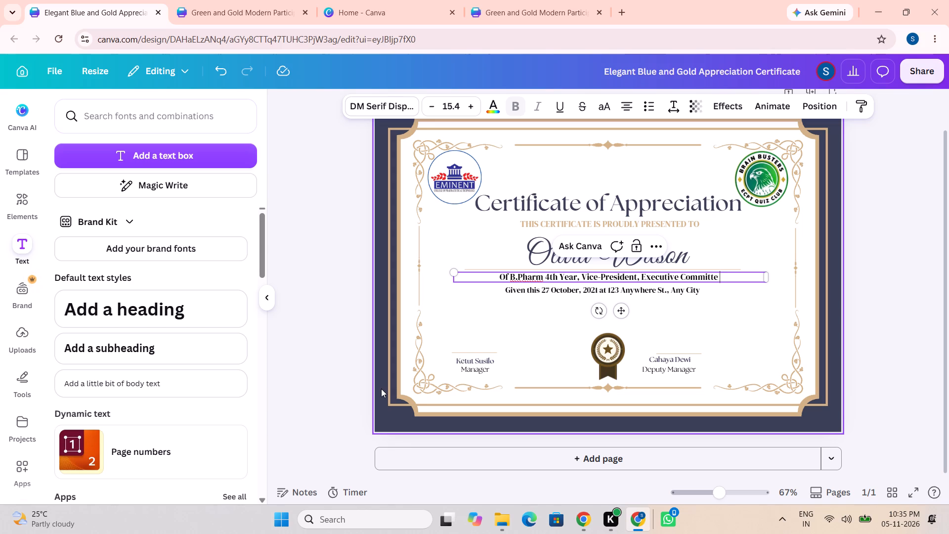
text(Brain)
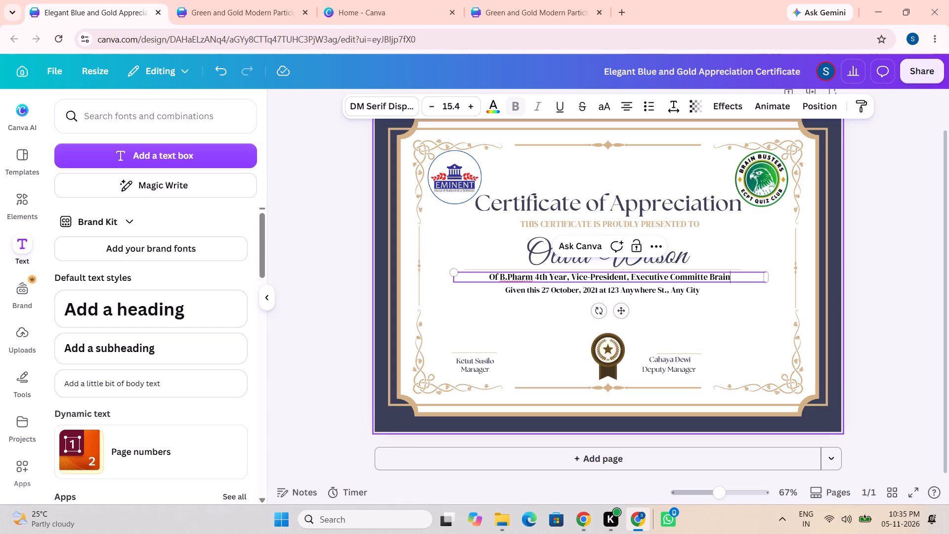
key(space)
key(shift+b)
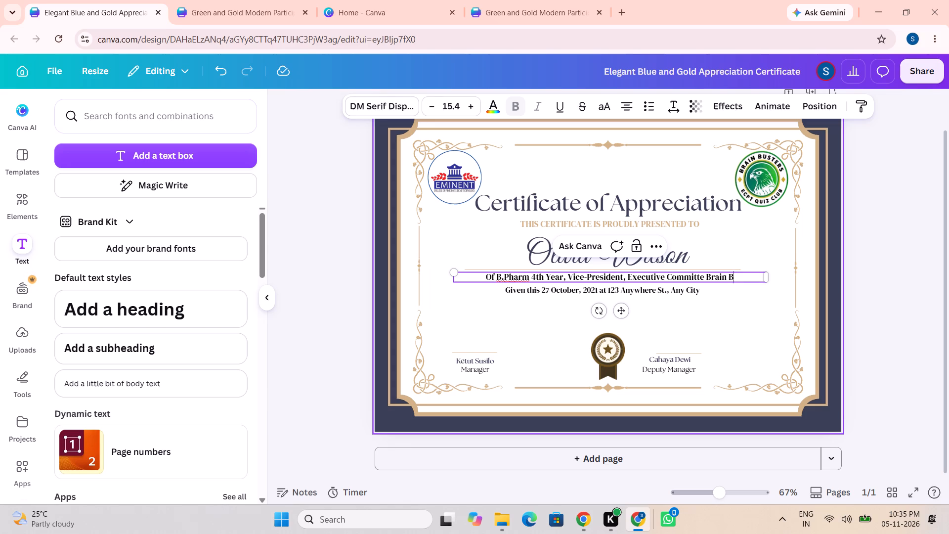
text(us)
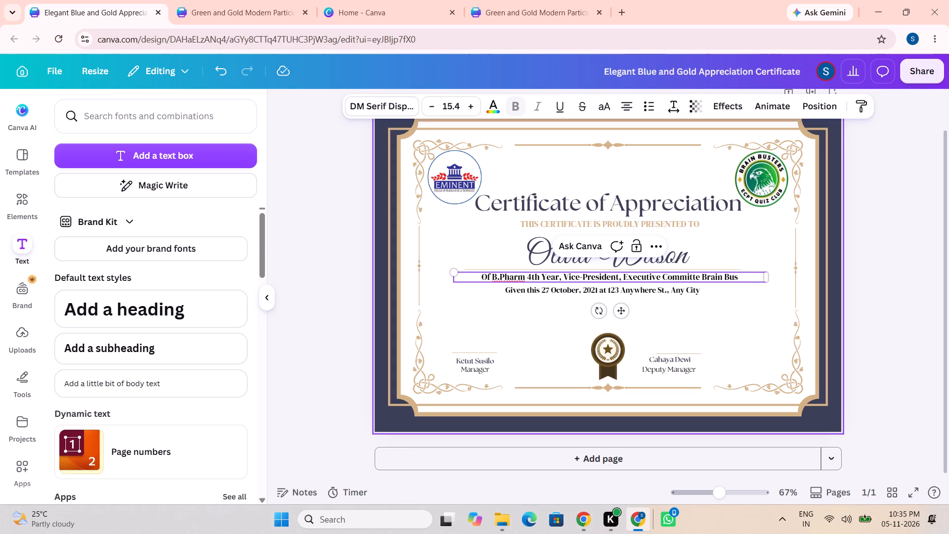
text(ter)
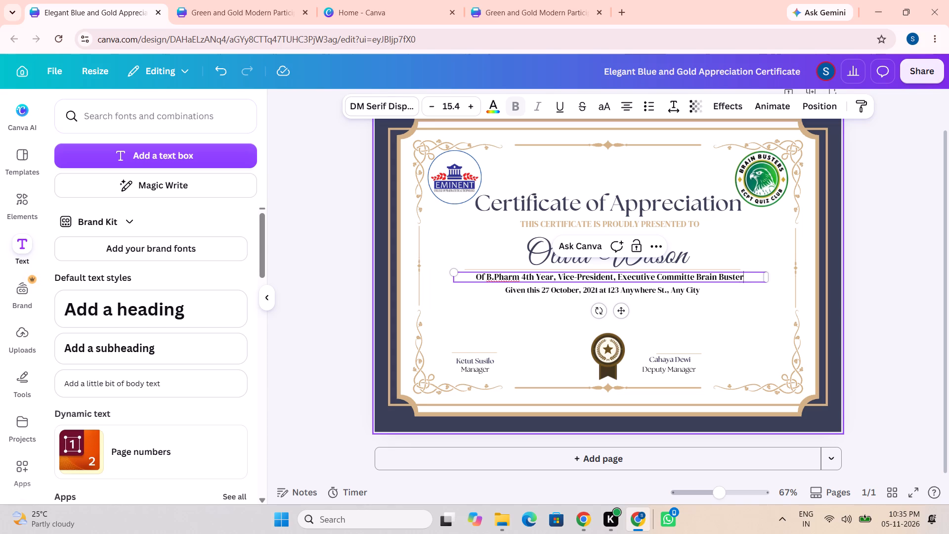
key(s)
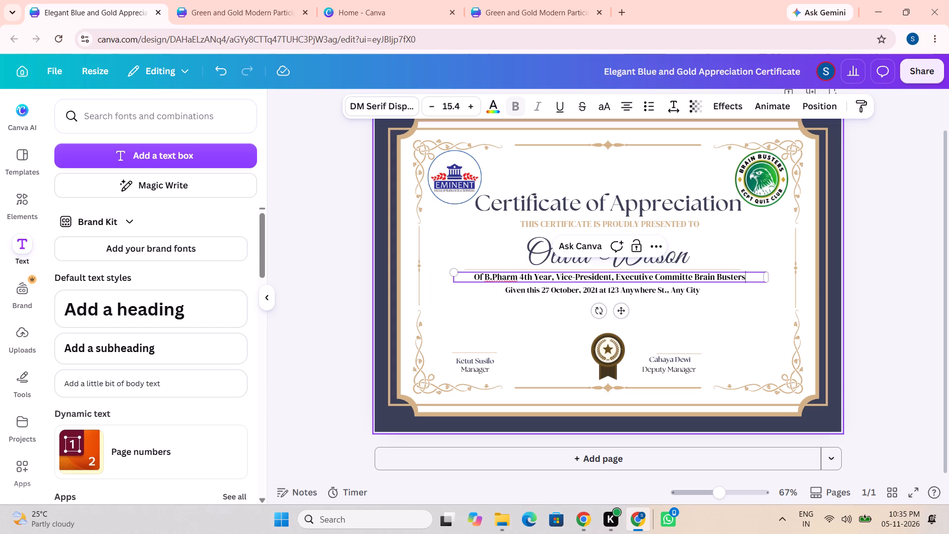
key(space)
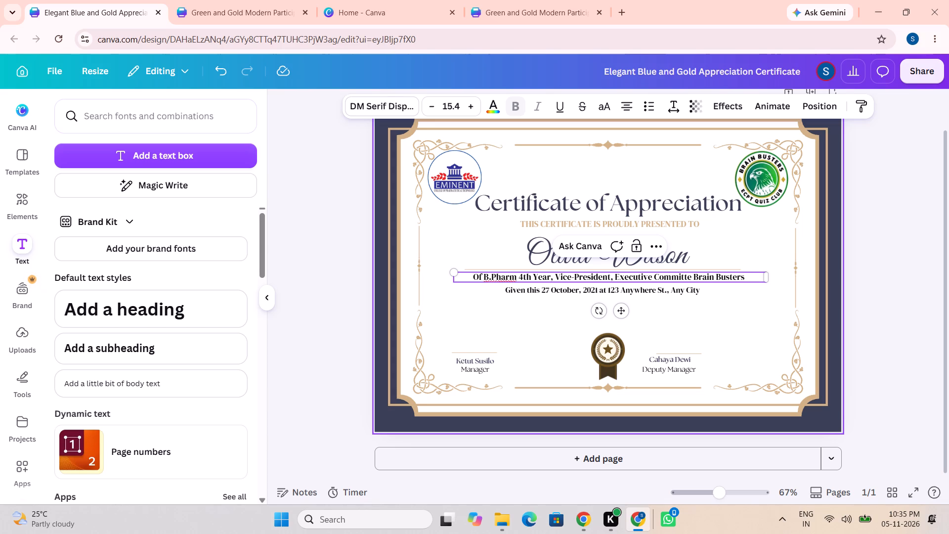
Delete "Executive Committe Brain Busters" from the line under the recipient's name, ending it after "Vice-President,".
key(BackSpace)
key(BackSpace)
key(BackSpace)
key(BackSpace)
key(BackSpace)
key(BackSpace)
key(BackSpace)
key(BackSpace)
key(BackSpace)
key(BackSpace)
key(BackSpace)
key(BackSpace)
key(BackSpace)
key(BackSpace)
key(BackSpace)
key(BackSpace)
key(BackSpace)
key(BackSpace)
key(BackSpace)
key(BackSpace)
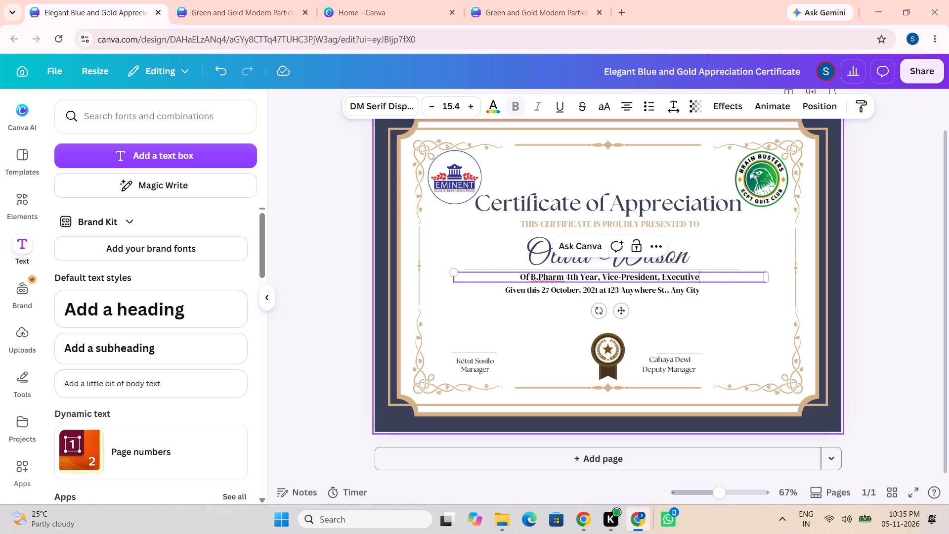
key(BackSpace)
key(BackSpace)
key(BackSpace)
key(BackSpace)
key(BackSpace)
key(BackSpace)
key(BackSpace)
key(BackSpace)
key(BackSpace)
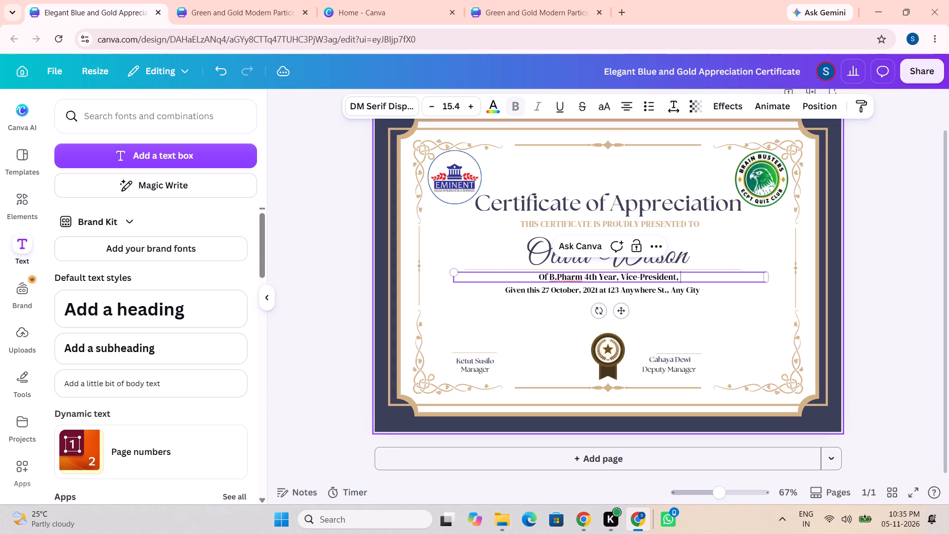
Add "Brain Busters Quiz Club, ECPT" after "Vice-President," in the line under the recipient's name.
key(shift+b)
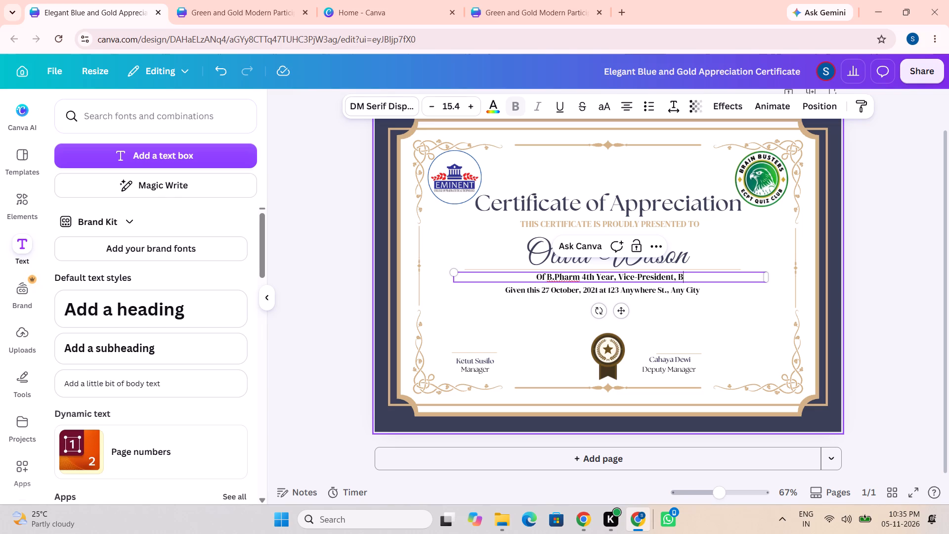
text(rain)
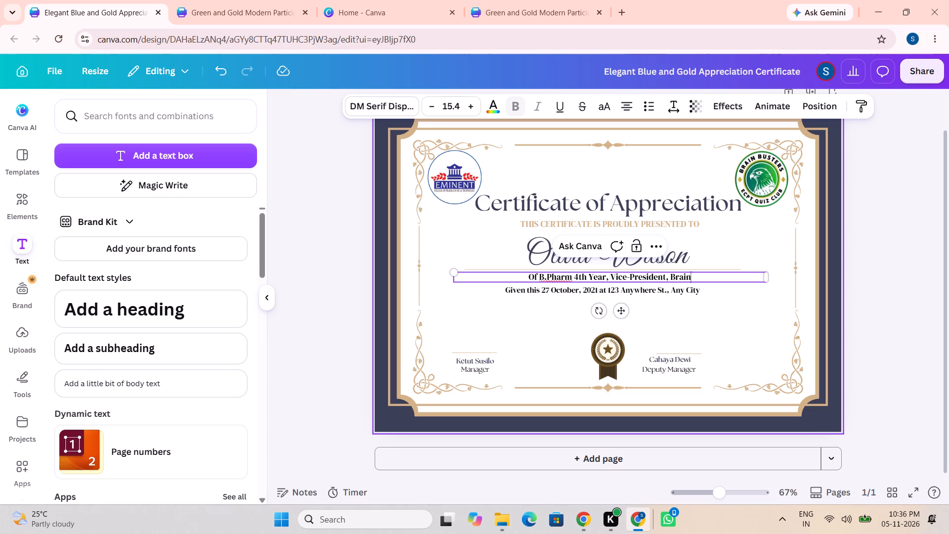
key(space)
text(Bus)
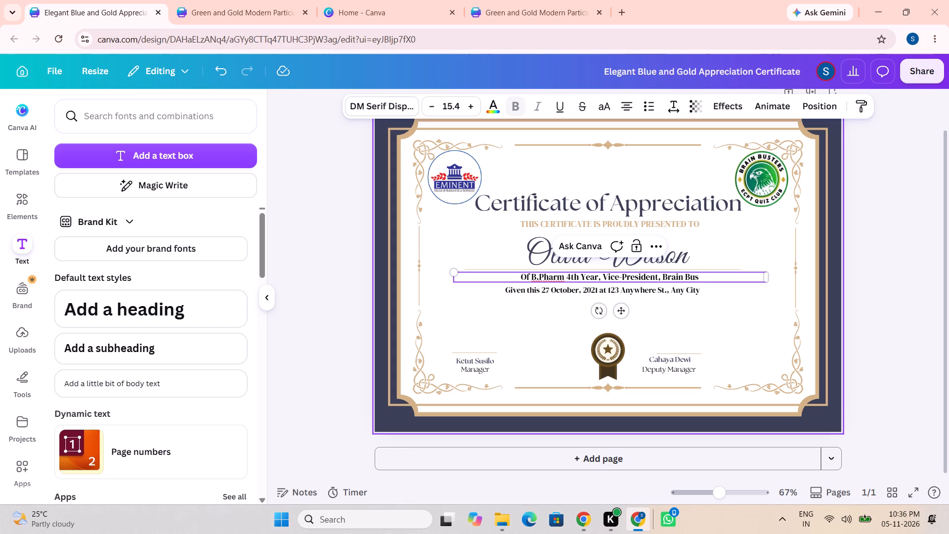
text(ters)
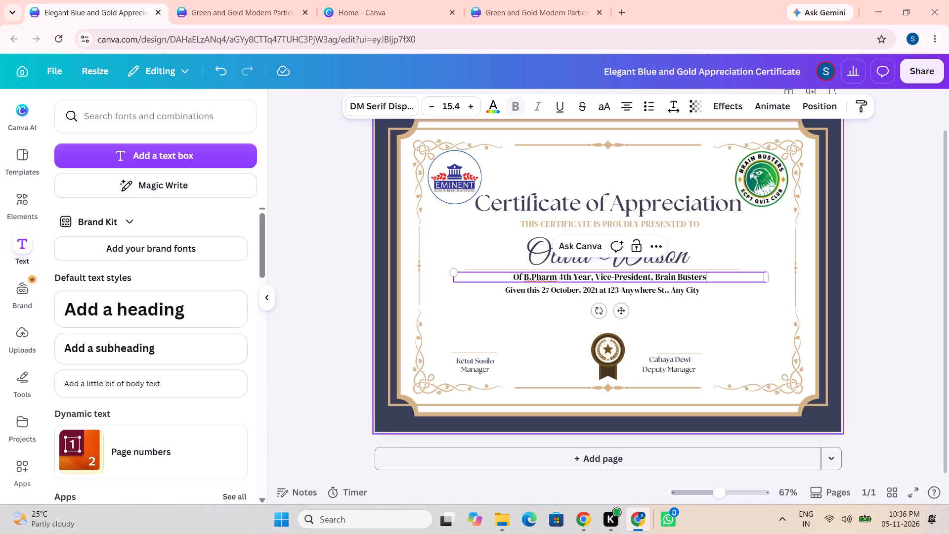
key(space)
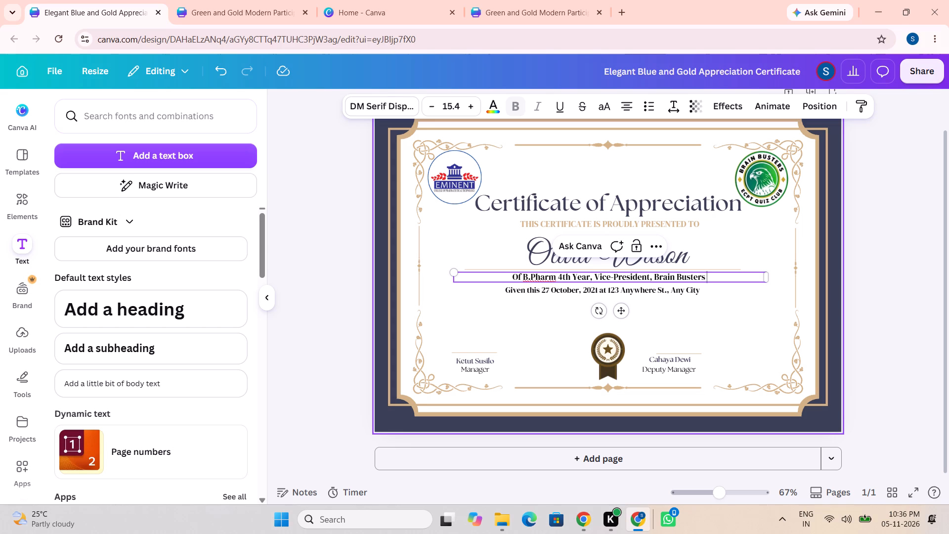
key(shift+s)
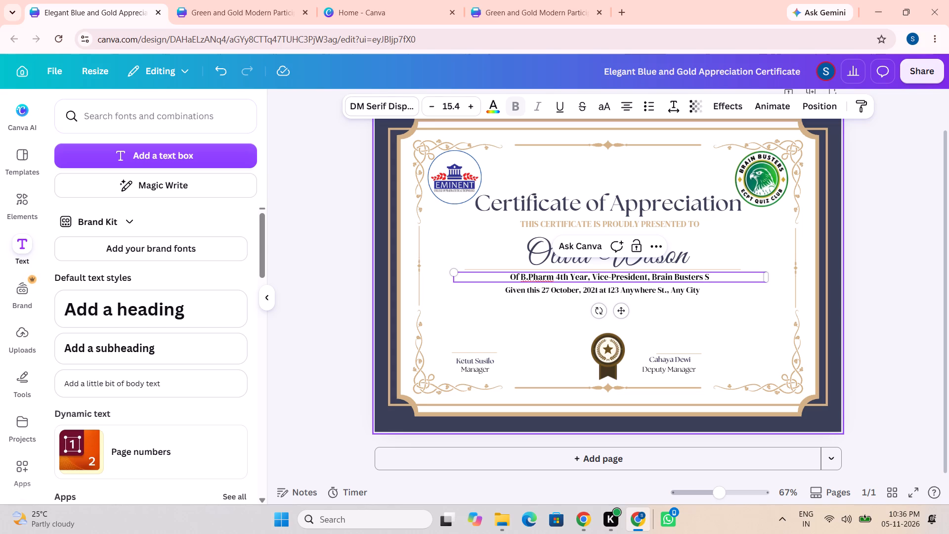
key(BackSpace)
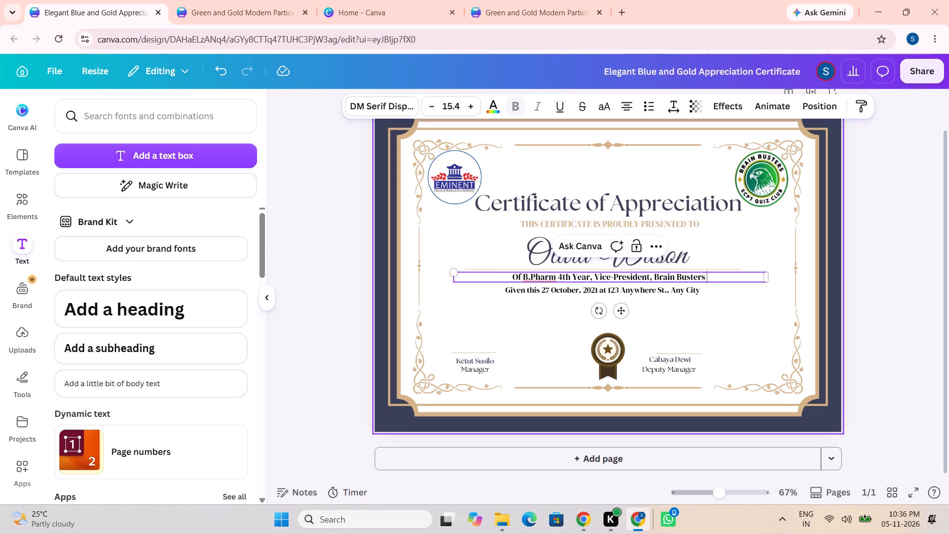
text(Quiz)
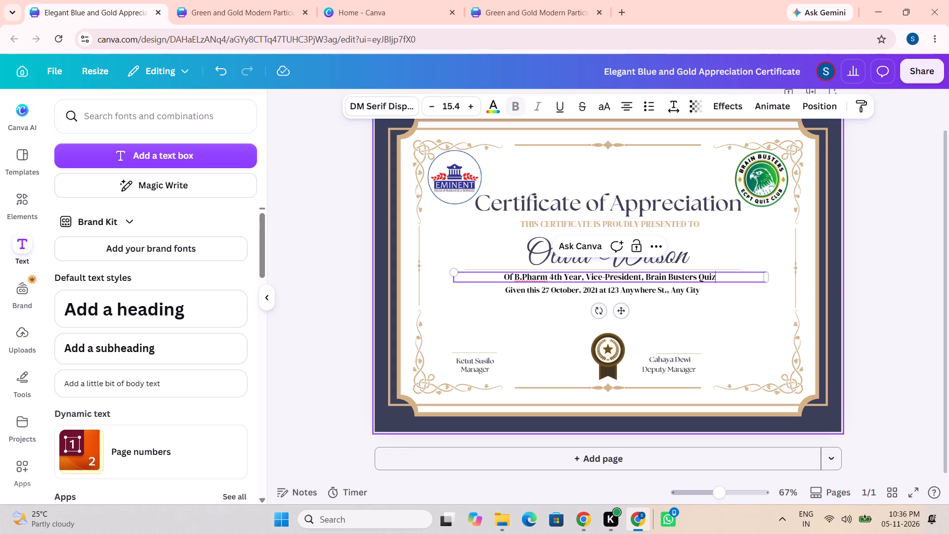
key(space)
text(Club)
key(space)
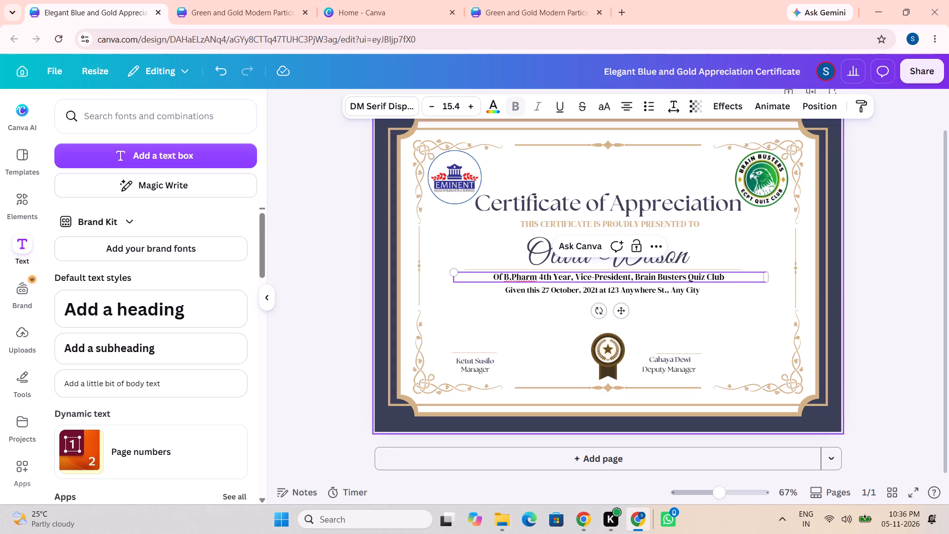
text(ECPT)
key(Left)
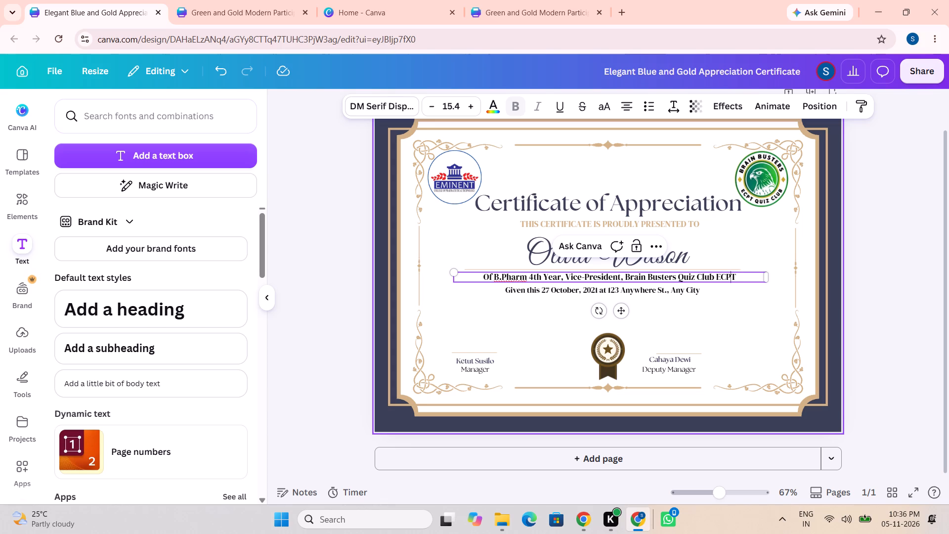
key(Left)
key(Left)
key(Left)
key(Left)
key(comma)
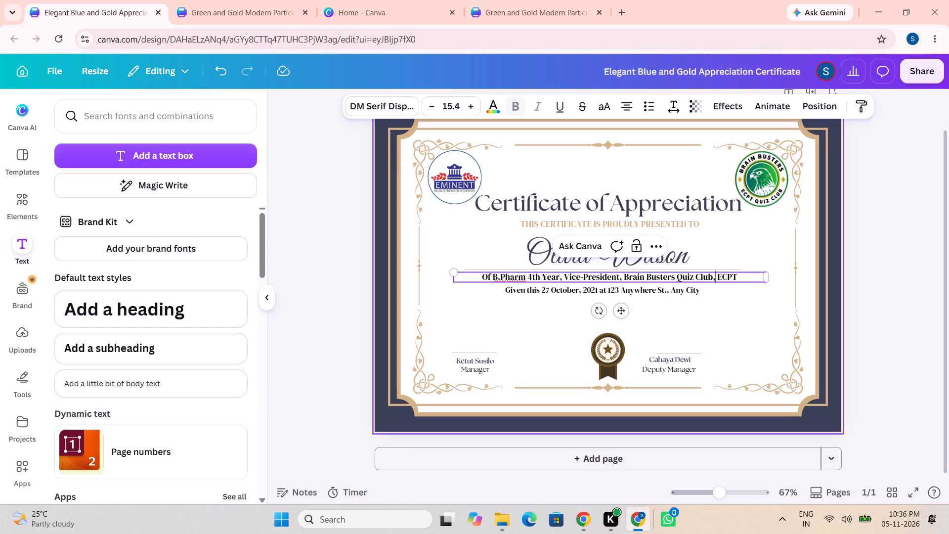
Continue the line after "ECPT" with the text "For His Outsta".
key(Right)
key(Right)
key(Right)
key(Right)
key(Right)
key(Right)
key(Right)
key(Right)
key(space)
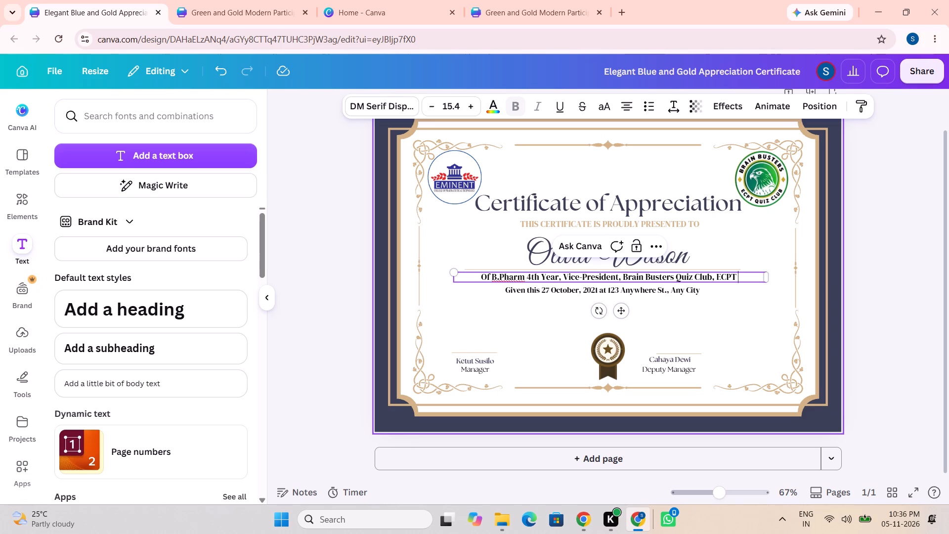
text(For)
key(space)
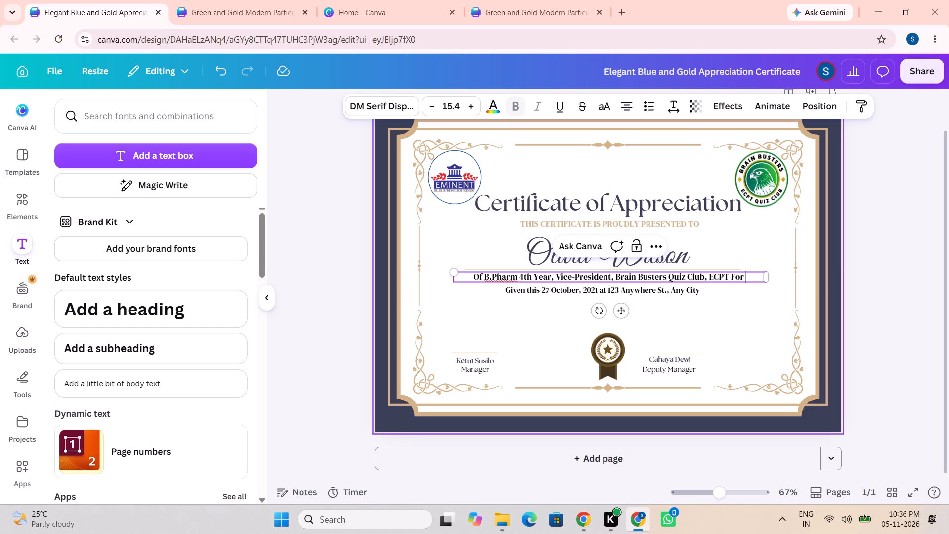
text(His)
key(space)
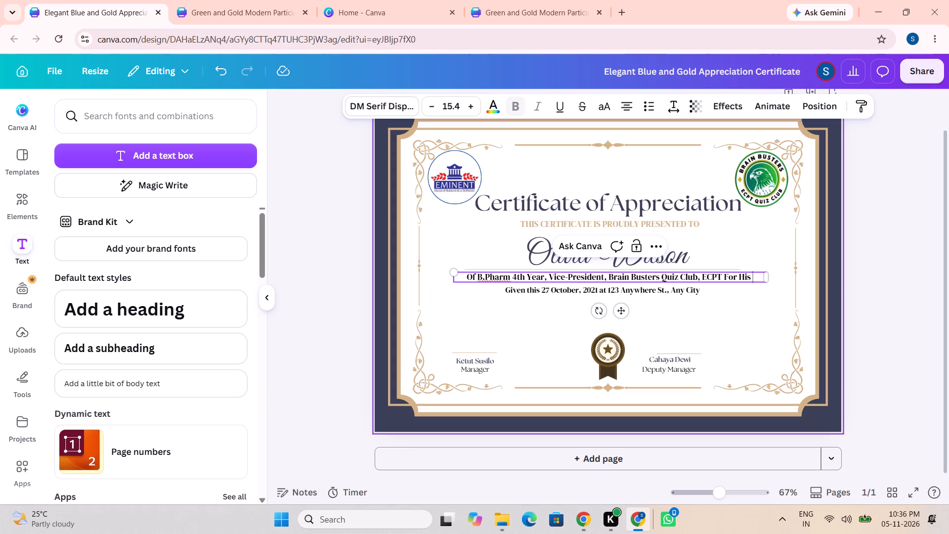
text(Out)
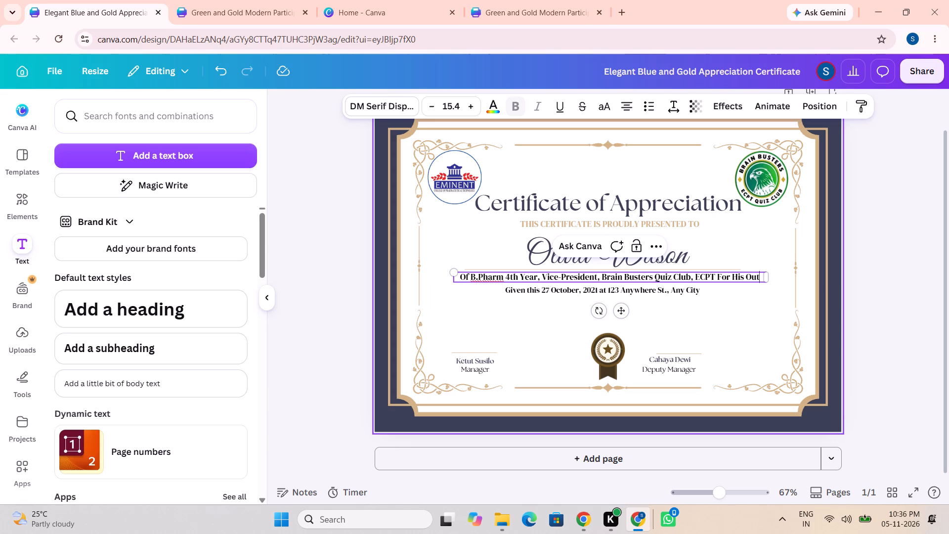
key(space)
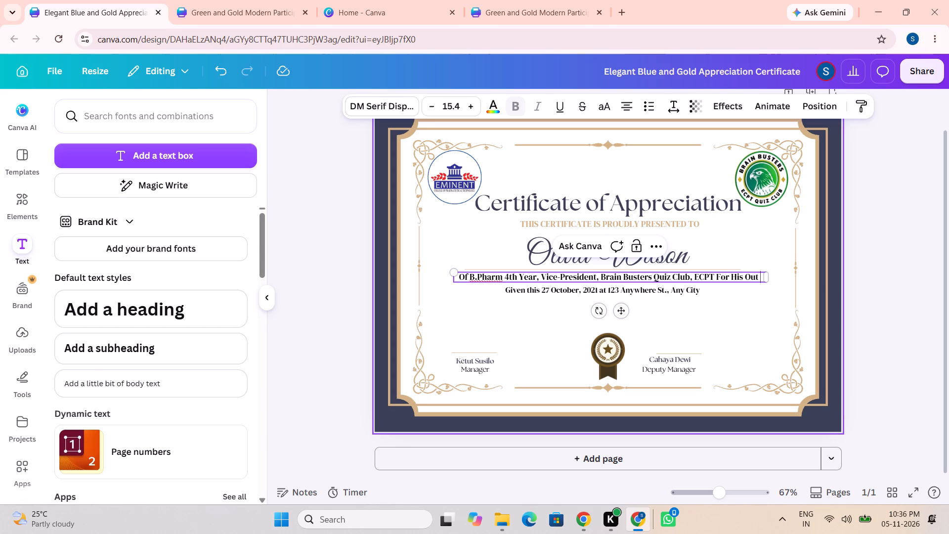
key(BackSpace)
text(sta)
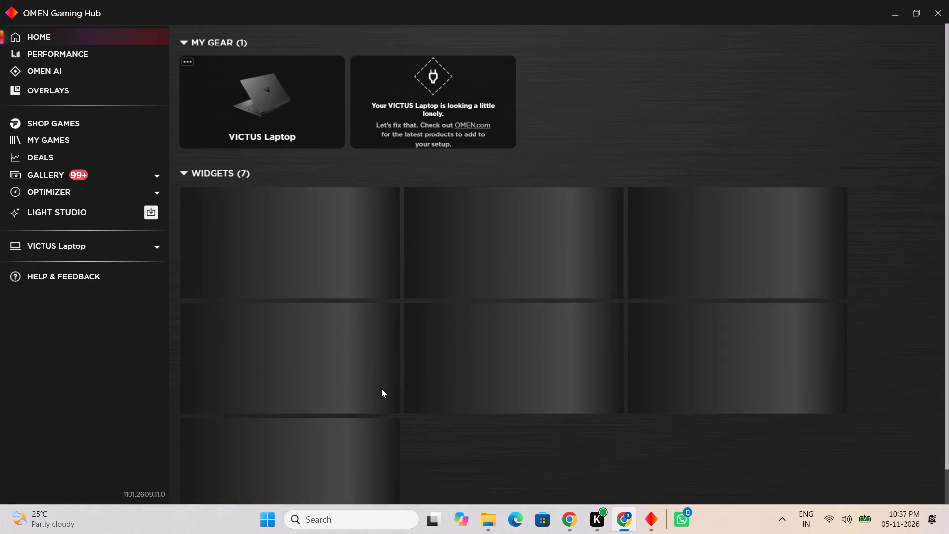
In OMEN Gaming Hub, set the VICTUS laptop's fan speed to MAX and return to the Canva appreciation certificate.
click(276, 127)
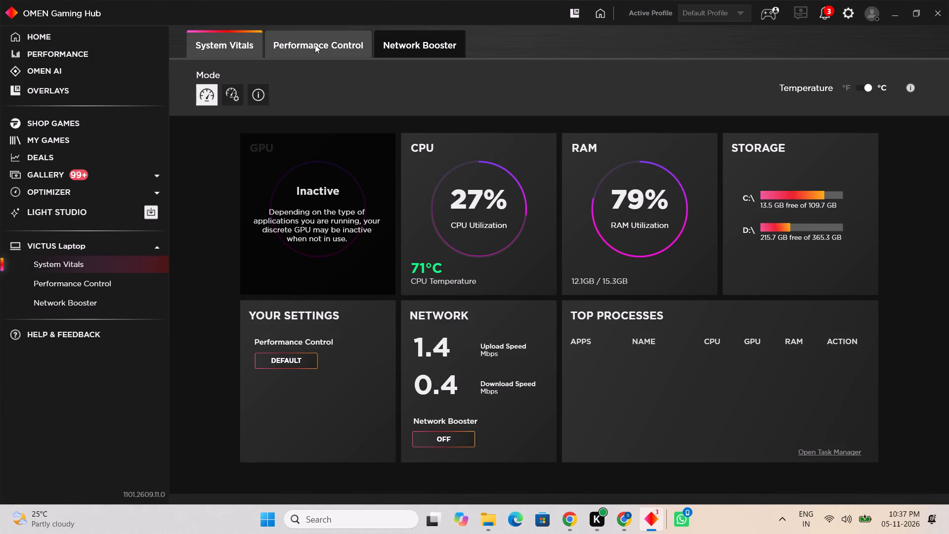
click(298, 53)
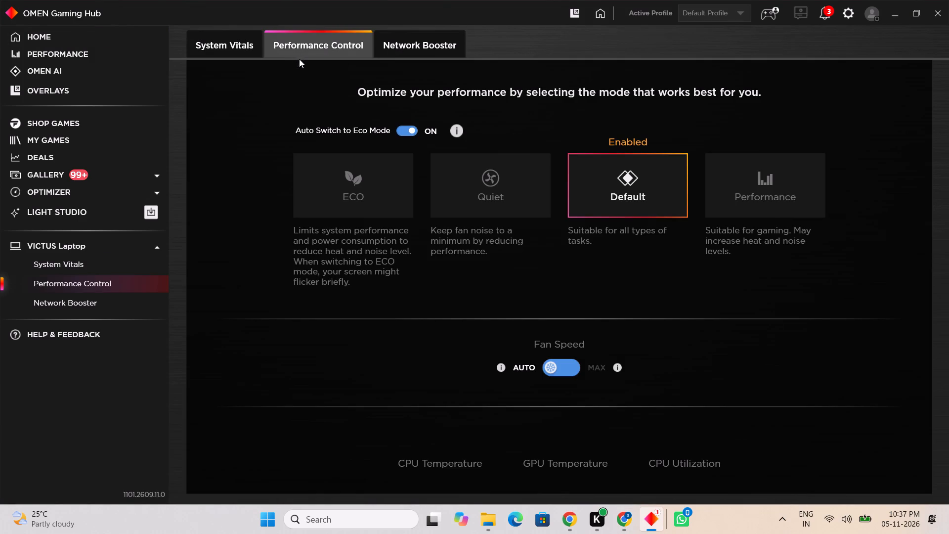
click(567, 374)
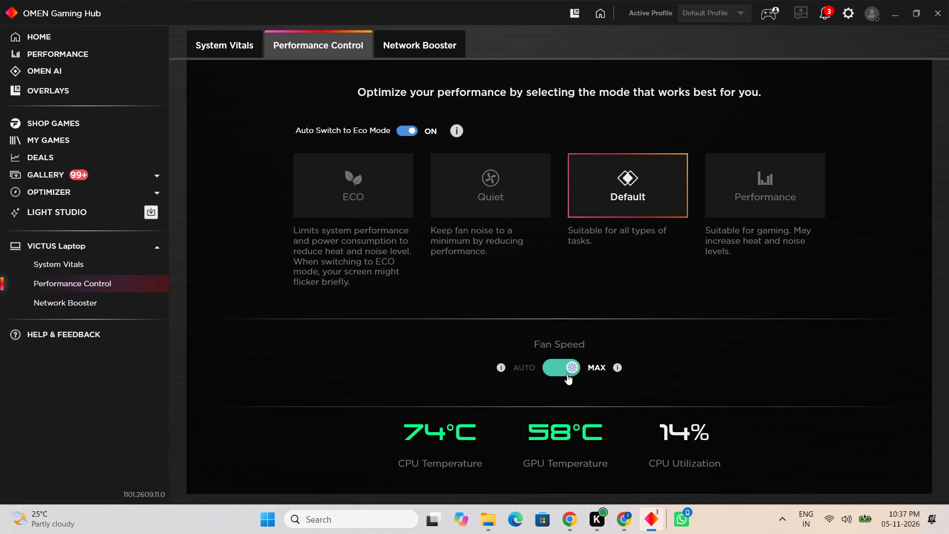
click(629, 528)
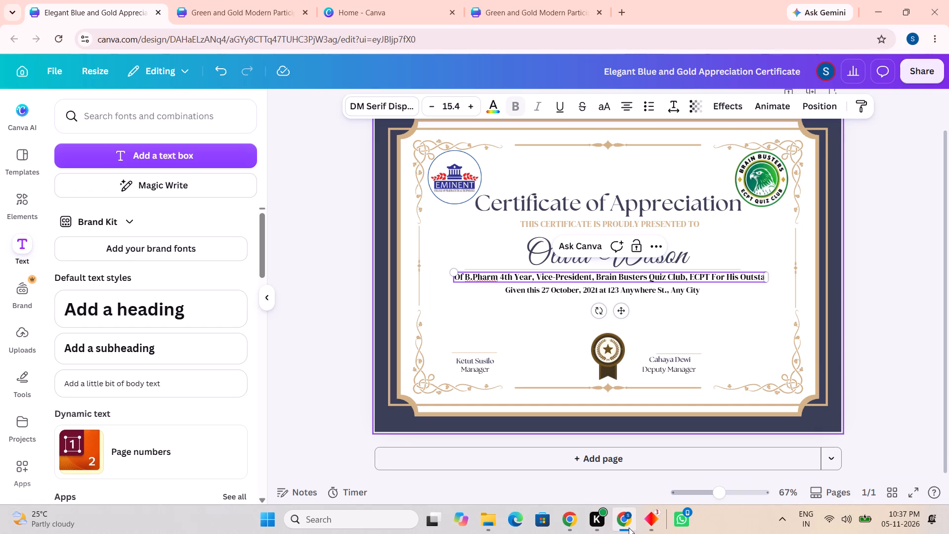
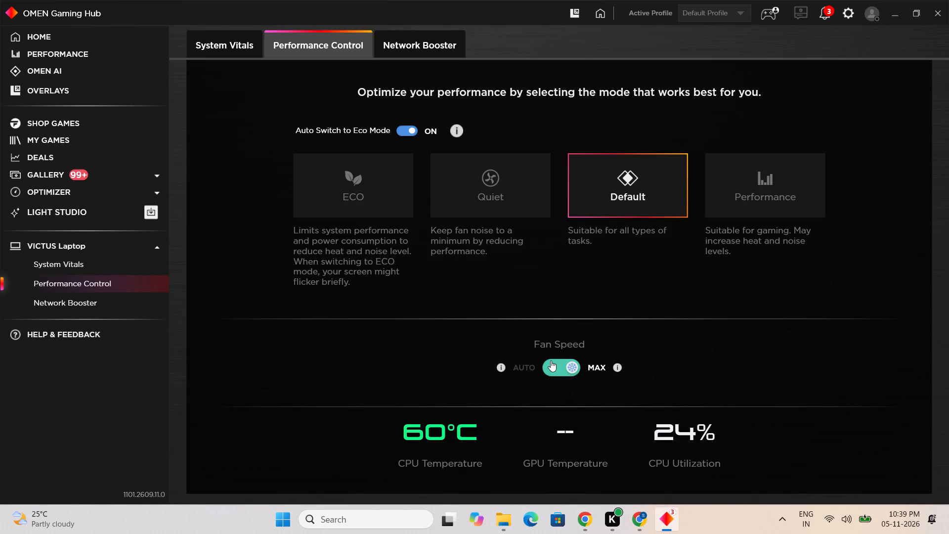
Set the VICTUS laptop's fan speed back to AUTO, close OMEN Gaming Hub and return to the Canva appreciation certificate.
click(551, 360)
click(894, 17)
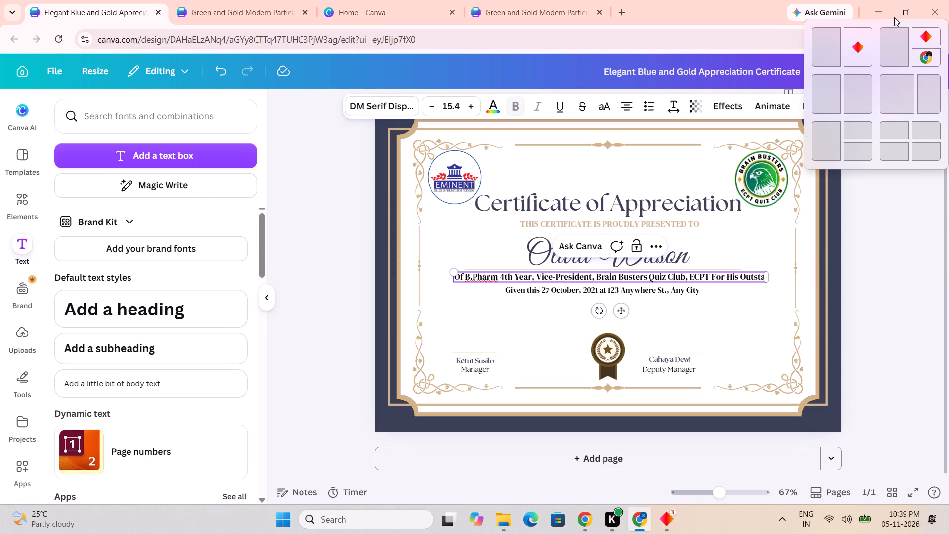
click(668, 533)
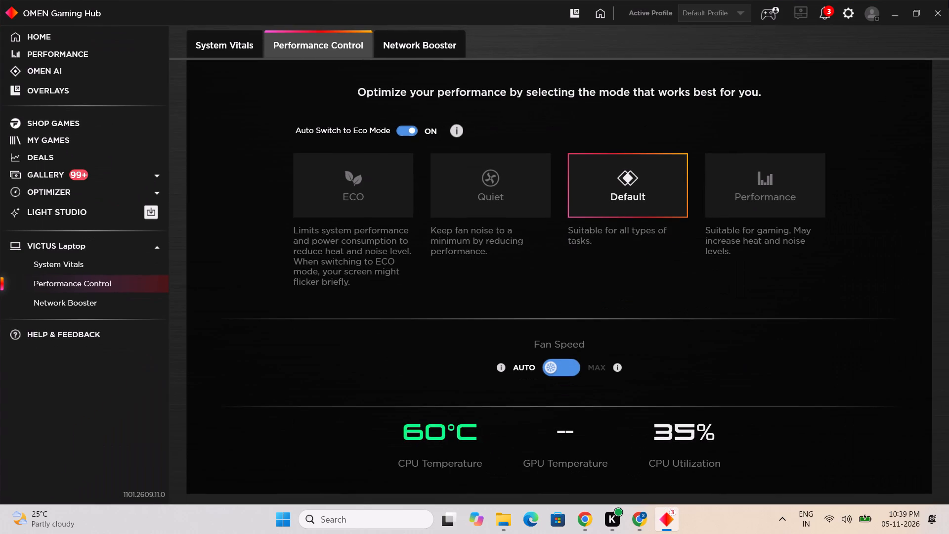
click(936, 19)
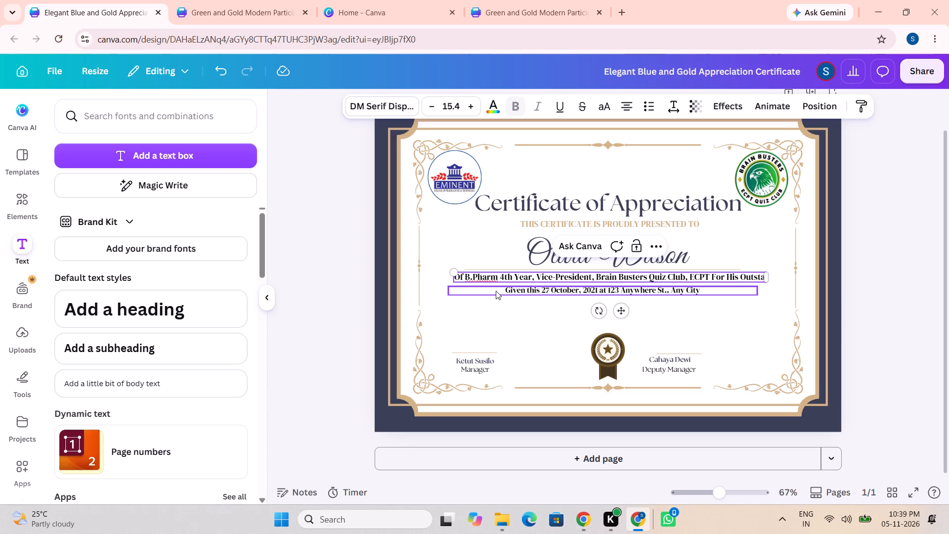
Extend the unfinished word "Outsta" at the end of the line under the recipient's name to "Outstand".
double_click(713, 276)
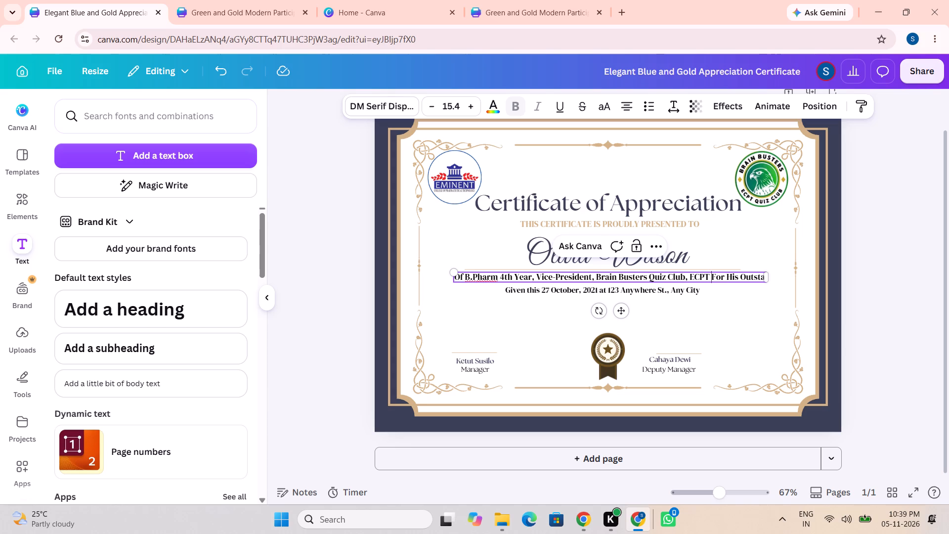
key(Right)
key(Right)
key(Right)
key(Right)
key(Right)
key(Right)
key(Right)
key(Right)
key(Right)
key(Right)
key(Right)
key(Right)
key(Right)
key(Right)
key(Right)
key(Right)
key(Right)
key(Right)
key(Right)
key(Right)
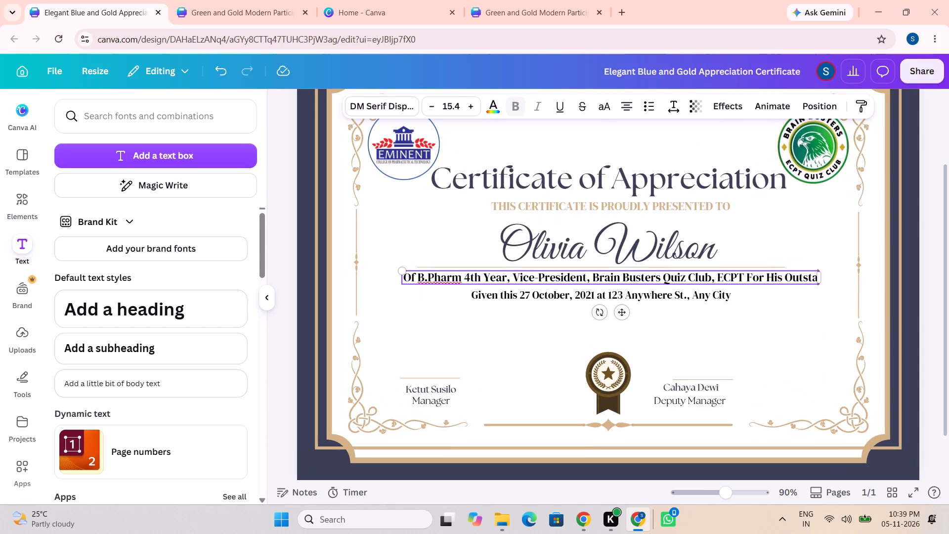
scroll(713, 276, left, 2)
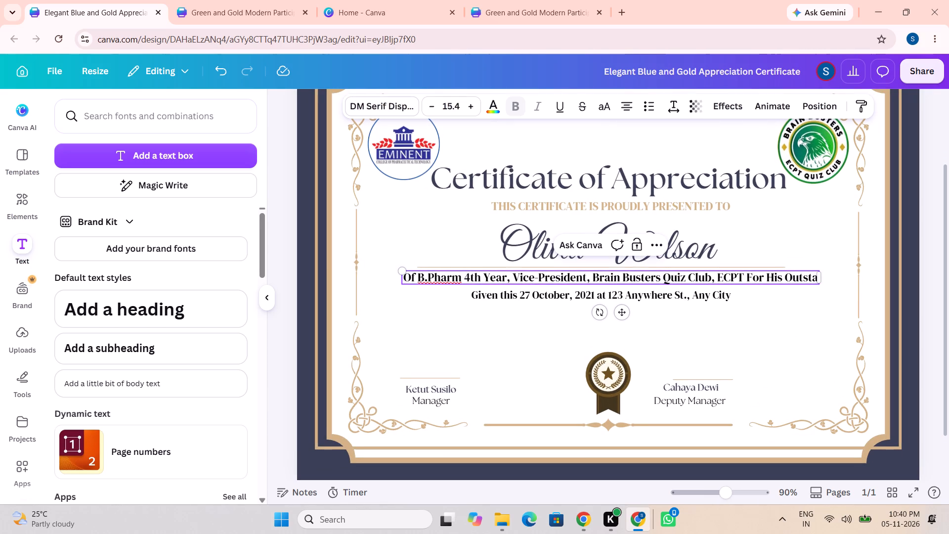
text(nd)
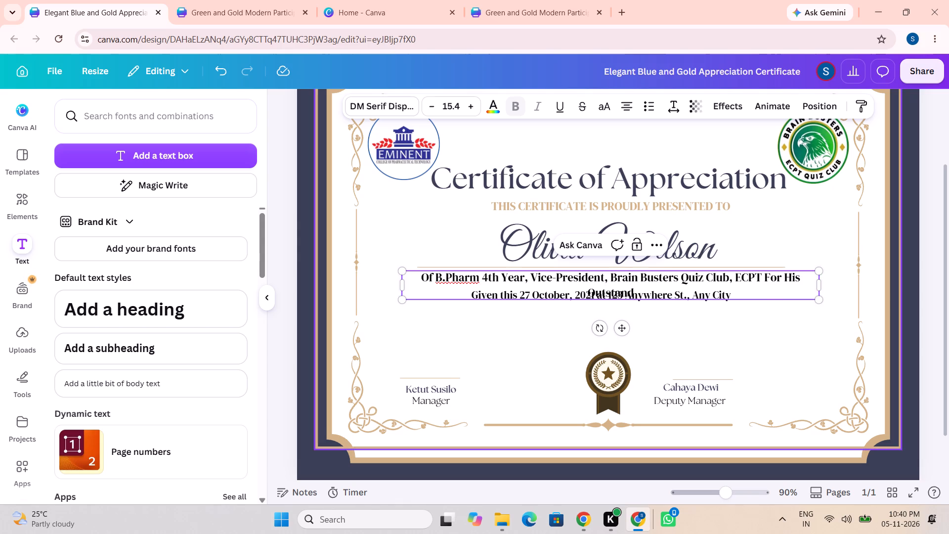
Move the "Given this 27 October, 2021" line down to just above the medal, clear of the wrapped description text.
click(716, 329)
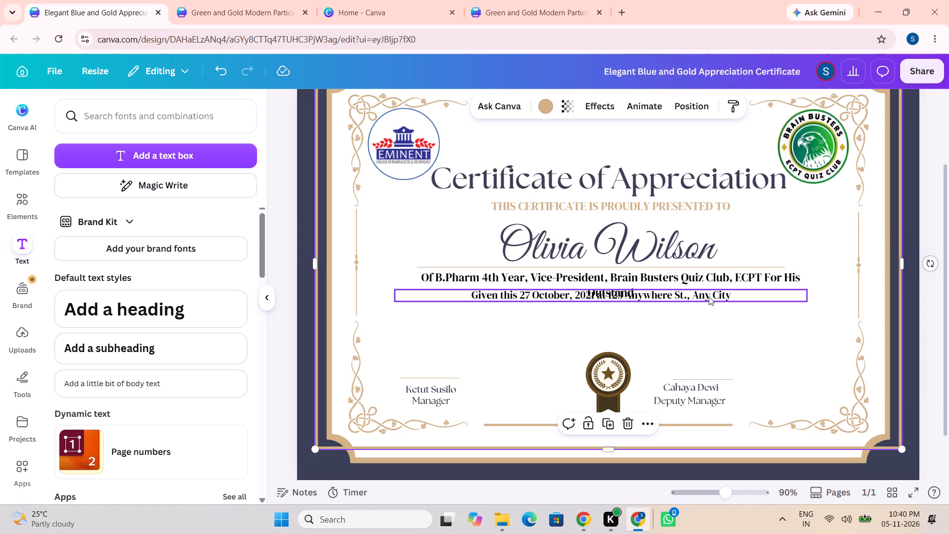
click(709, 297)
drag(612, 327, 616, 374)
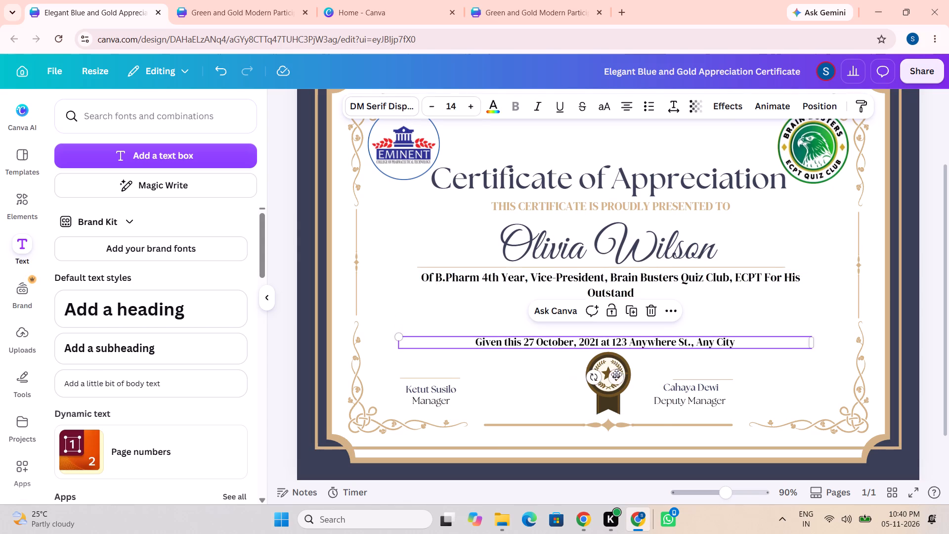
Complete the word "Outstanding" in the description and continue it with "contribution as Organizer".
click(636, 286)
click(636, 290)
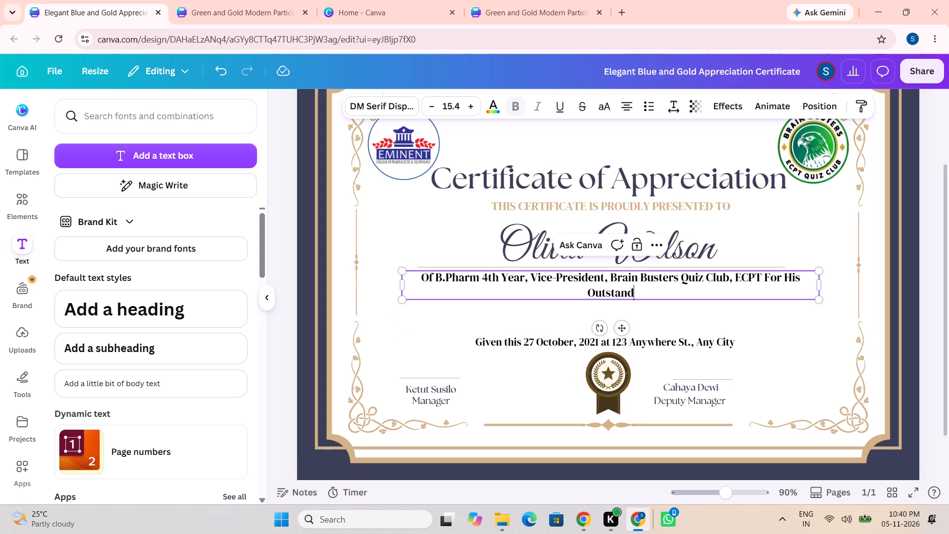
text(ing)
key(space)
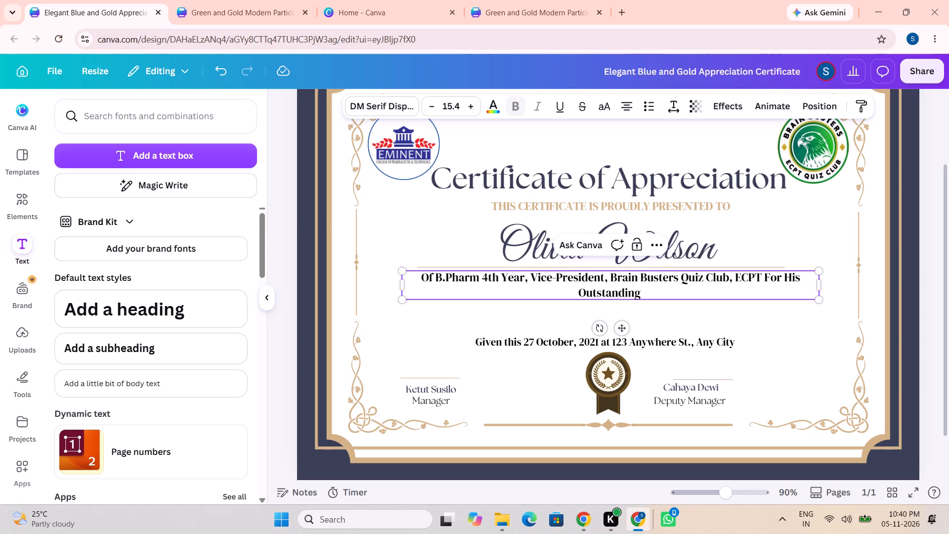
text(contri)
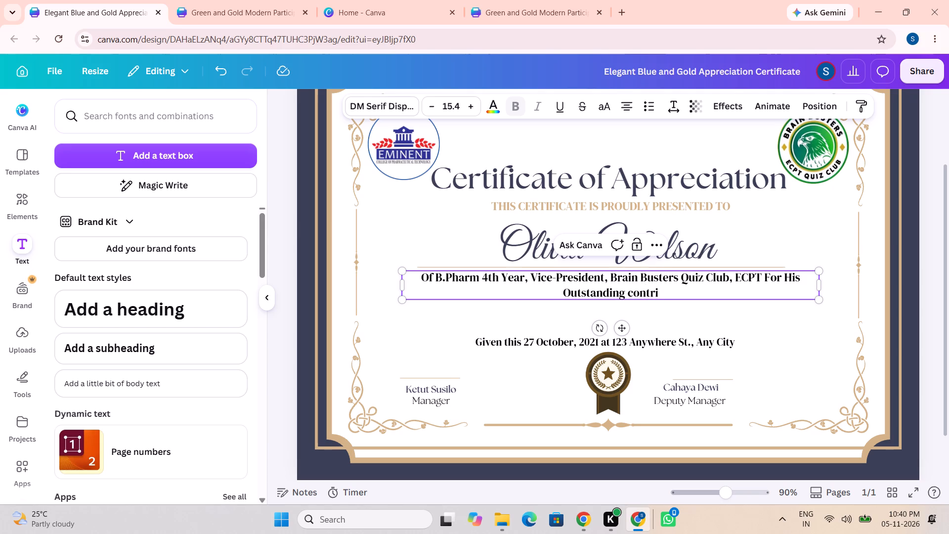
text(bution)
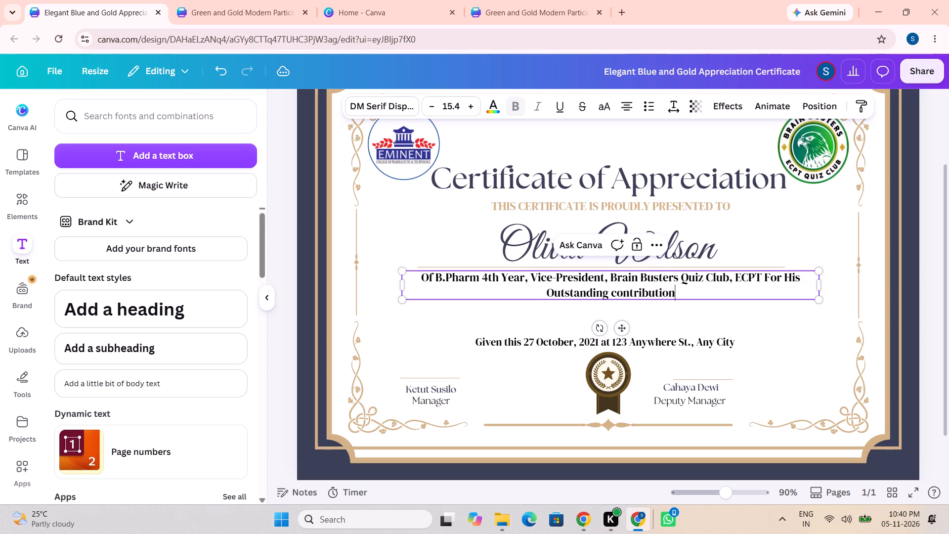
key(space)
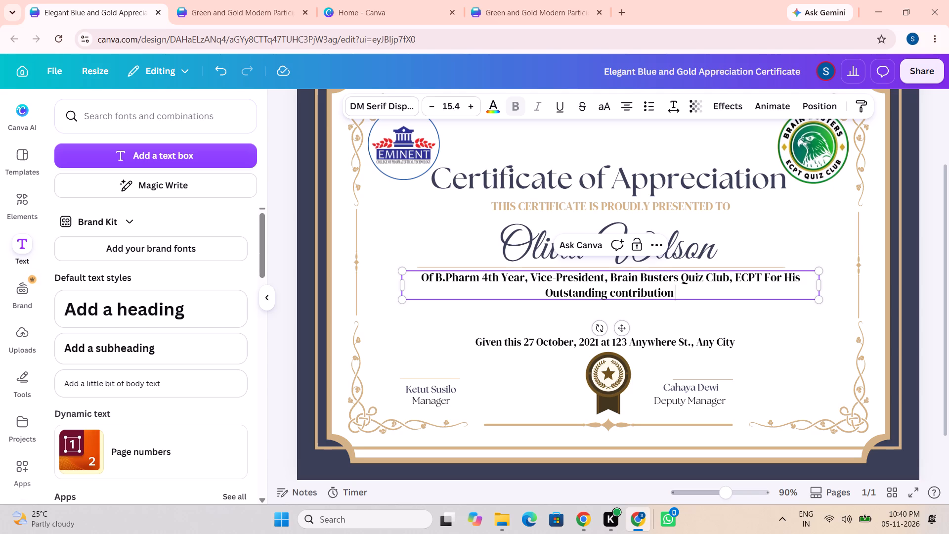
text(as)
key(space)
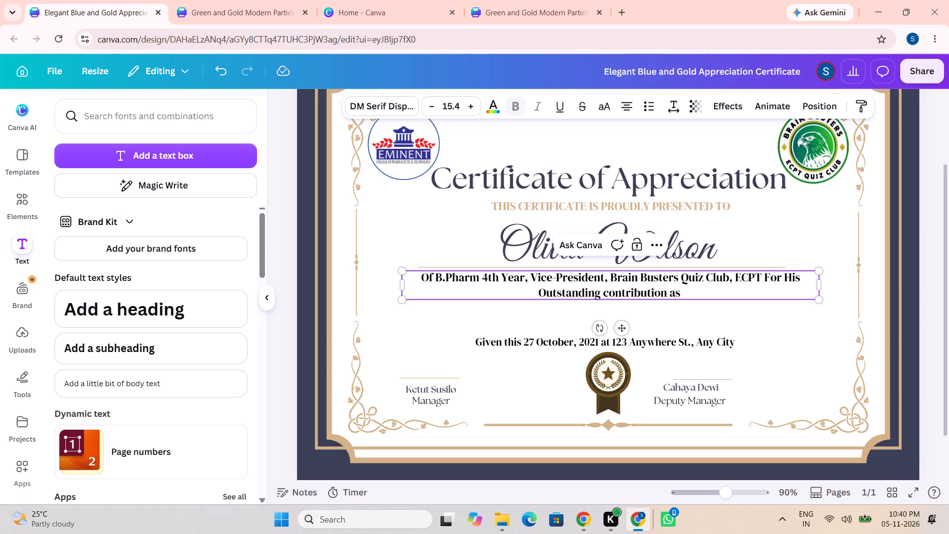
text(Orga)
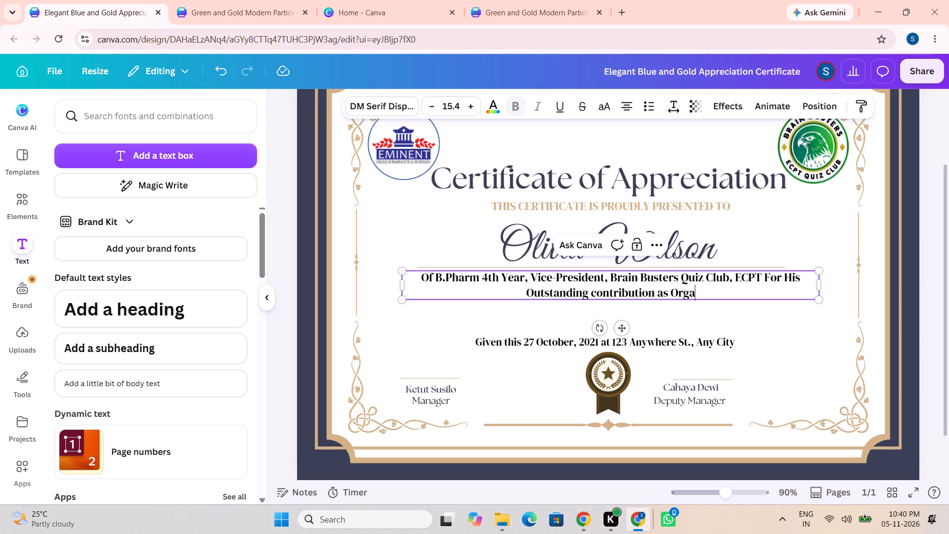
text(nizer)
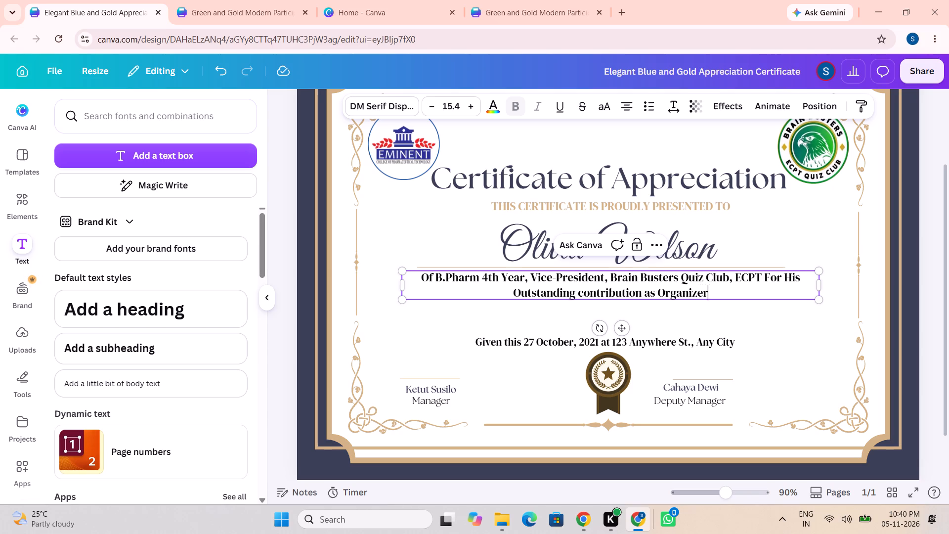
Continue the description after "Organizer" with "In conducting the Quiz Competition".
key(space)
text(In)
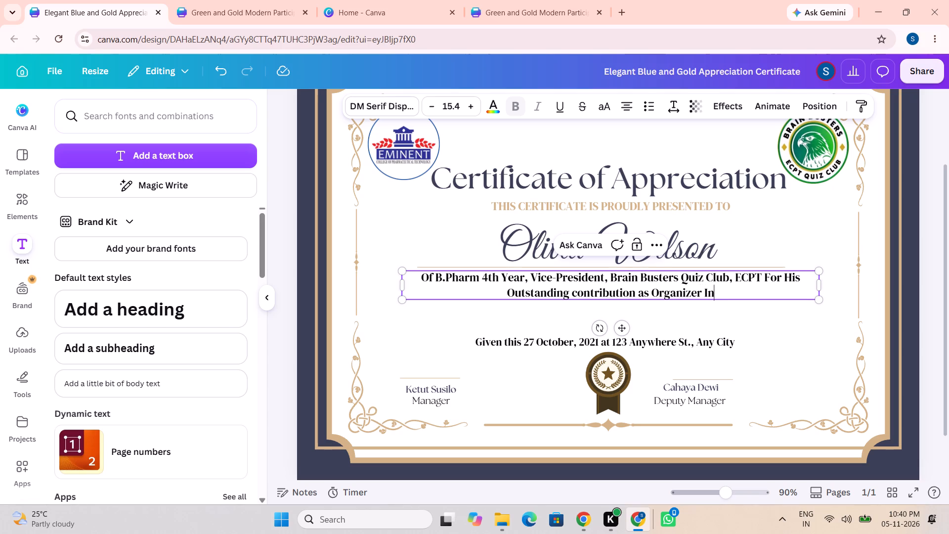
key(space)
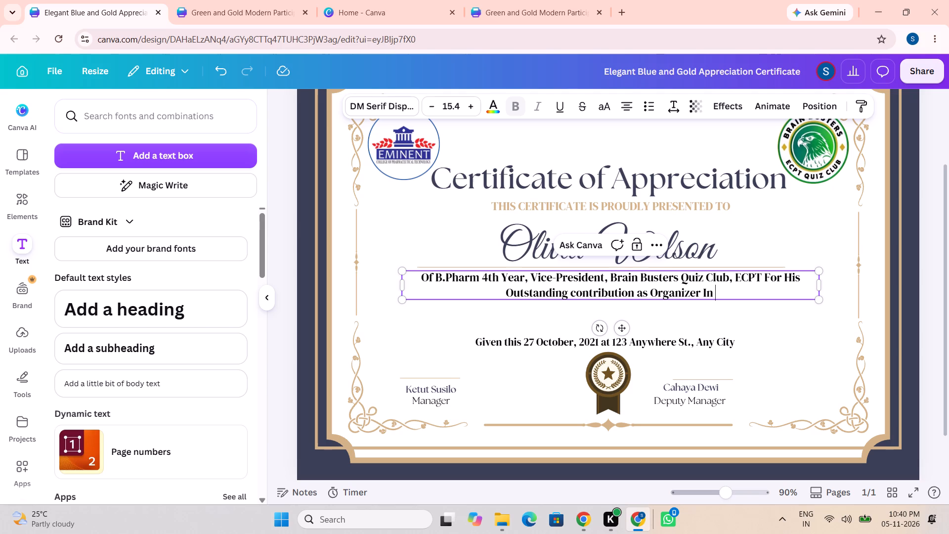
text(cond)
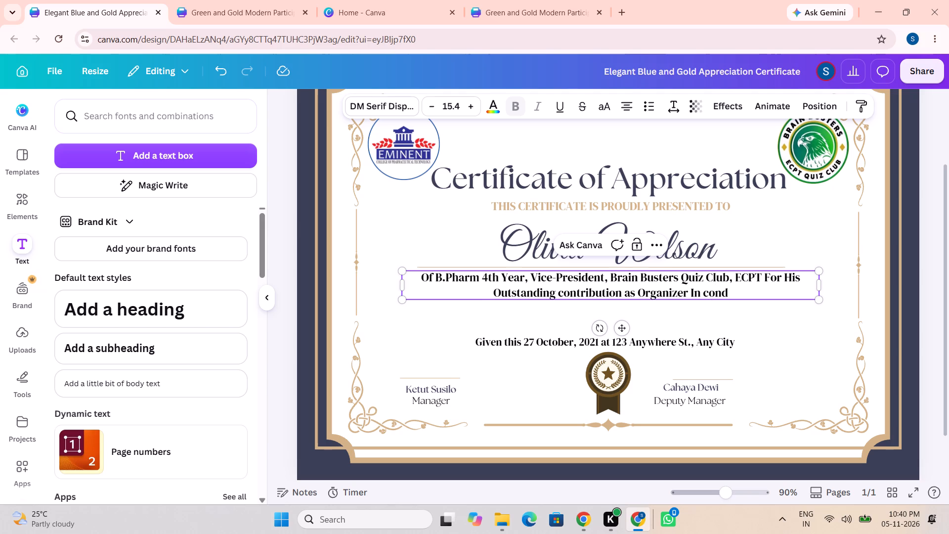
text(ucting)
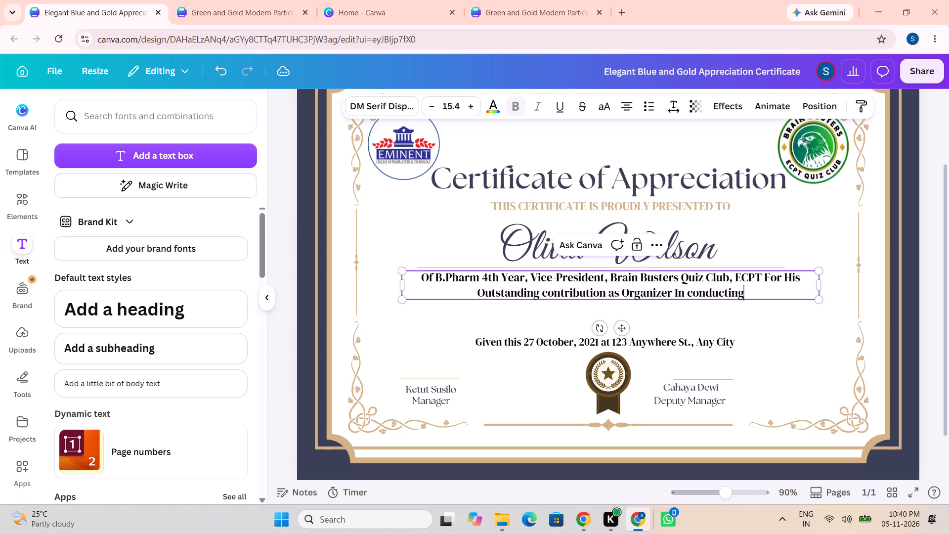
key(space)
text(the)
key(space)
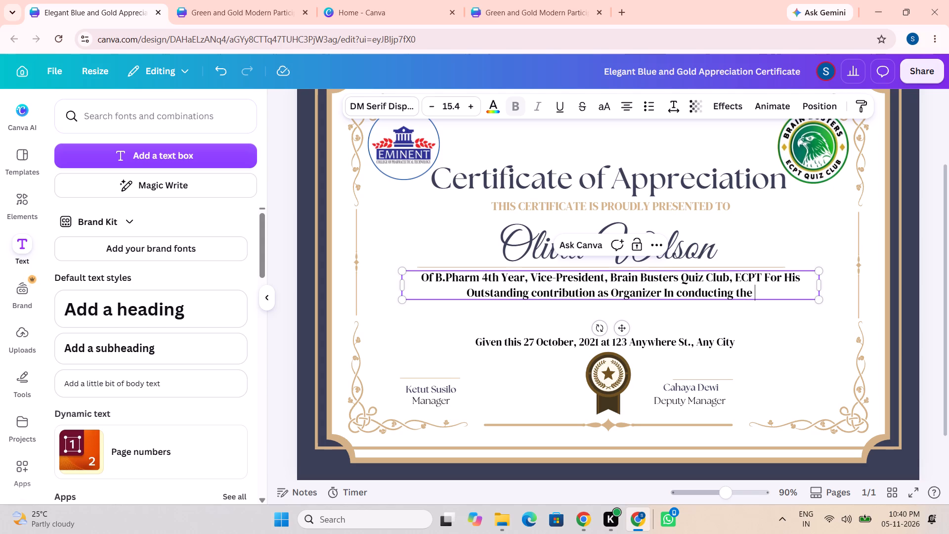
text(Quiz)
key(space)
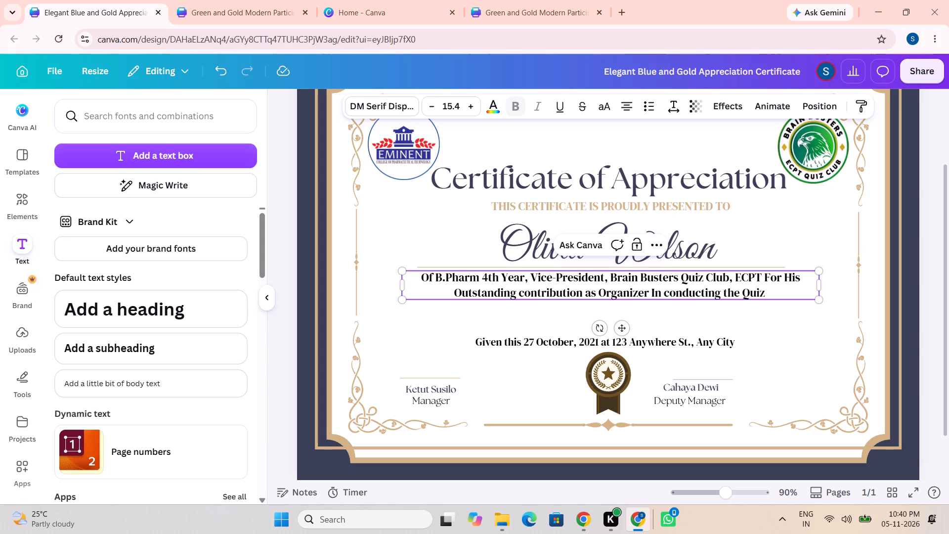
text(Com)
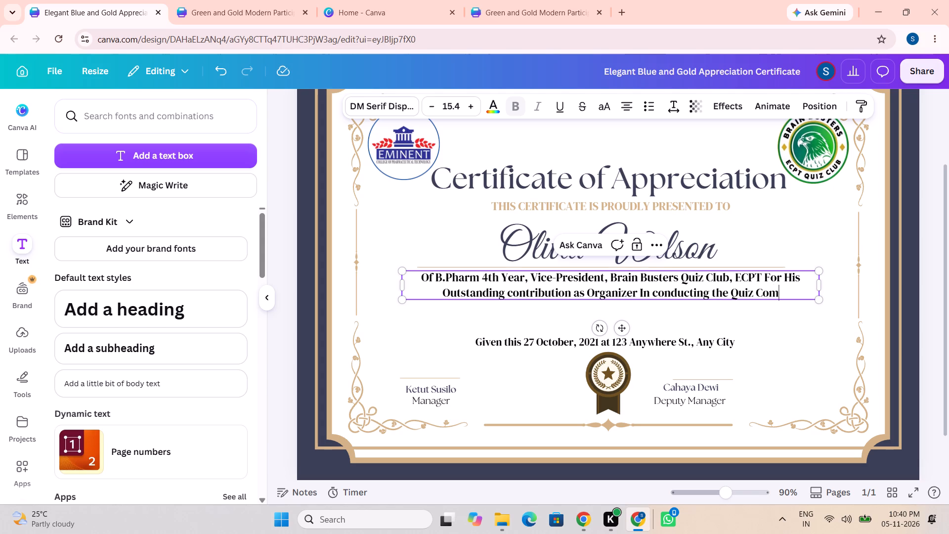
text(peti)
text(tion)
key(space)
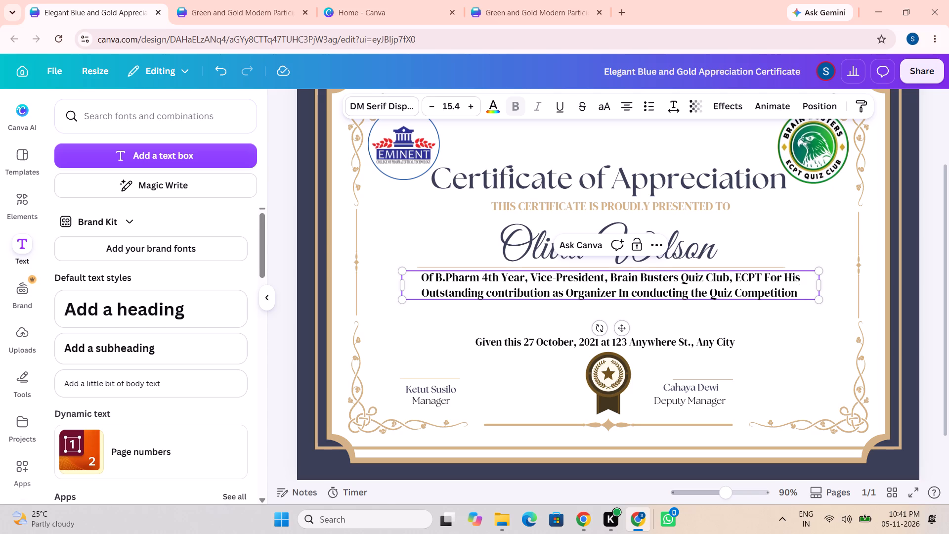
Add "On the occasion" after "Quiz Competition" in the certificate's description.
text(On)
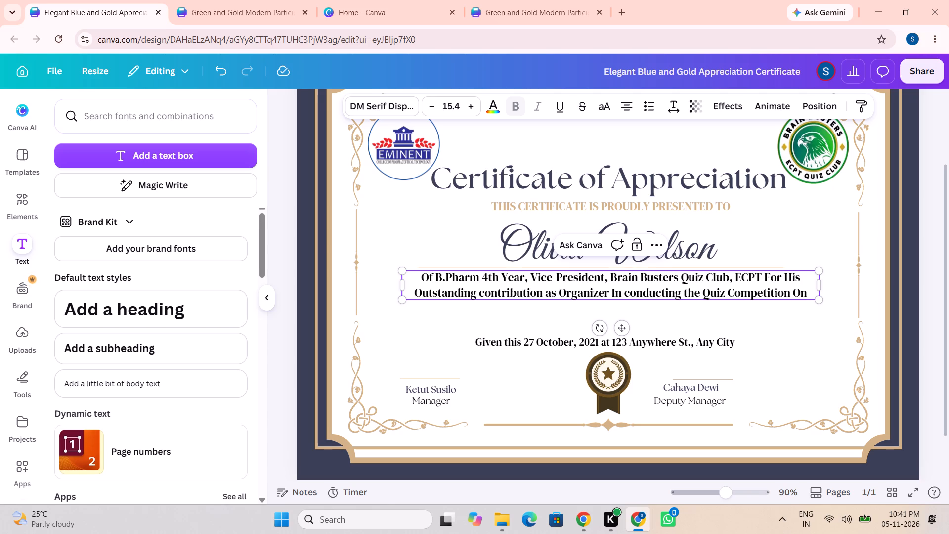
key(space)
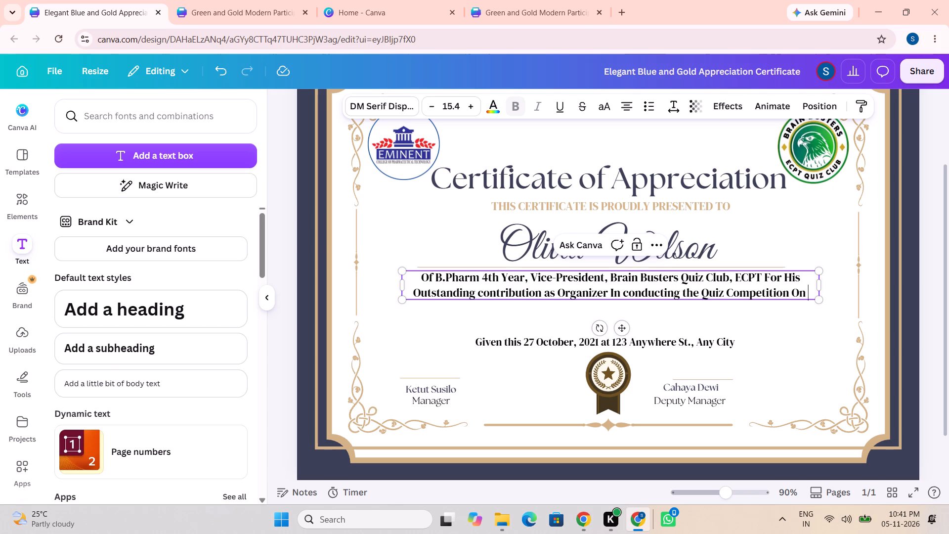
text(t)
text(he)
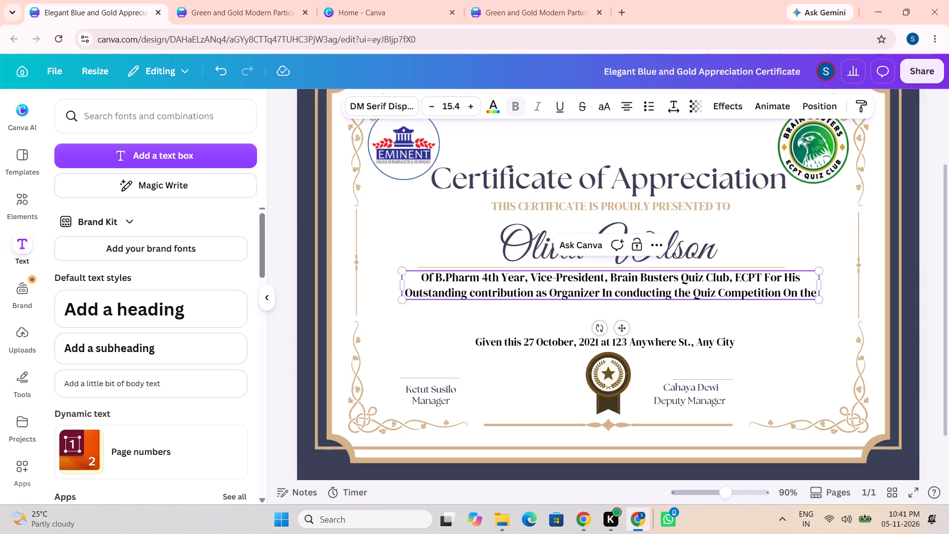
key(space)
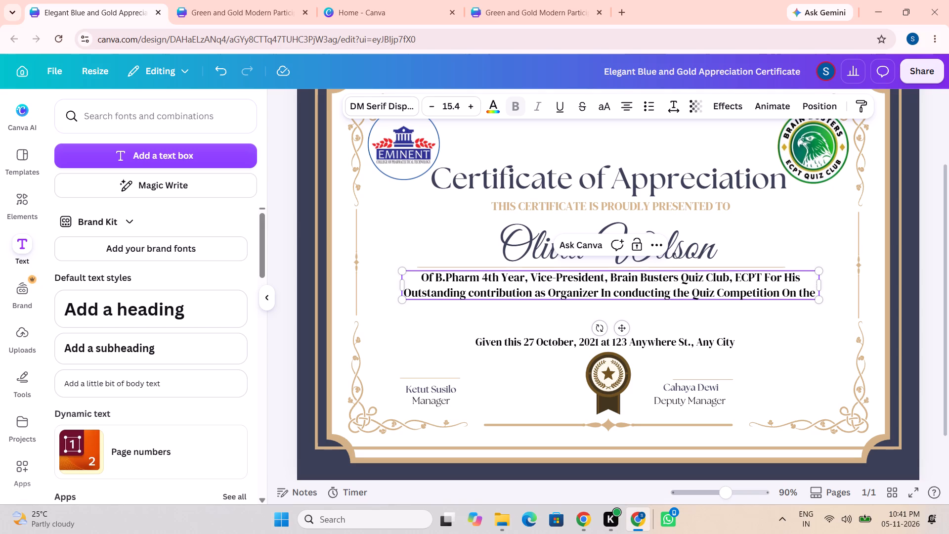
text(oc)
key(c)
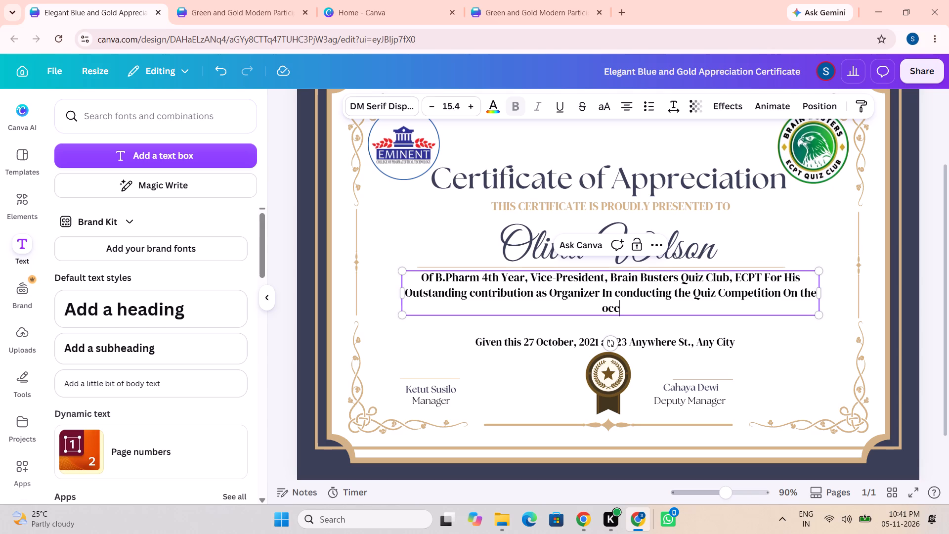
text(asion)
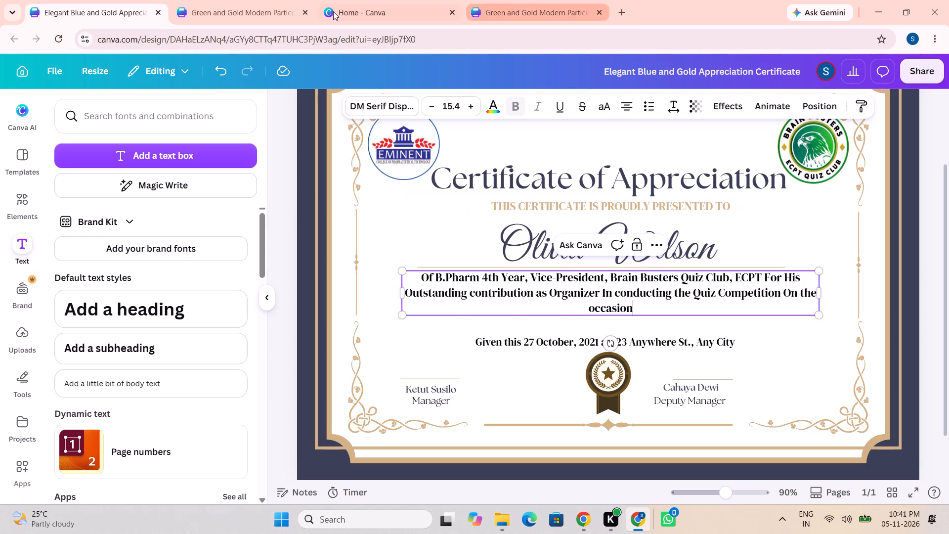
Copy the "World Pharmacist Day 2026" and "Theme: Empowering Pharmacists for Healthier Future" text from the green achievement certificate's description.
click(261, 0)
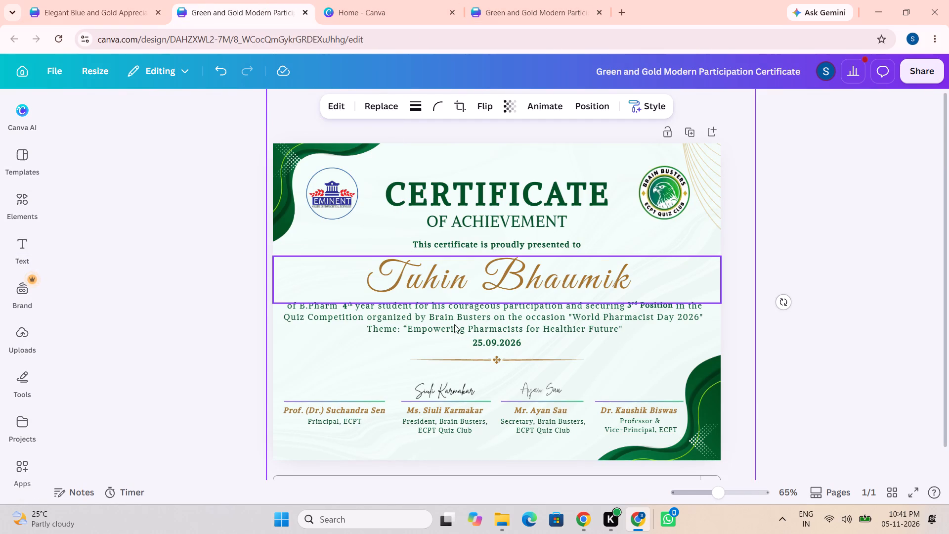
double_click(409, 328)
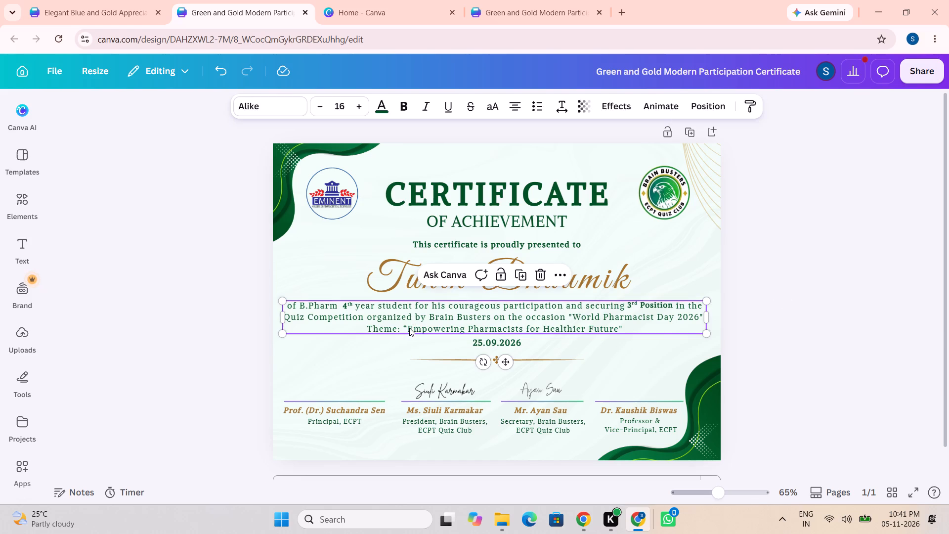
drag(409, 328, 417, 328)
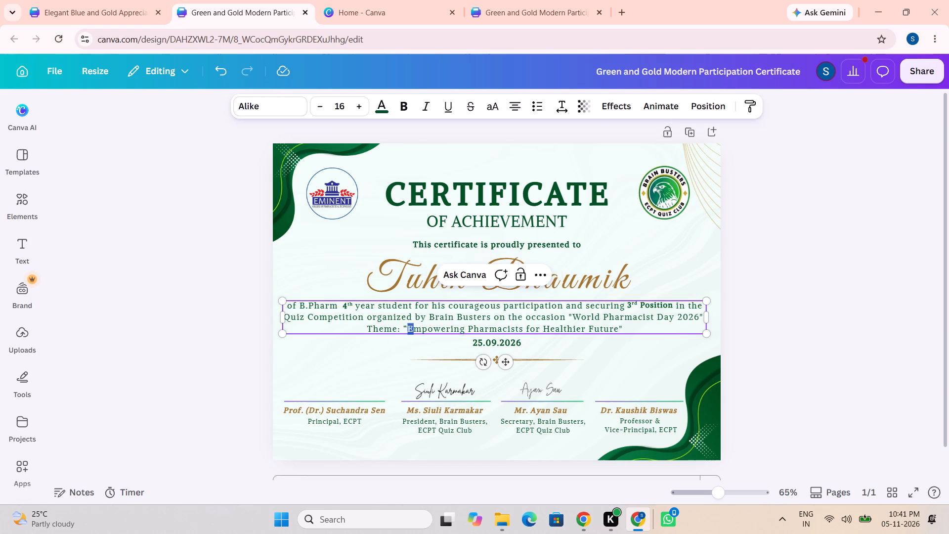
click(402, 327)
drag(402, 327, 417, 327)
drag(417, 327, 616, 346)
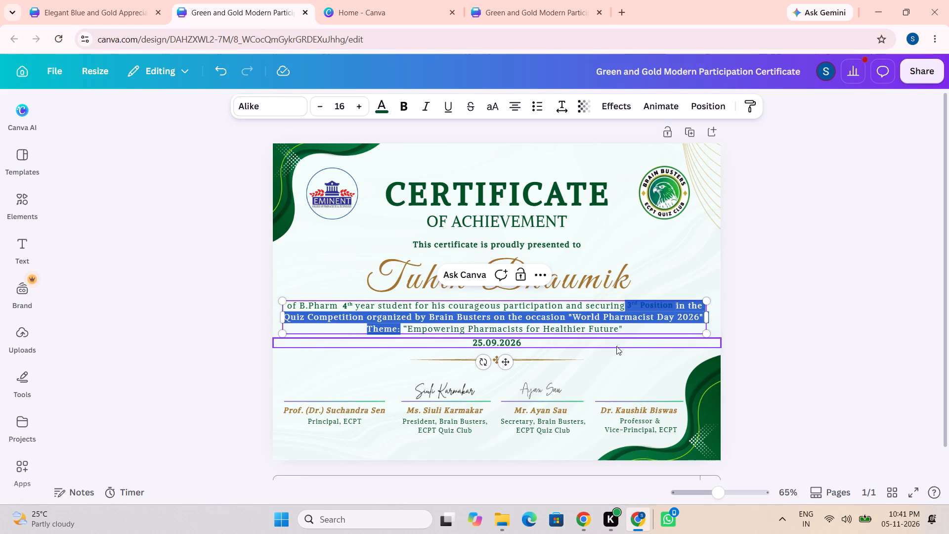
drag(616, 346, 576, 315)
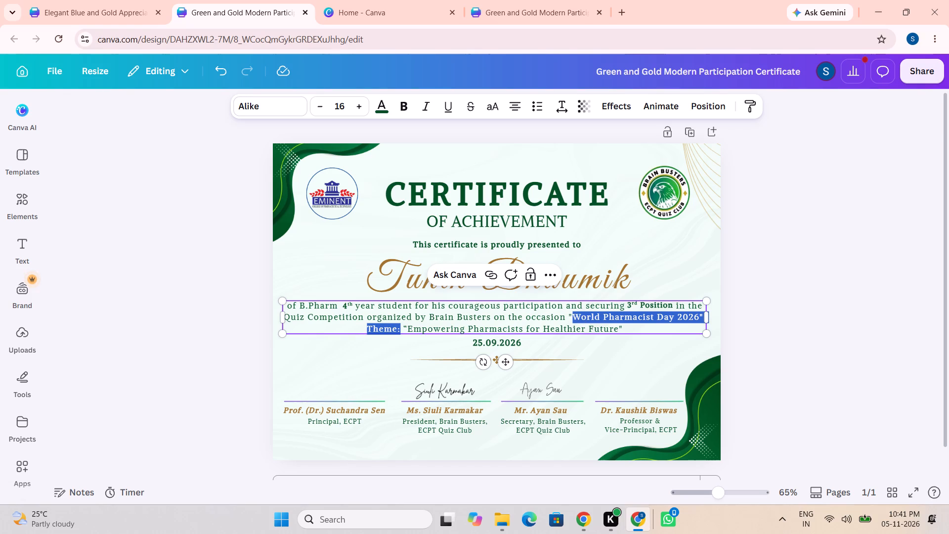
click(567, 318)
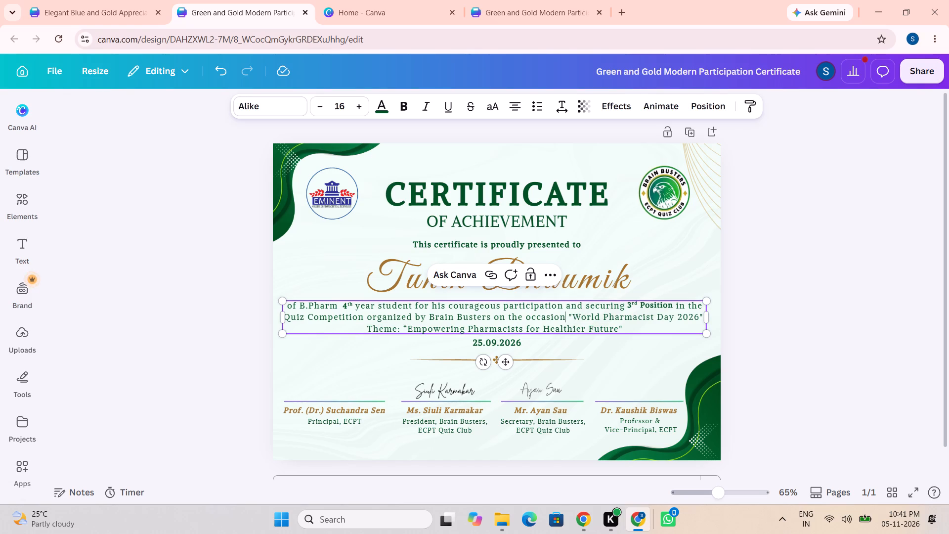
double_click(567, 318)
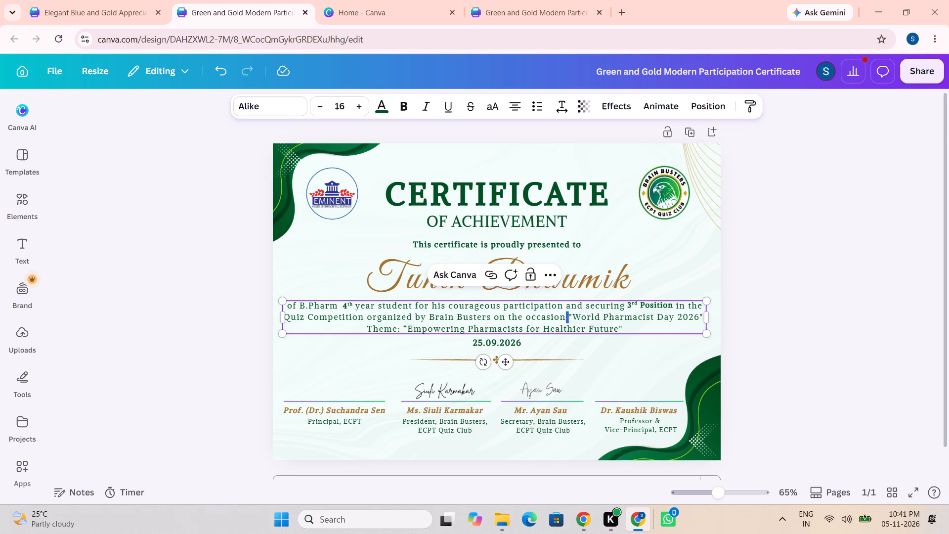
double_click(569, 317)
drag(569, 317, 611, 331)
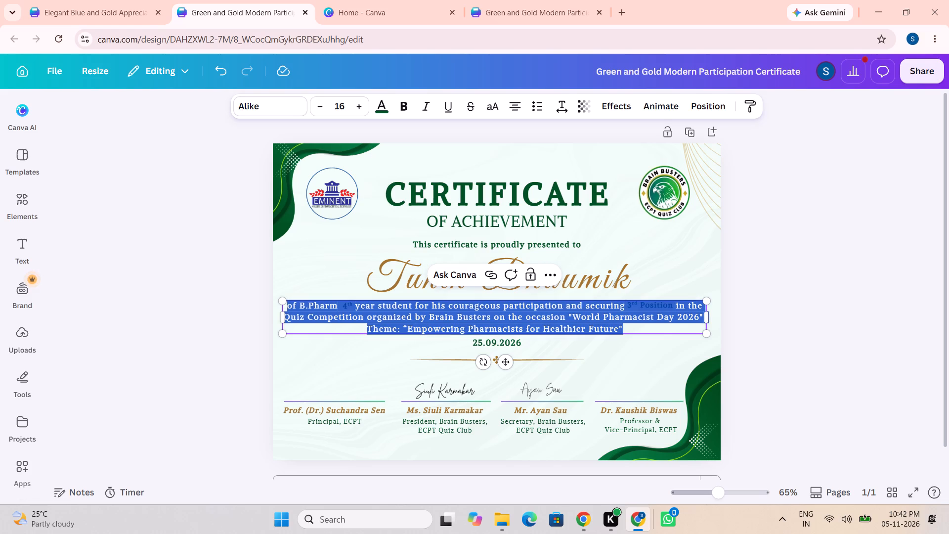
drag(611, 331, 613, 332)
click(623, 331)
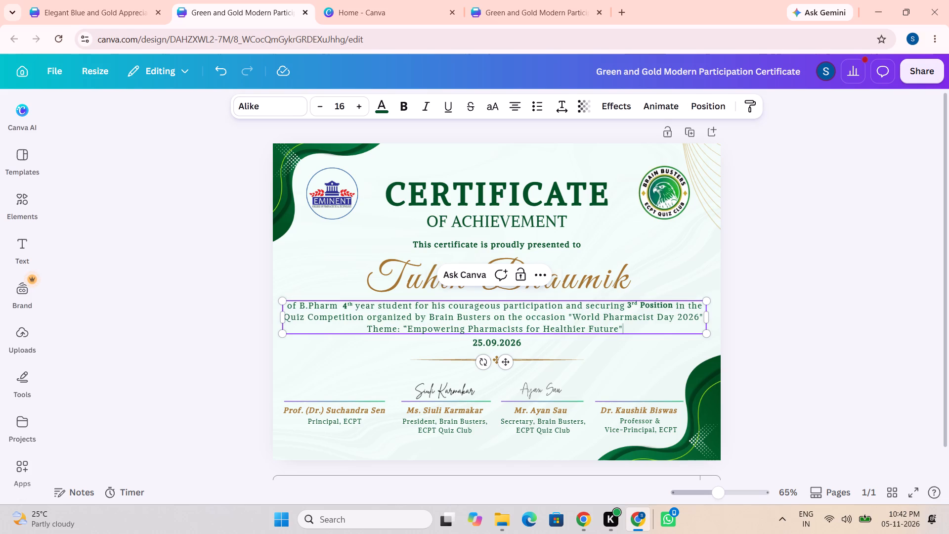
drag(623, 331, 567, 312)
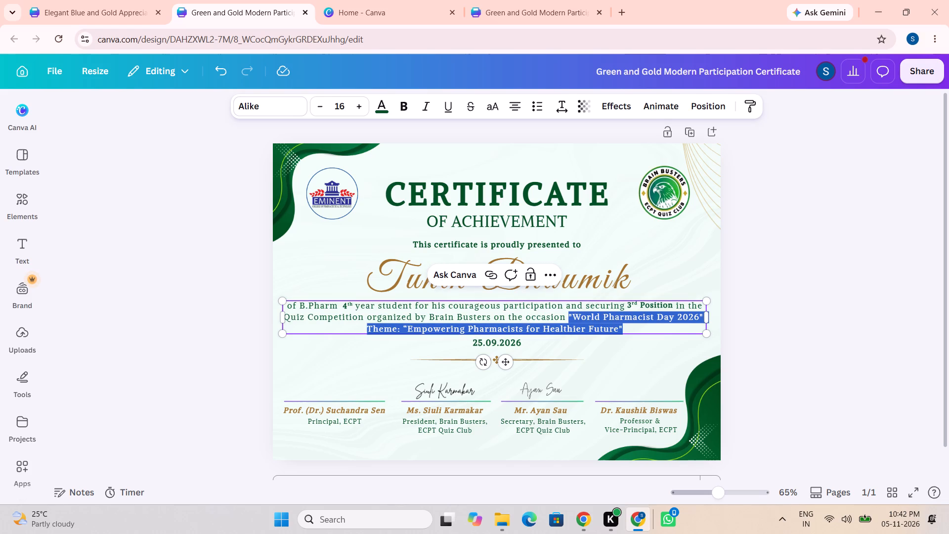
key(ctrl+c)
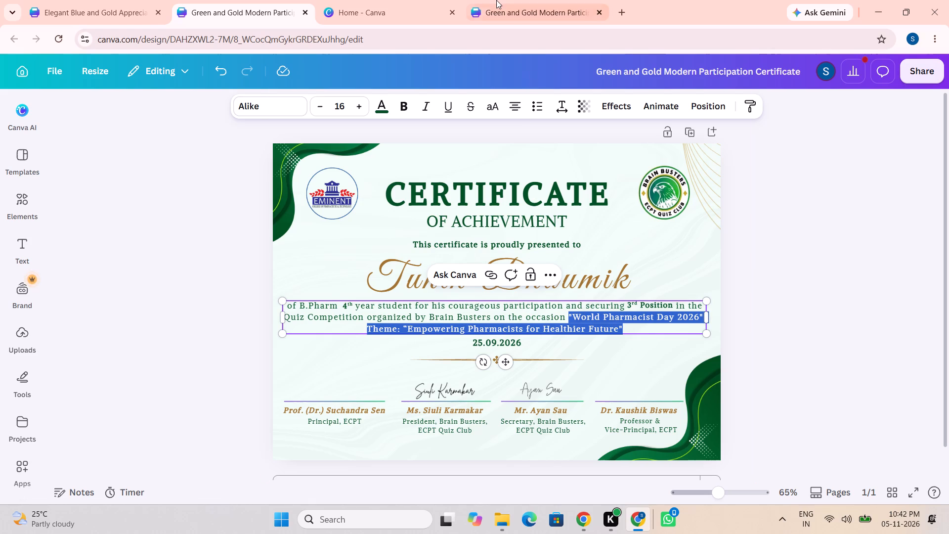
Paste the copied event and theme text after "On the occasion" in the blue appreciation certificate's description.
click(496, 0)
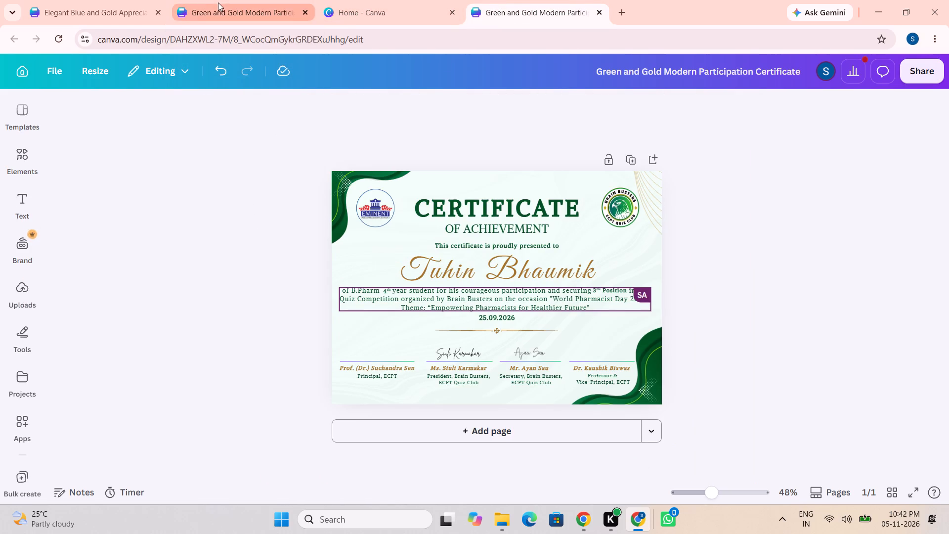
click(218, 2)
click(94, 0)
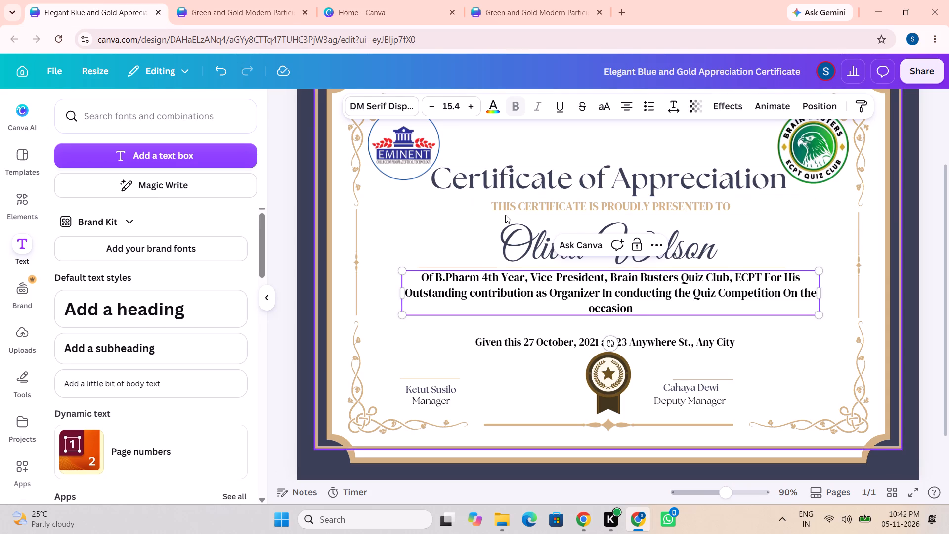
key(space)
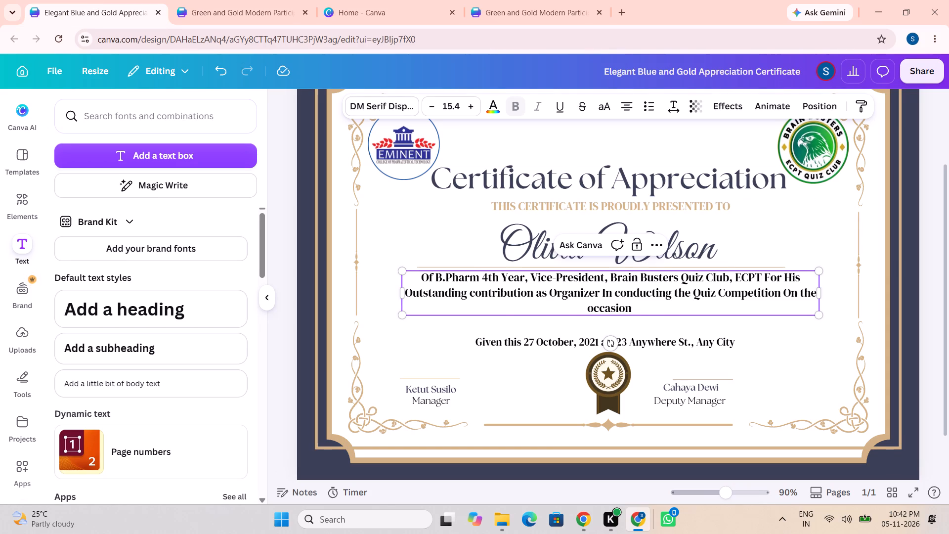
key(ctrl+v)
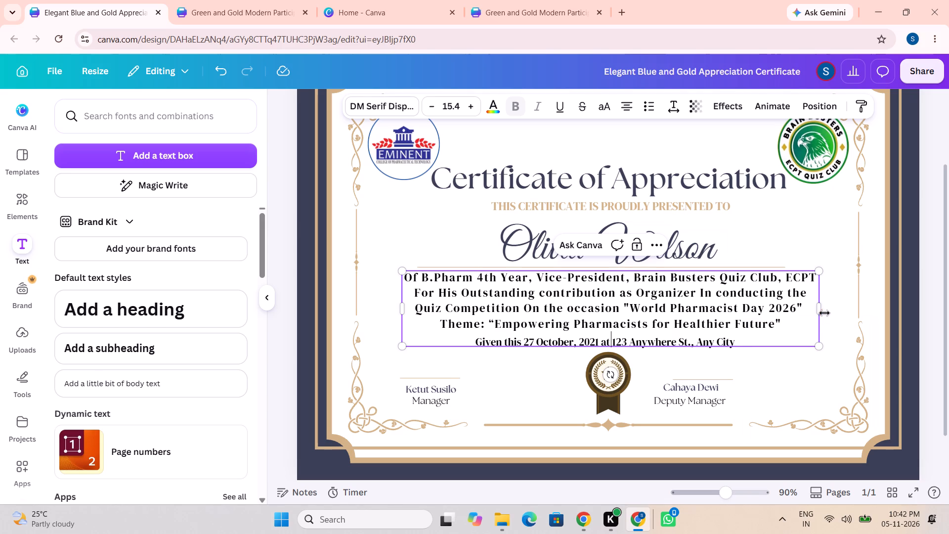
Widen the appreciation certificate's description text box to about 214 mm.
drag(823, 310, 855, 307)
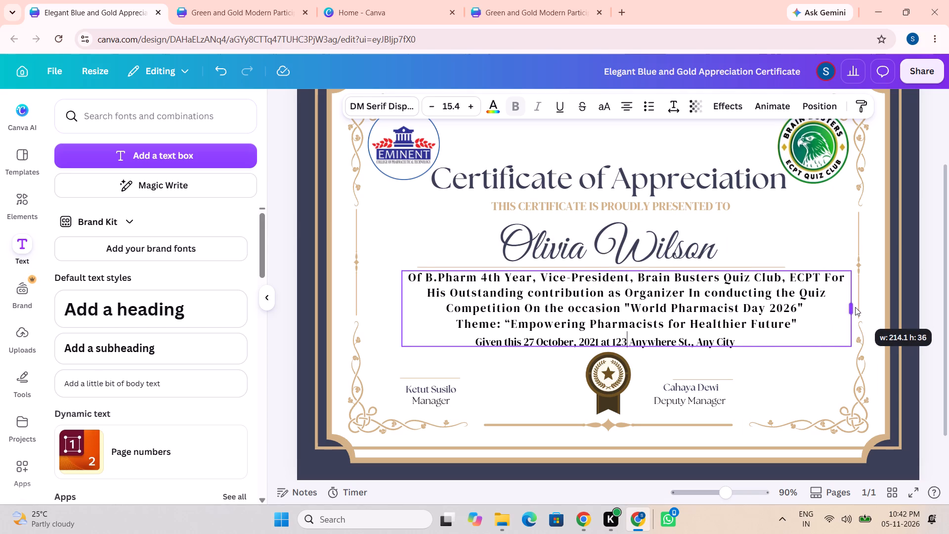
drag(855, 307, 856, 305)
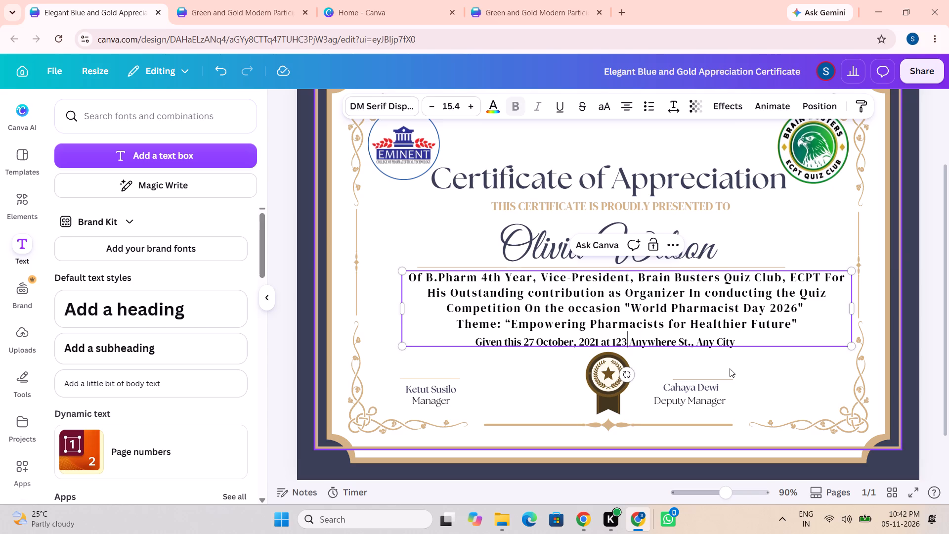
click(730, 368)
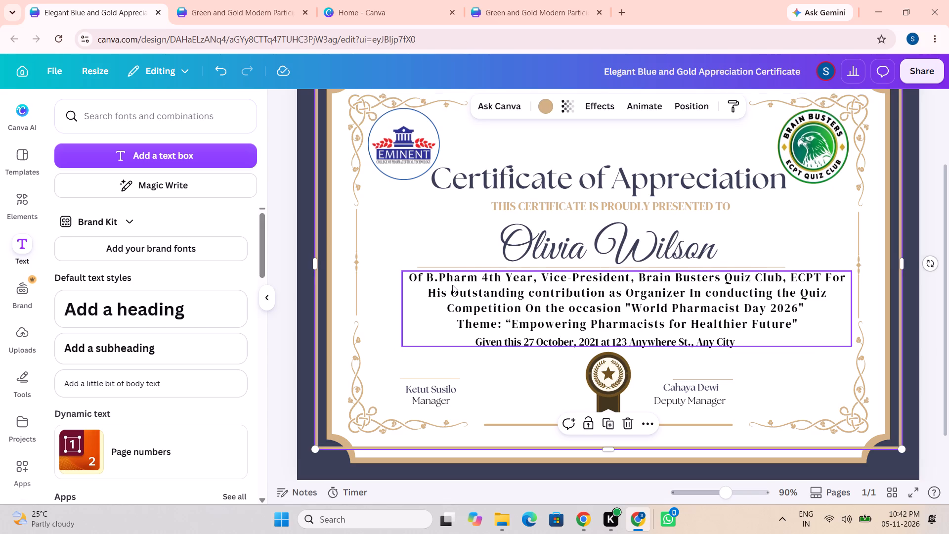
Reduce the font size of the description's main paragraph to 13.4.
double_click(452, 285)
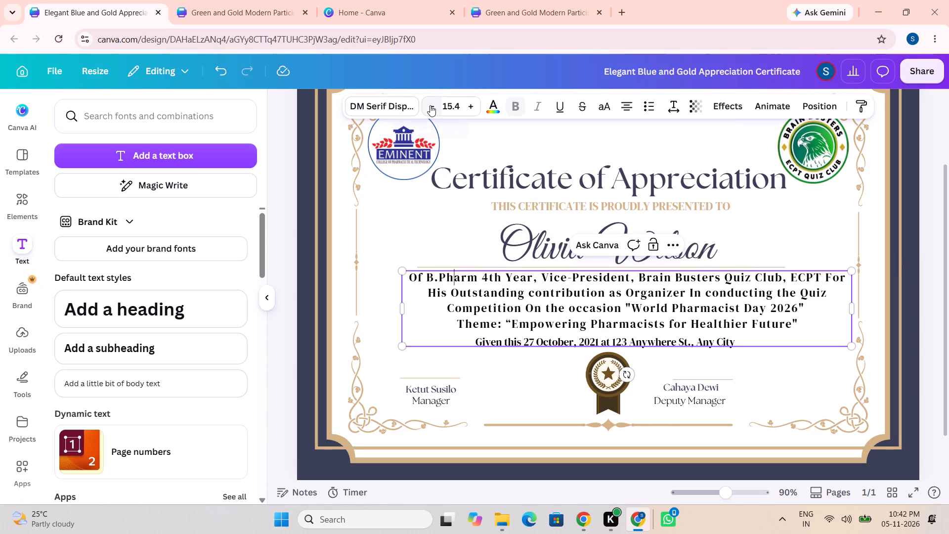
click(430, 105)
click(430, 105)
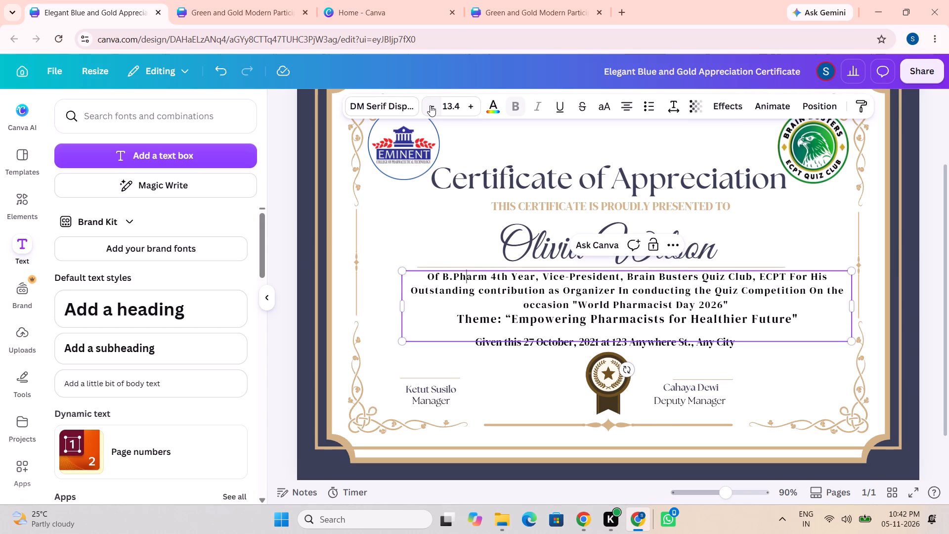
click(378, 297)
Replace the "Given this 27 October, 2021" line with the date 25.09.2026.
click(540, 346)
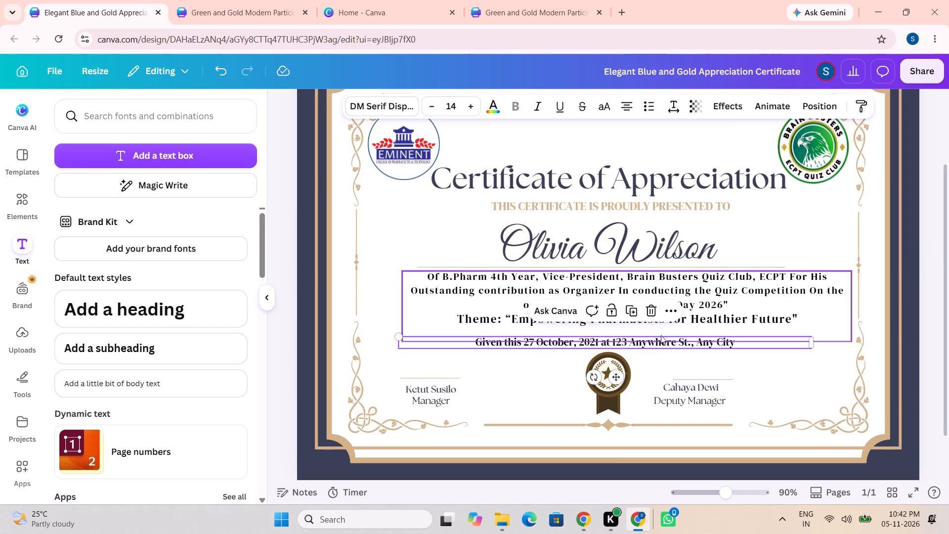
double_click(769, 339)
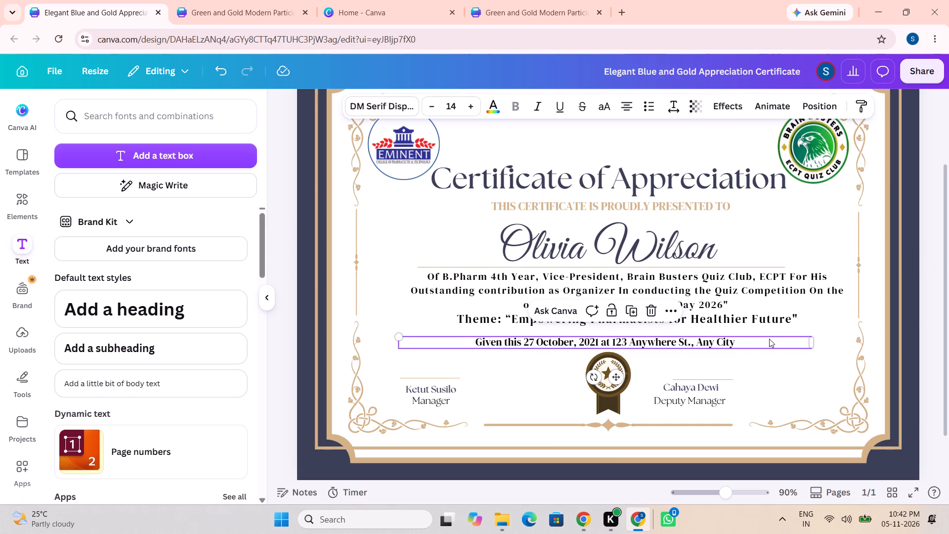
key(BackSpace)
text(25)
key(period)
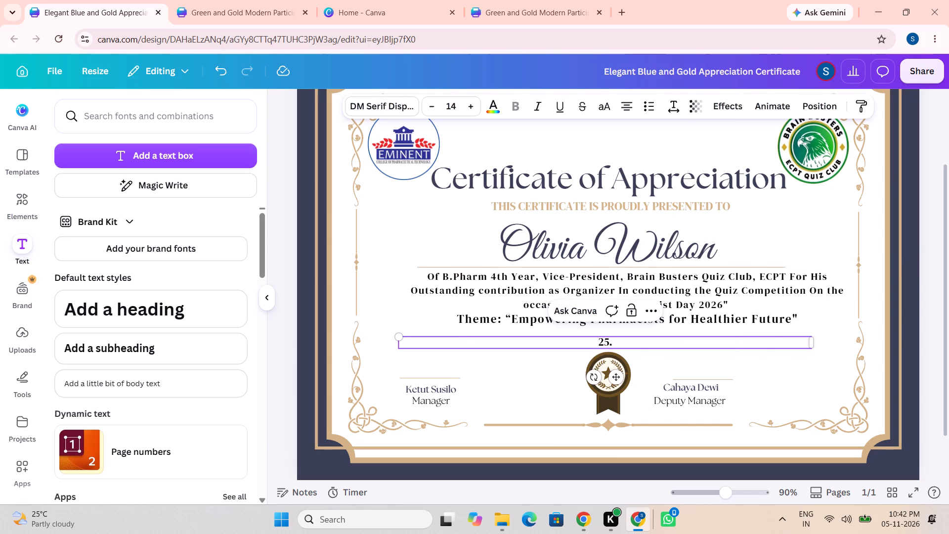
text(09.)
text(2026)
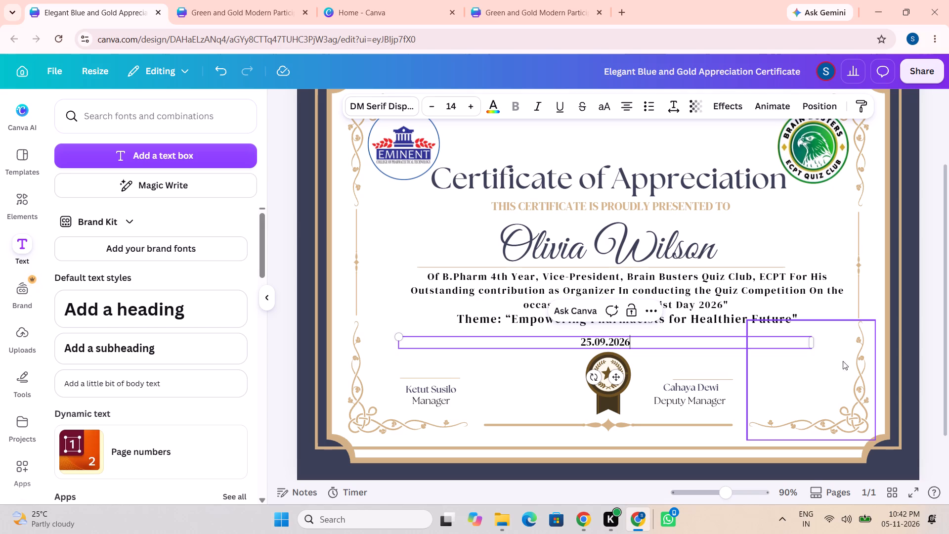
click(801, 387)
Narrow the date's text box to fit its text and centre it just below the theme line, above the medal.
click(640, 337)
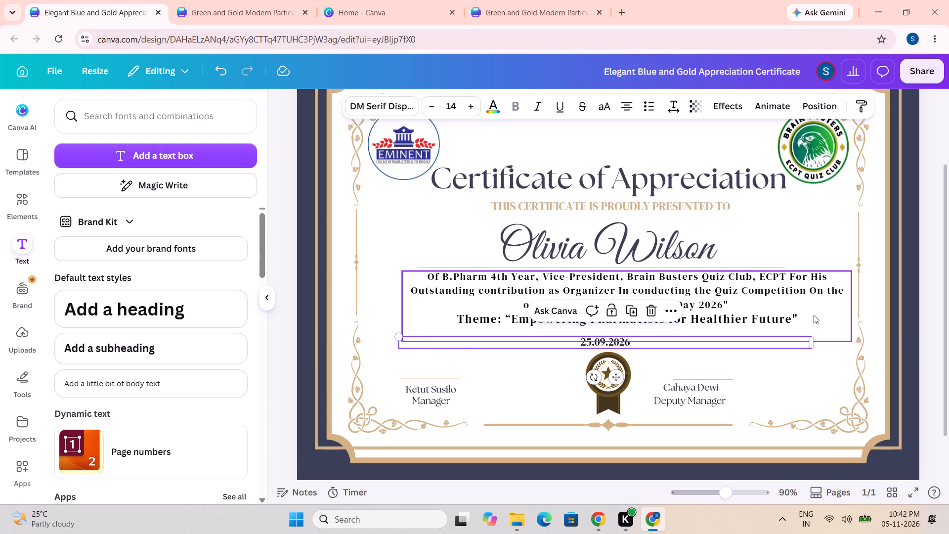
drag(812, 345, 589, 333)
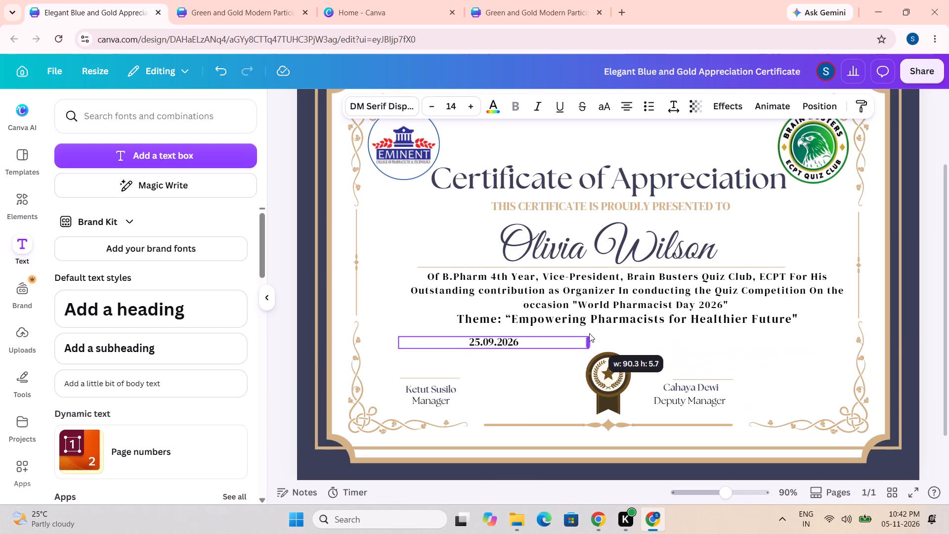
drag(589, 333, 484, 332)
drag(451, 378, 615, 370)
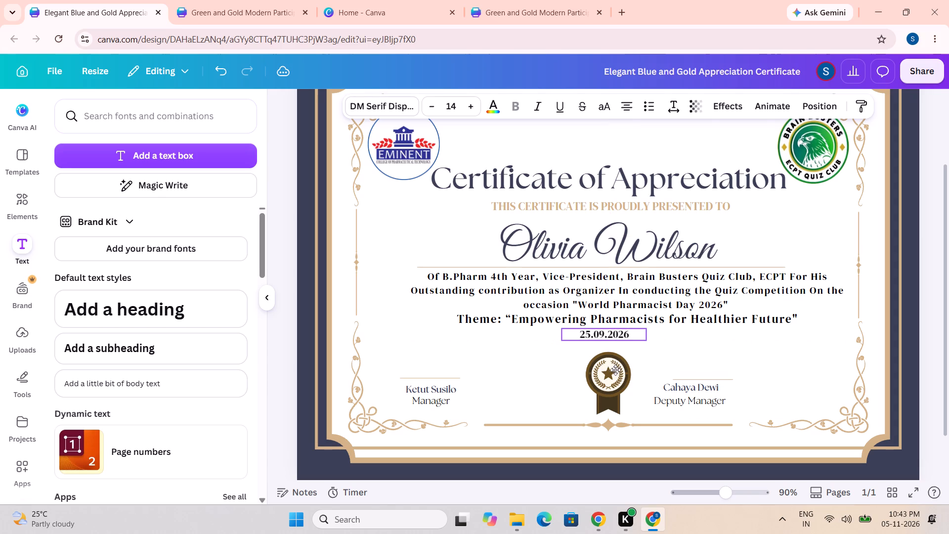
drag(615, 370, 622, 370)
click(546, 393)
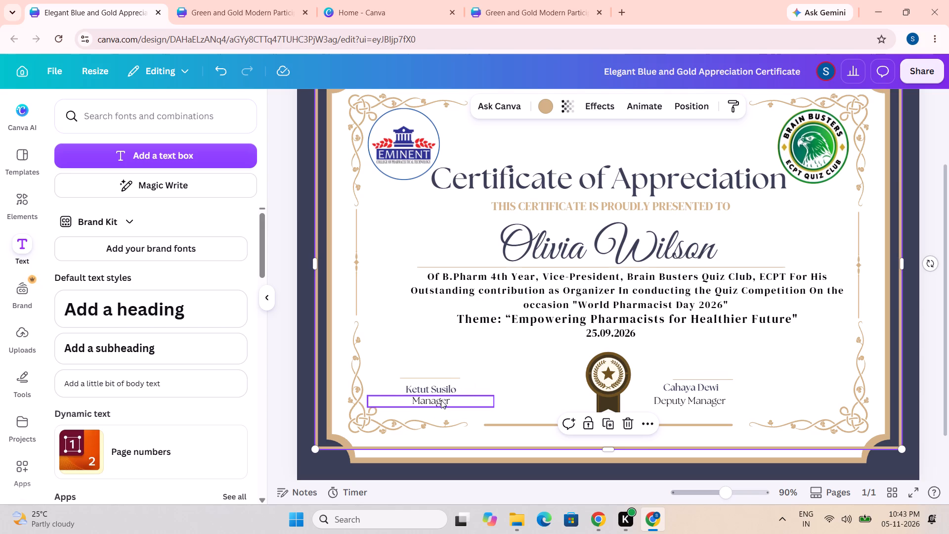
Replace the Manager signatory's placeholder name on the appreciation certificate with the Principal's name copied from the achievement certificate.
click(227, 0)
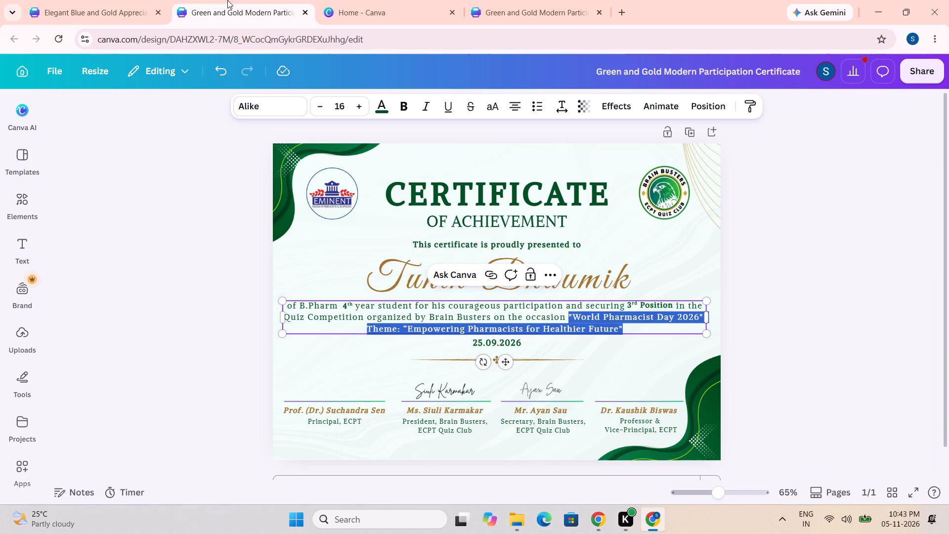
double_click(319, 412)
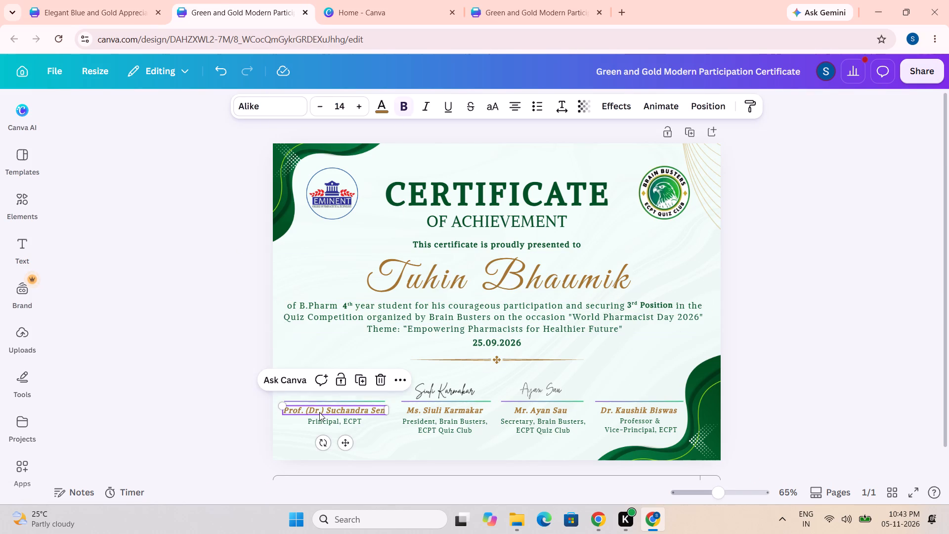
double_click(374, 410)
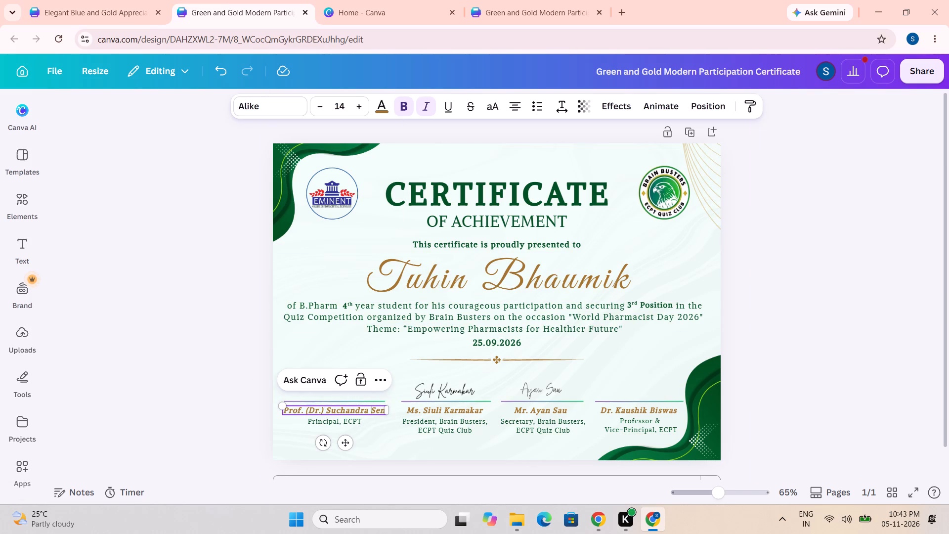
click(284, 412)
double_click(285, 411)
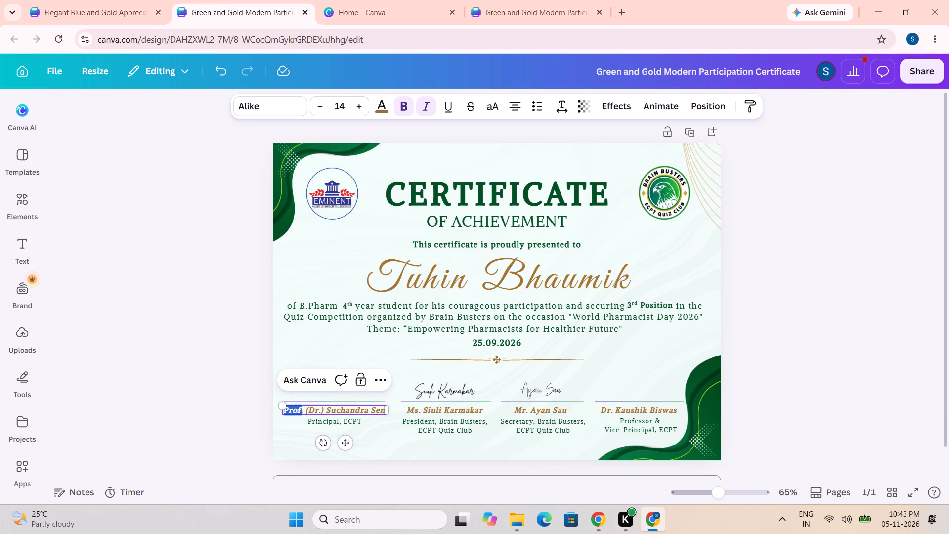
click(285, 411)
drag(285, 411, 350, 401)
drag(350, 401, 390, 417)
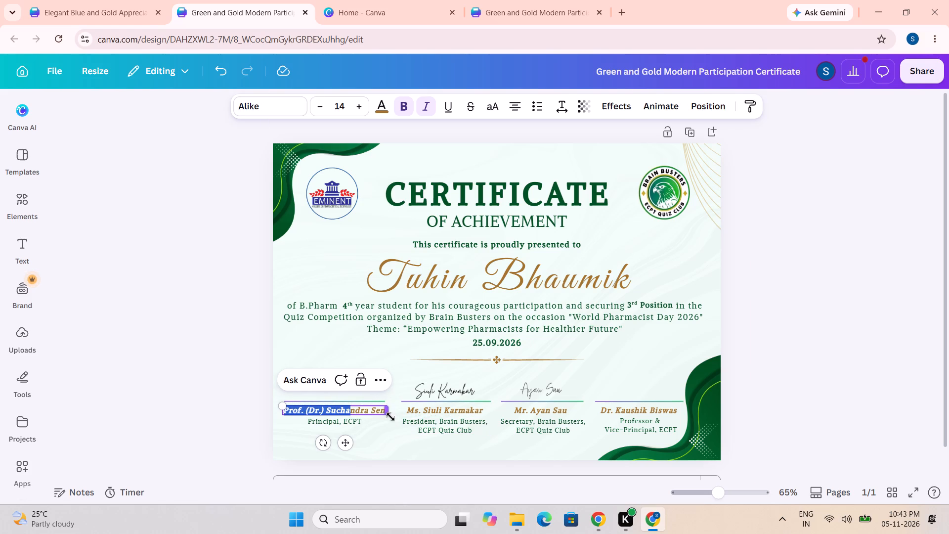
drag(390, 417, 402, 413)
key(ctrl+c)
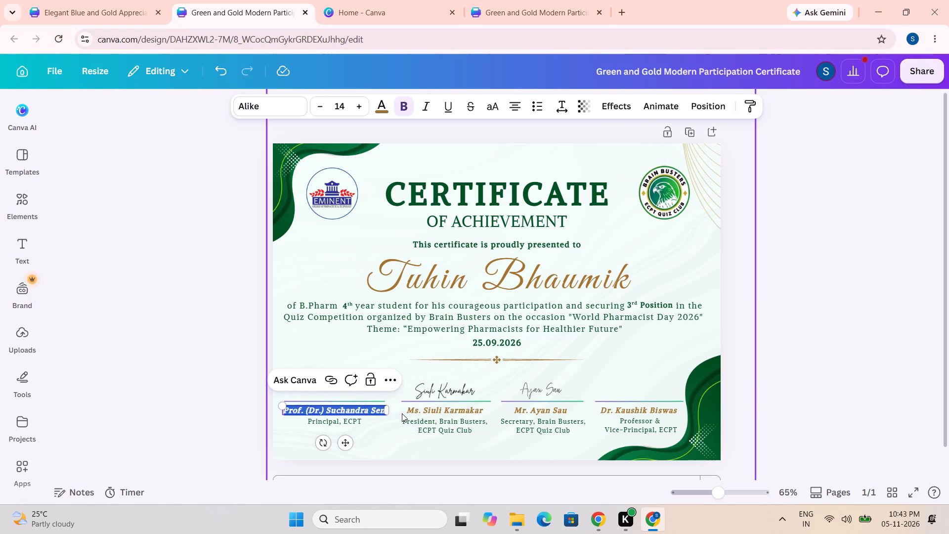
click(136, 0)
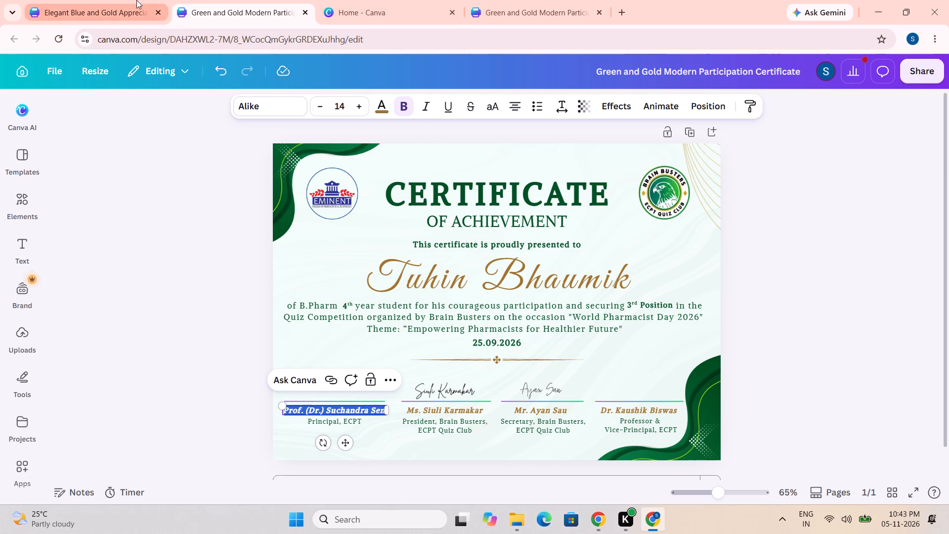
click(438, 388)
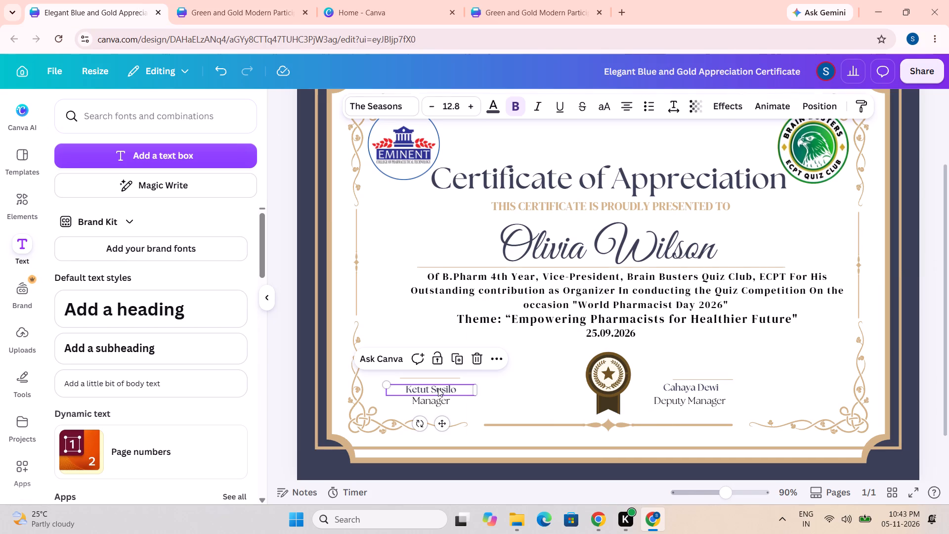
click(438, 388)
key(ctrl+v)
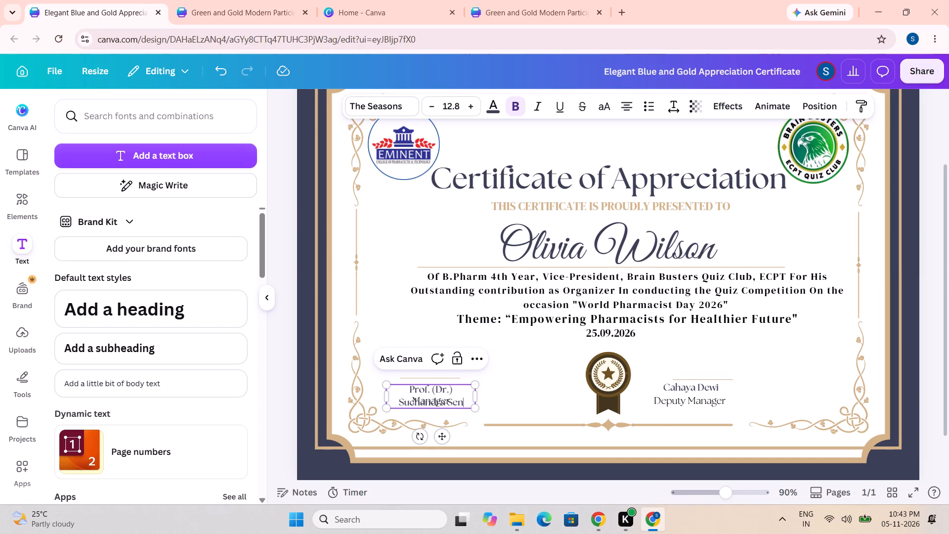
Widen the Principal's name text box so the whole name fits on one line.
drag(476, 399, 482, 397)
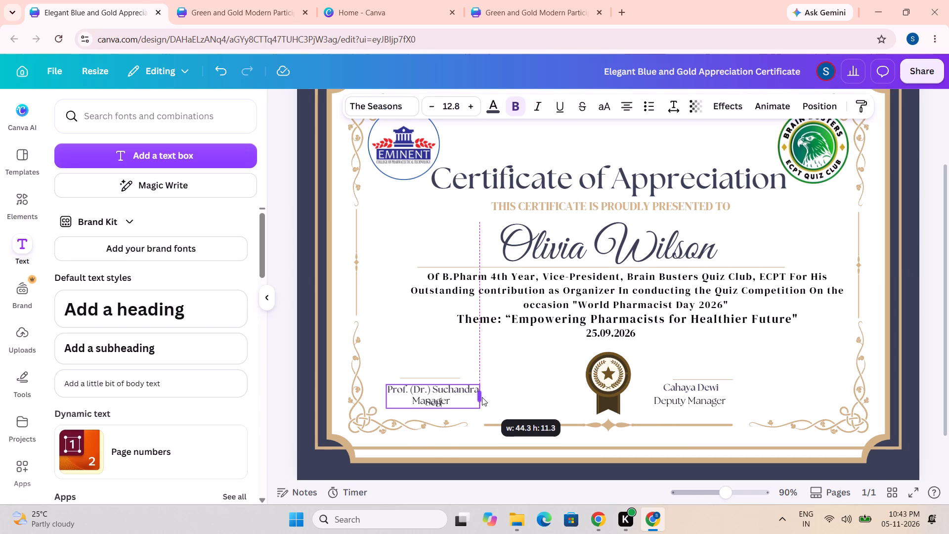
drag(482, 397, 502, 393)
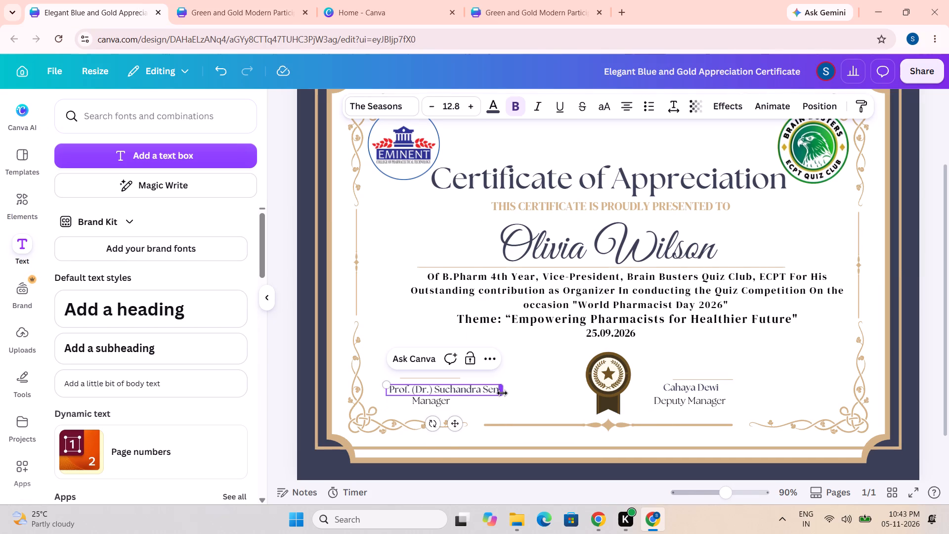
Select the "Principal, ECPT" title on the achievement certificate as the replacement for the appreciation certificate's "Manager" title.
double_click(431, 400)
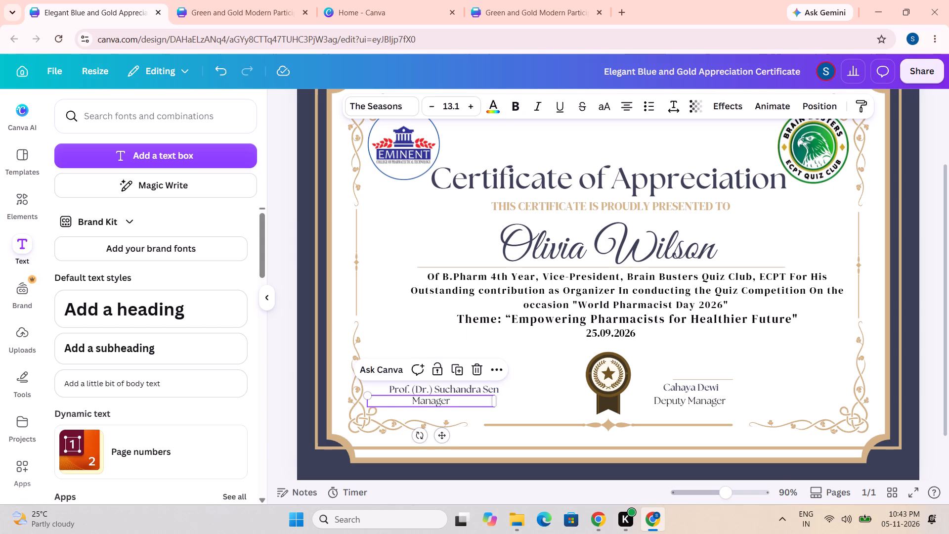
click(196, 0)
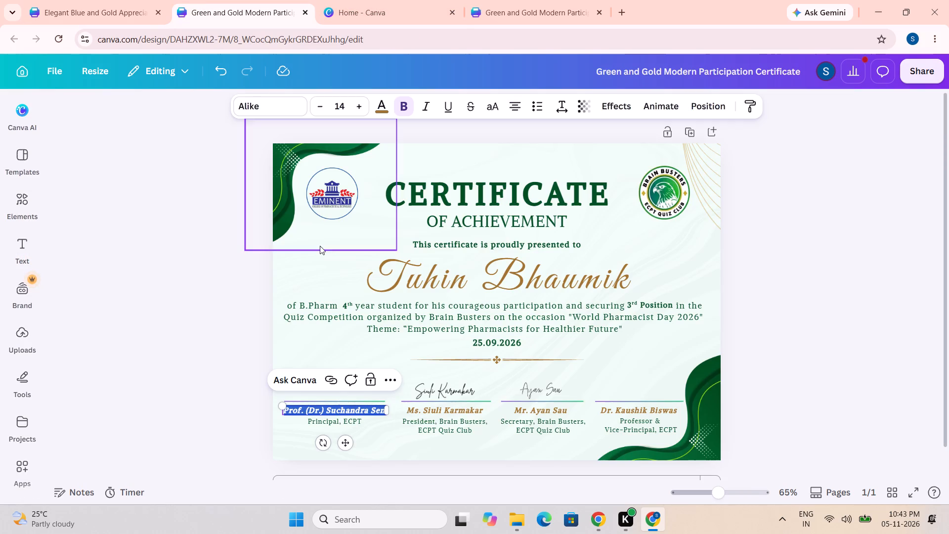
click(348, 424)
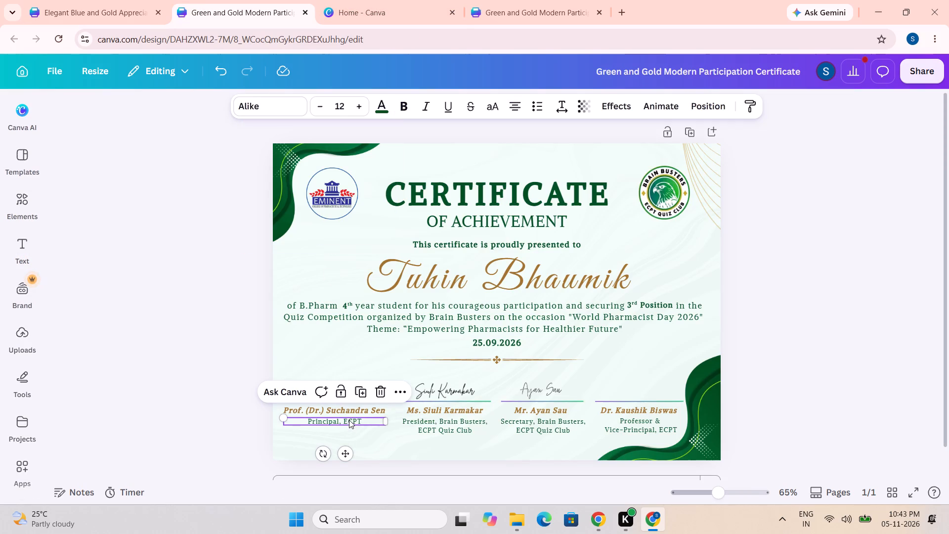
double_click(349, 418)
click(371, 423)
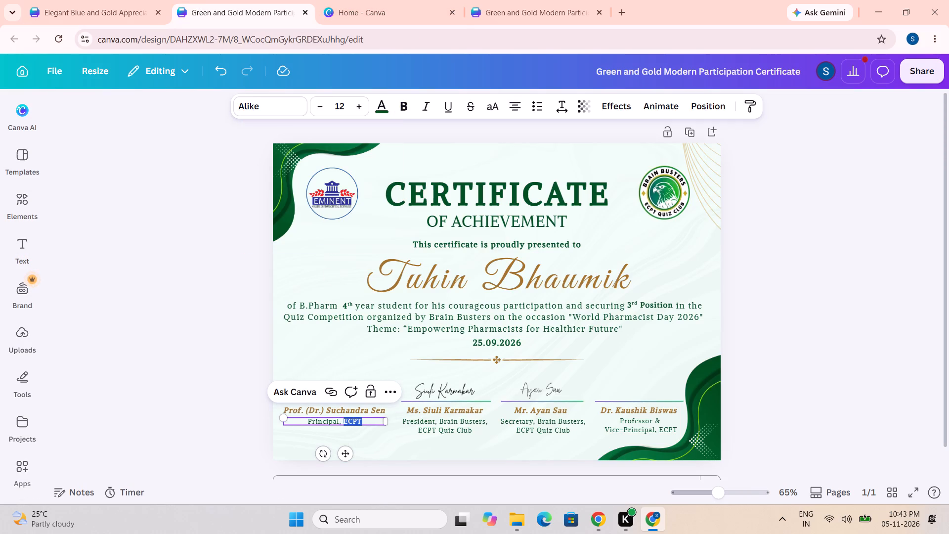
Replace the "Manager" title on the appreciation certificate with "Principal, ECPT" copied from the achievement certificate.
drag(371, 423, 281, 435)
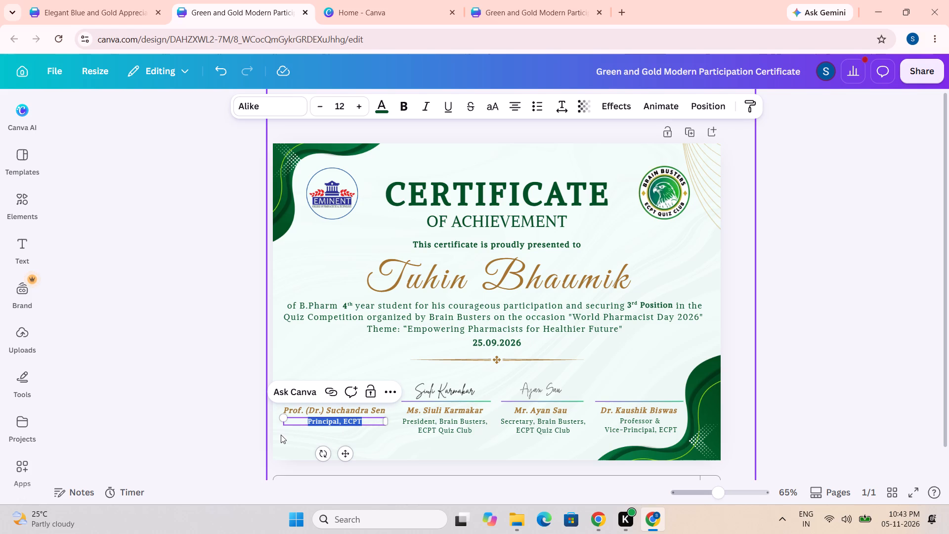
key(ctrl+c)
click(93, 0)
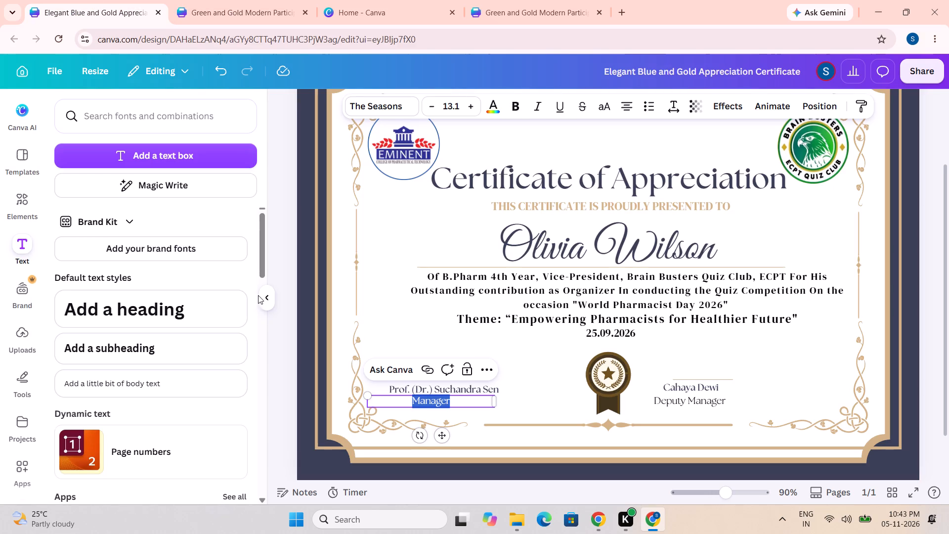
key(ctrl+v)
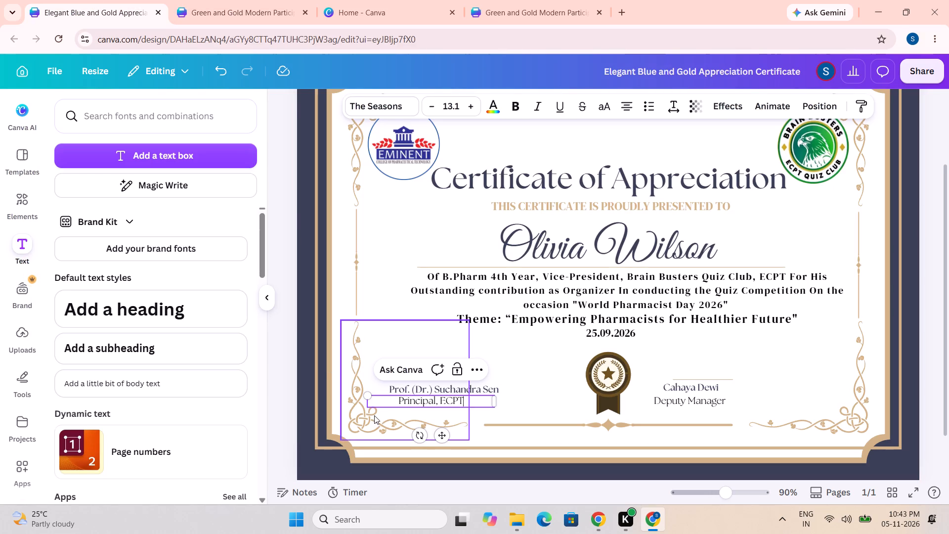
Copy the Vice-Principal's full name, including the "Dr." prefix, from the signature block of the achievement certificate.
click(238, 0)
double_click(617, 407)
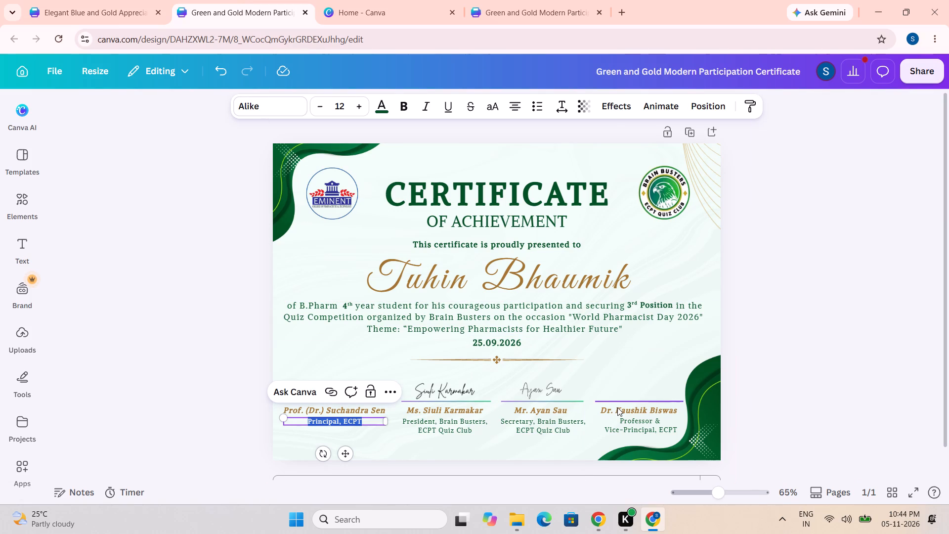
click(610, 409)
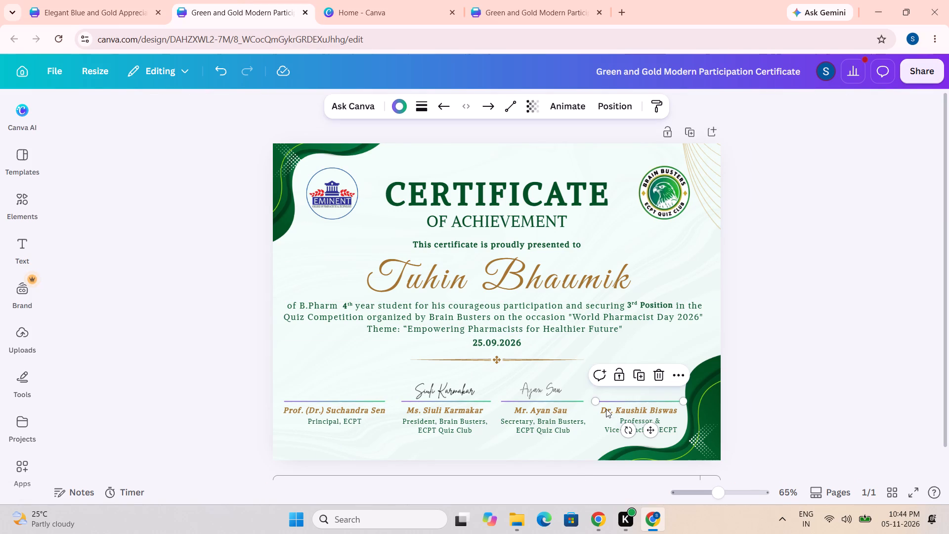
double_click(606, 409)
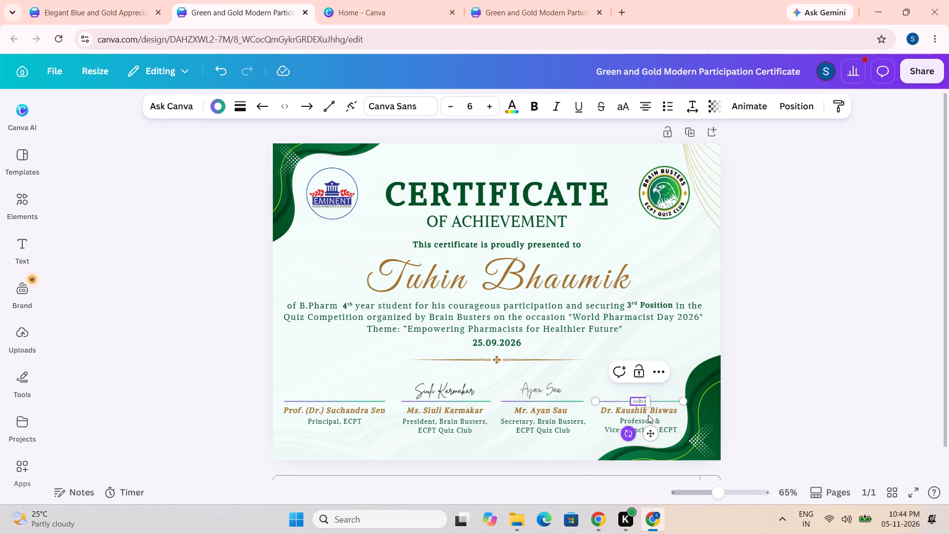
click(656, 374)
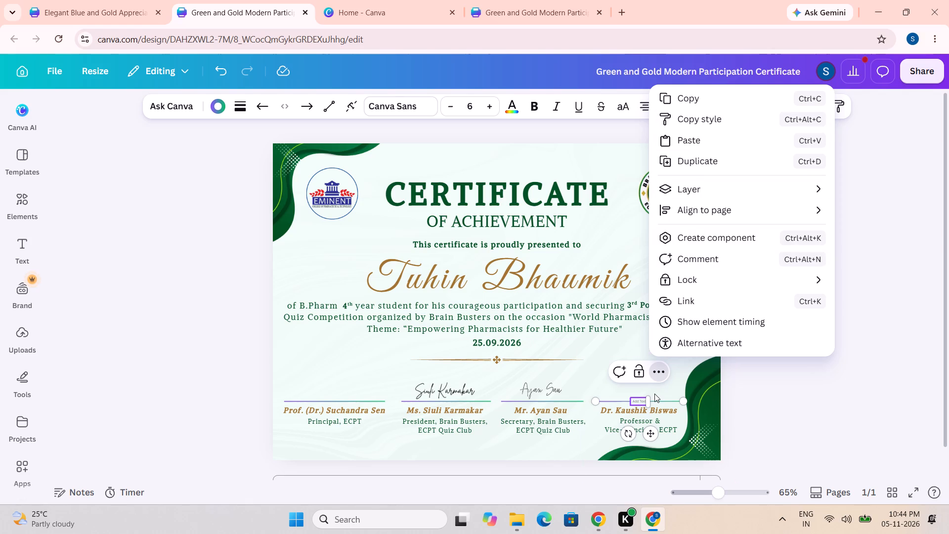
click(657, 393)
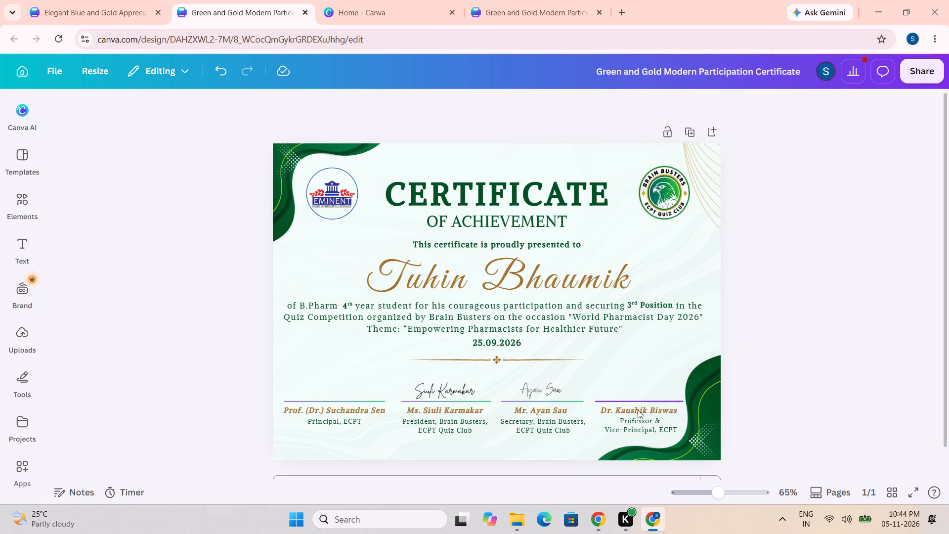
click(638, 410)
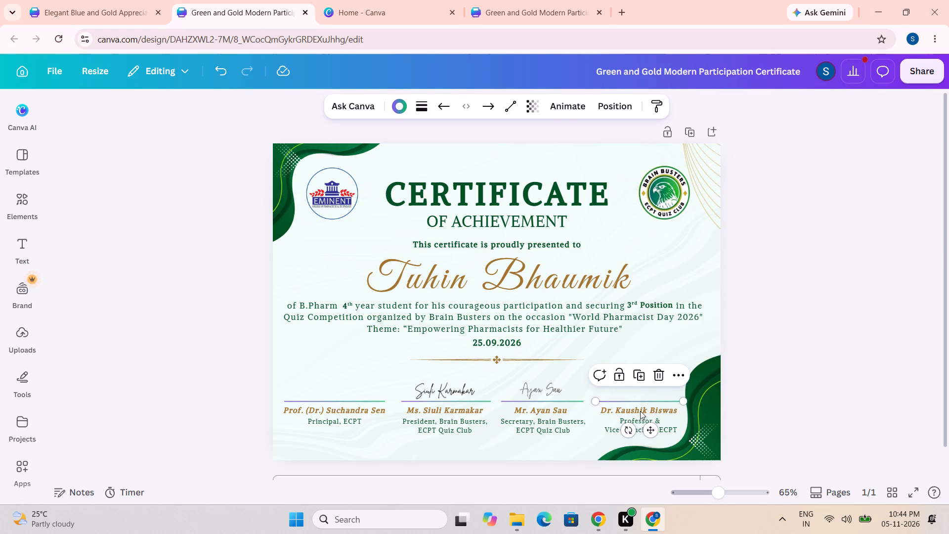
click(640, 412)
double_click(645, 408)
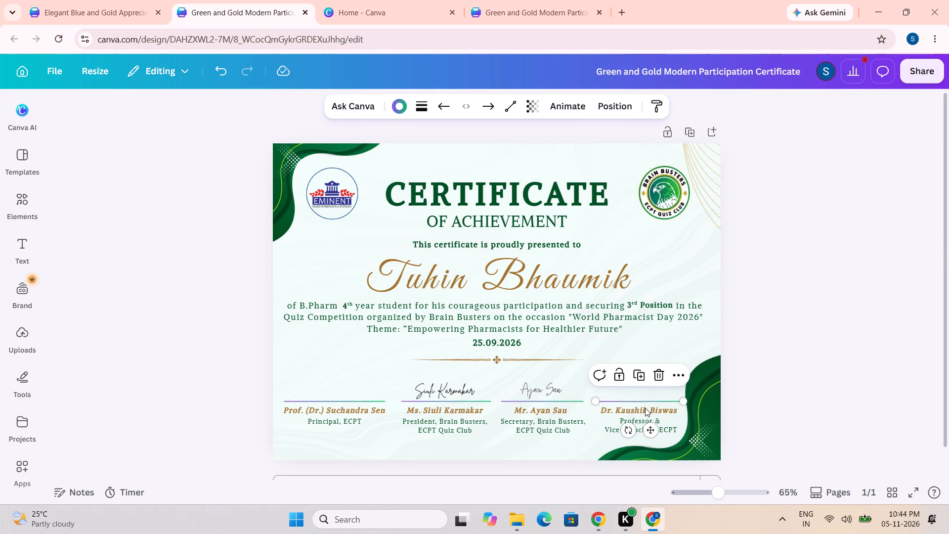
click(646, 414)
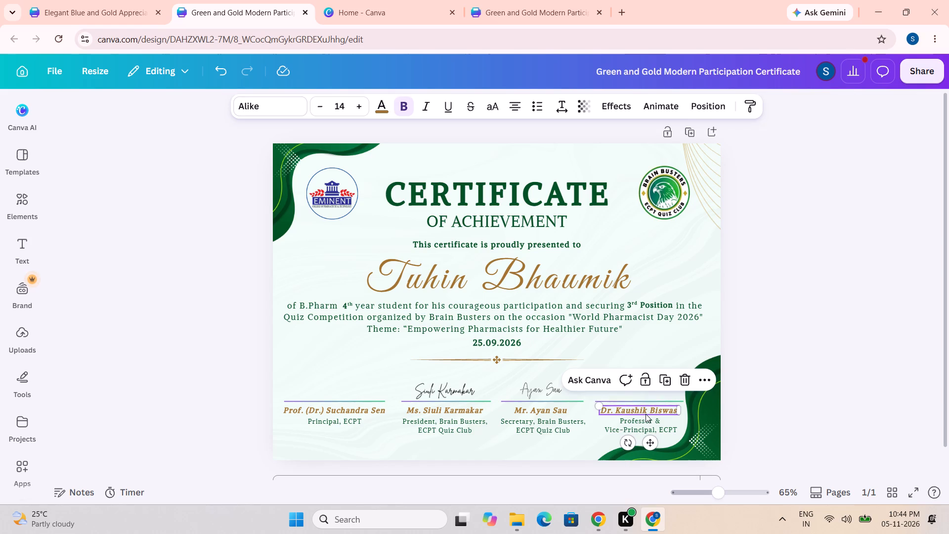
click(674, 411)
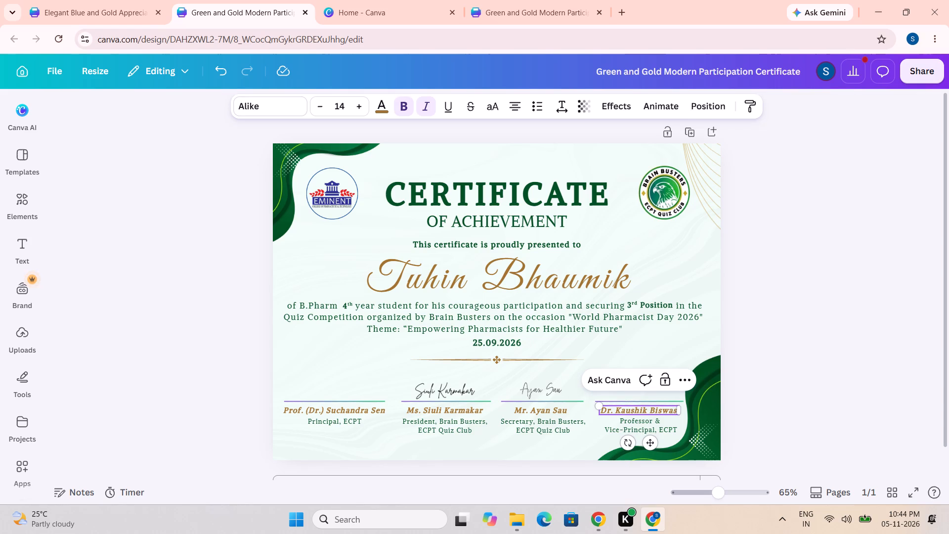
drag(674, 411, 597, 424)
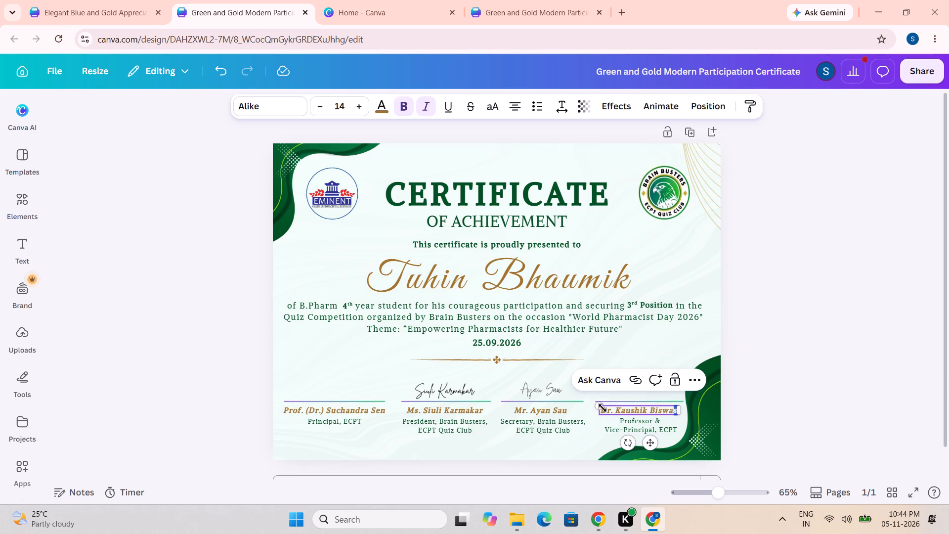
drag(602, 413, 728, 421)
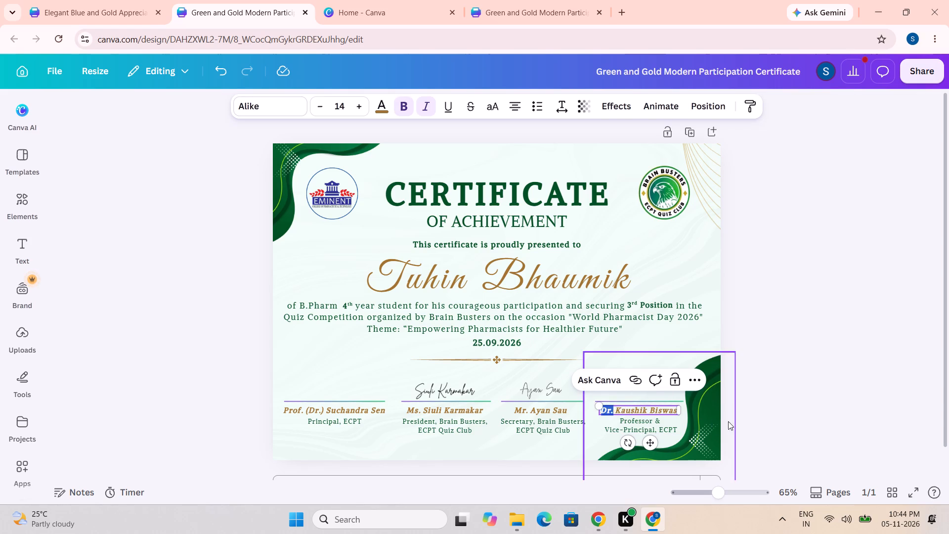
drag(728, 421, 726, 426)
key(ctrl+c)
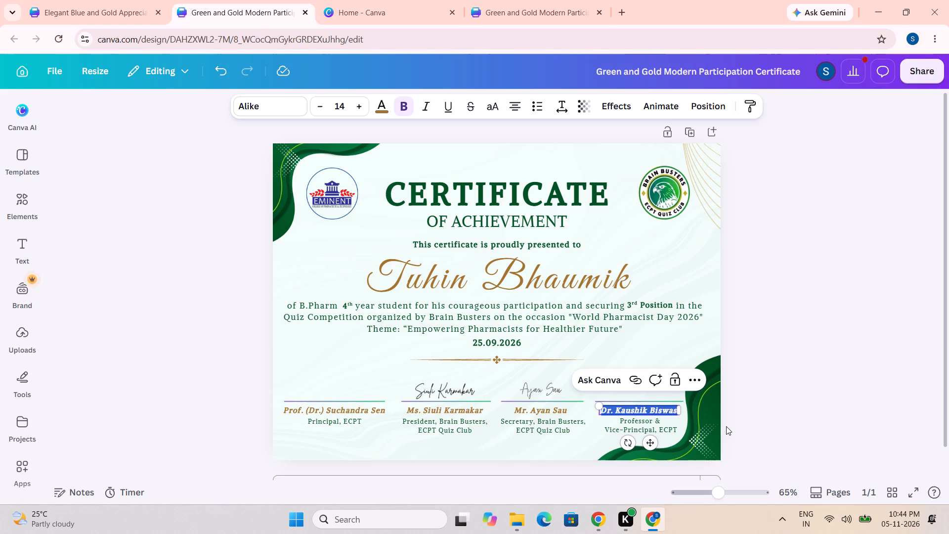
Replace the Deputy Manager signatory's placeholder name on the appreciation certificate with the copied Vice-Principal's name.
click(140, 1)
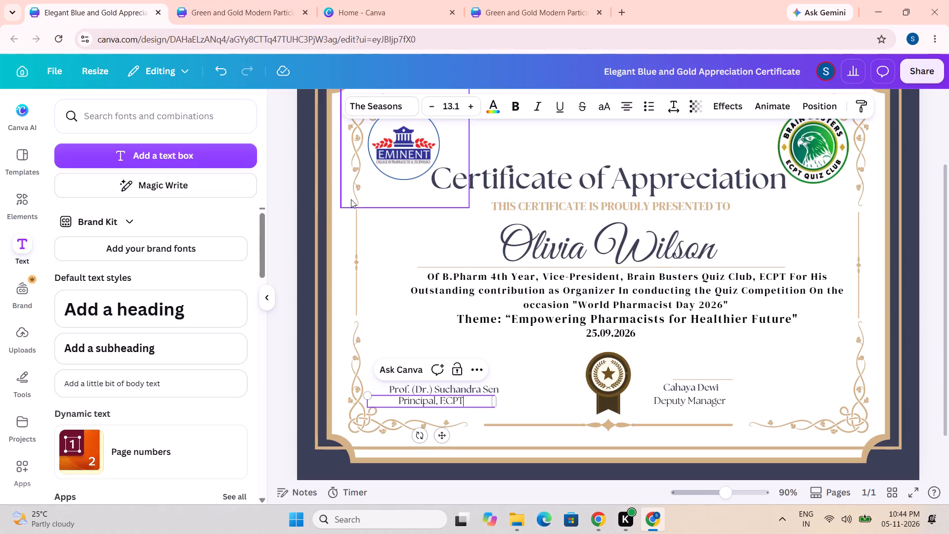
click(679, 384)
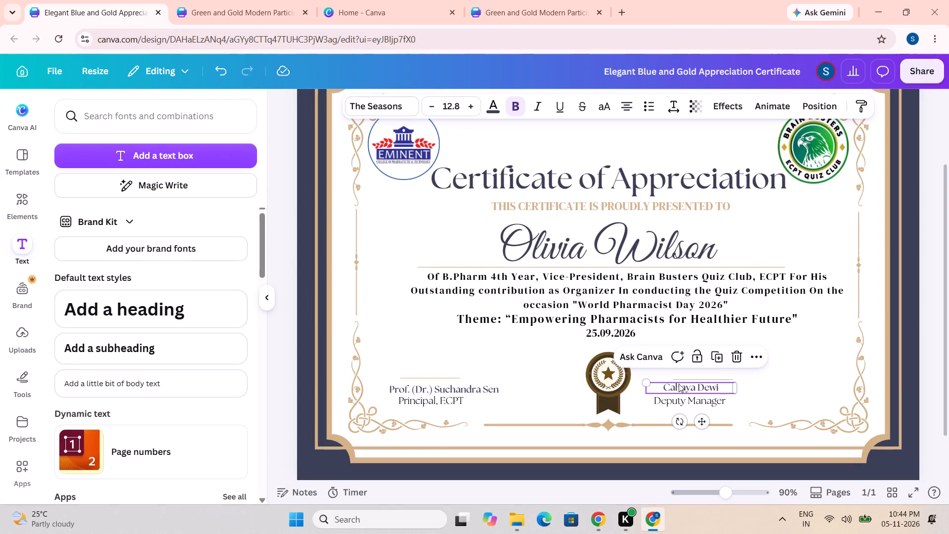
click(685, 386)
key(BackSpace)
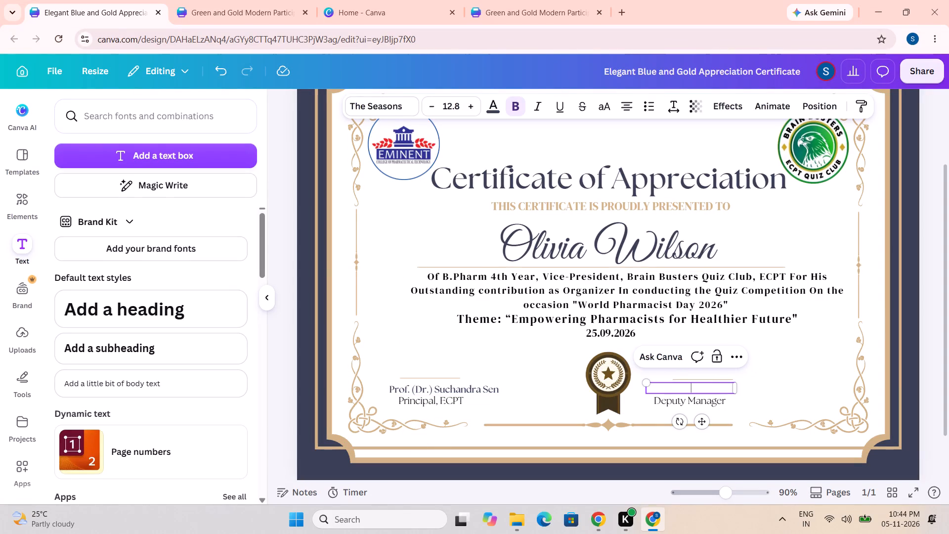
key(ctrl+v)
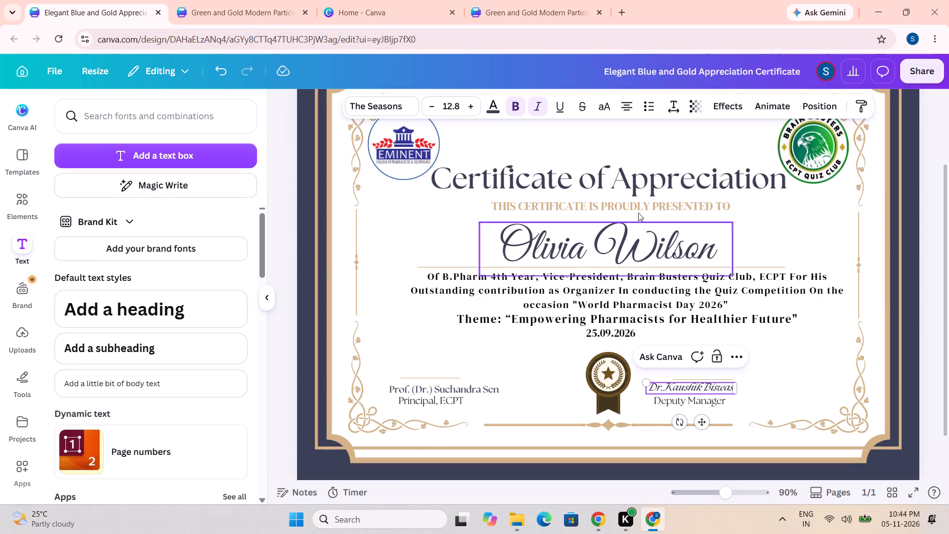
Replace the "Deputy Manager" title on the appreciation certificate with "Professor & Vice-Principal, ECPT" copied from the achievement certificate.
click(254, 0)
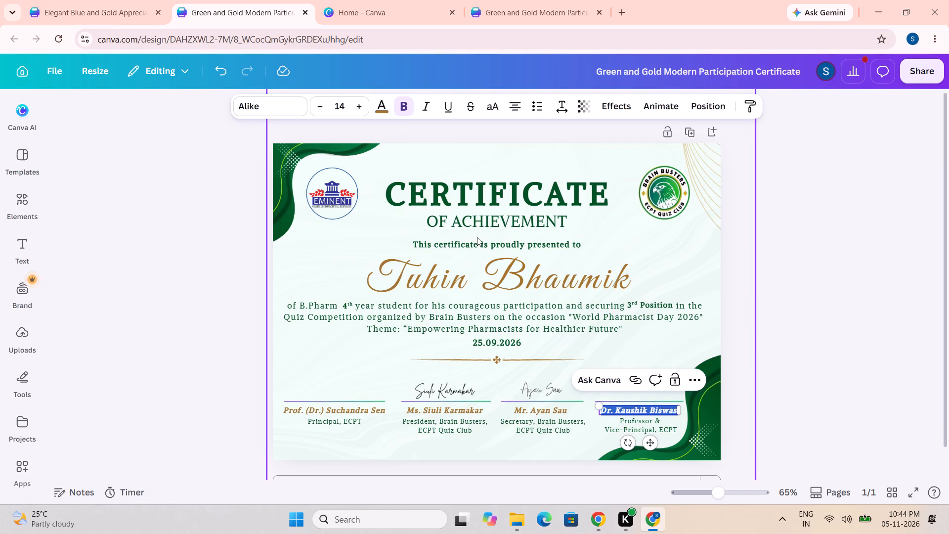
double_click(645, 421)
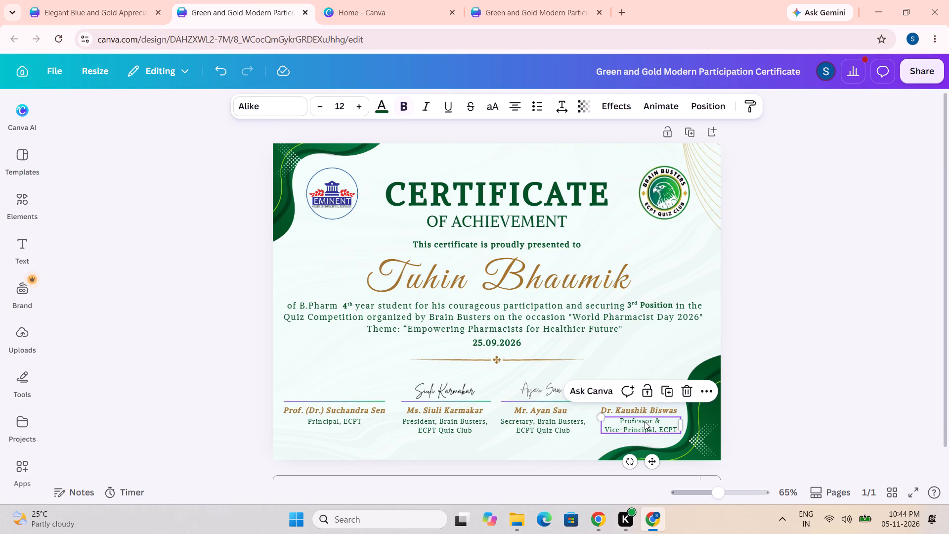
drag(617, 424, 691, 439)
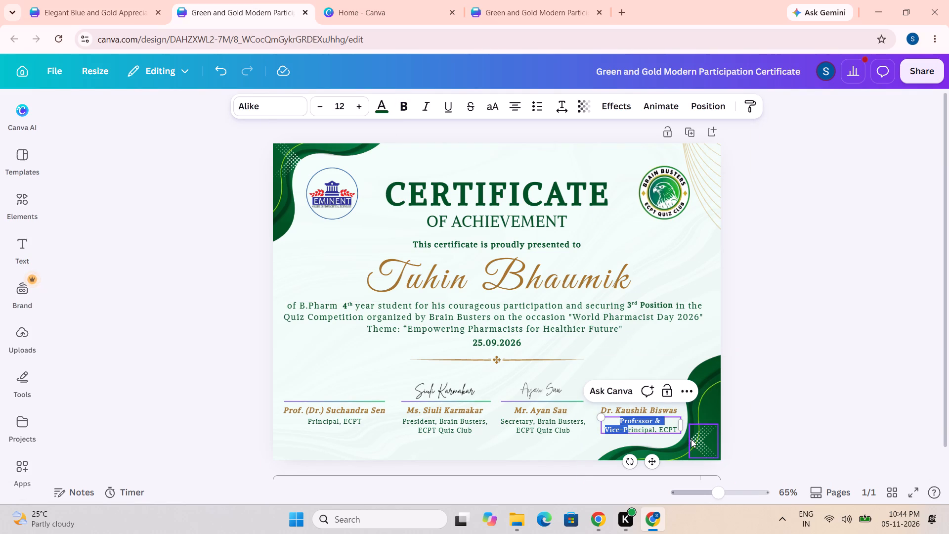
drag(691, 439, 681, 436)
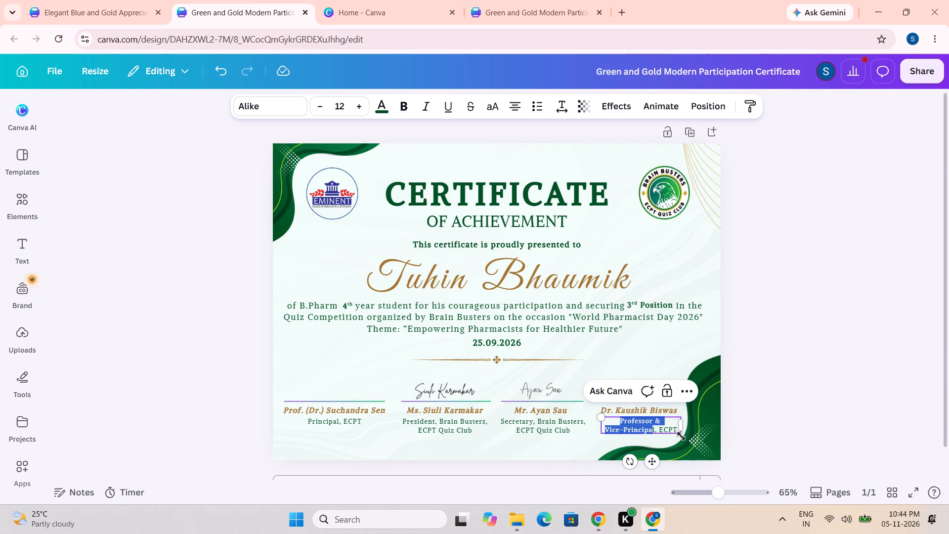
drag(681, 436, 686, 464)
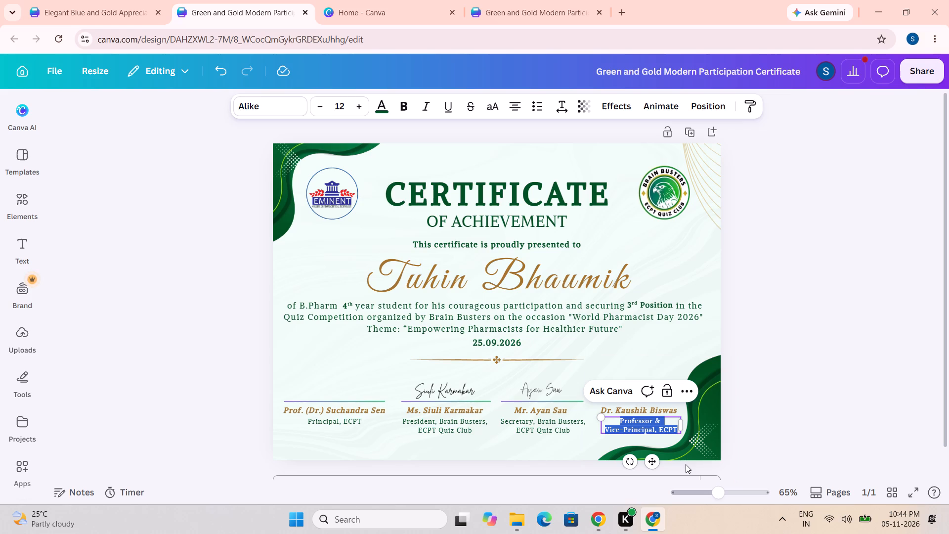
drag(686, 464, 686, 462)
key(ctrl+c)
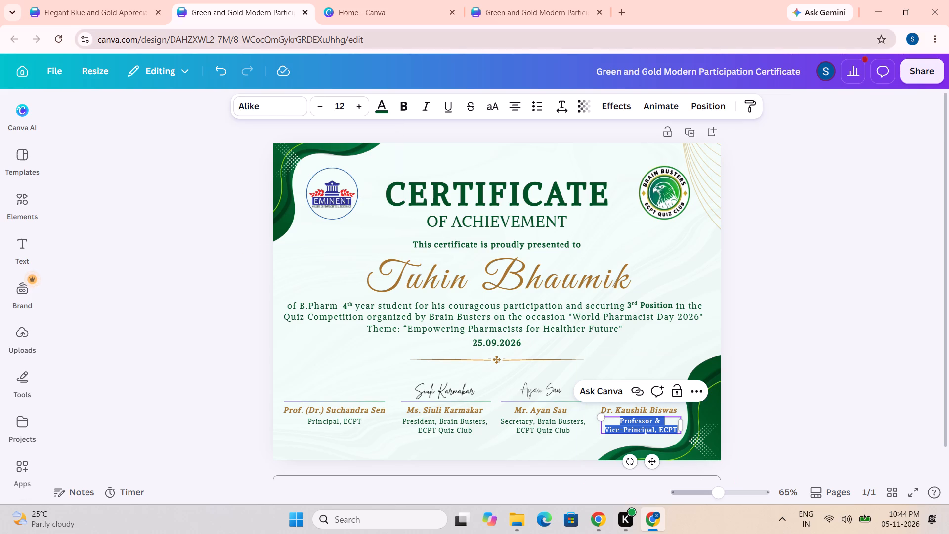
click(127, 0)
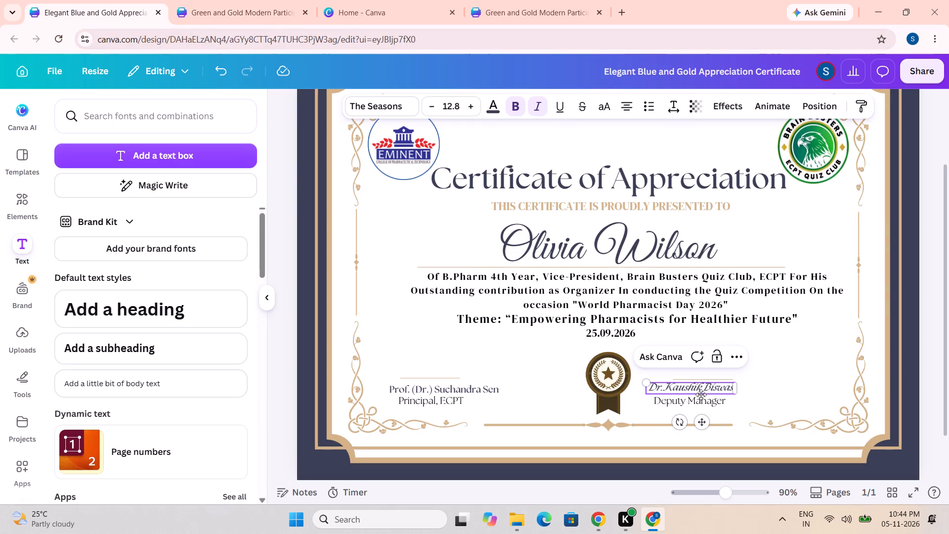
double_click(699, 401)
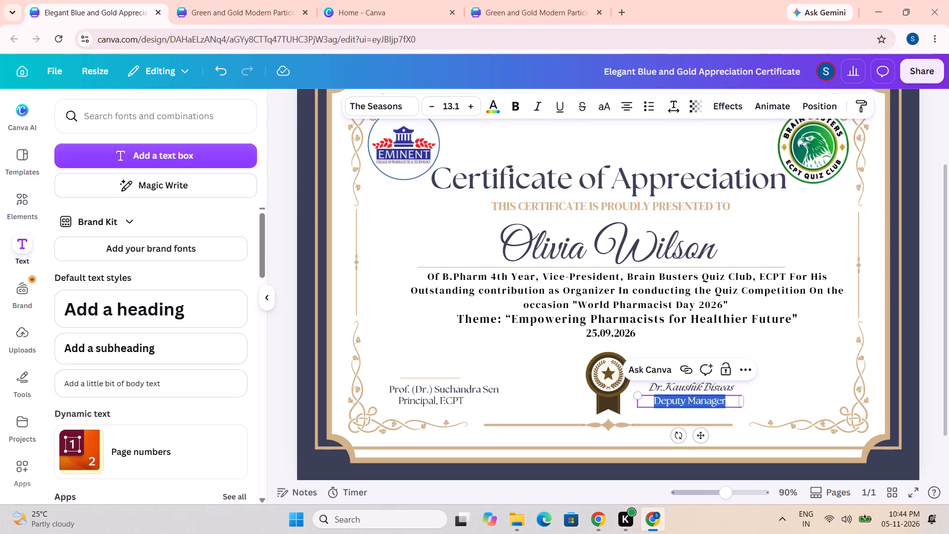
key(ctrl+v)
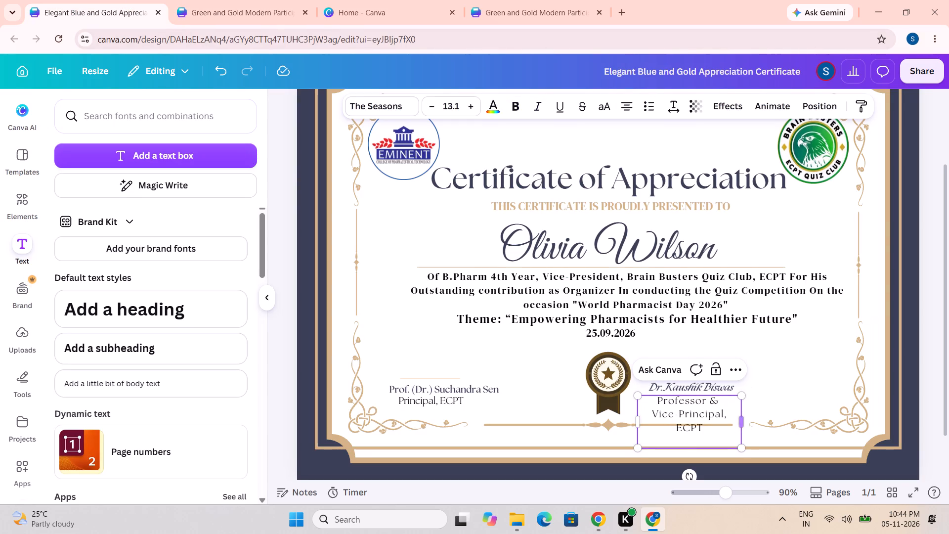
Widen the Vice-Principal's title text box on both sides so "Vice-Principal, ECPT" fits on one line beneath "Professor &".
drag(743, 419, 785, 402)
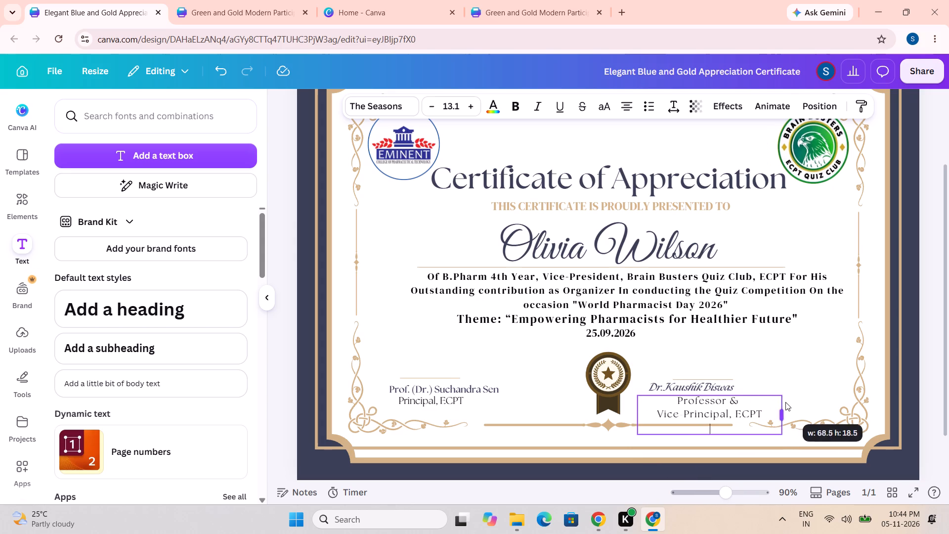
drag(785, 402, 740, 410)
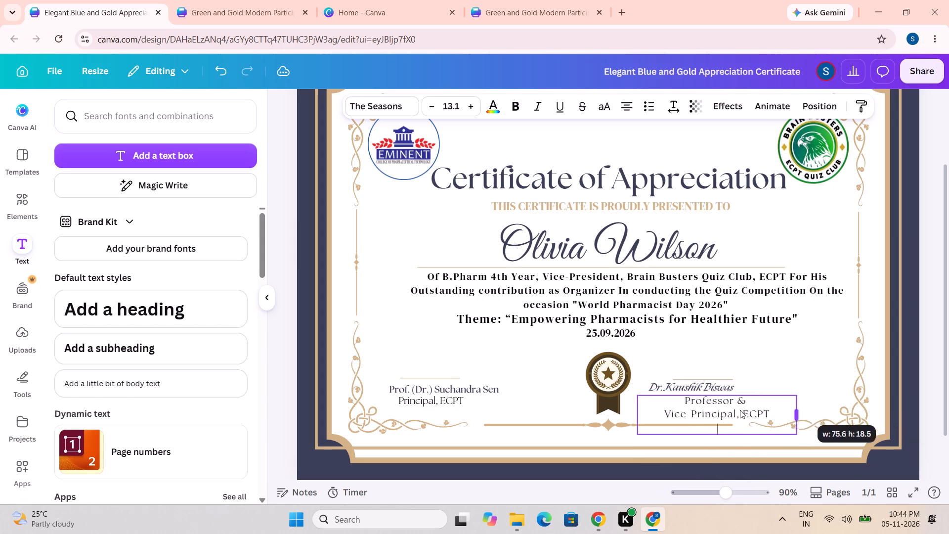
drag(740, 410, 762, 400)
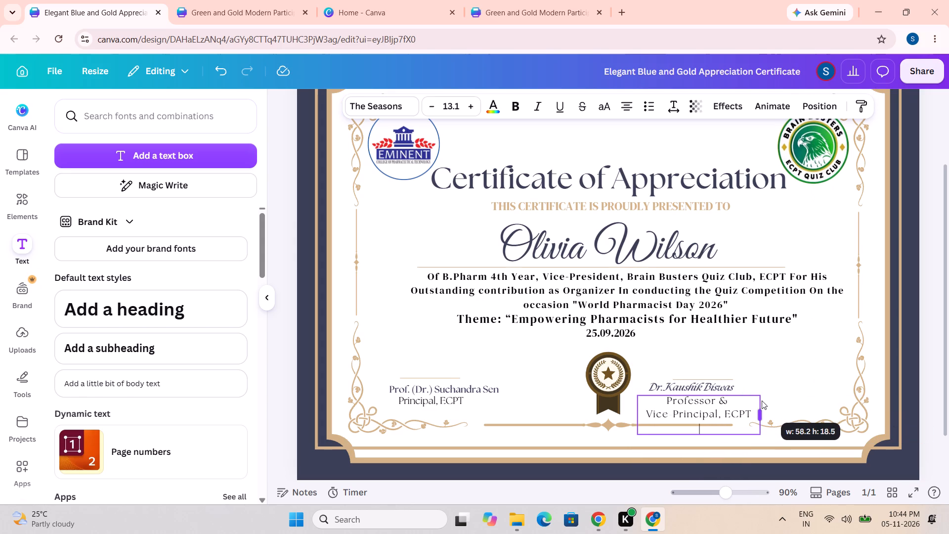
drag(762, 400, 762, 400)
drag(635, 413, 625, 412)
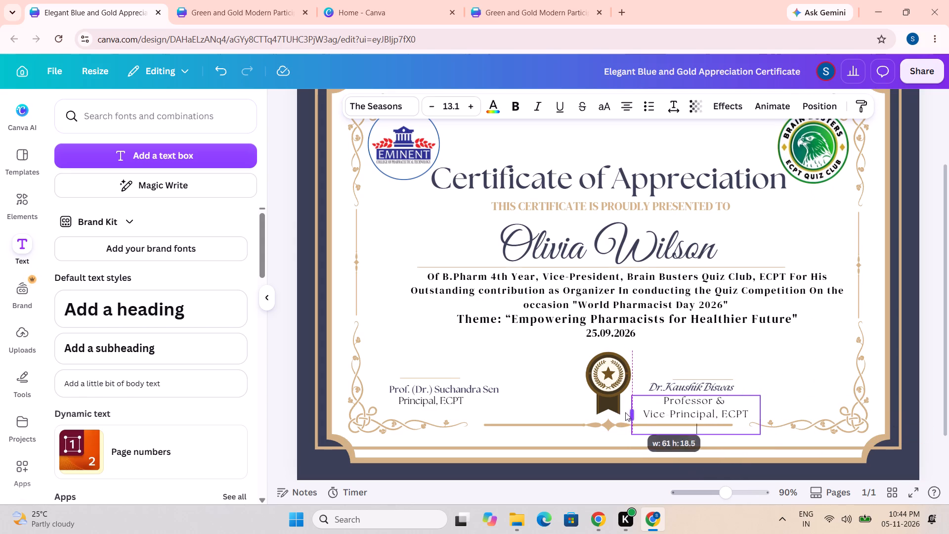
drag(625, 412, 624, 411)
drag(761, 416, 765, 415)
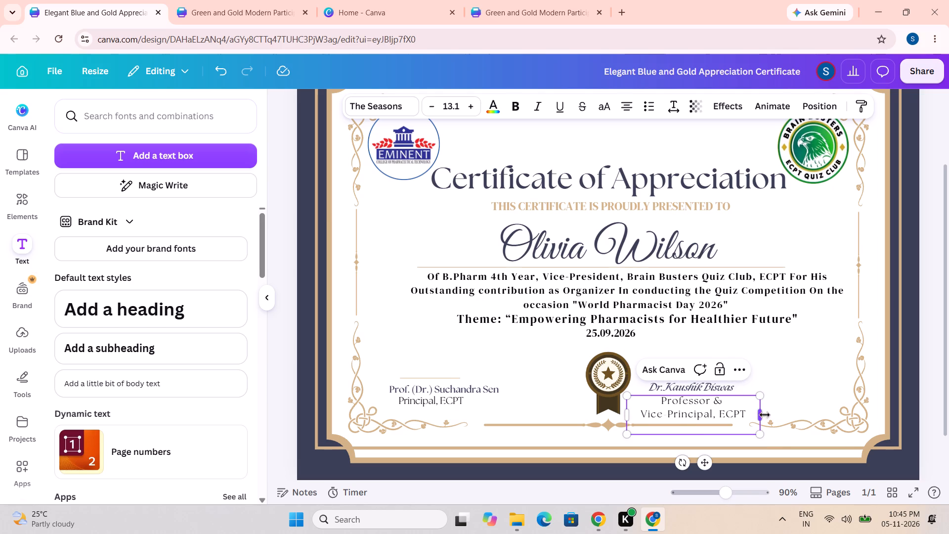
drag(765, 415, 869, 405)
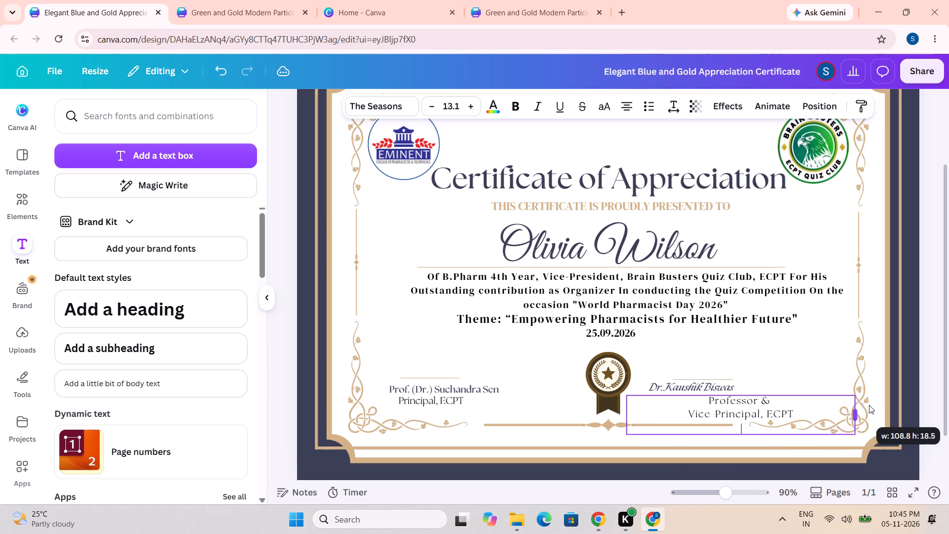
drag(869, 405, 780, 400)
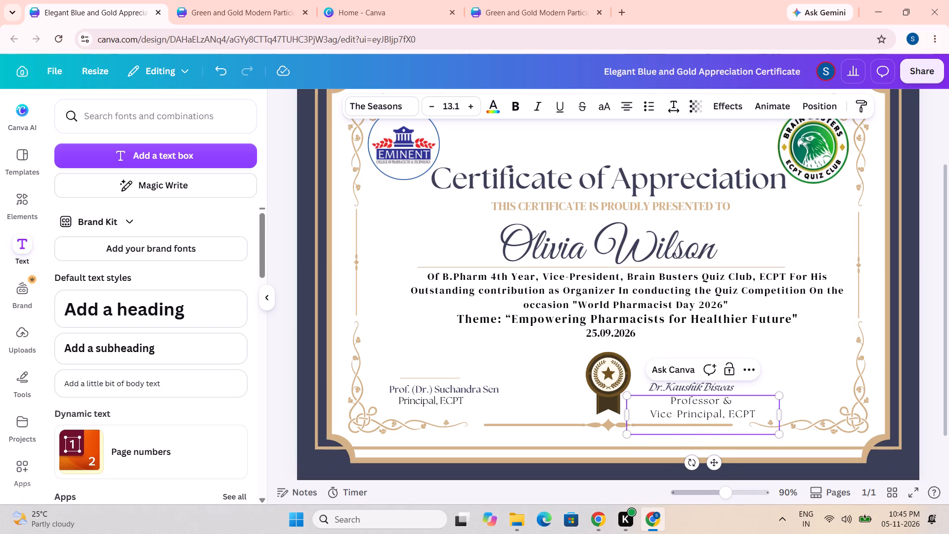
Move the Principal's signature line on the appreciation certificate inward towards the medal and slightly higher.
click(790, 360)
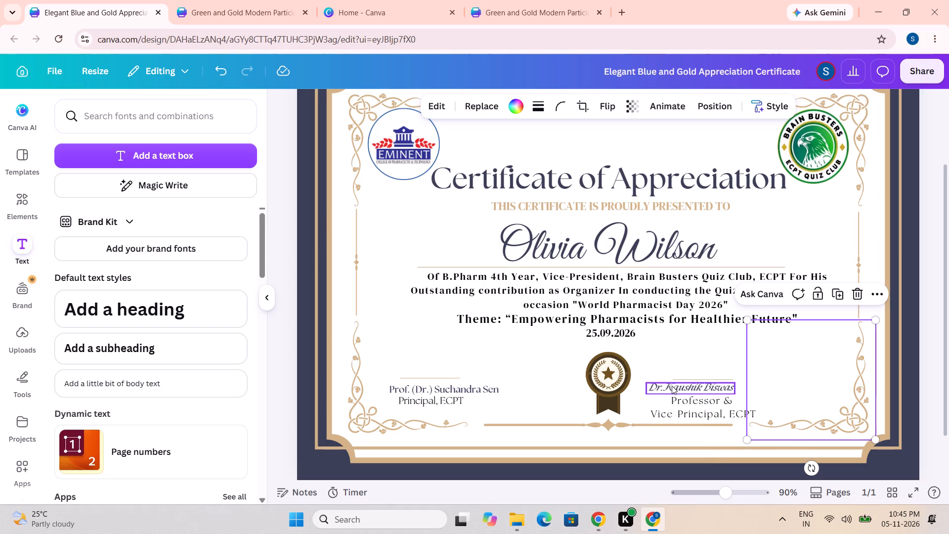
click(426, 374)
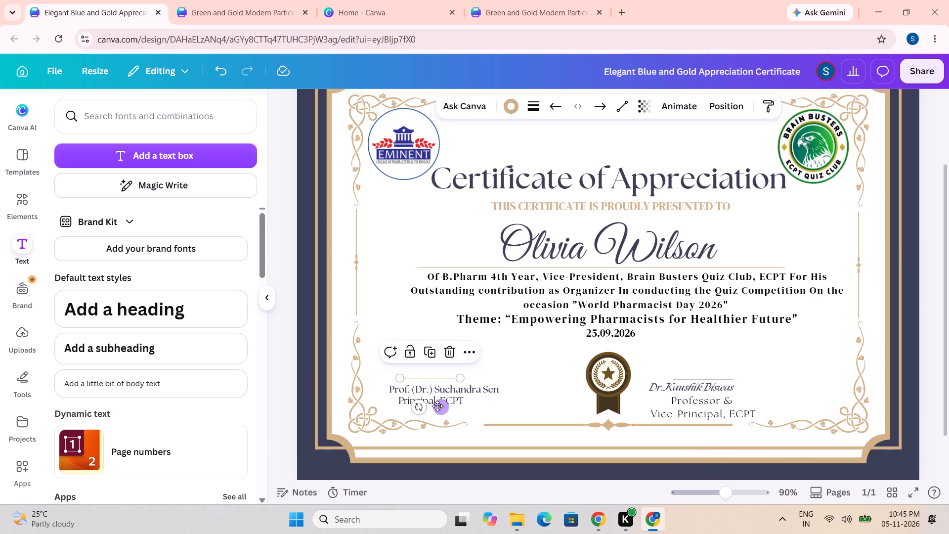
drag(438, 406, 487, 397)
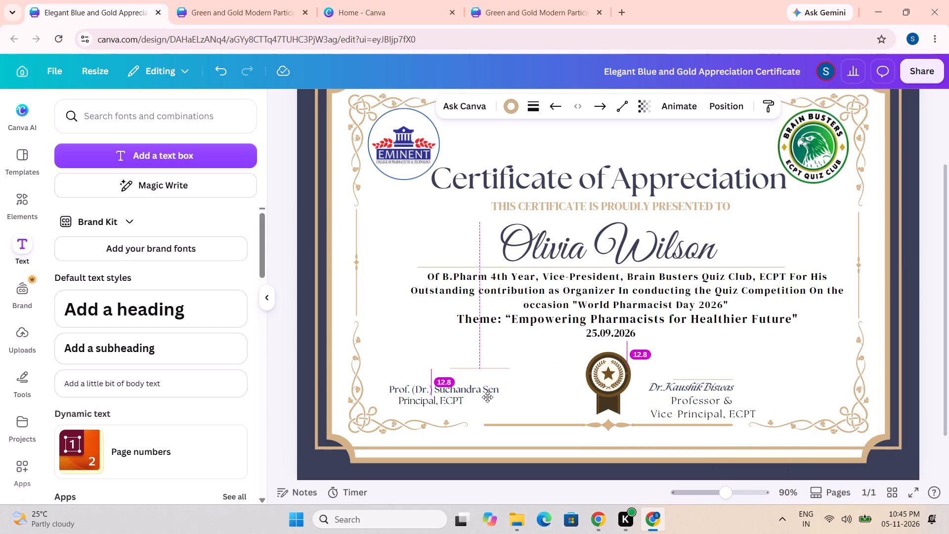
drag(487, 397, 485, 402)
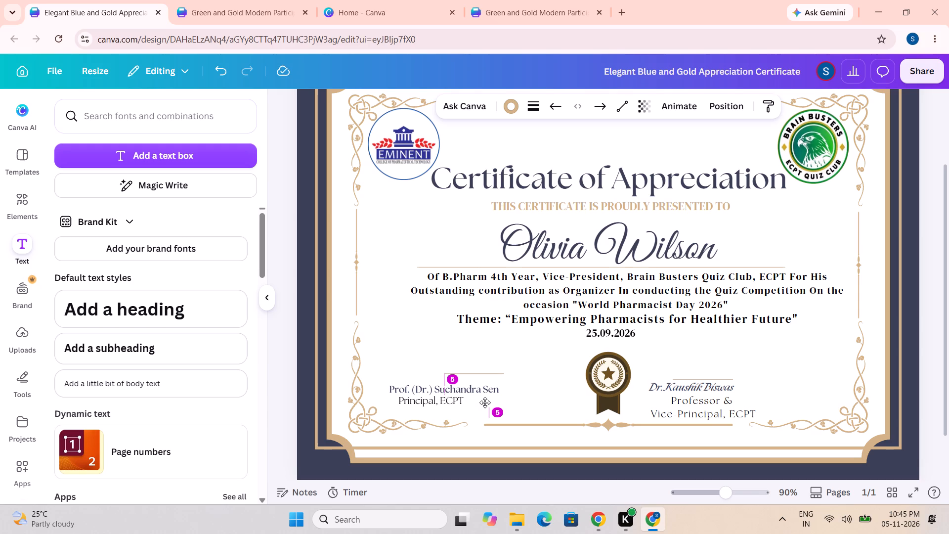
drag(485, 402, 489, 390)
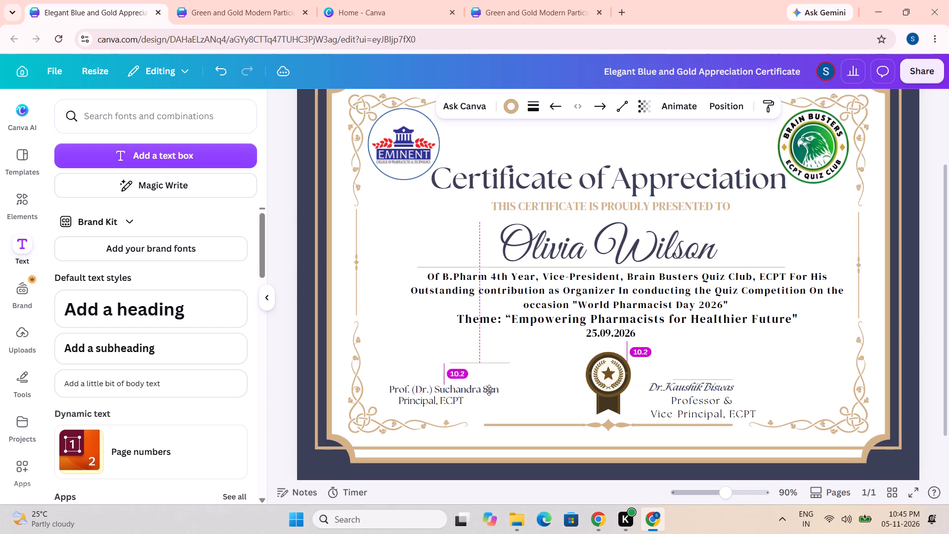
drag(489, 390, 489, 400)
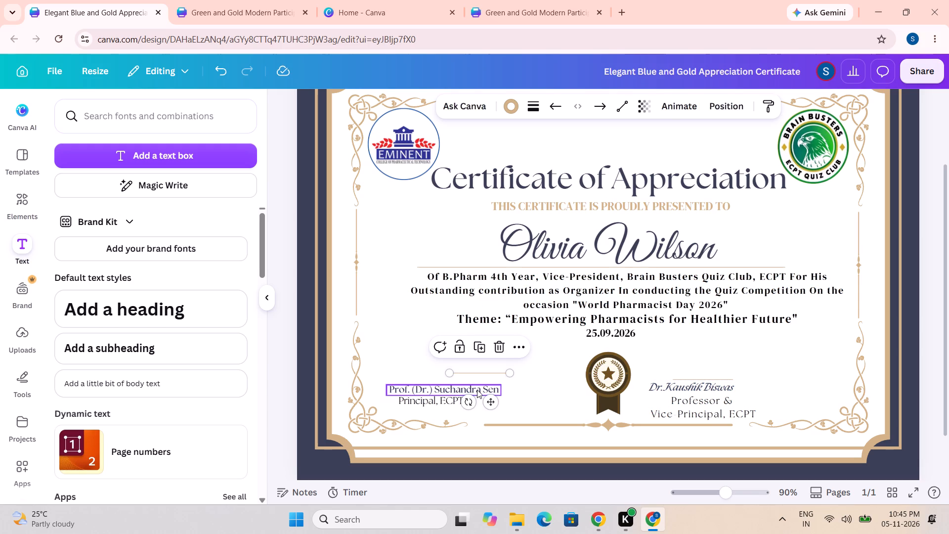
Move the Principal's name and the "Principal, ECPT" title inward so they sit centred directly beneath the Principal's signature line.
click(477, 389)
drag(458, 420, 492, 412)
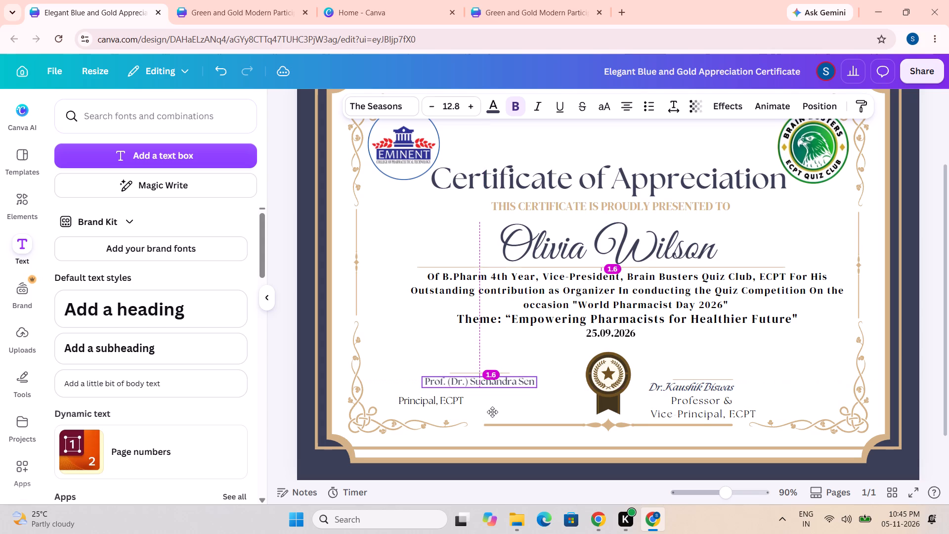
drag(492, 412, 492, 411)
click(449, 400)
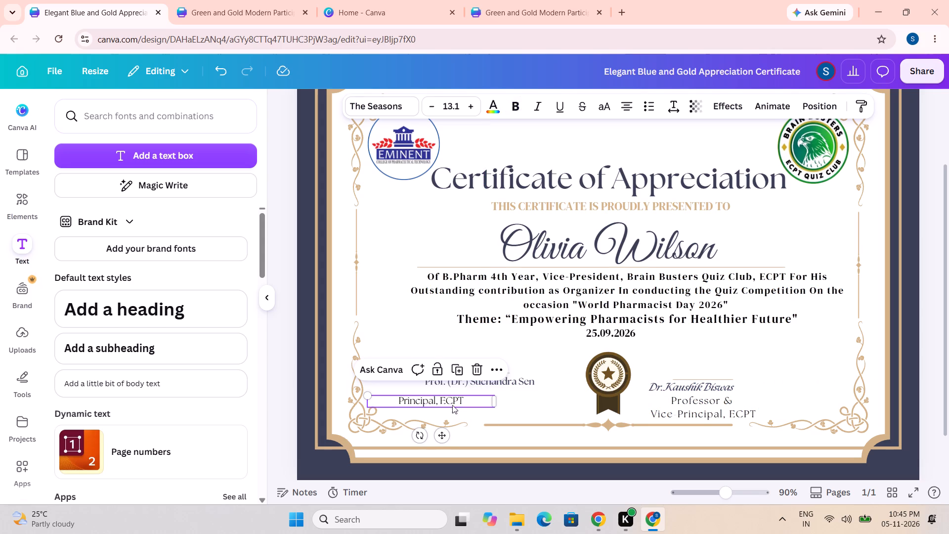
drag(443, 435, 482, 429)
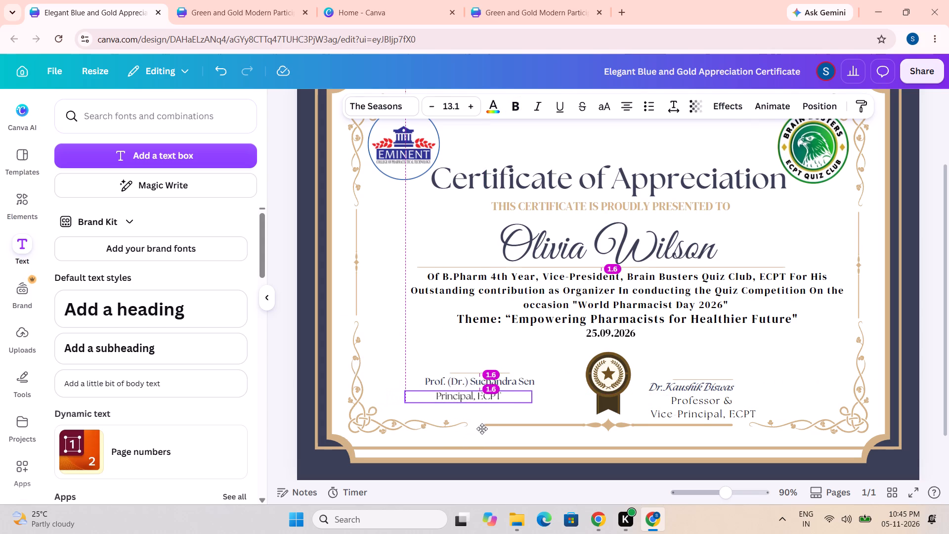
drag(482, 429, 483, 427)
Raise the Vice-Principal's signature line level with the Principal's line and centre the Vice-Principal's name just beneath it.
click(723, 378)
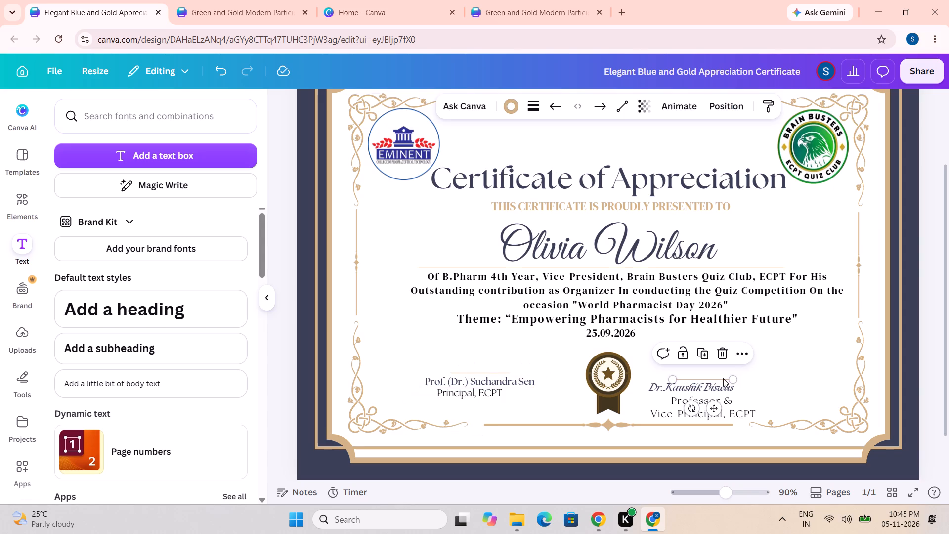
drag(713, 406, 712, 400)
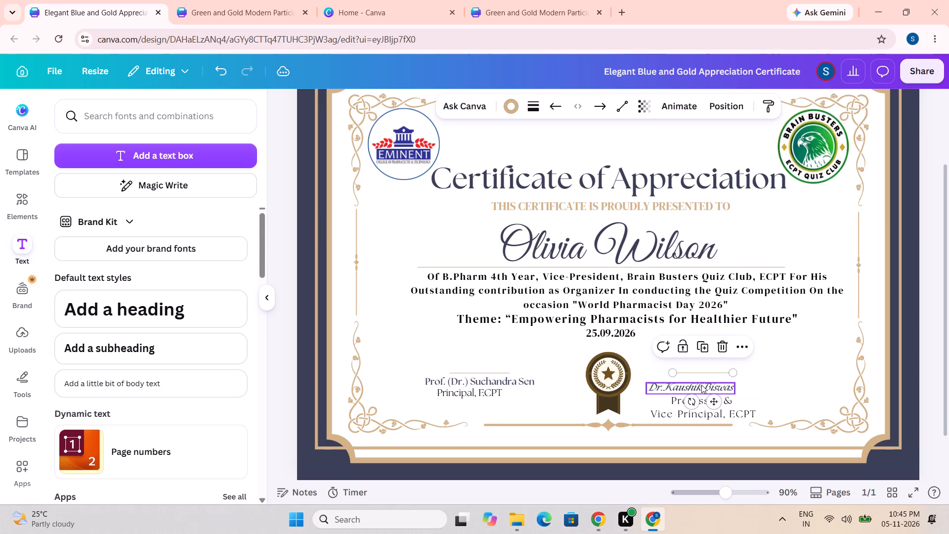
click(701, 385)
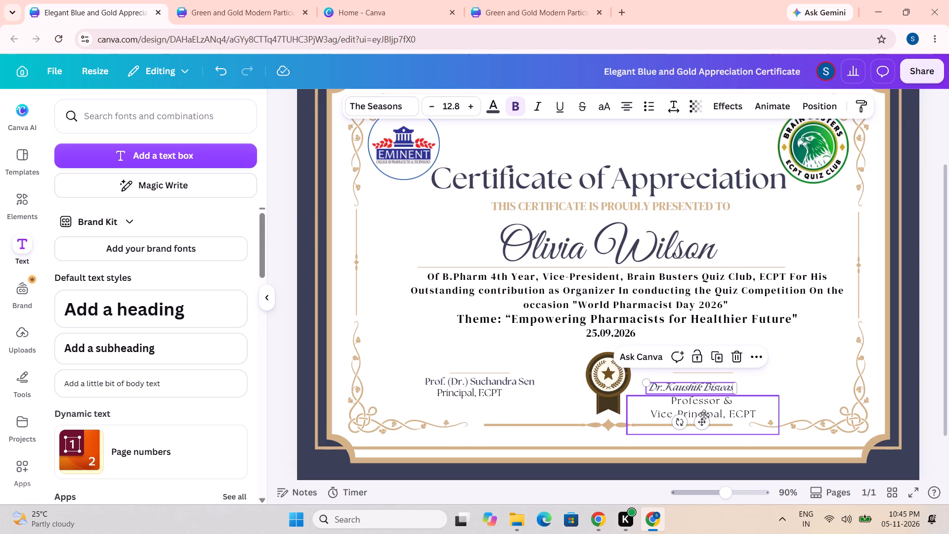
drag(702, 417, 714, 411)
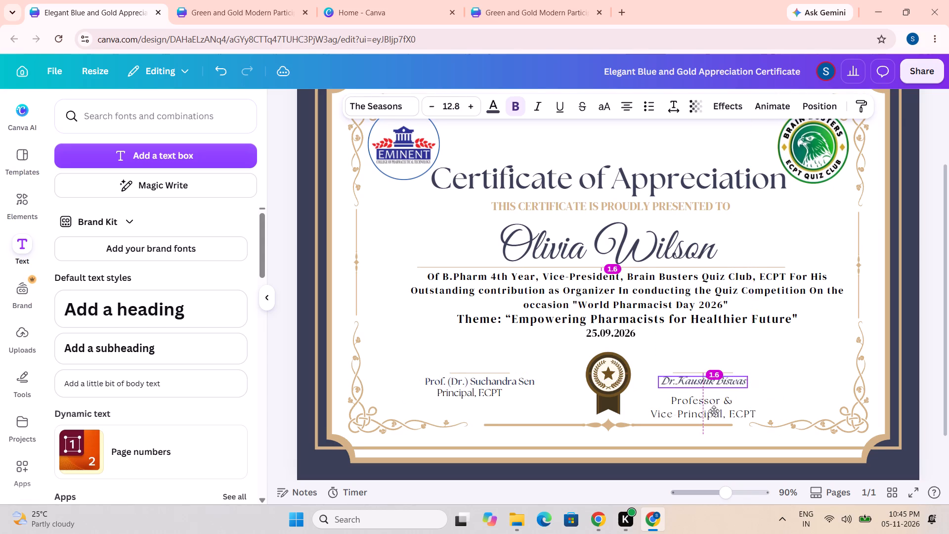
drag(714, 411, 713, 411)
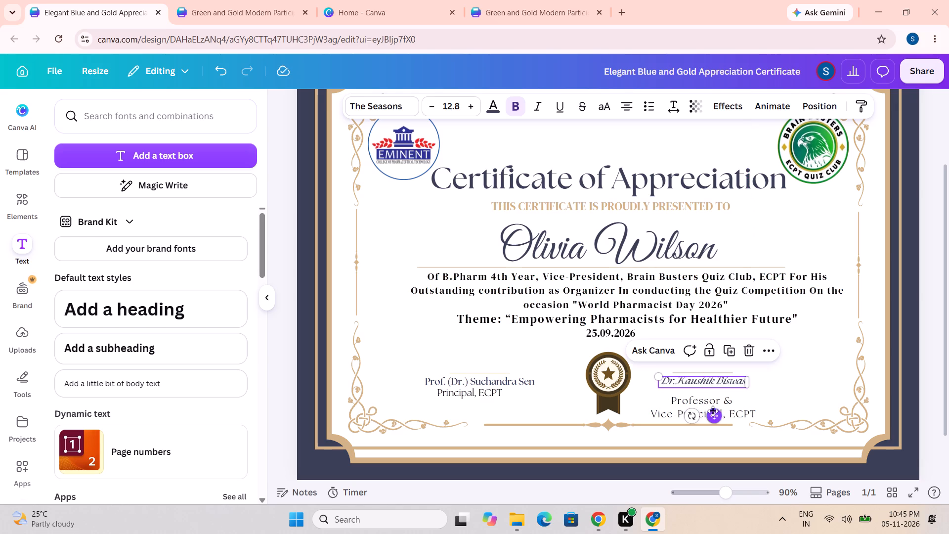
Move the "Professor & Vice-Principal, ECPT" title block up and slightly outward, close beneath the Vice-Principal's name.
drag(696, 402, 713, 407)
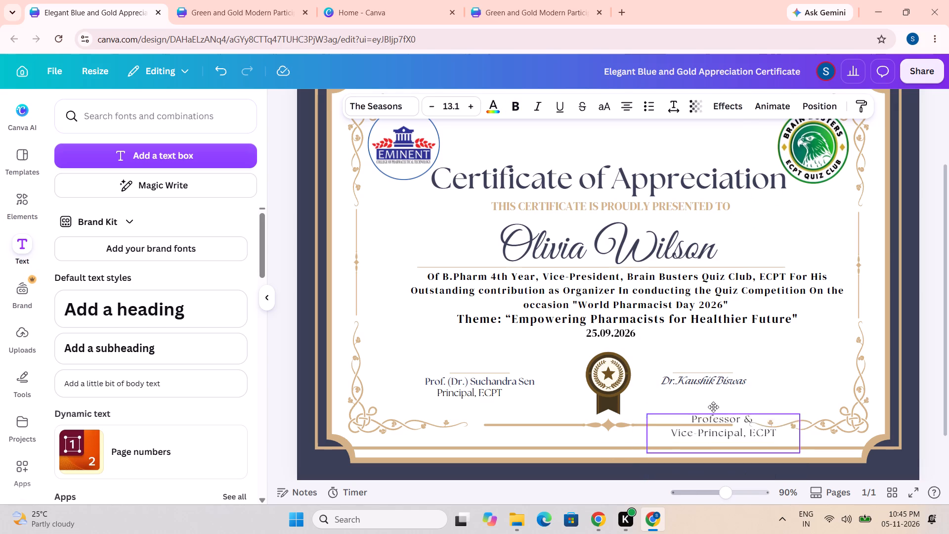
drag(713, 407, 699, 393)
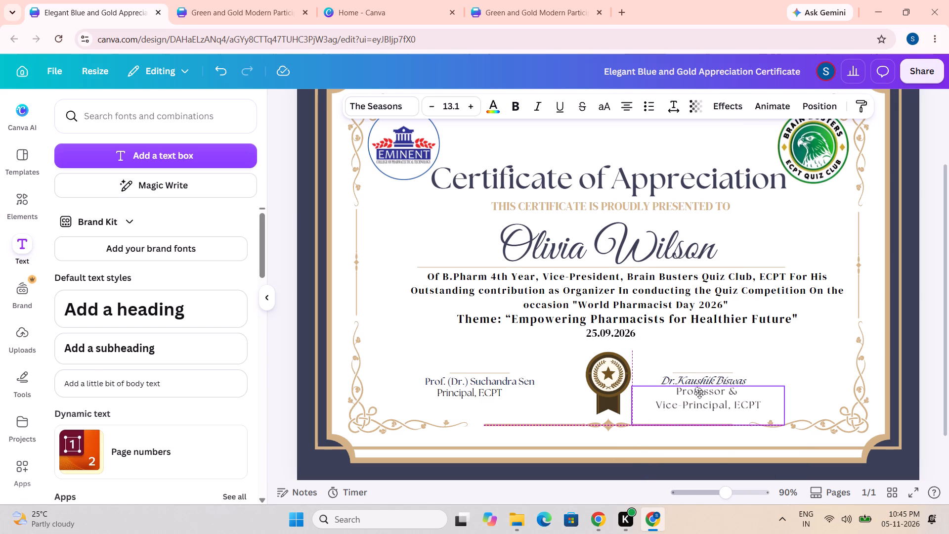
drag(699, 393, 701, 393)
click(798, 364)
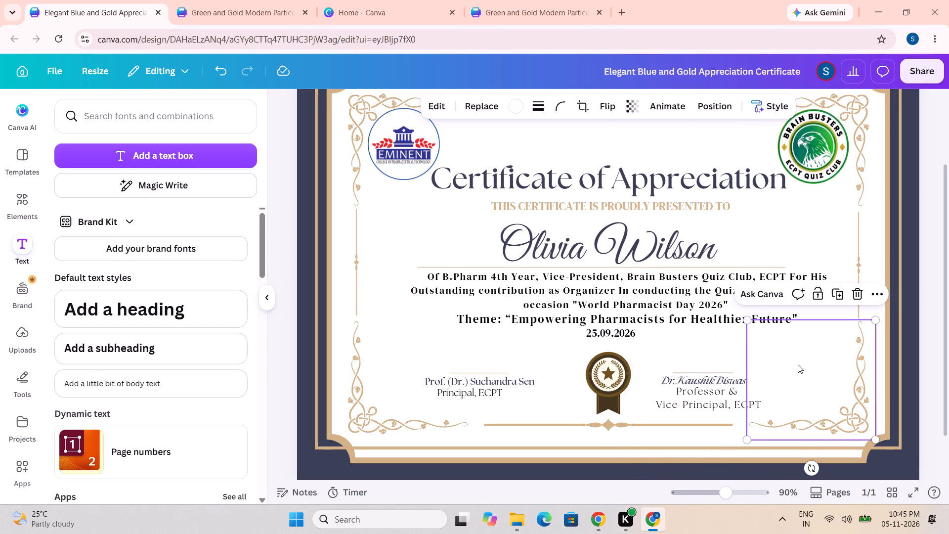
Lengthen the Vice-Principal's signature line at both ends to about the width of the name beneath it.
click(715, 371)
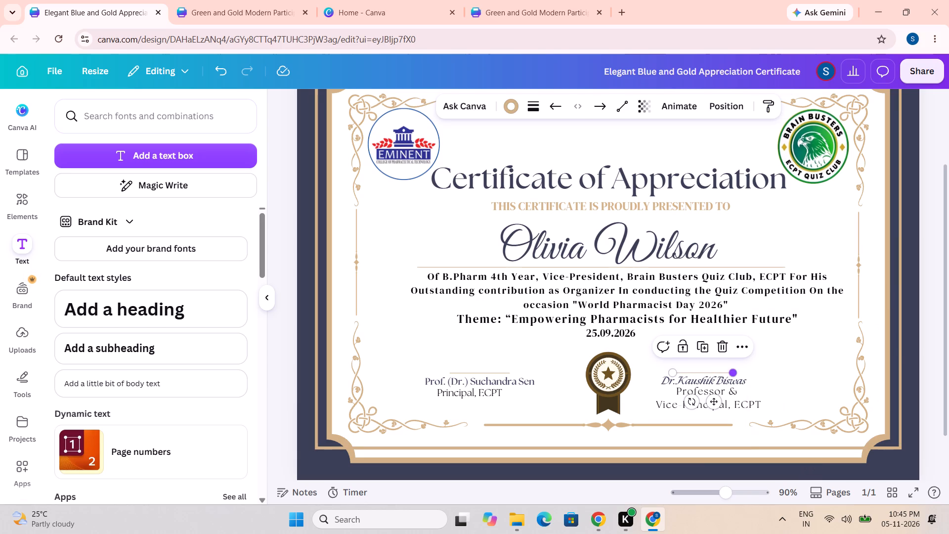
drag(731, 371, 745, 372)
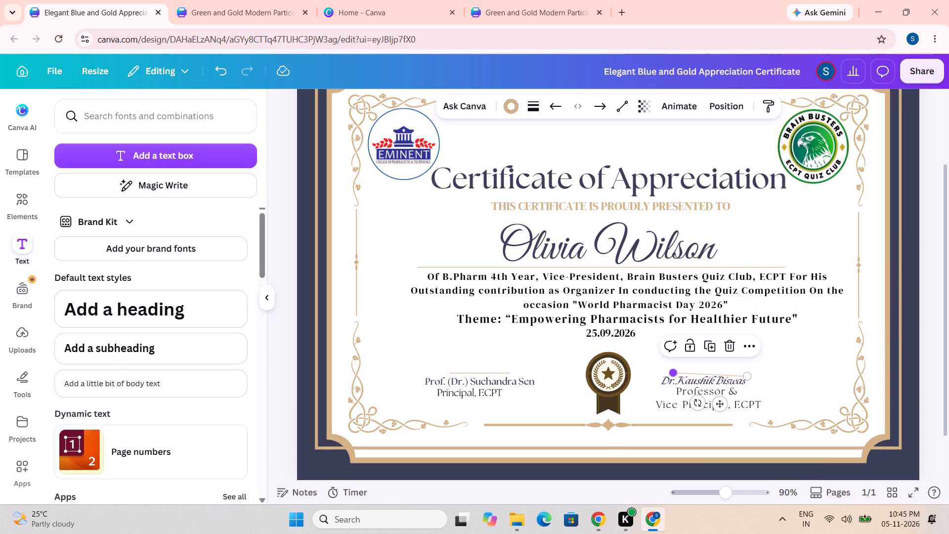
drag(672, 371, 664, 373)
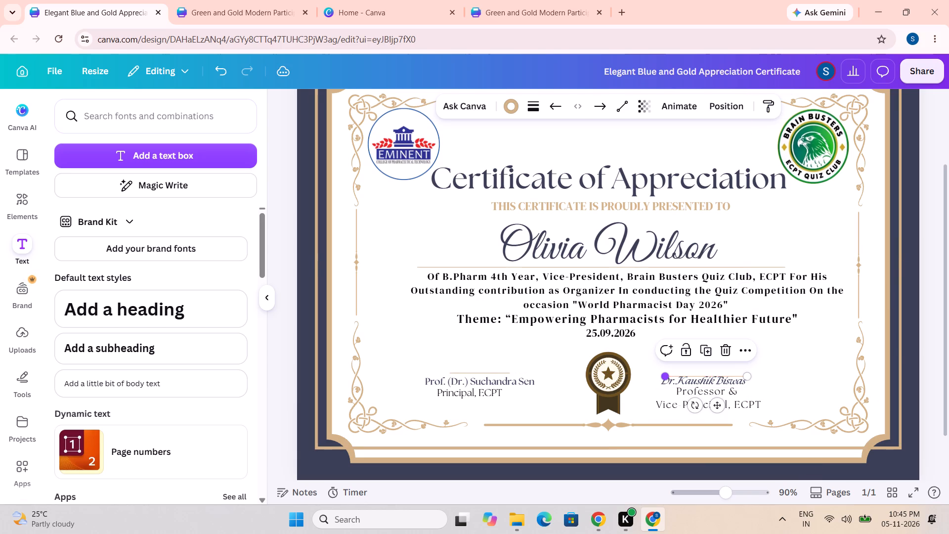
click(717, 403)
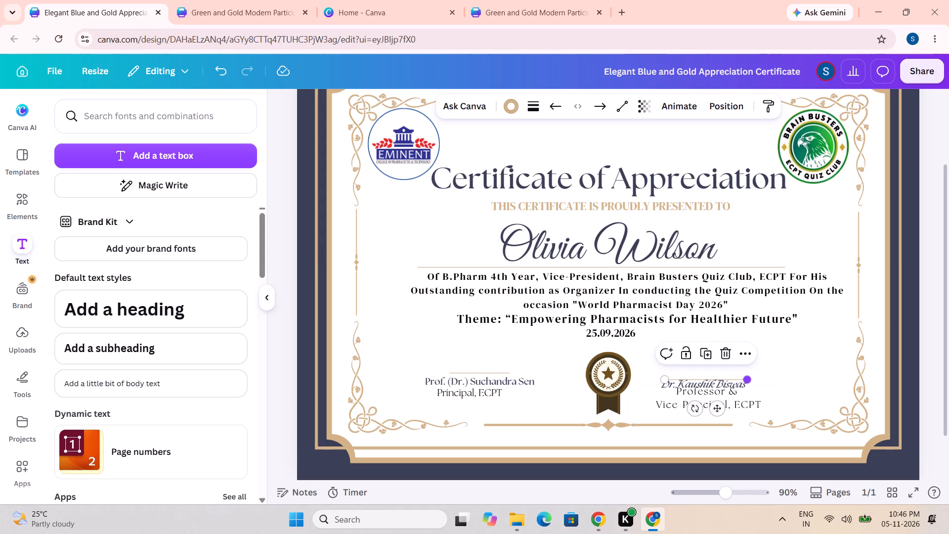
click(746, 377)
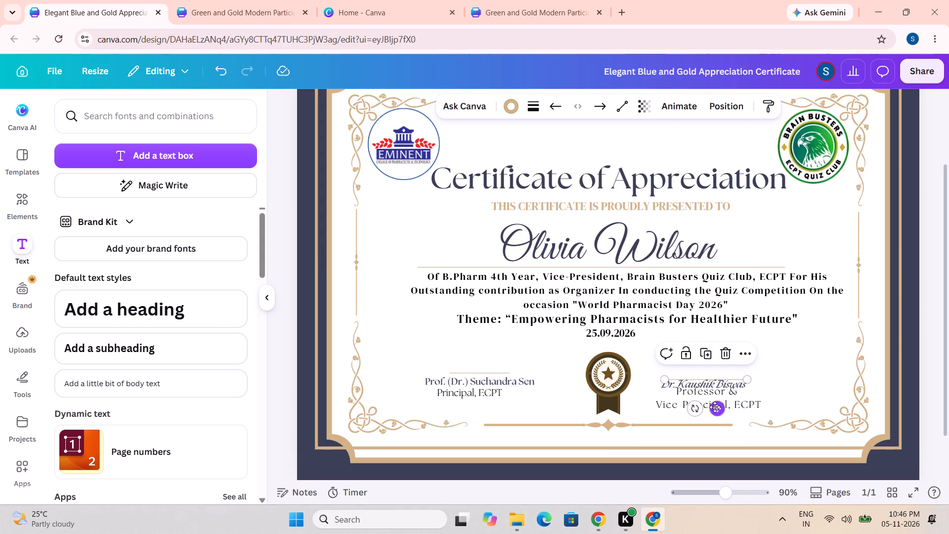
click(715, 407)
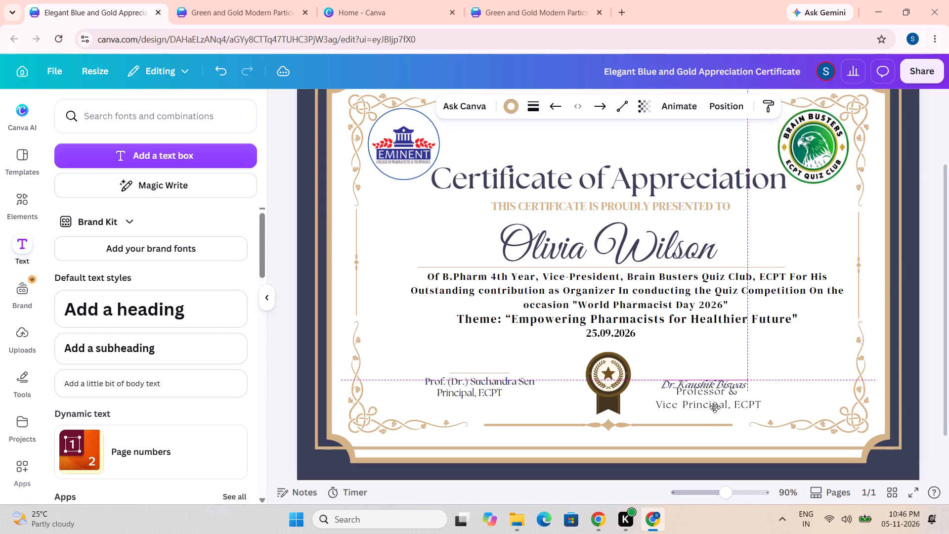
click(759, 393)
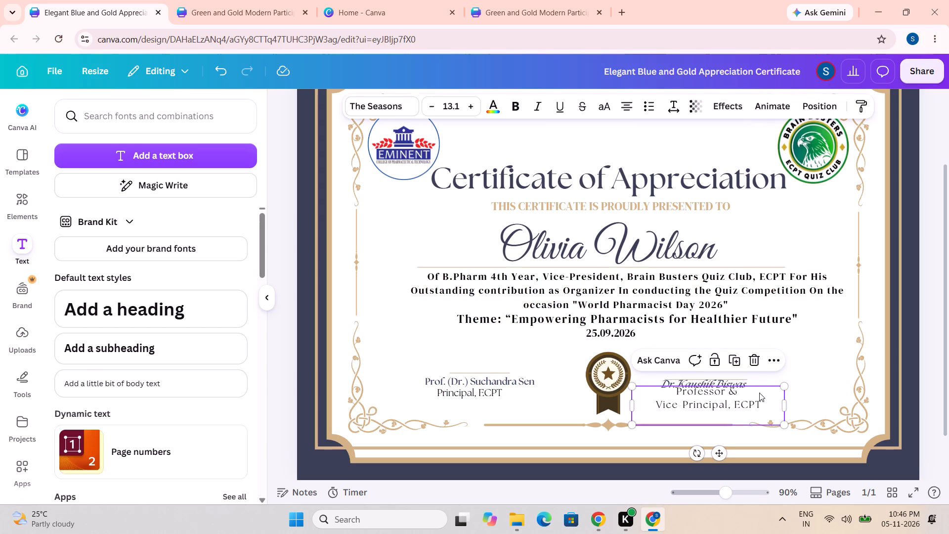
click(774, 369)
click(810, 354)
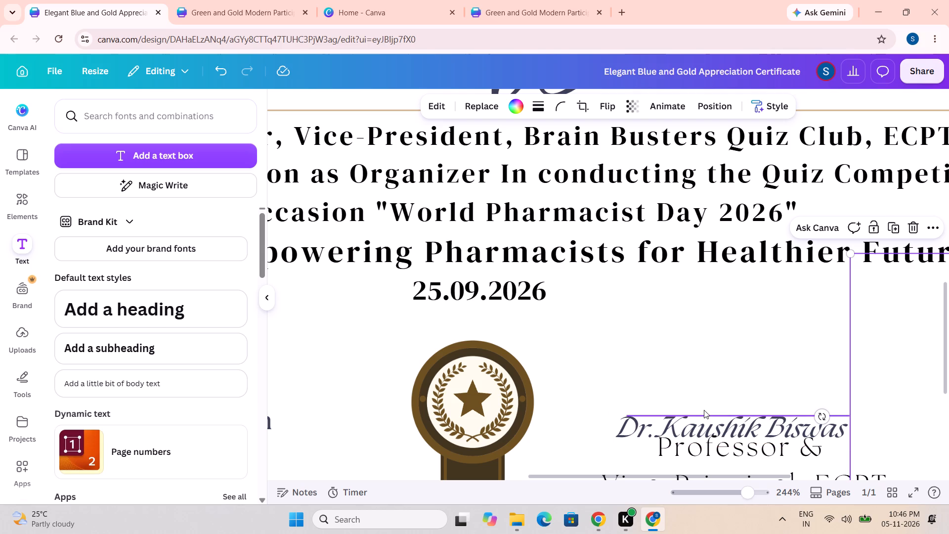
Raise both ends of the Vice-Principal's signature line slightly so it runs level and clear above the name.
click(704, 410)
click(750, 446)
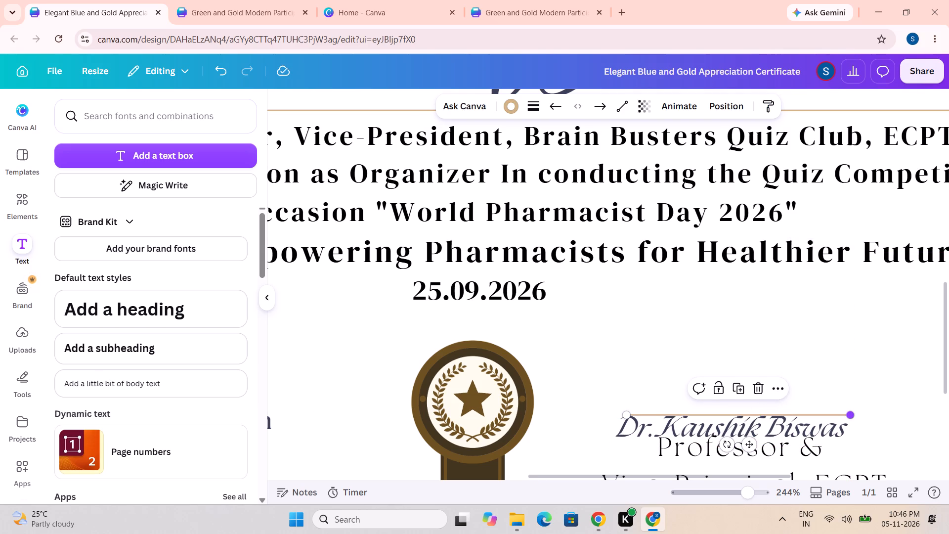
drag(855, 416, 850, 407)
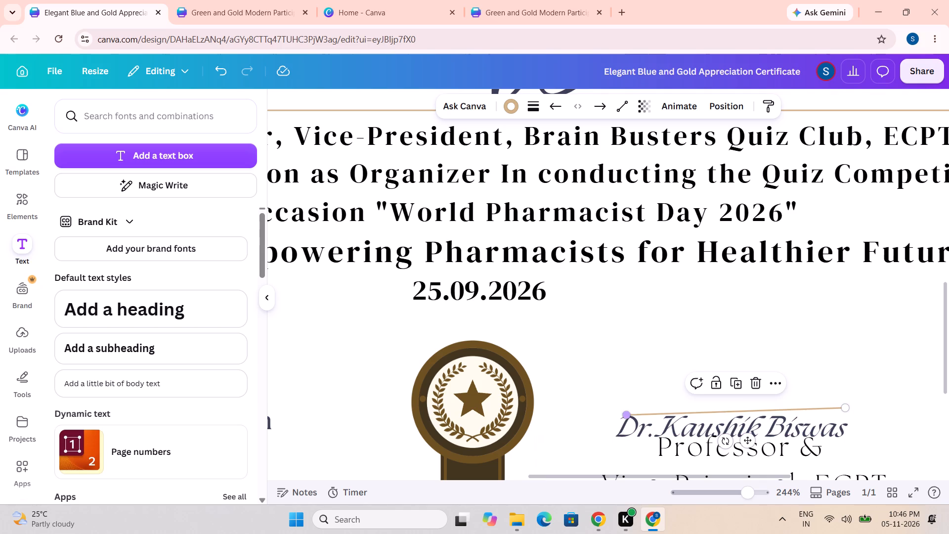
drag(630, 412, 630, 405)
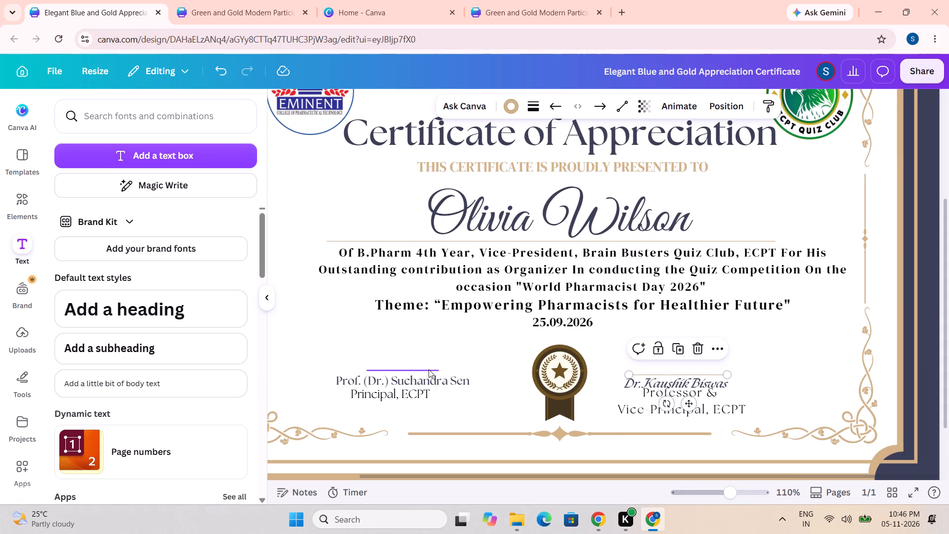
Lengthen the signature line above the Principal's name to the name's full width, keeping it horizontal and just above the name.
click(429, 369)
drag(435, 369, 464, 369)
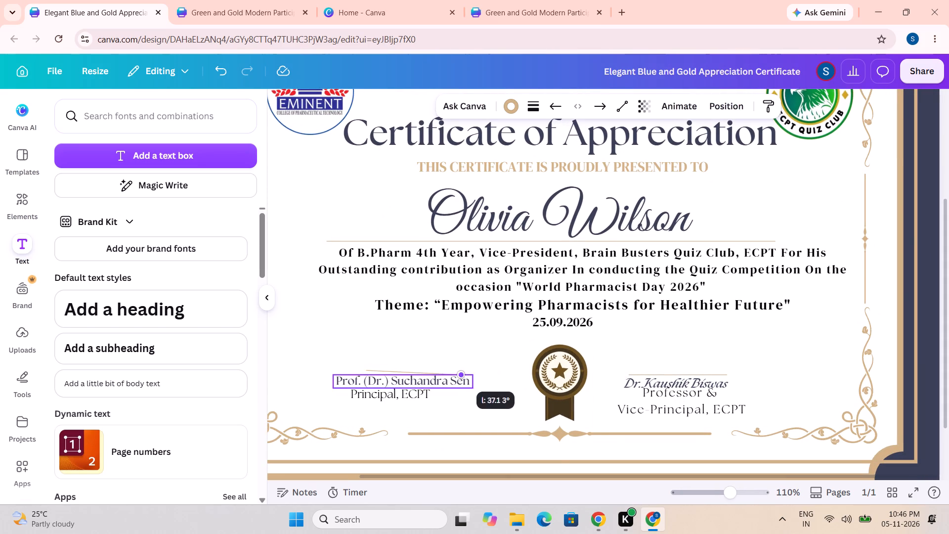
drag(464, 369, 470, 367)
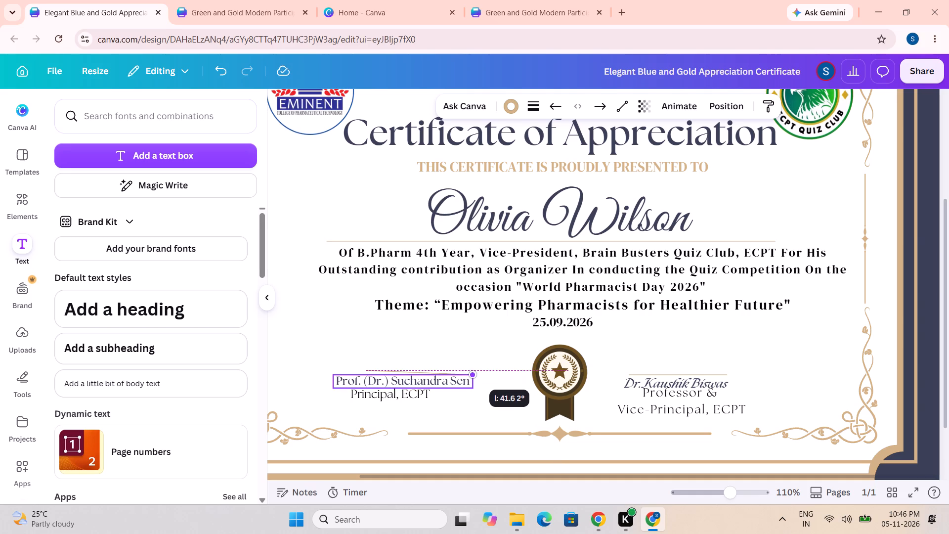
drag(470, 367, 470, 365)
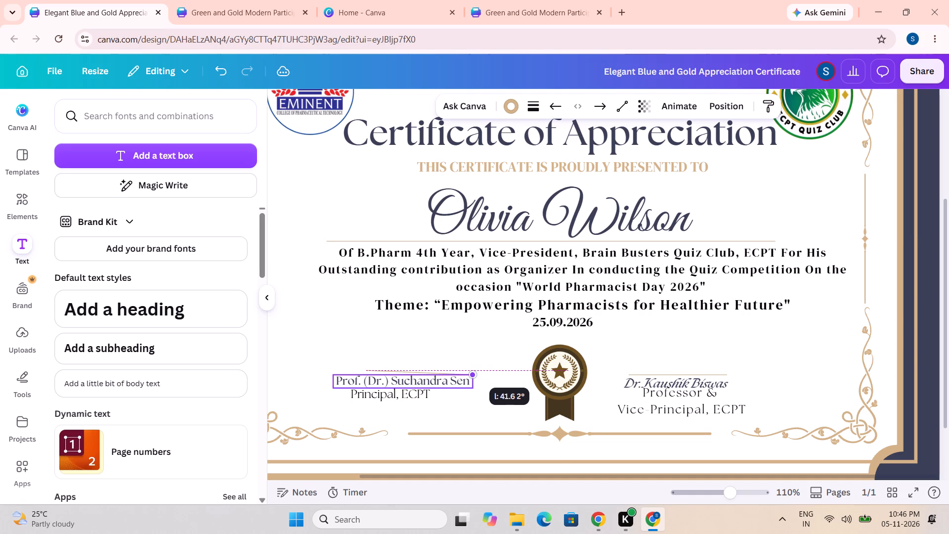
drag(470, 365, 470, 365)
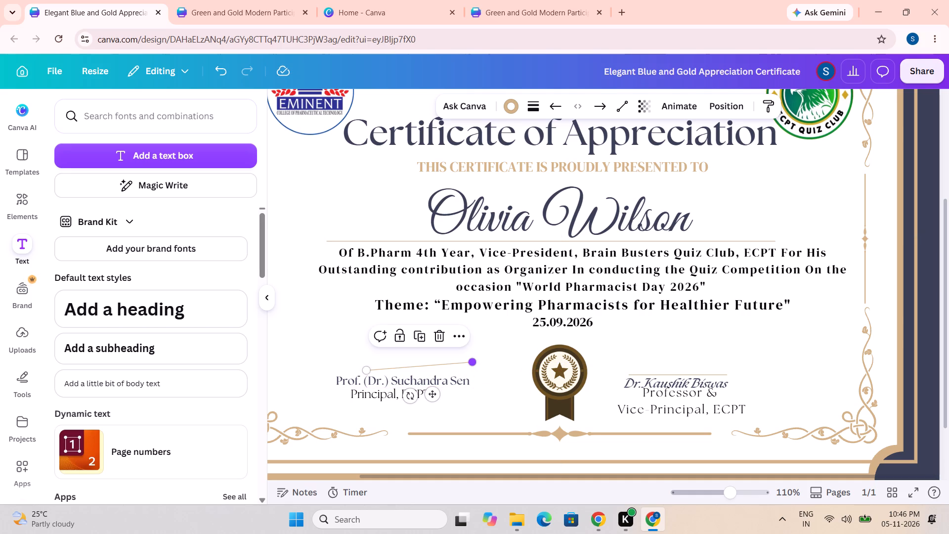
click(470, 365)
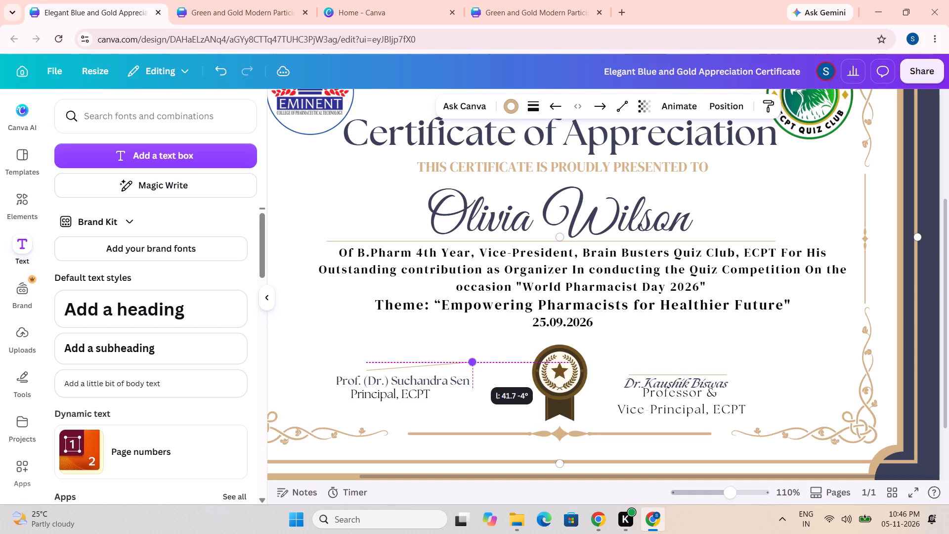
drag(365, 370, 328, 368)
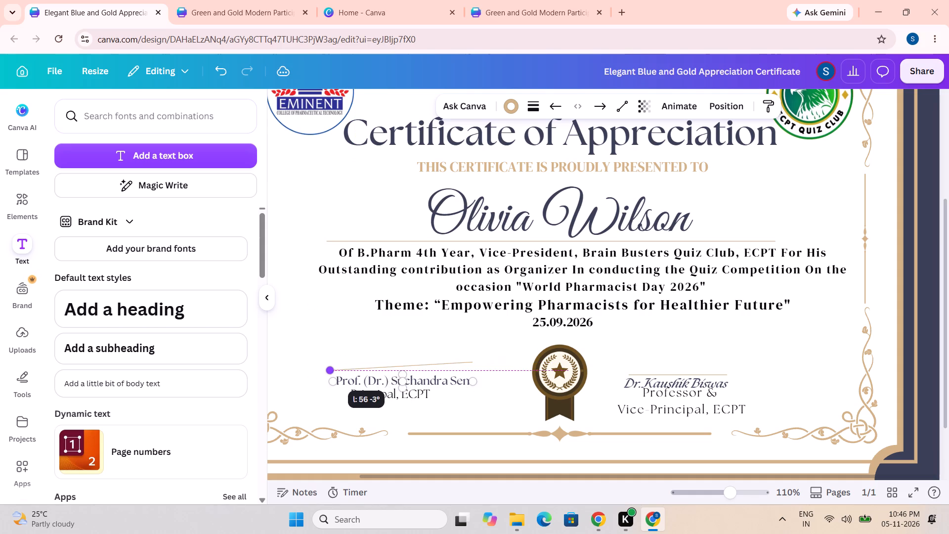
drag(328, 368, 331, 366)
click(331, 366)
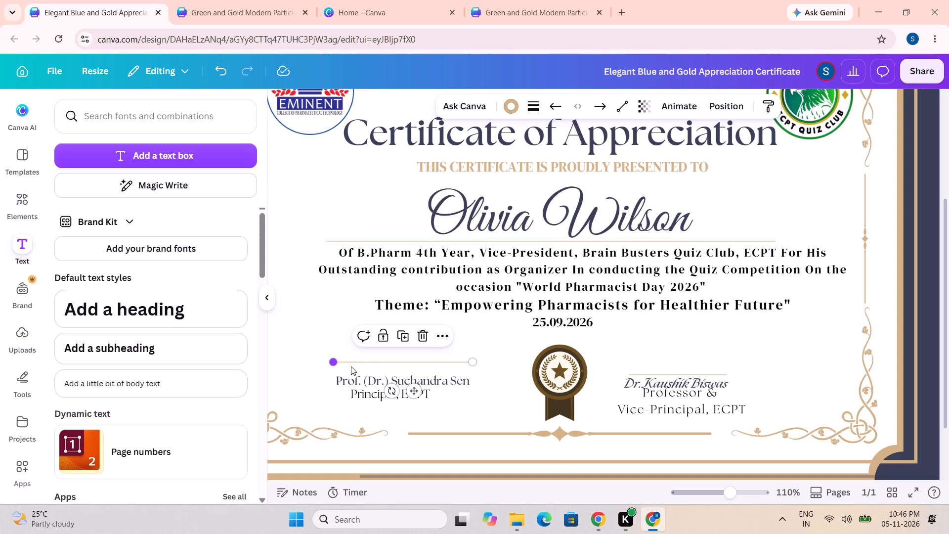
drag(415, 392, 415, 402)
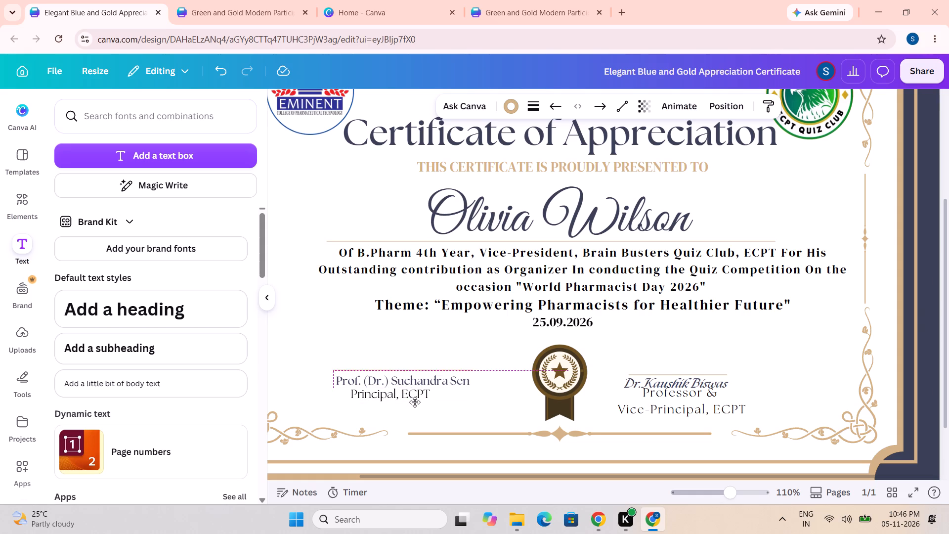
Fine-tune the position of the signature line so it sits just above the Principal's name.
drag(415, 402, 417, 400)
drag(417, 400, 416, 400)
click(321, 334)
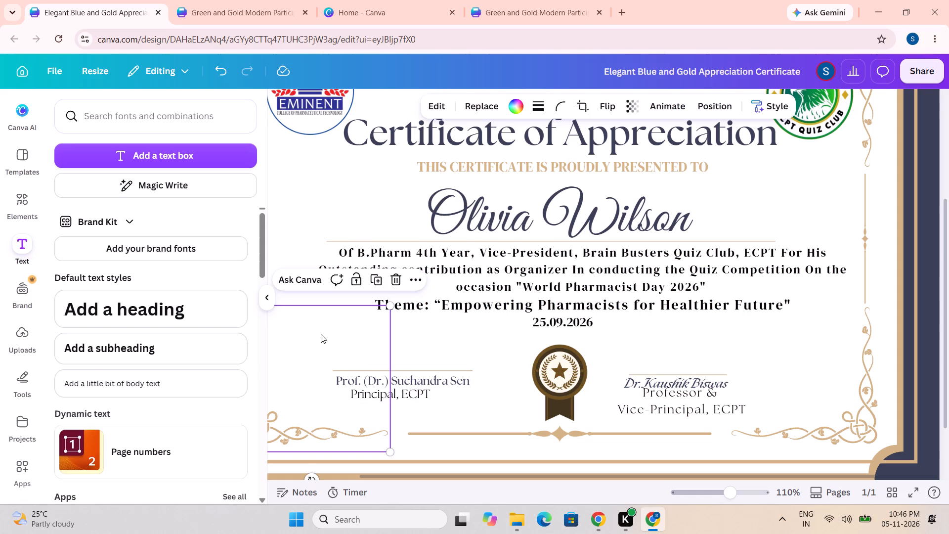
click(510, 407)
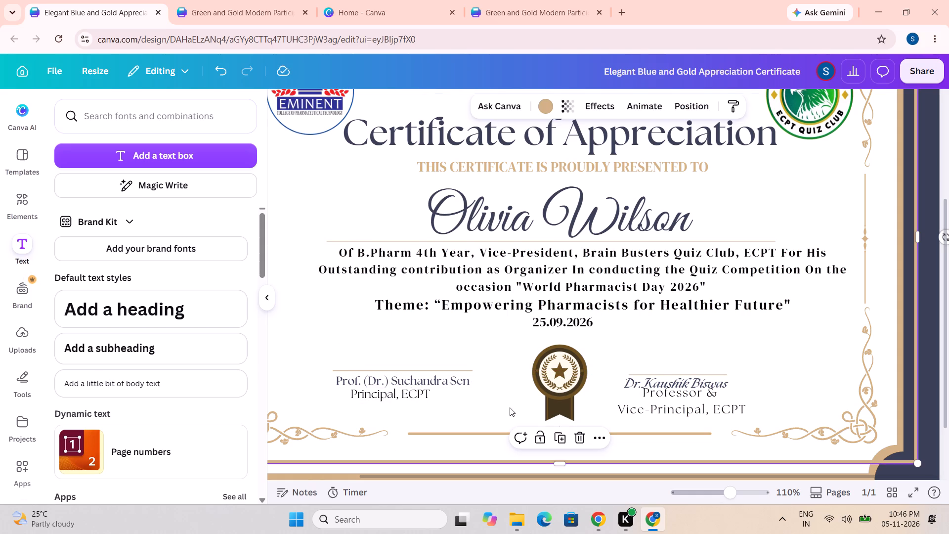
Lengthen the signature line above the Vice-Principal's name to the name's full width, keeping it horizontal and just above the name.
click(726, 374)
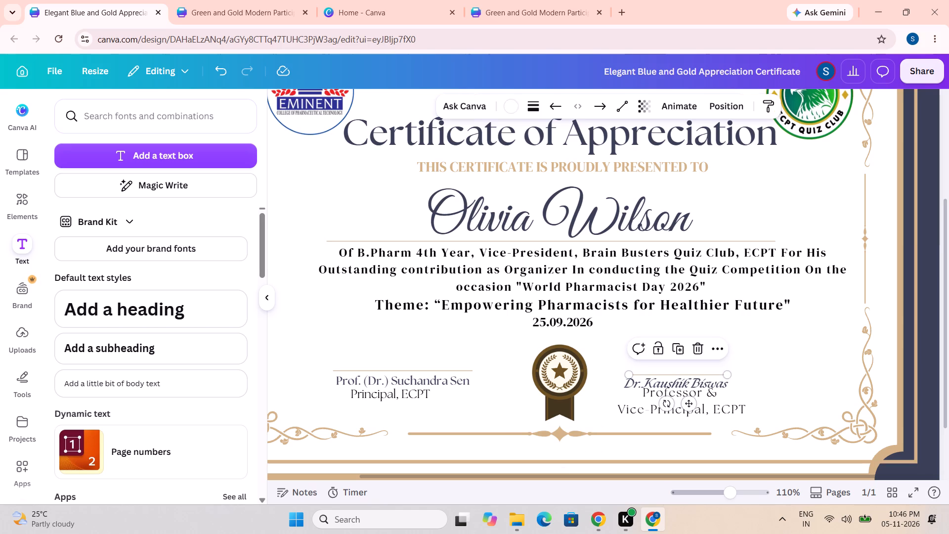
click(690, 402)
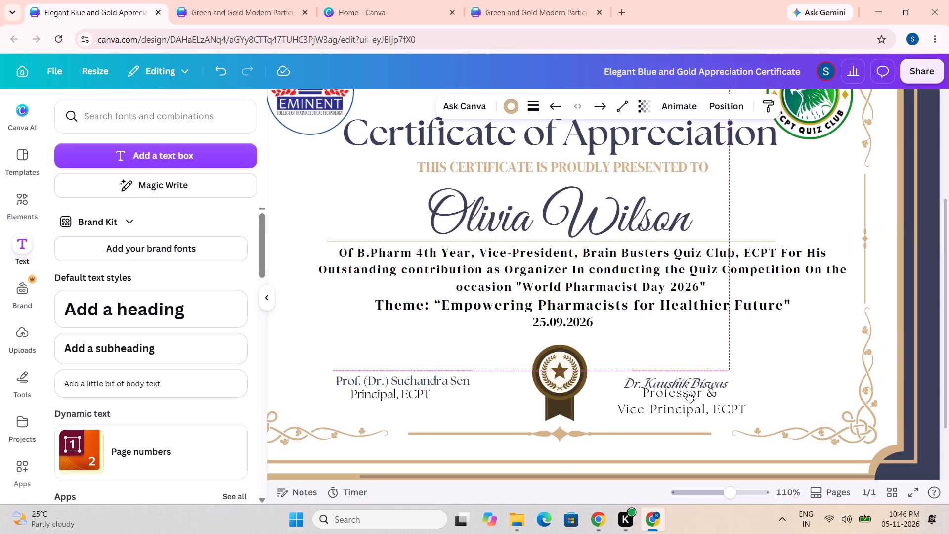
drag(631, 368, 620, 371)
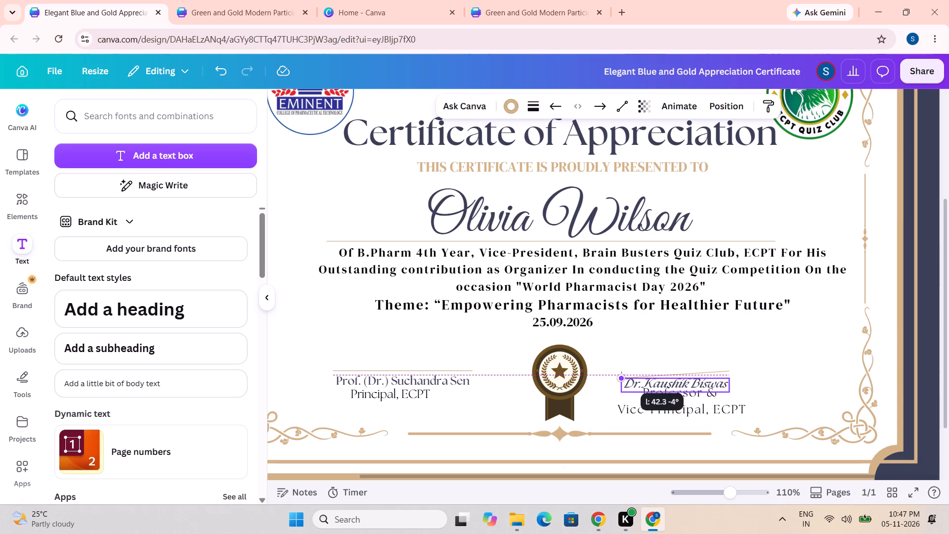
drag(620, 371, 622, 368)
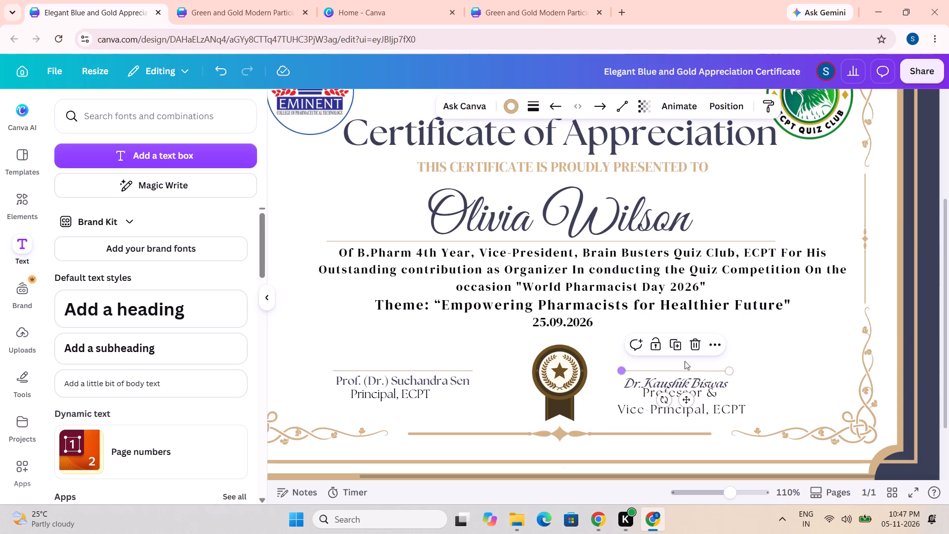
click(729, 369)
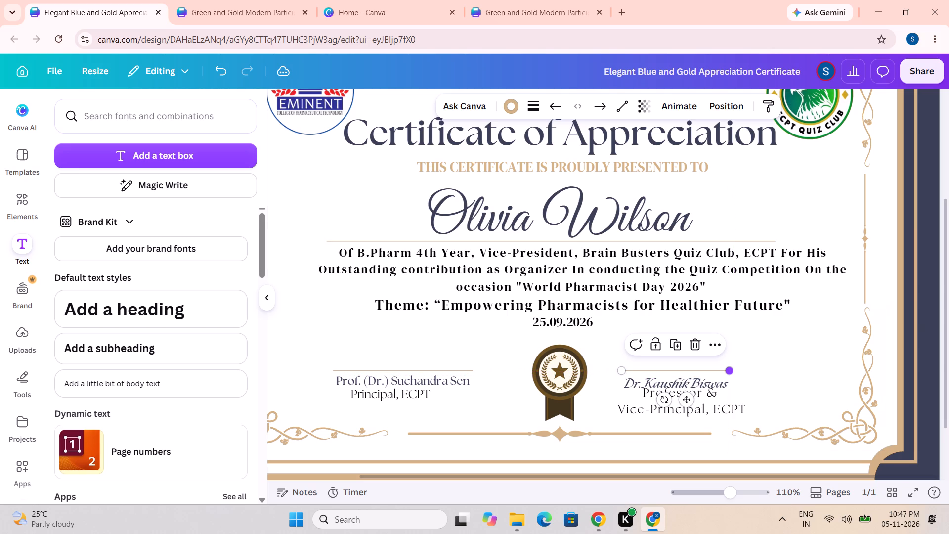
drag(685, 403, 687, 408)
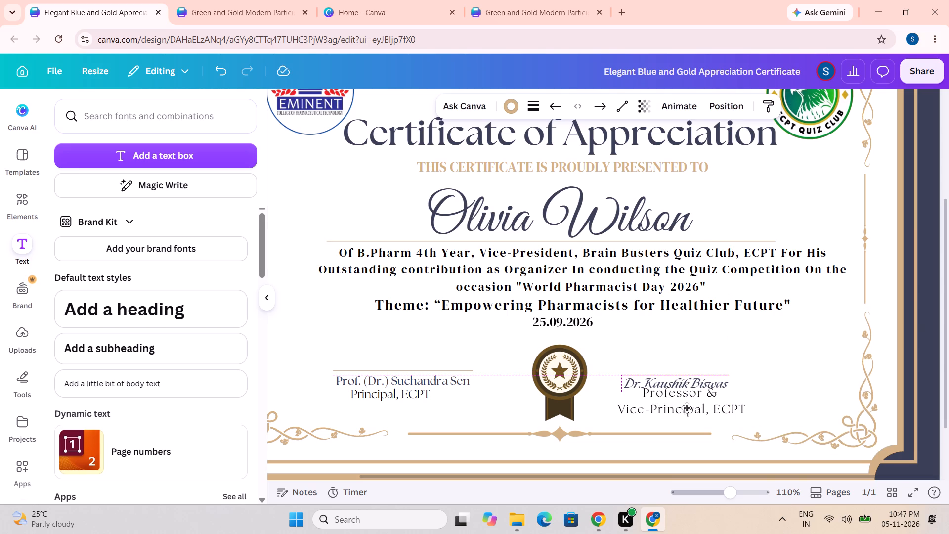
drag(687, 408, 688, 410)
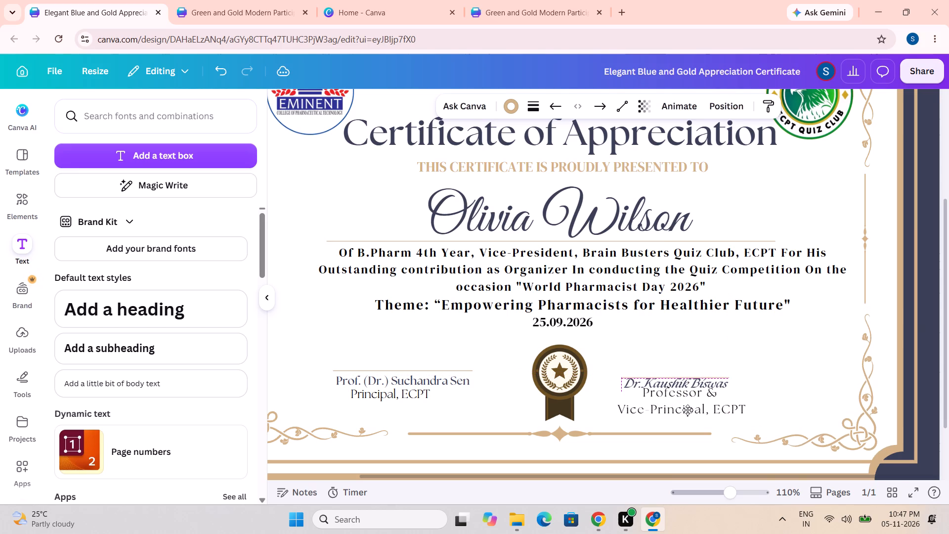
drag(688, 410, 688, 409)
click(796, 385)
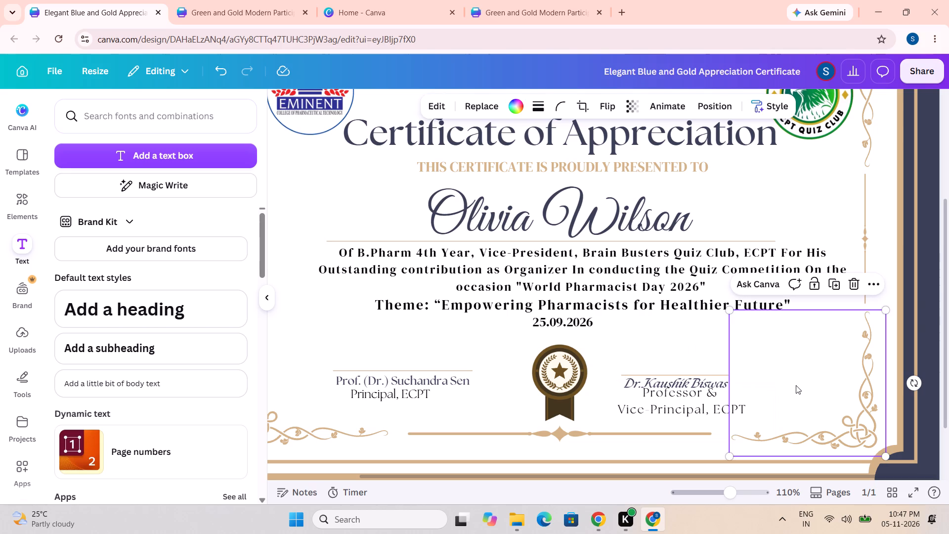
click(639, 344)
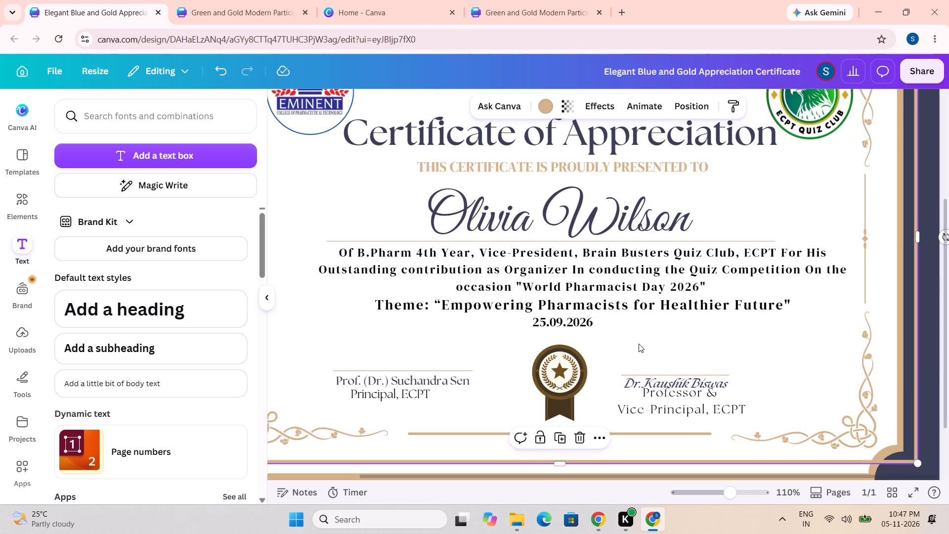
Move the "Professor & Vice-Principal, ECPT" title slightly down, away from the Vice-Principal's name.
click(662, 395)
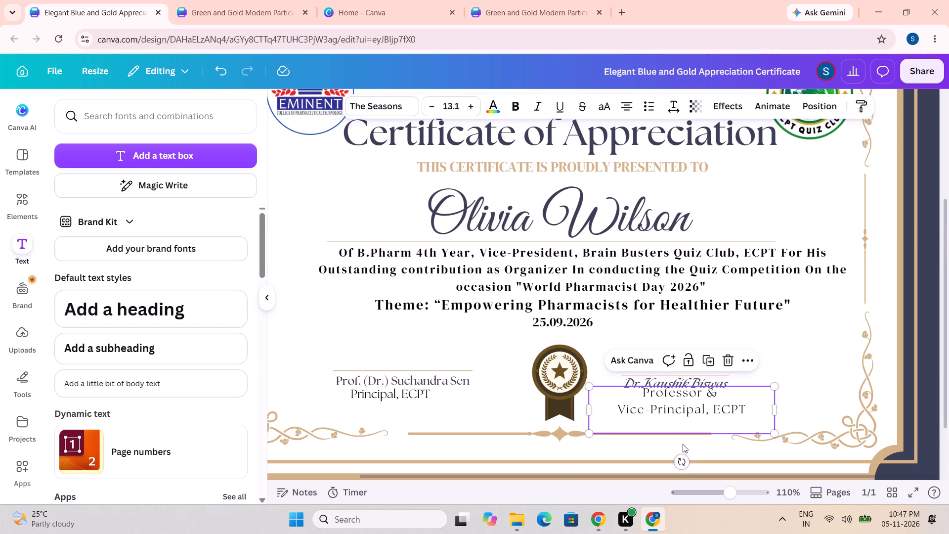
click(696, 416)
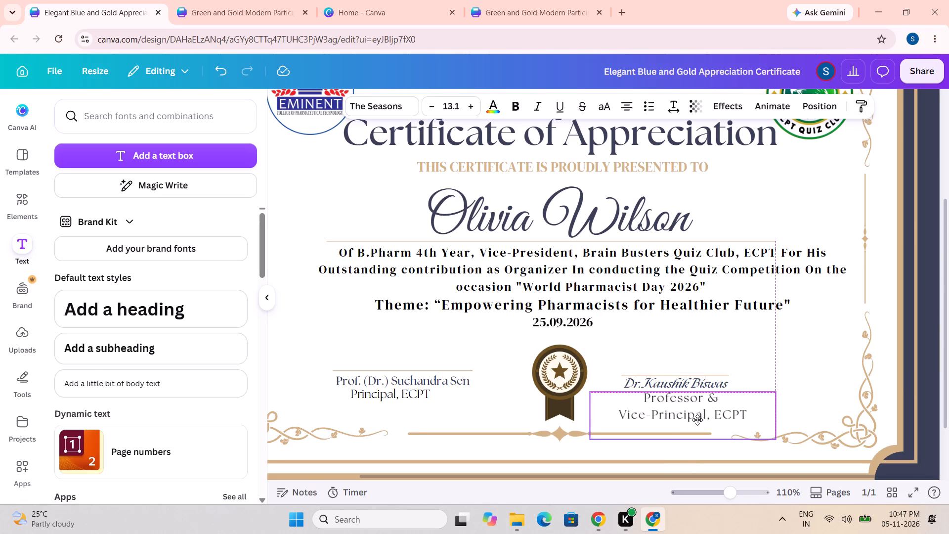
Align the "Principal, ECPT" title under the Principal's name, level with the top of the Vice-Principal's title.
click(421, 397)
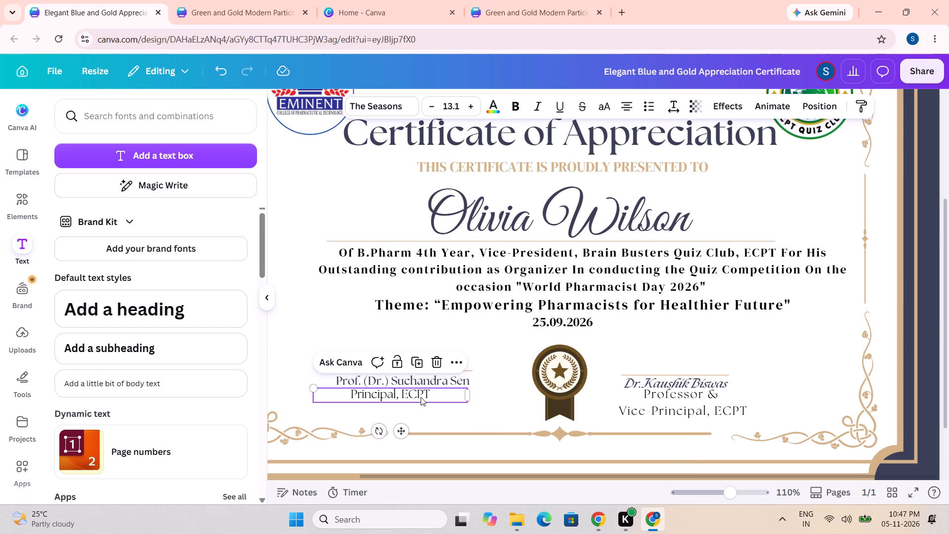
click(399, 433)
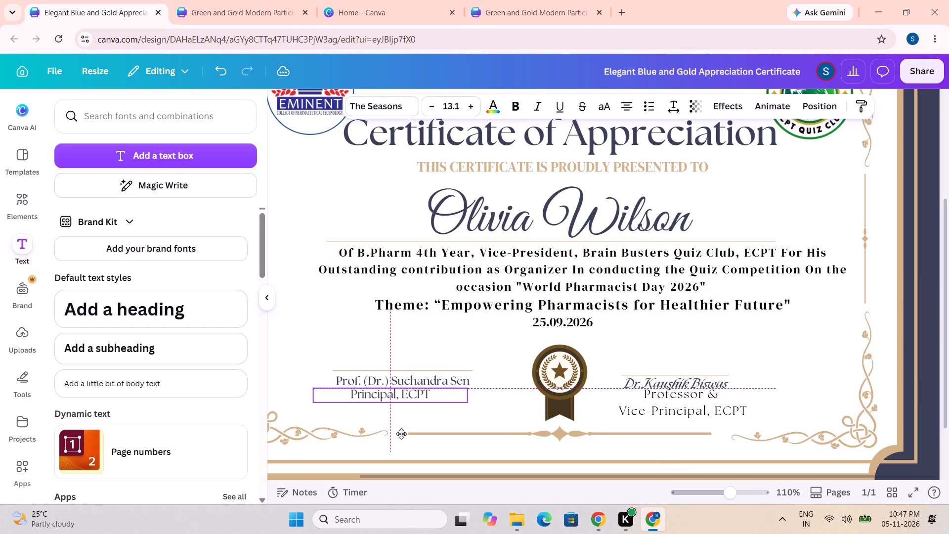
click(395, 326)
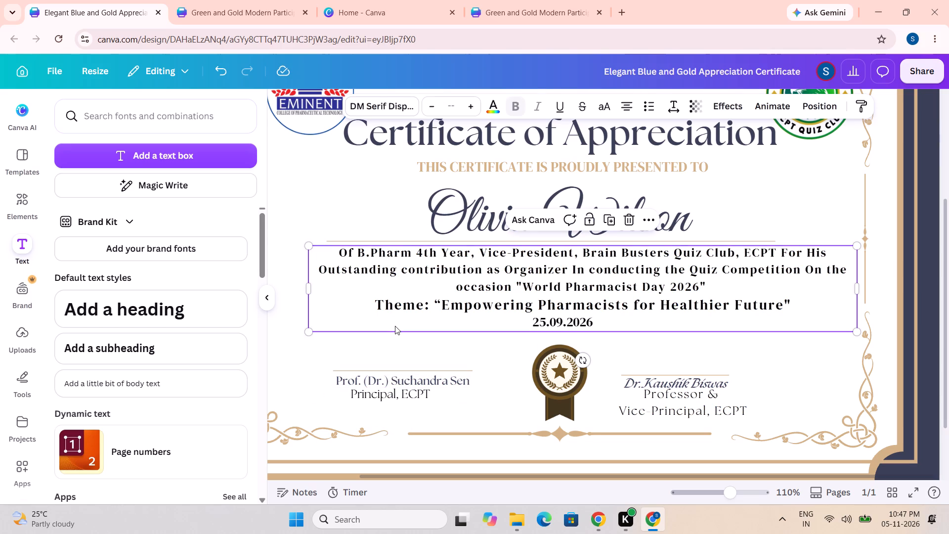
Shift the signature line above the Vice-Principal's name slightly away from the medal.
click(496, 409)
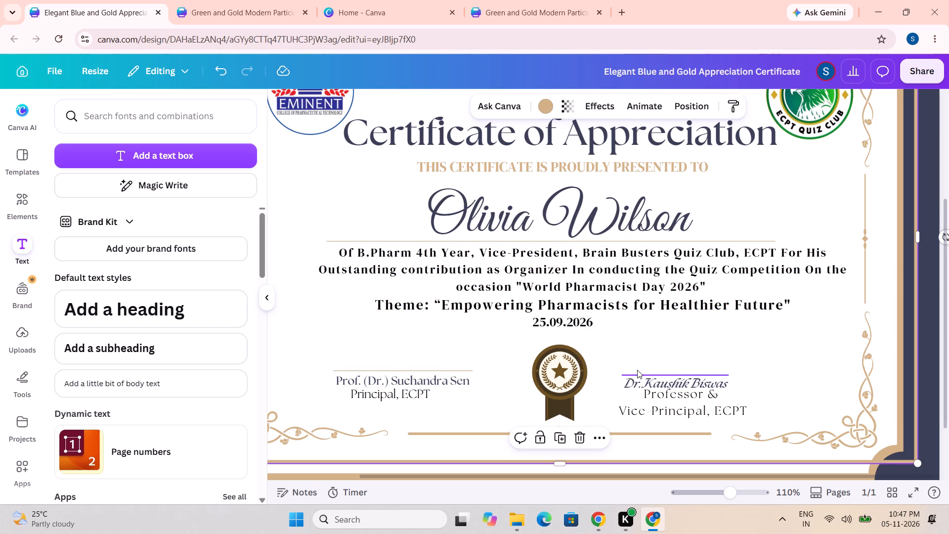
click(631, 372)
drag(686, 400, 704, 400)
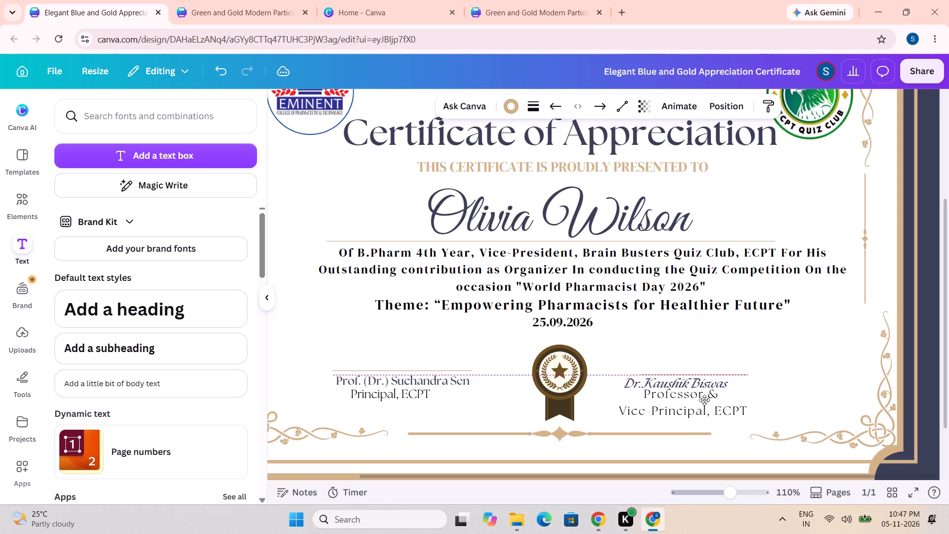
Move the signature line above the Vice-Principal's name slightly toward the medal so it sits over the name.
drag(704, 400, 693, 403)
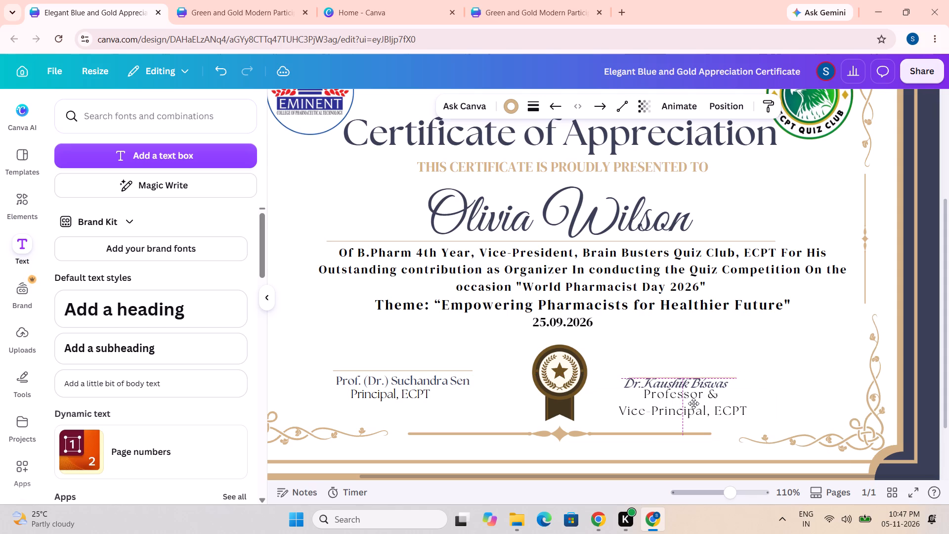
drag(693, 403, 694, 400)
Shift the gold floral ornament in the corner beside the Vice-Principal's signature block slightly inward, away from the blue border.
click(881, 400)
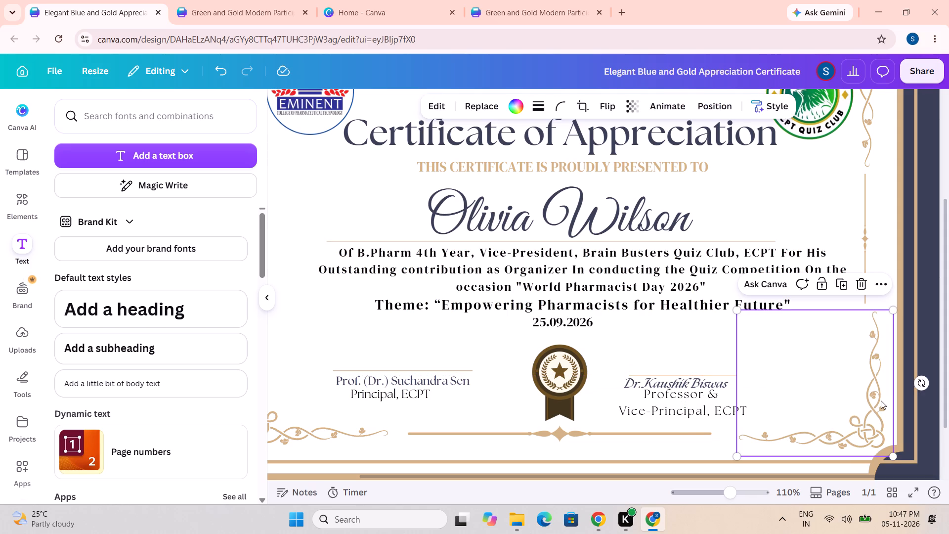
drag(840, 408, 830, 408)
Lengthen the Vice-Principal's signature line on its medal side to span the whole name, keeping it horizontal and just above the name.
click(692, 372)
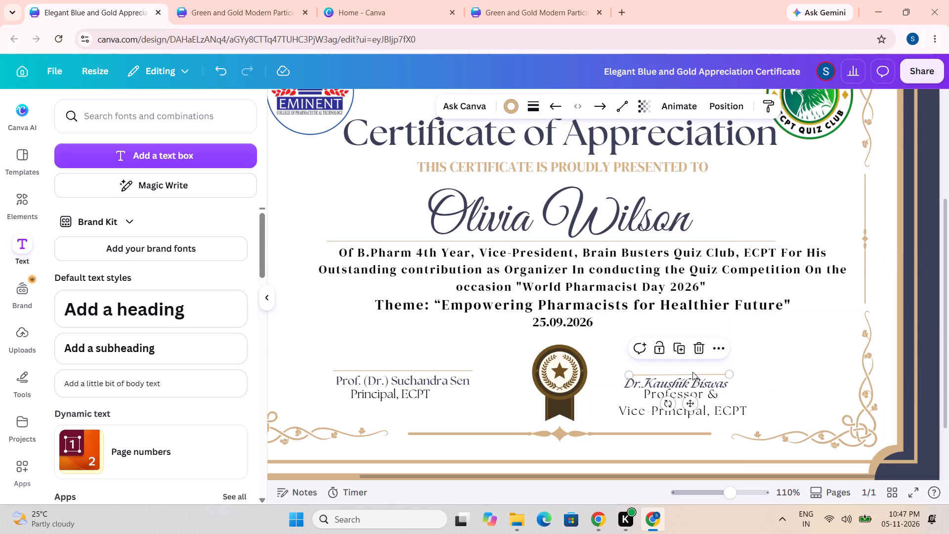
click(692, 401)
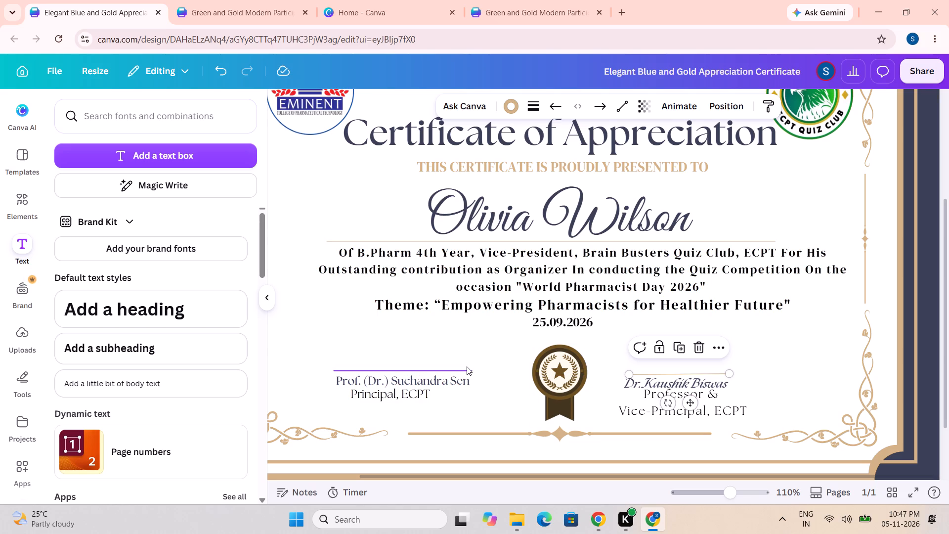
click(604, 407)
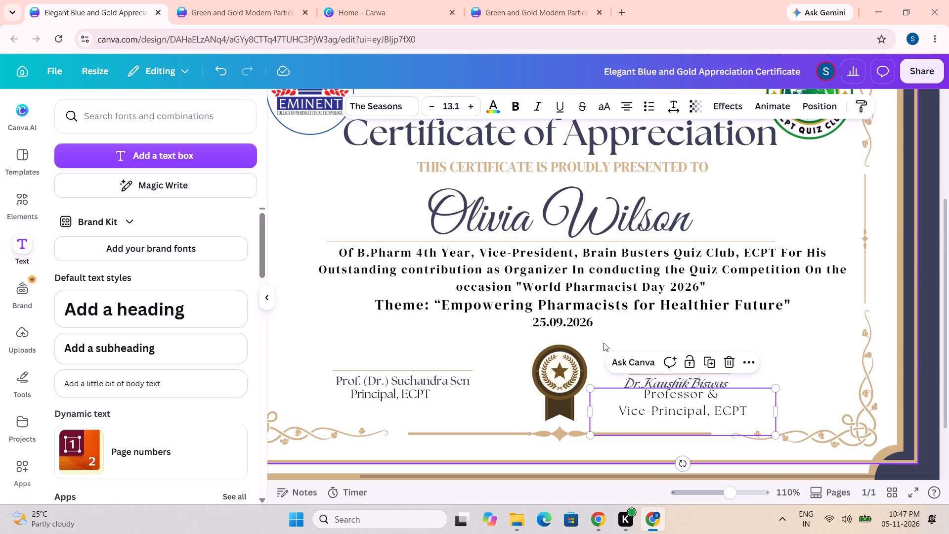
click(604, 343)
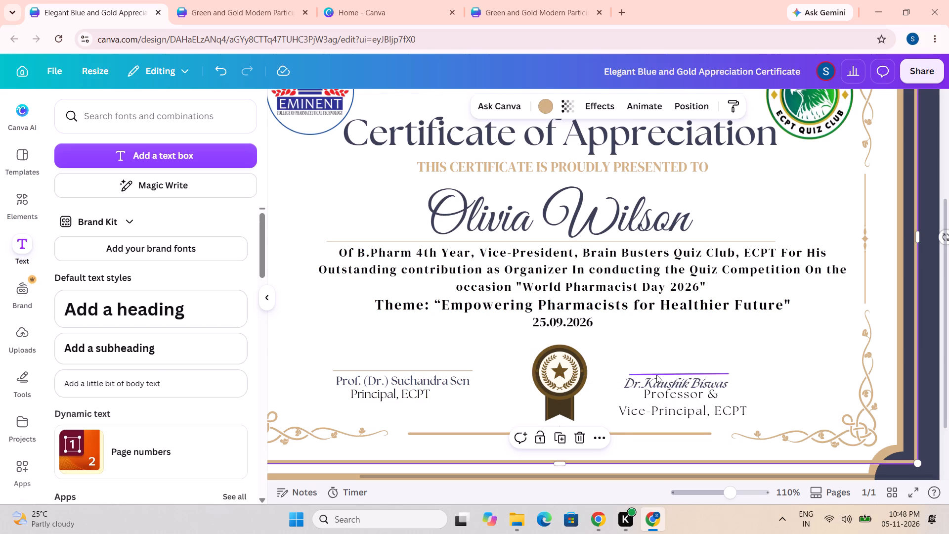
click(656, 375)
drag(627, 375, 618, 374)
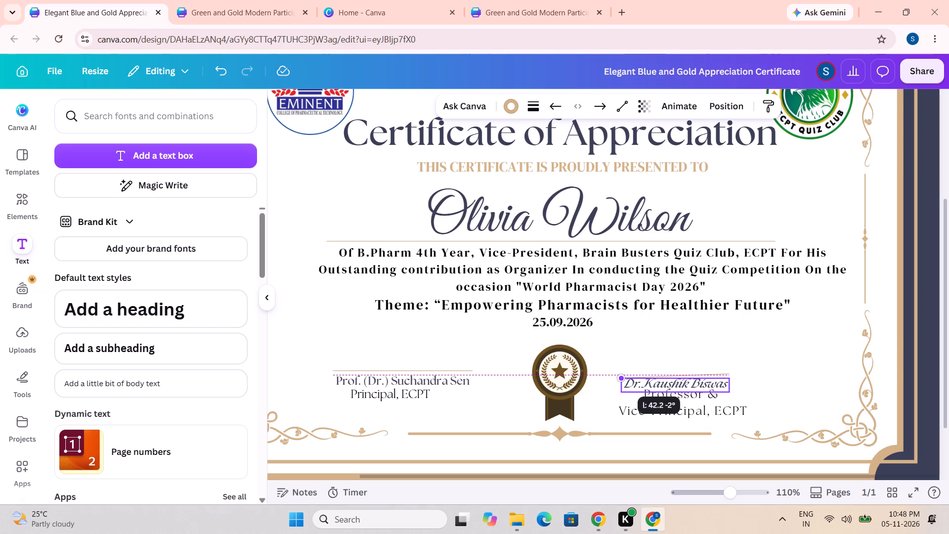
drag(618, 374, 617, 371)
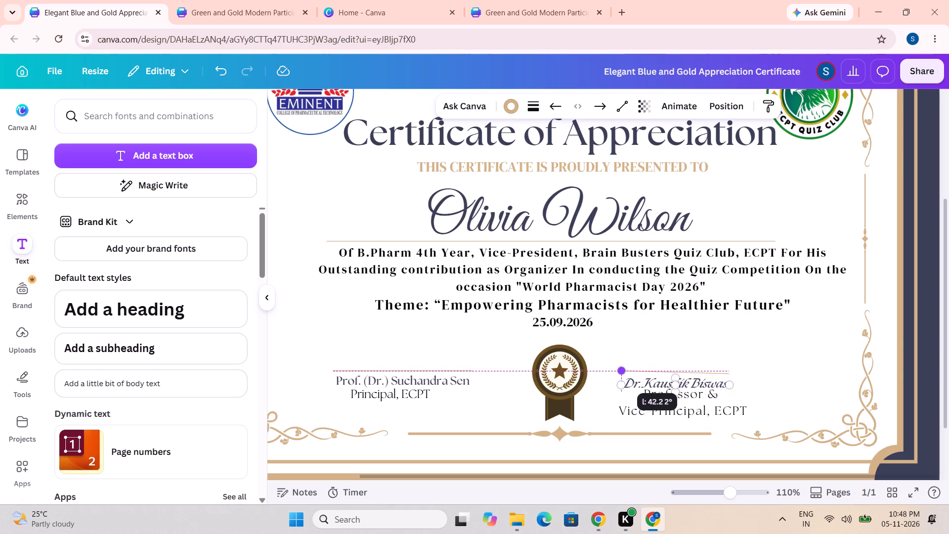
drag(617, 371, 617, 371)
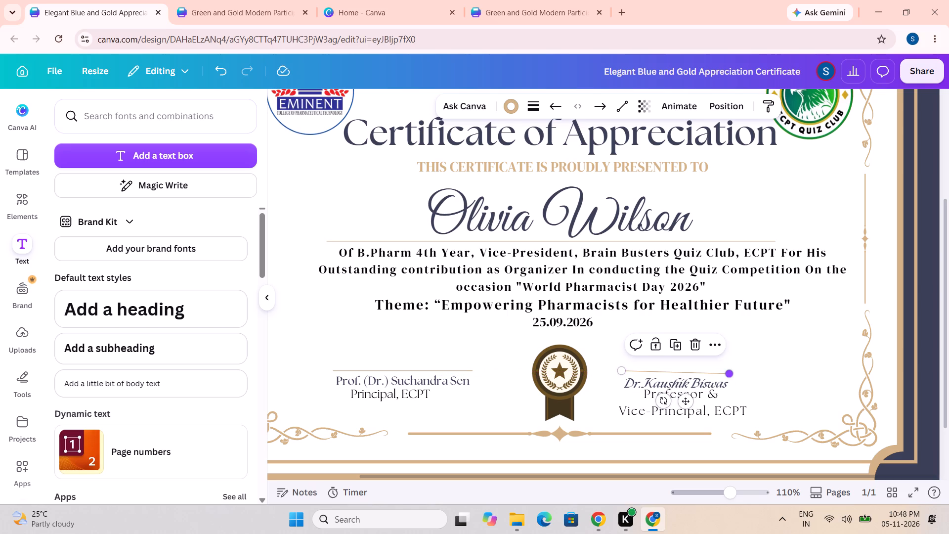
click(731, 371)
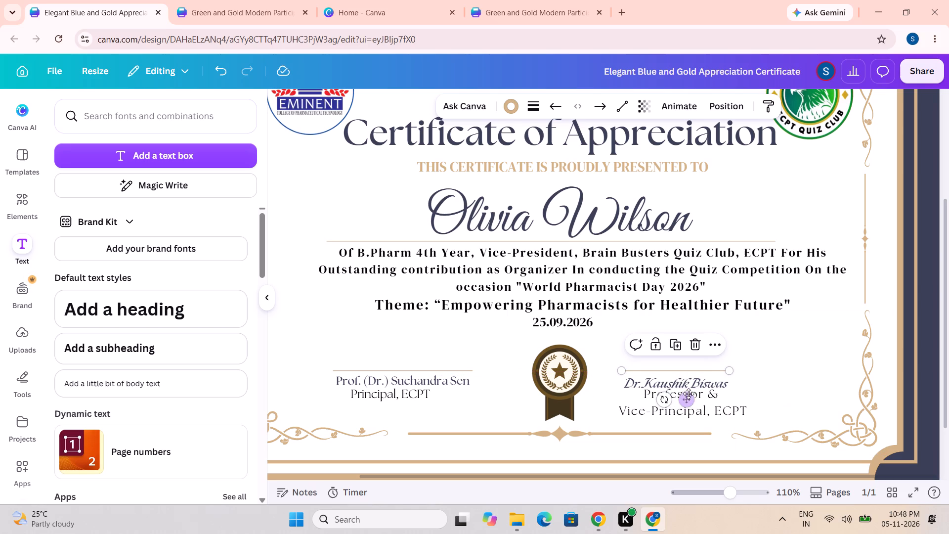
drag(618, 369, 615, 369)
drag(615, 369, 610, 369)
click(685, 400)
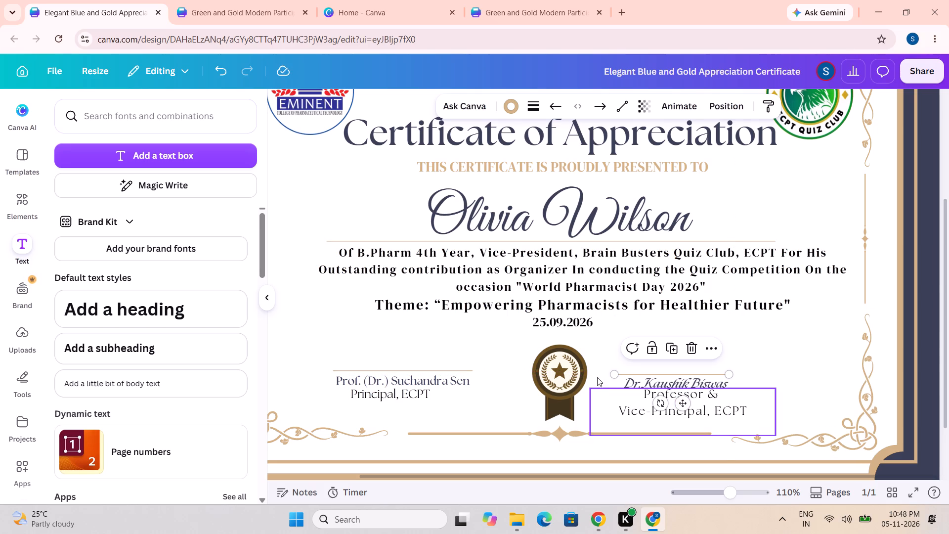
click(598, 356)
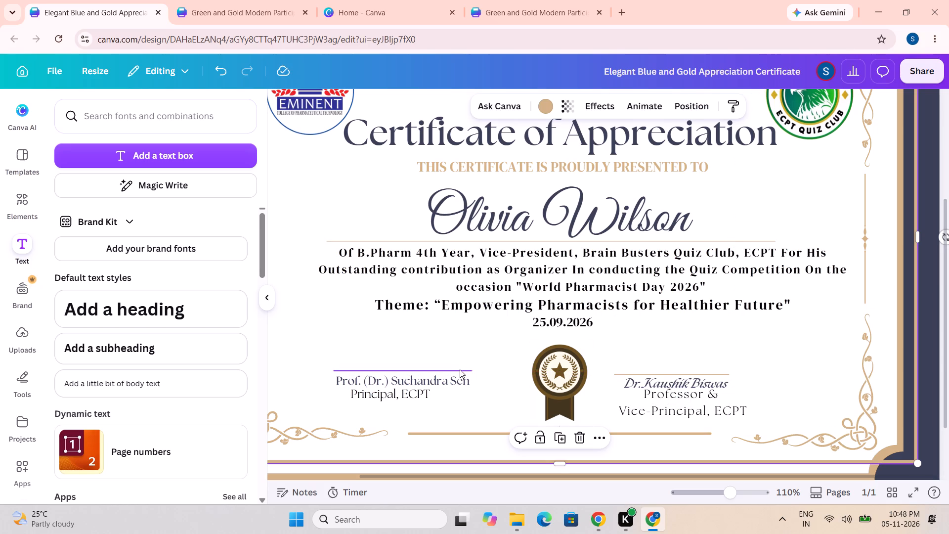
Move the Principal's signature line, name and title closer to the medal, keeping the three aligned as one block.
click(453, 369)
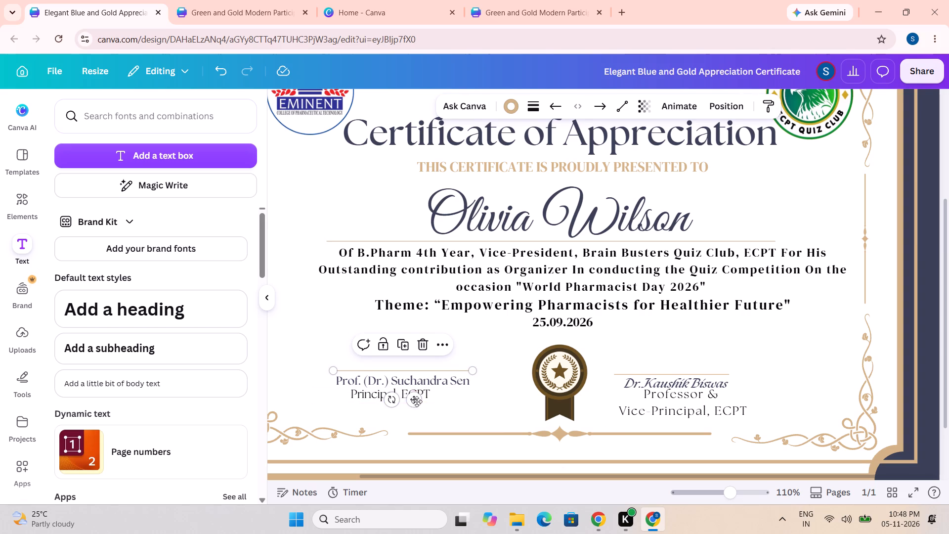
drag(415, 400, 403, 400)
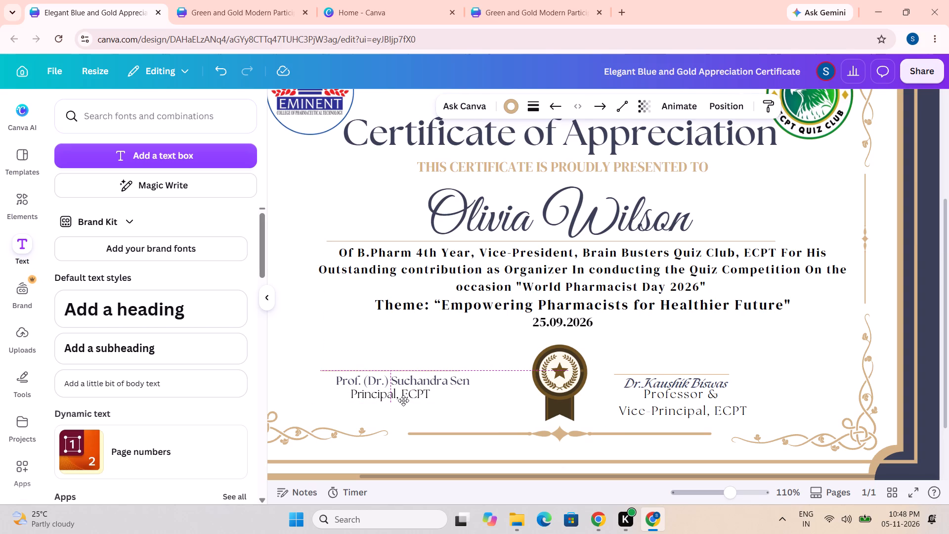
drag(403, 400, 436, 397)
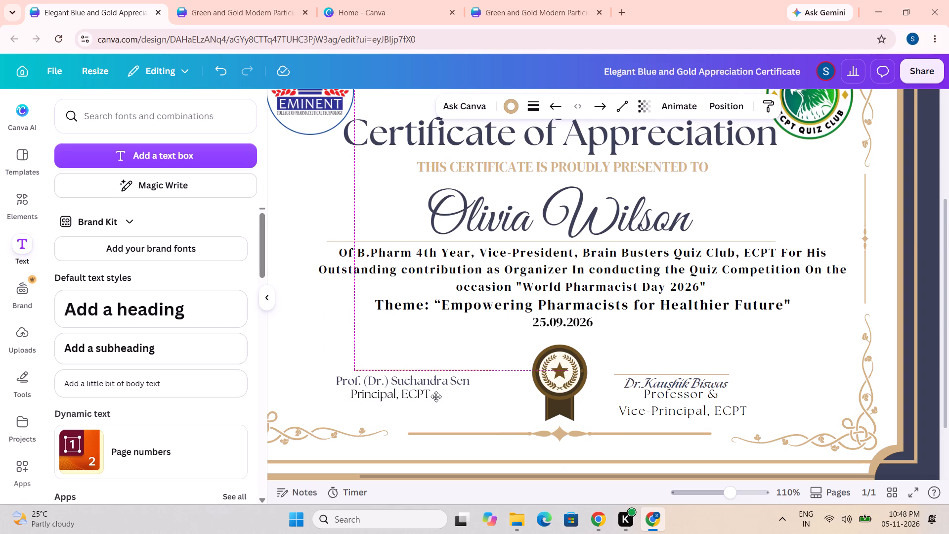
drag(436, 397, 441, 397)
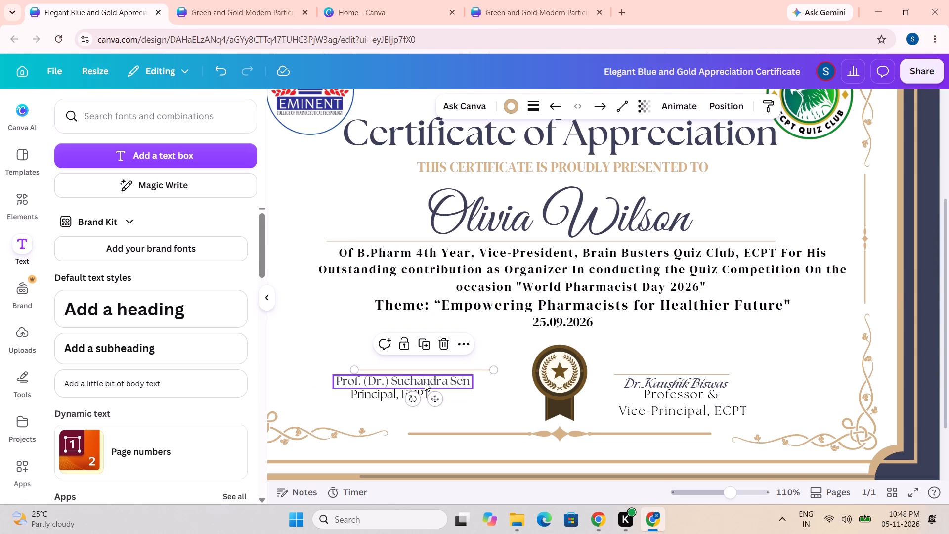
click(425, 382)
drag(413, 411, 434, 412)
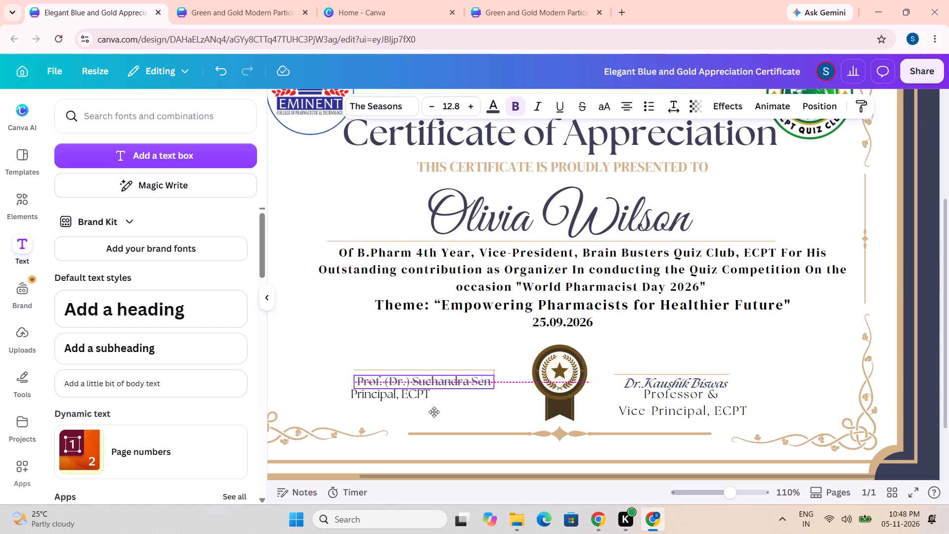
drag(434, 412, 432, 412)
click(404, 392)
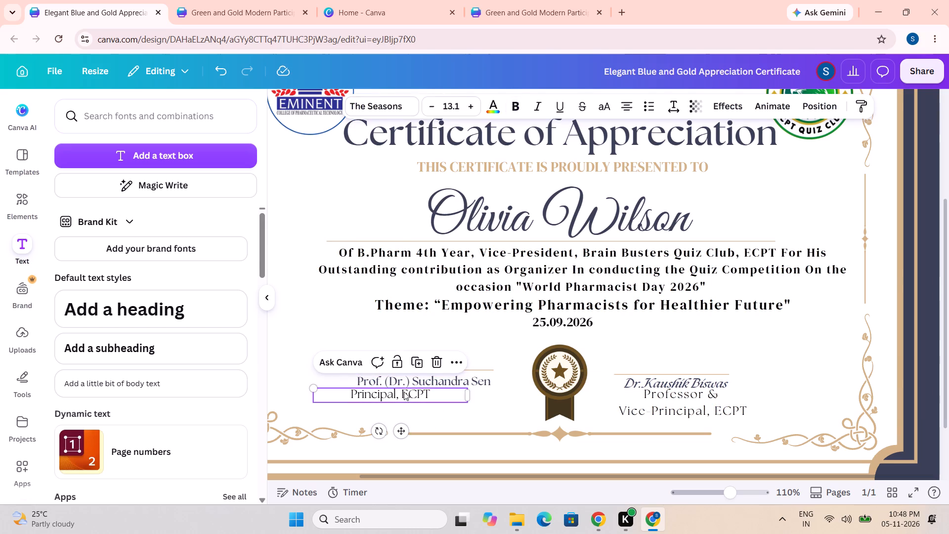
drag(403, 431, 435, 430)
click(329, 326)
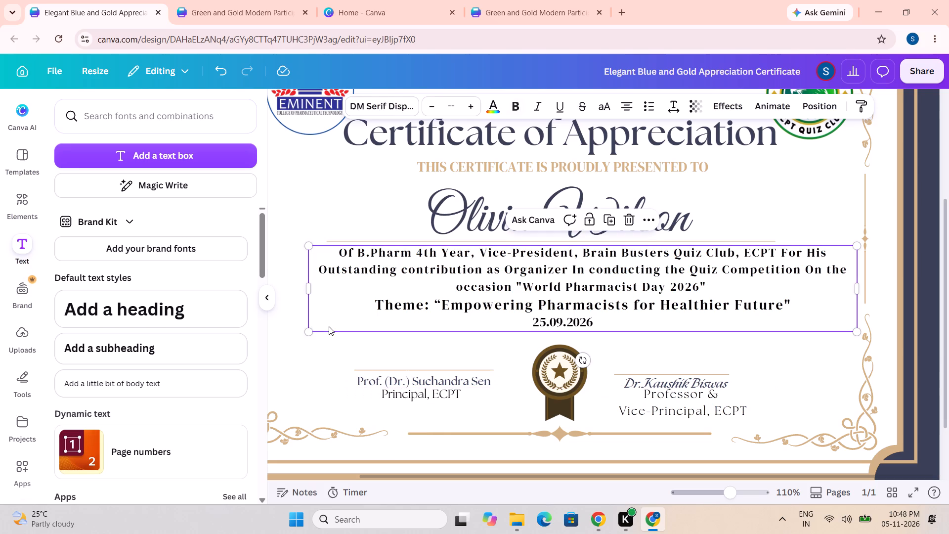
click(291, 382)
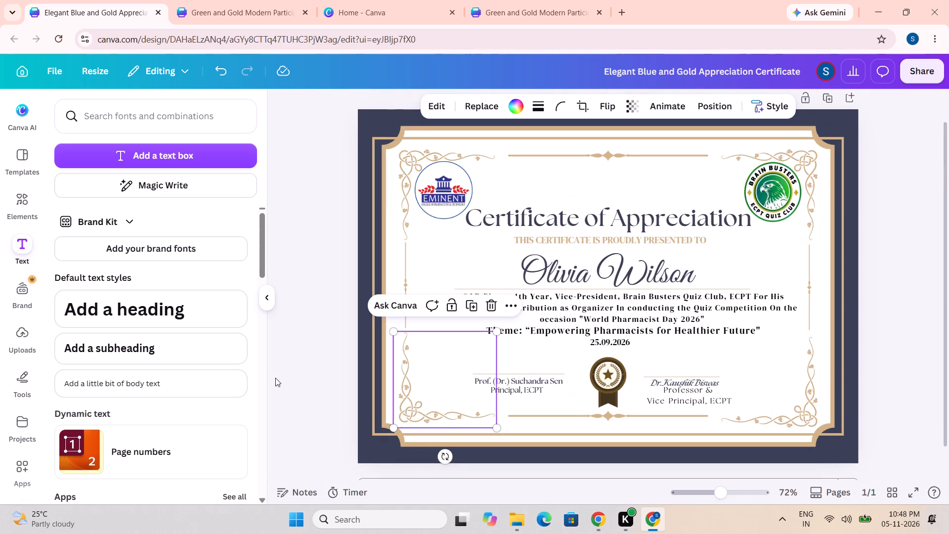
click(275, 377)
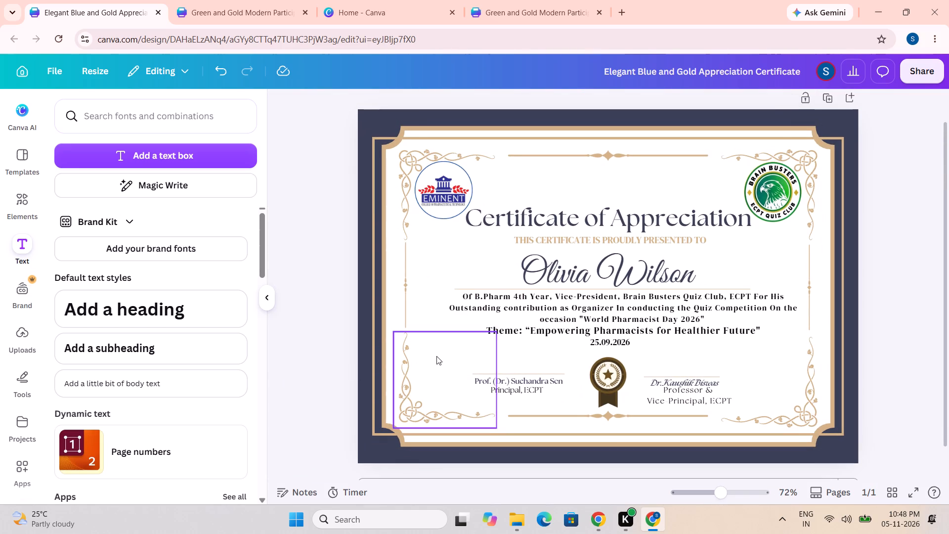
Clear the placeholder recipient name from the appreciation certificate.
click(613, 271)
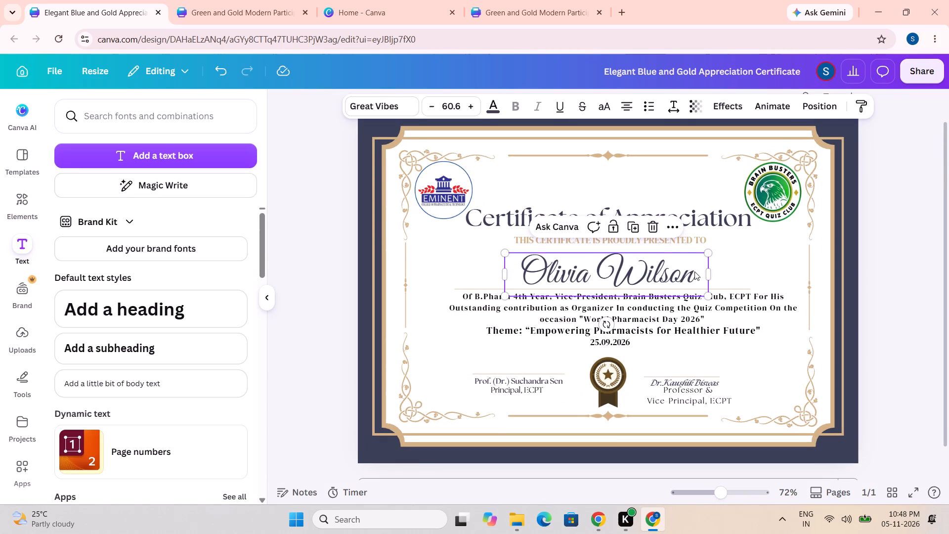
click(694, 271)
key(BackSpace)
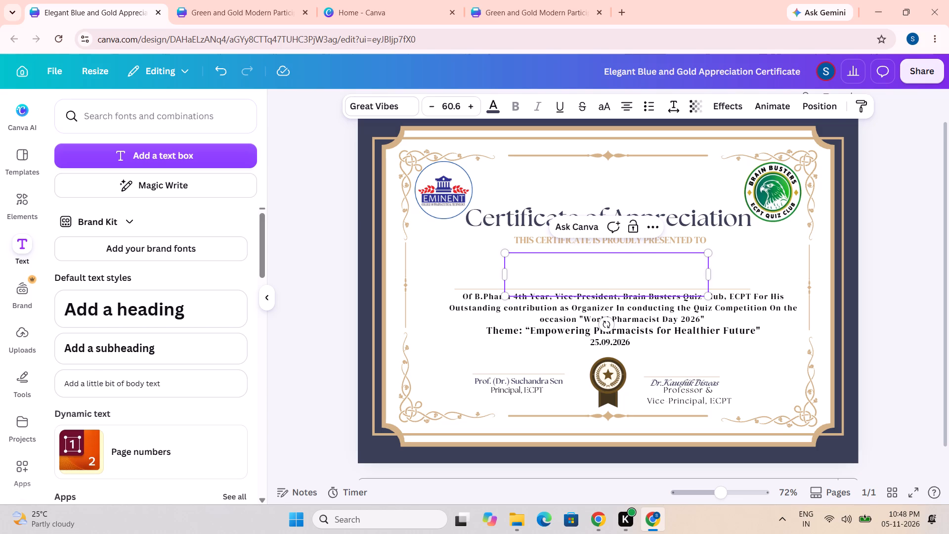
Enter the recipient's full name in the emptied name text box of the appreciation certificate.
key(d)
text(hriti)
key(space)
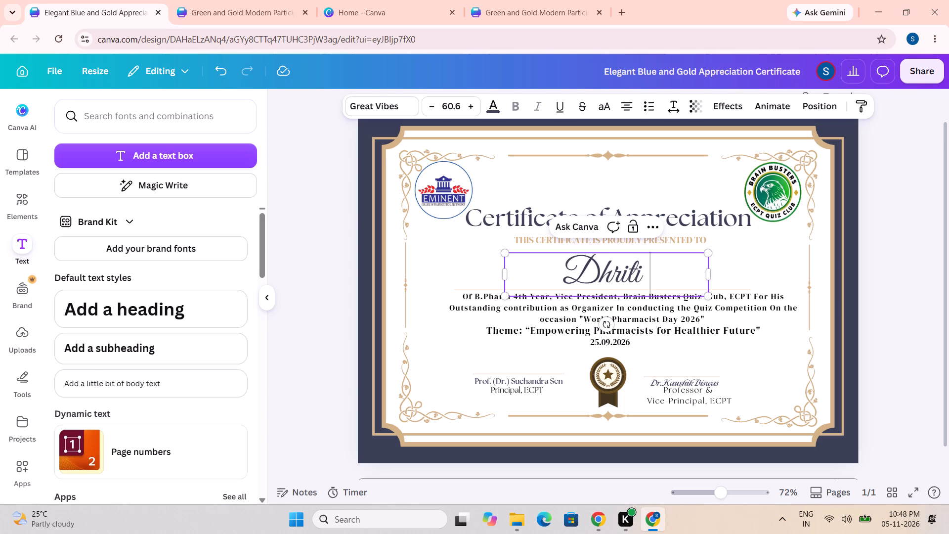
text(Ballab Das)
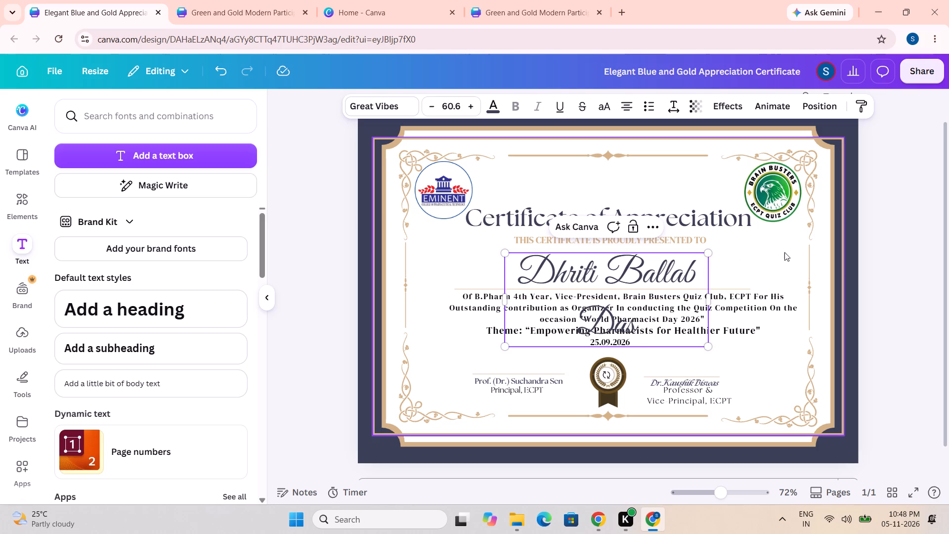
drag(713, 296, 748, 291)
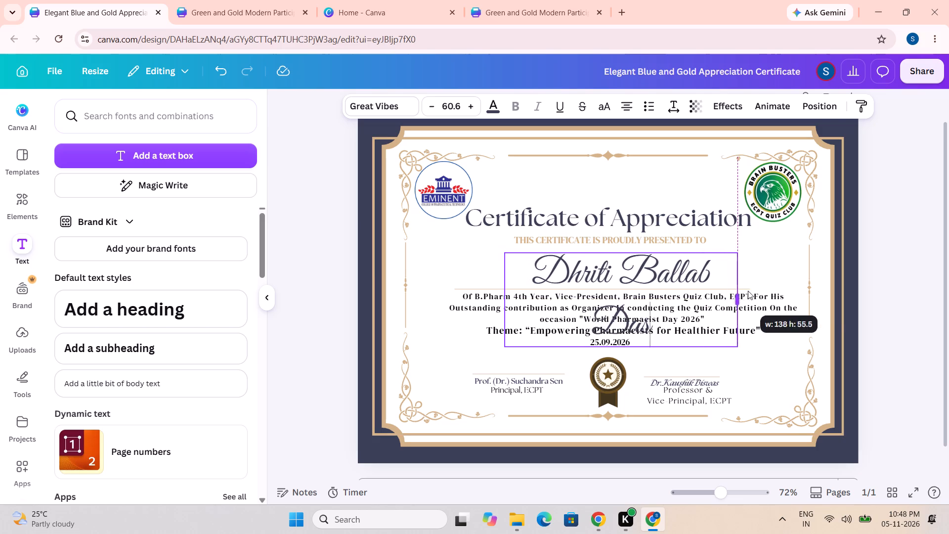
drag(748, 291, 770, 284)
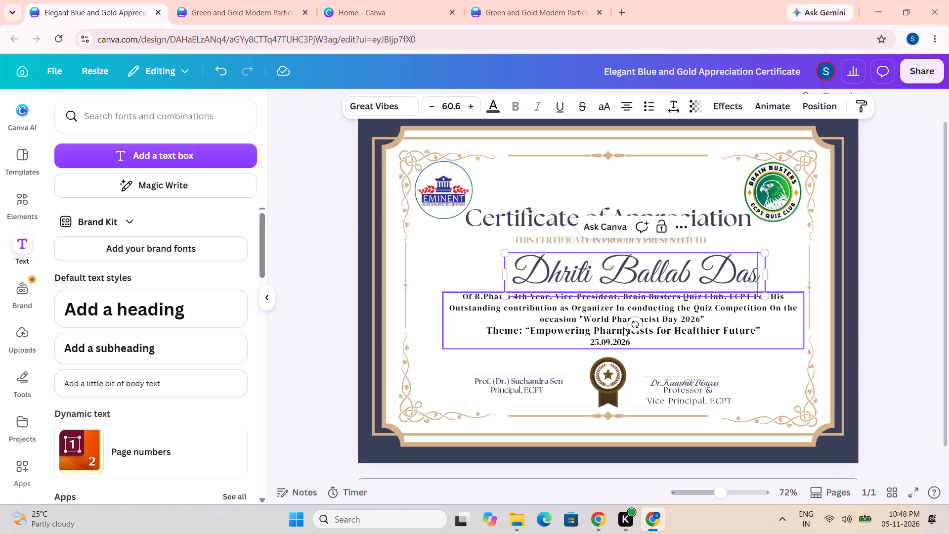
drag(503, 274, 475, 270)
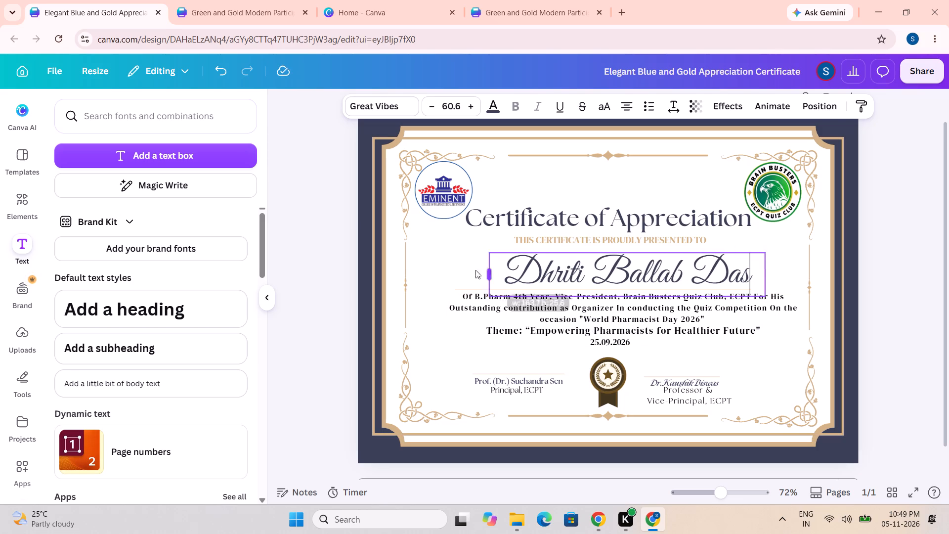